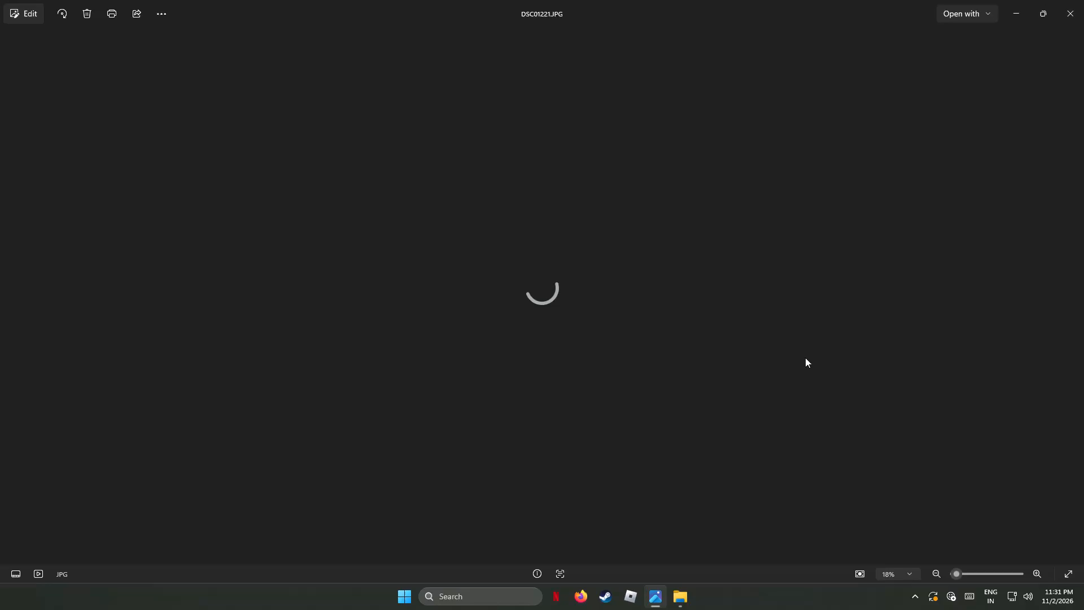
Open the photo DSC01221.JPG in Adobe Photoshop 2025, using that app just once.
{"action": "key", "text": "Right"}
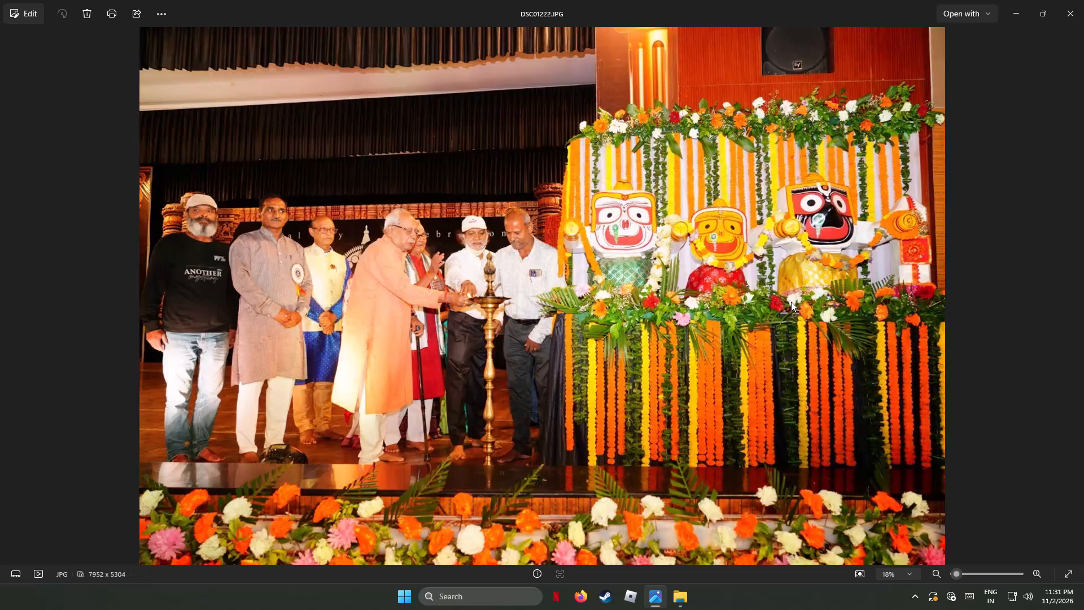
{"action": "key", "text": "Left"}
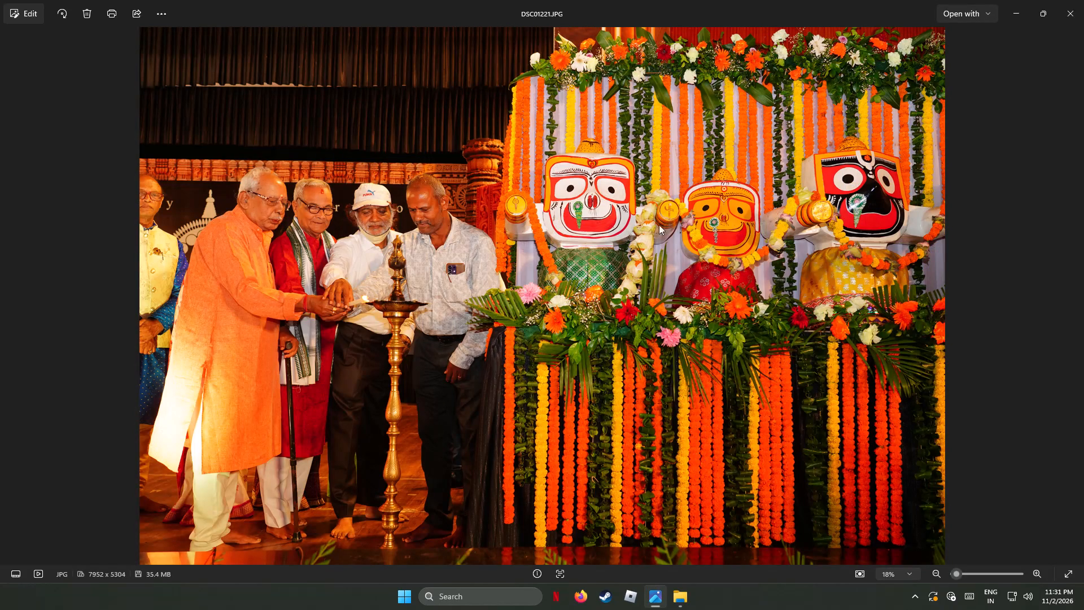
{"action": "right_click", "coordinate": [423, 281]}
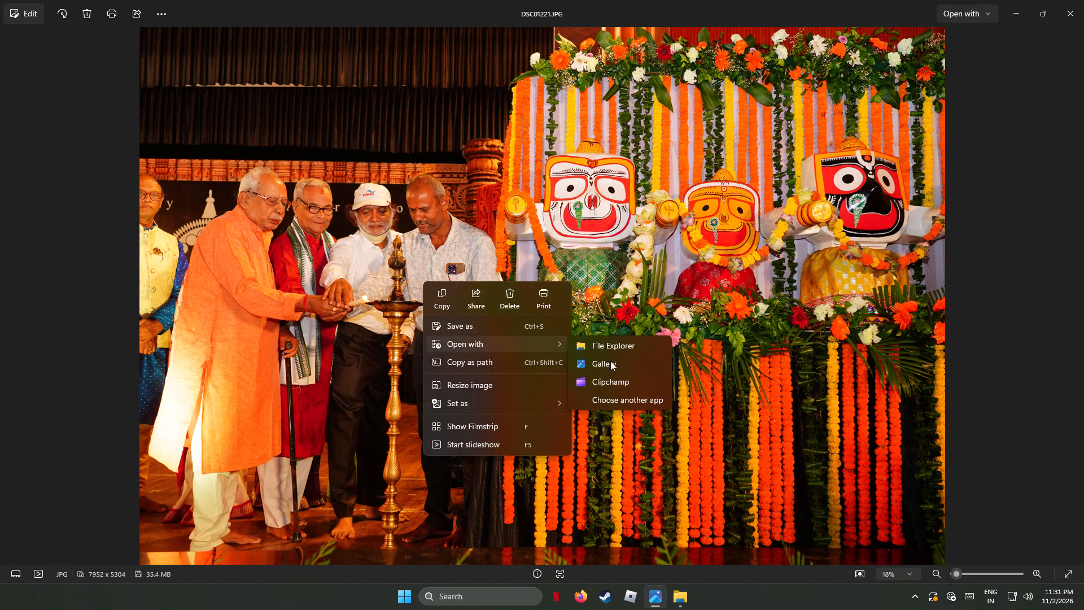
{"action": "left_click", "coordinate": [628, 399]}
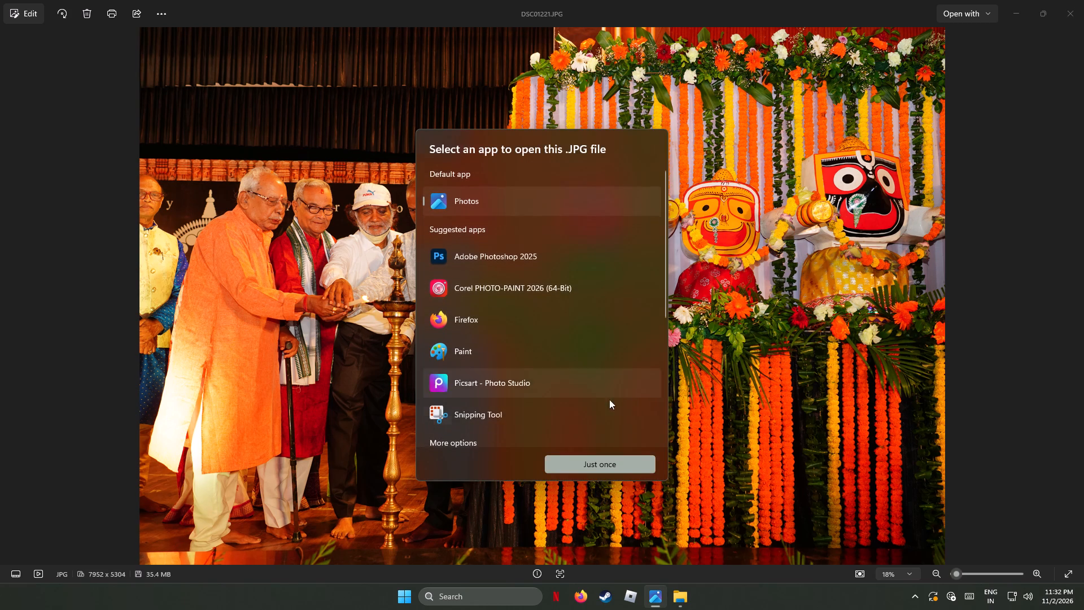
{"action": "left_click", "coordinate": [501, 258]}
{"action": "left_click", "coordinate": [580, 465]}
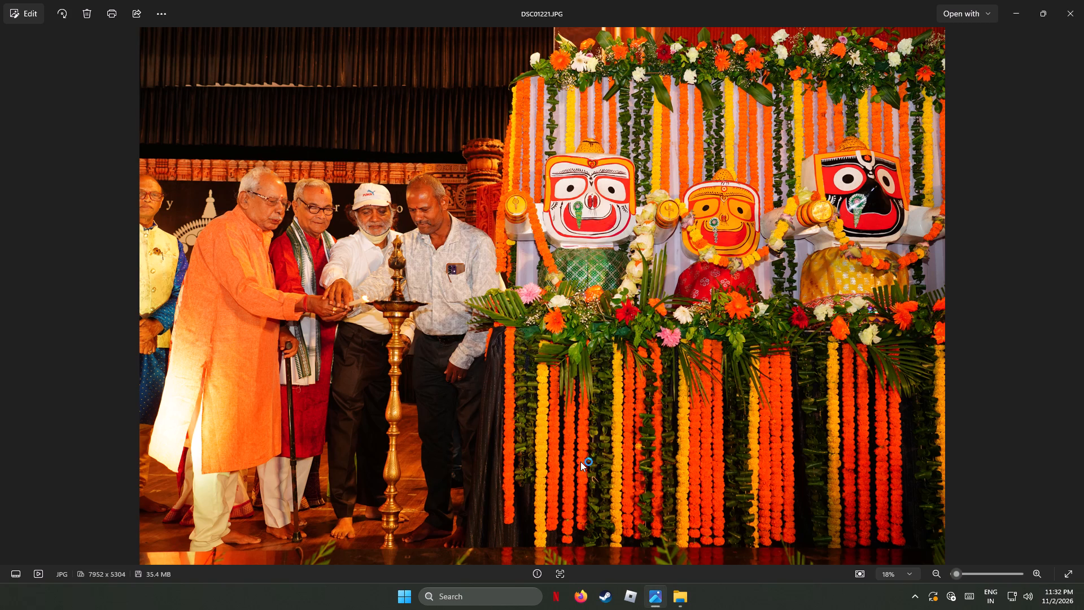
Browse the lamp-lighting photos following DSC01221.JPG, comparing DSC01222 through DSC01226 to pick another one for editing.
{"action": "left_click", "coordinate": [1023, 284]}
{"action": "left_click", "coordinate": [1073, 294]}
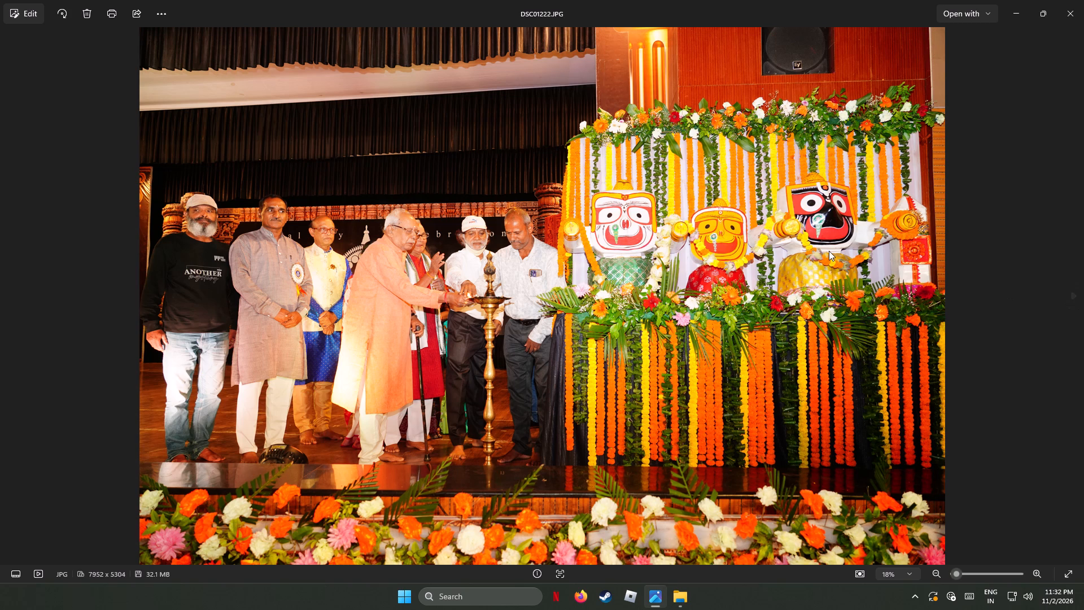
{"action": "key", "text": "Right"}
{"action": "key", "text": "Right"}
{"action": "key", "text": "Right"}
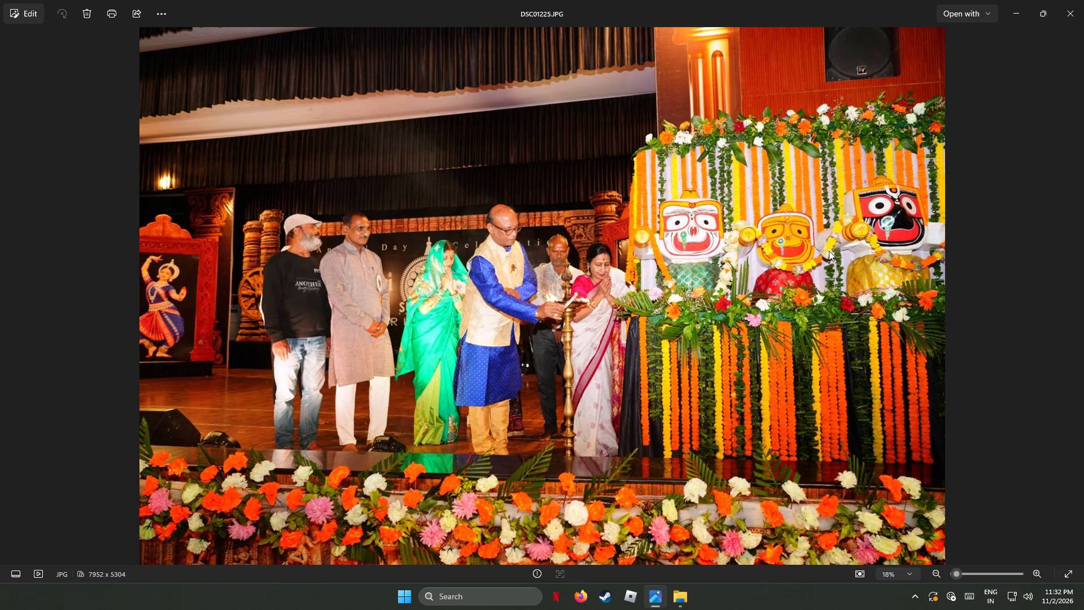
{"action": "key", "text": "Left"}
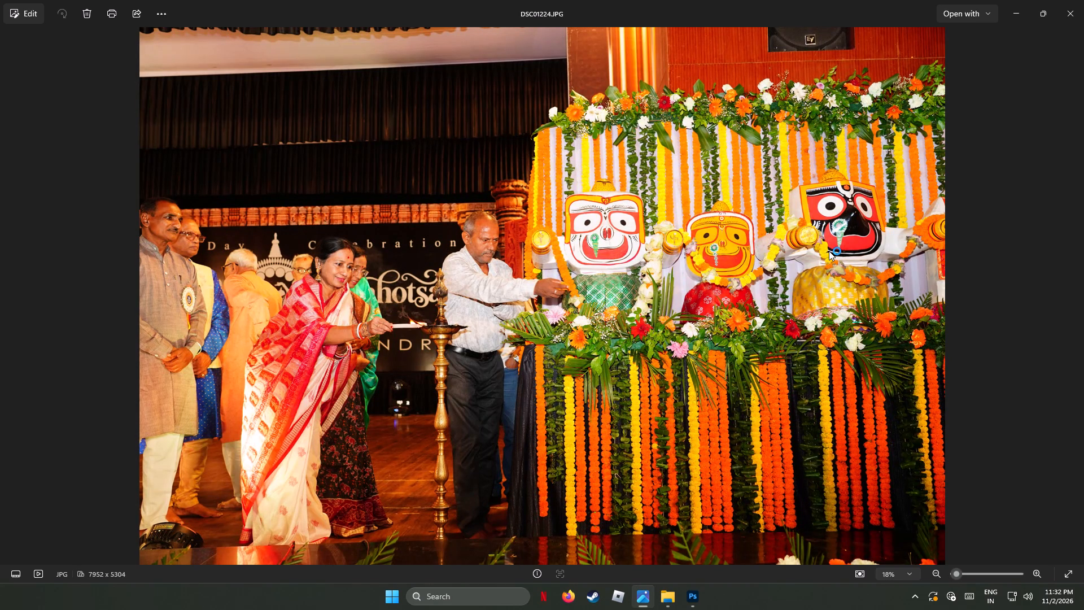
{"action": "key", "text": "Right"}
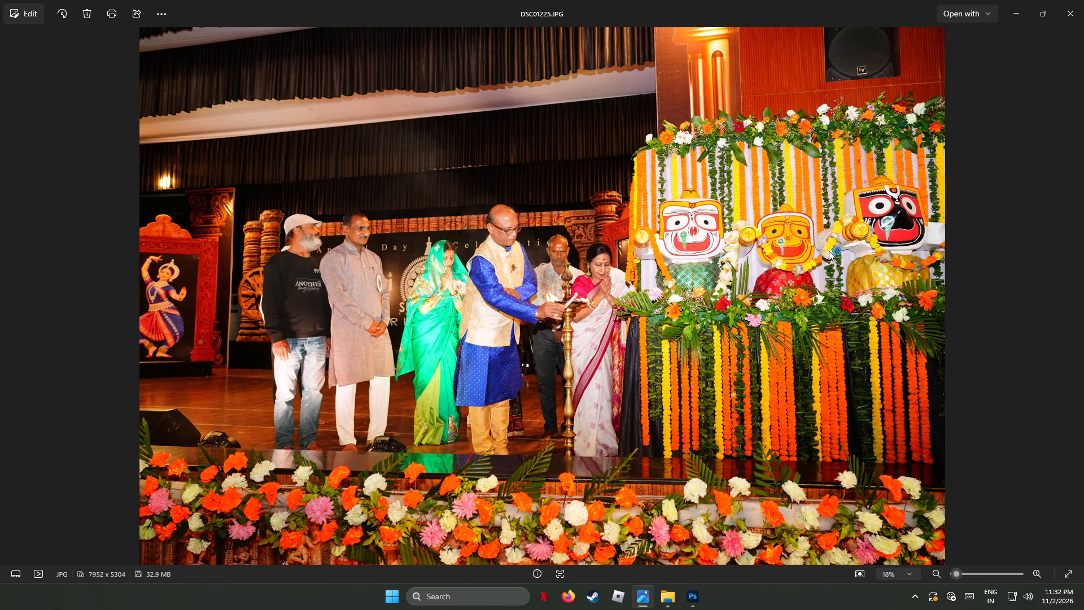
{"action": "key", "text": "Left"}
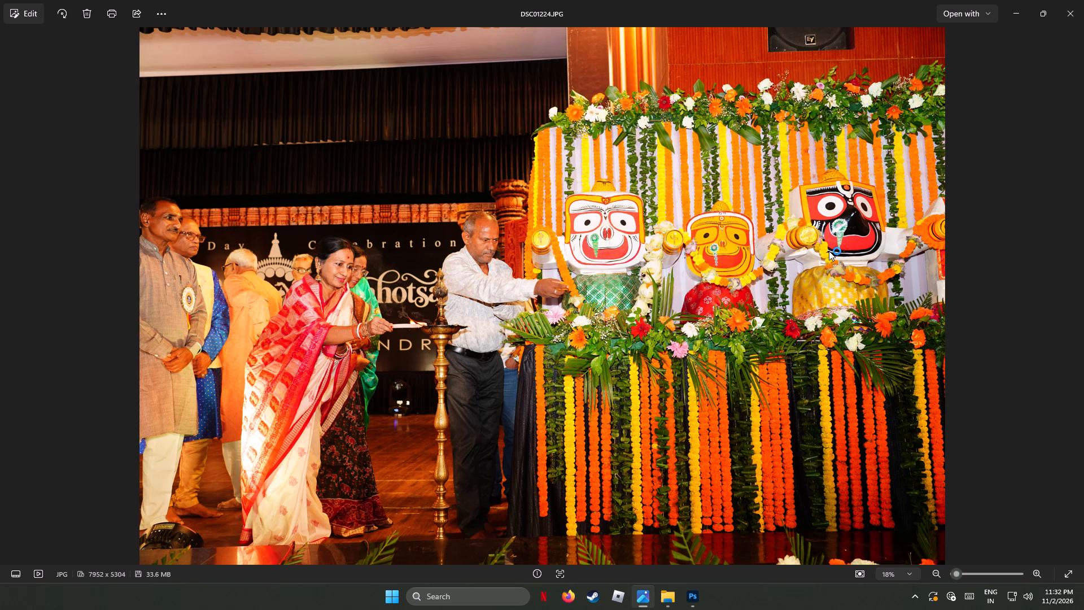
{"action": "key", "text": "Right"}
{"action": "key", "text": "Right"}
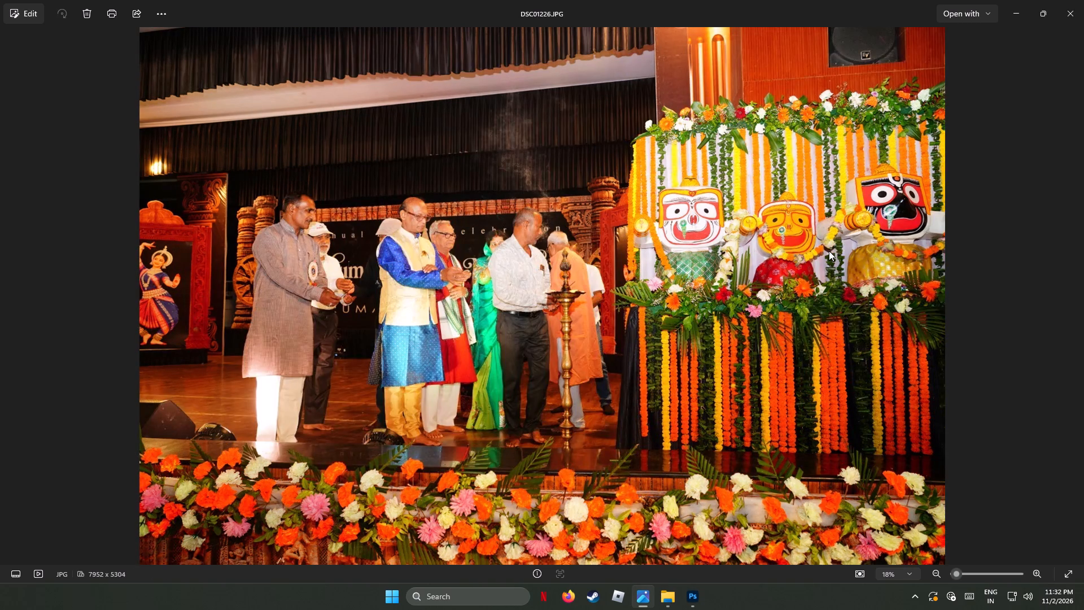
{"action": "key", "text": "Right"}
{"action": "key", "text": "Left"}
{"action": "key", "text": "Left"}
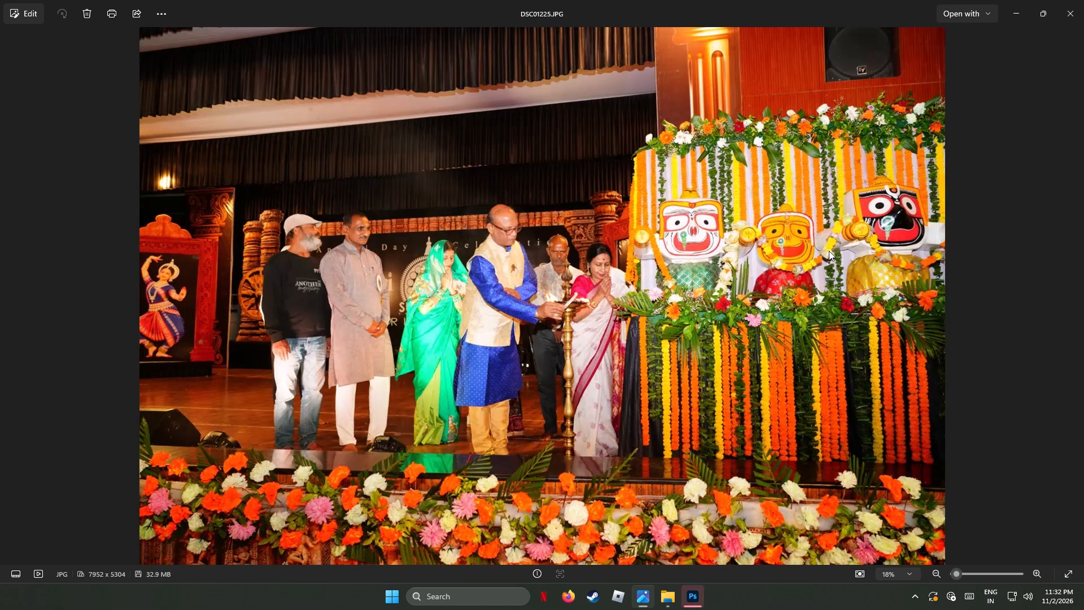
{"action": "key", "text": "Left"}
{"action": "key", "text": "Left"}
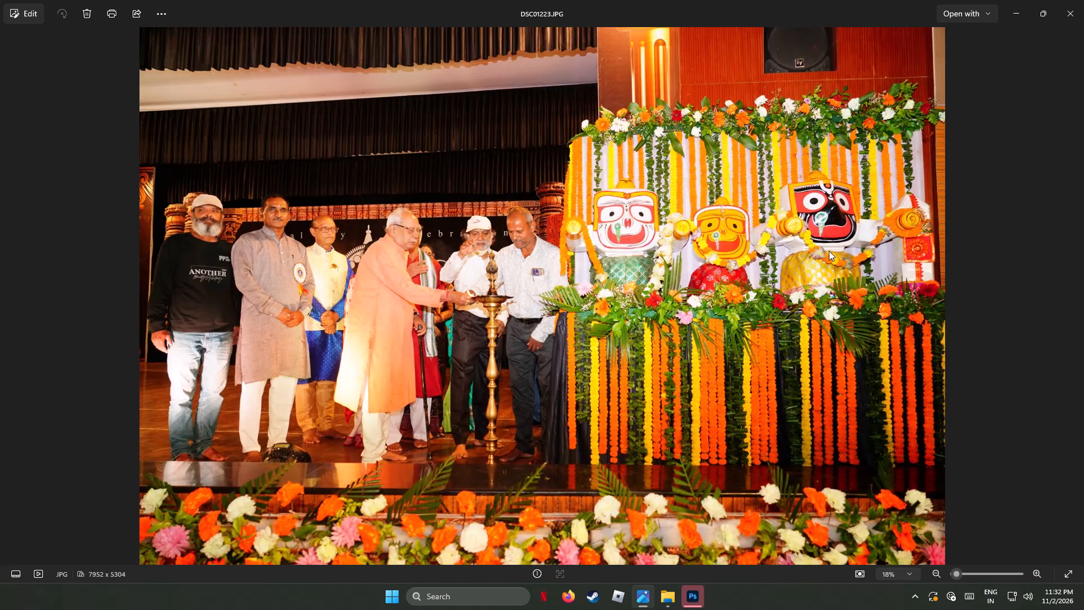
Advance to DSC01224.JPG and open it in Adobe Photoshop 2025, using that app just once.
{"action": "key", "text": "Right"}
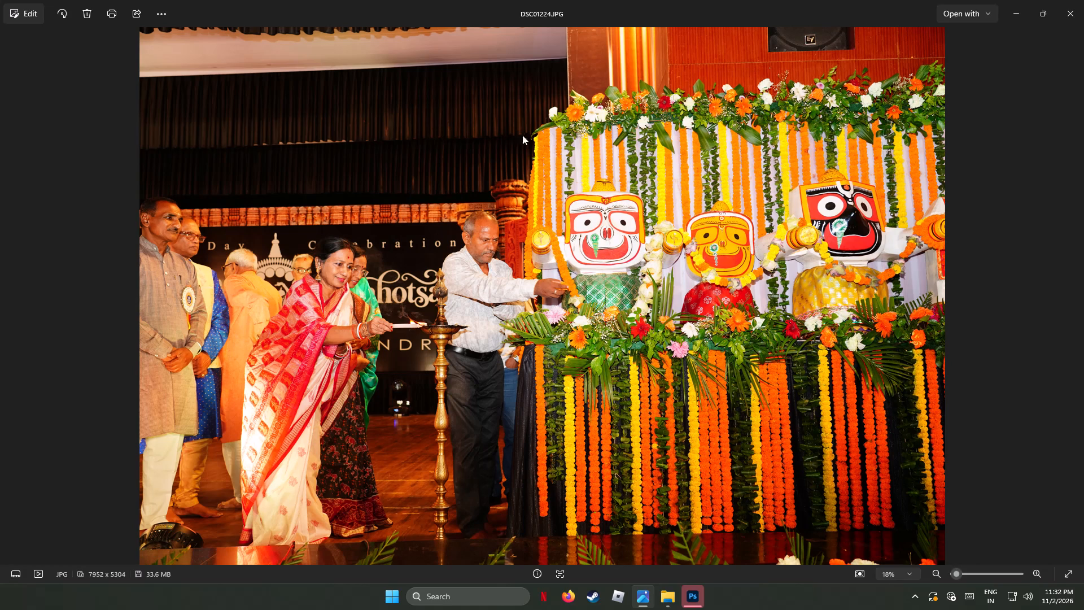
{"action": "right_click", "coordinate": [414, 310]}
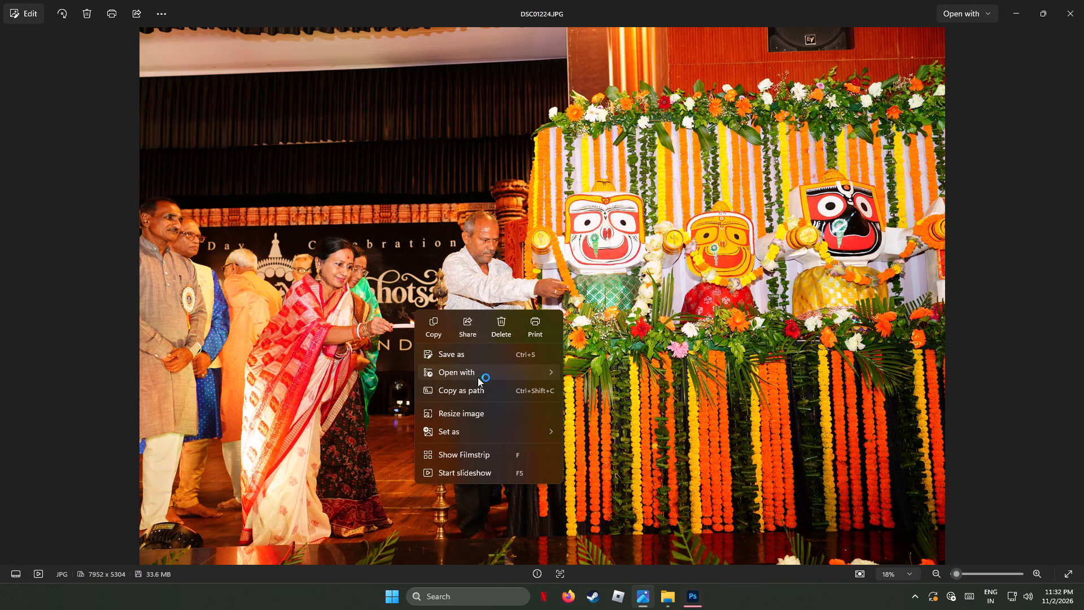
{"action": "left_click", "coordinate": [633, 430]}
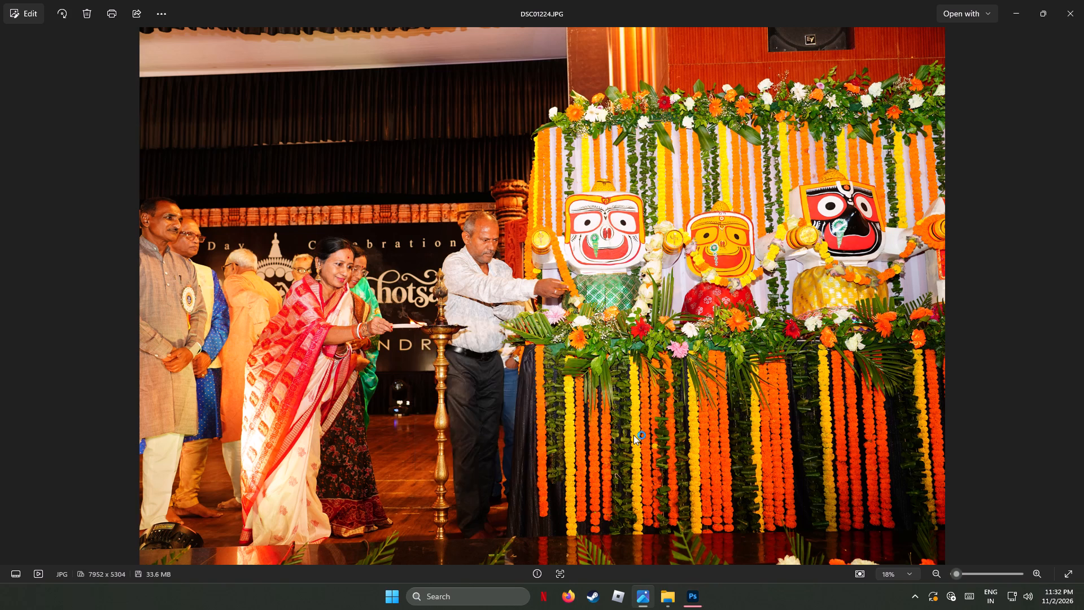
{"action": "left_click", "coordinate": [506, 257]}
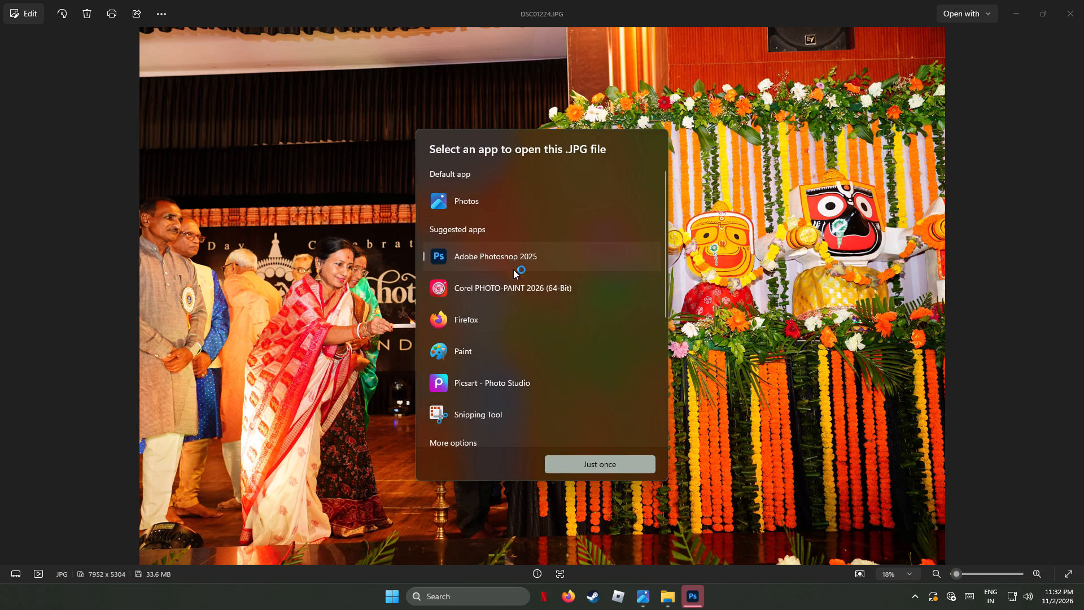
{"action": "left_click", "coordinate": [610, 464]}
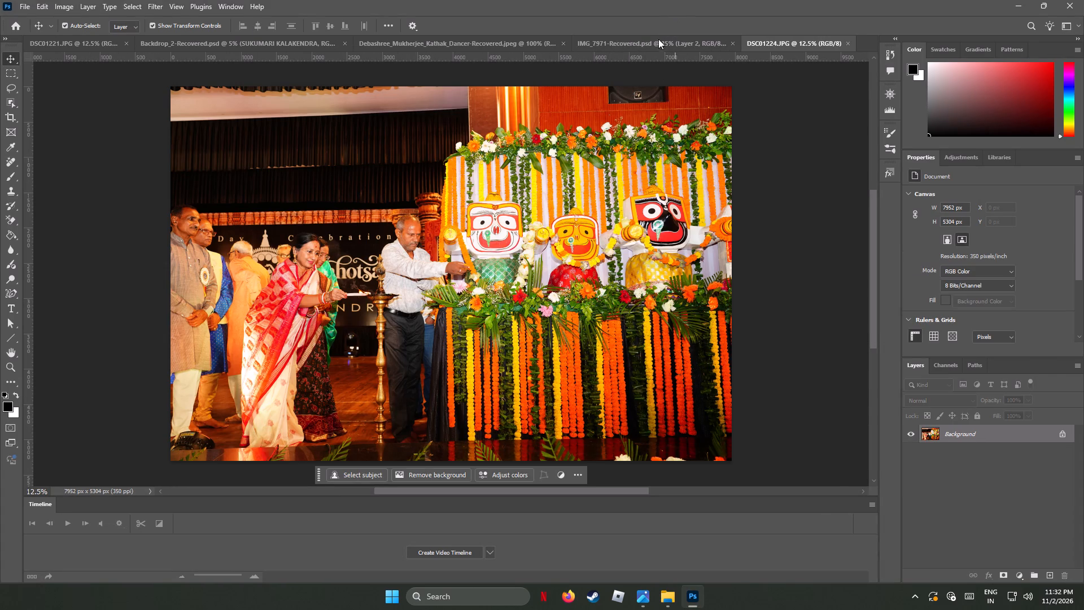
Close IMG_7971-Recovered.psd and the recovered Kathak dancer JPEG, discarding the changes in both.
{"action": "left_click", "coordinate": [657, 45]}
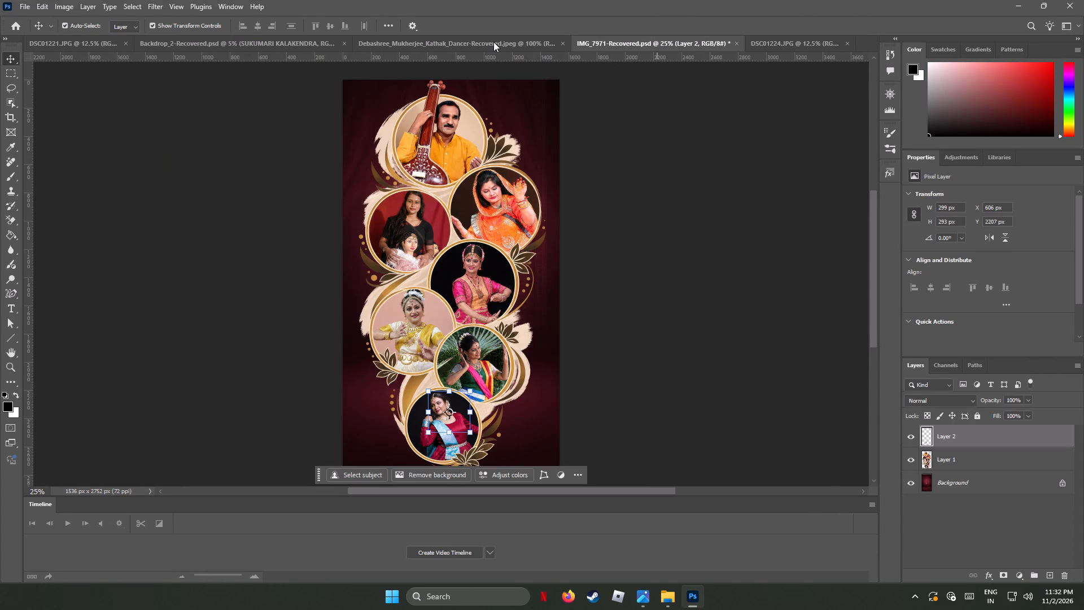
{"action": "left_click", "coordinate": [736, 43]}
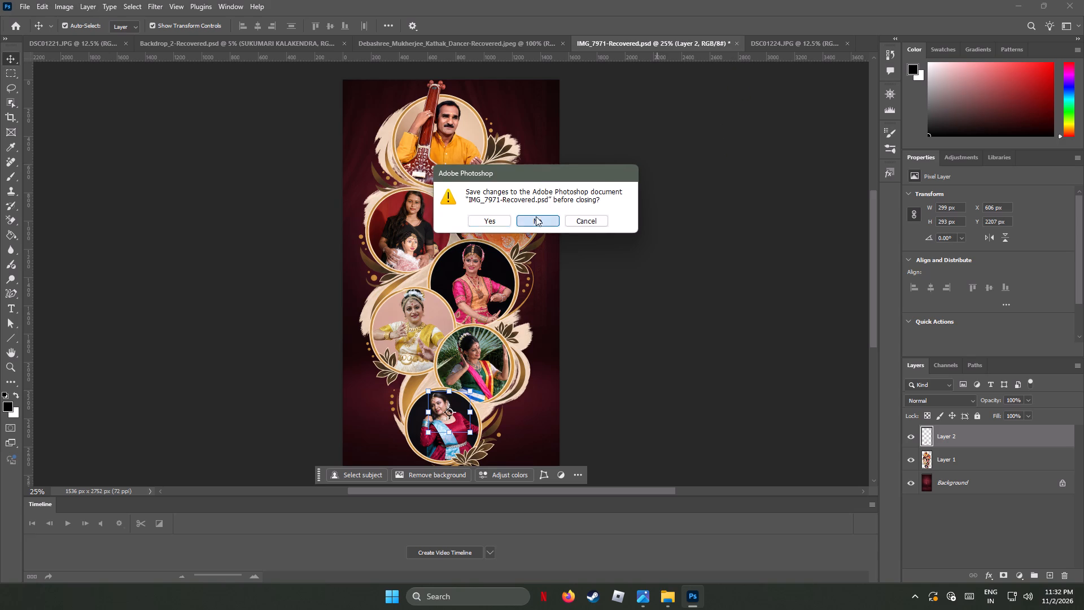
{"action": "left_click", "coordinate": [536, 216]}
{"action": "left_click", "coordinate": [534, 46]}
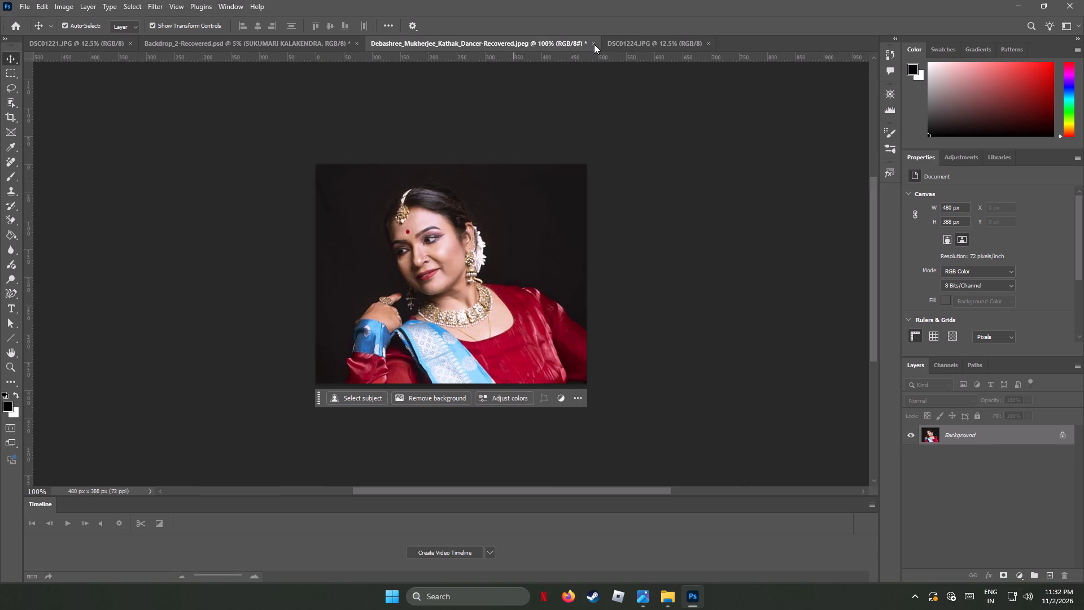
{"action": "left_click", "coordinate": [594, 43]}
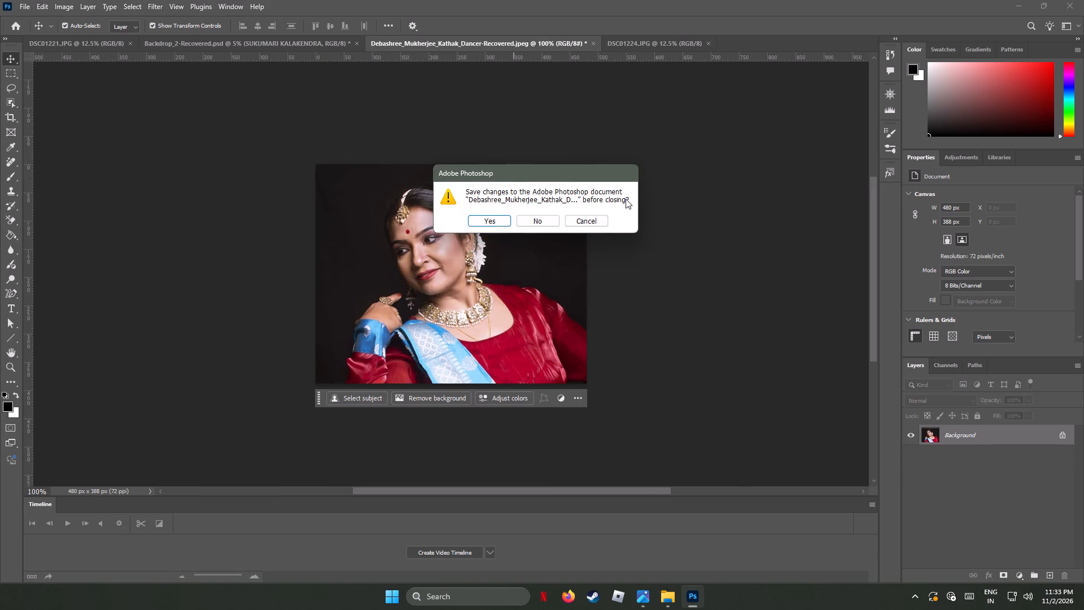
{"action": "left_click", "coordinate": [547, 221]}
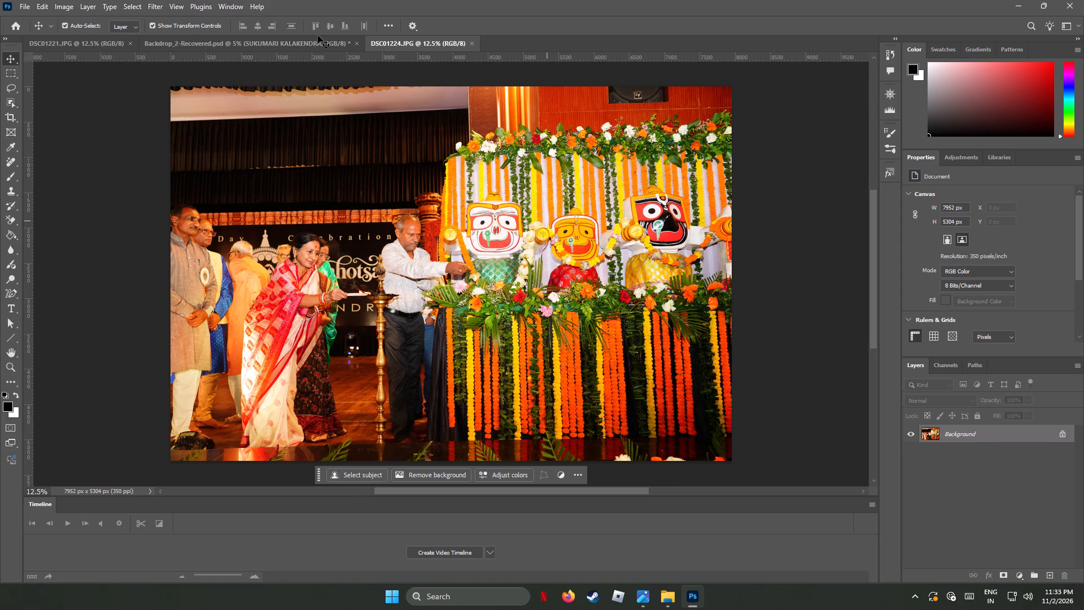
Close Backdrop_2-Recovered.psd, saving its changes to the Desktop as a Photoshop file under the same name.
{"action": "left_click", "coordinate": [307, 42]}
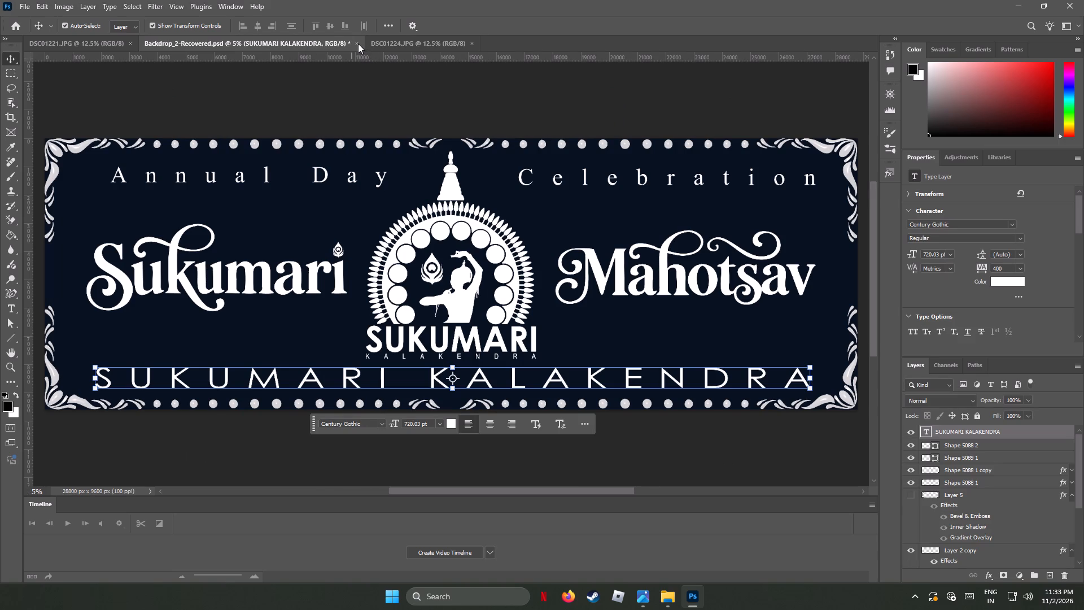
{"action": "left_click", "coordinate": [358, 43]}
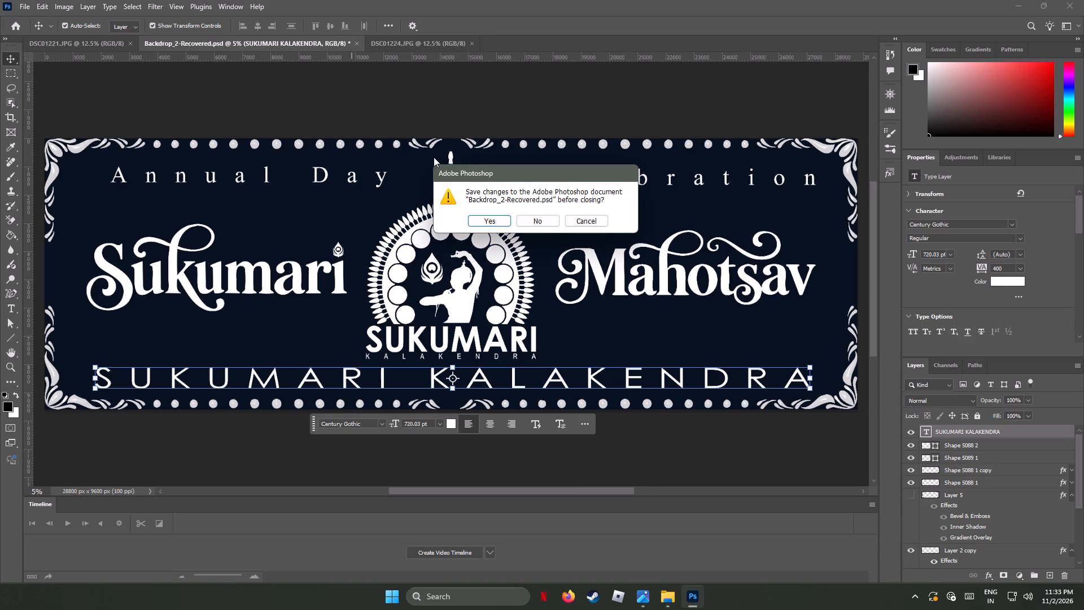
{"action": "left_click", "coordinate": [480, 217]}
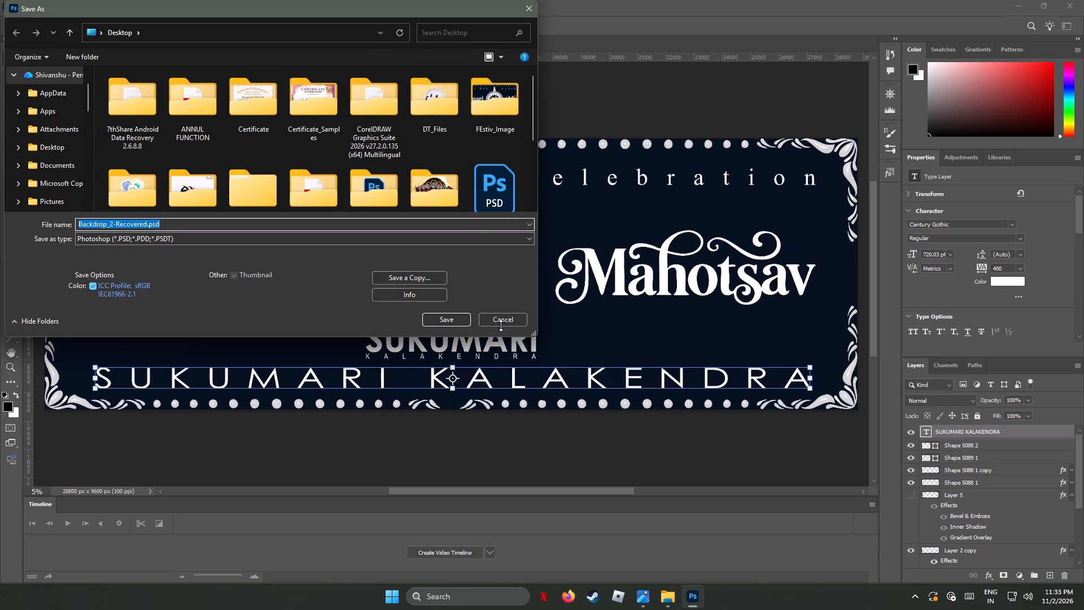
{"action": "left_click", "coordinate": [451, 317]}
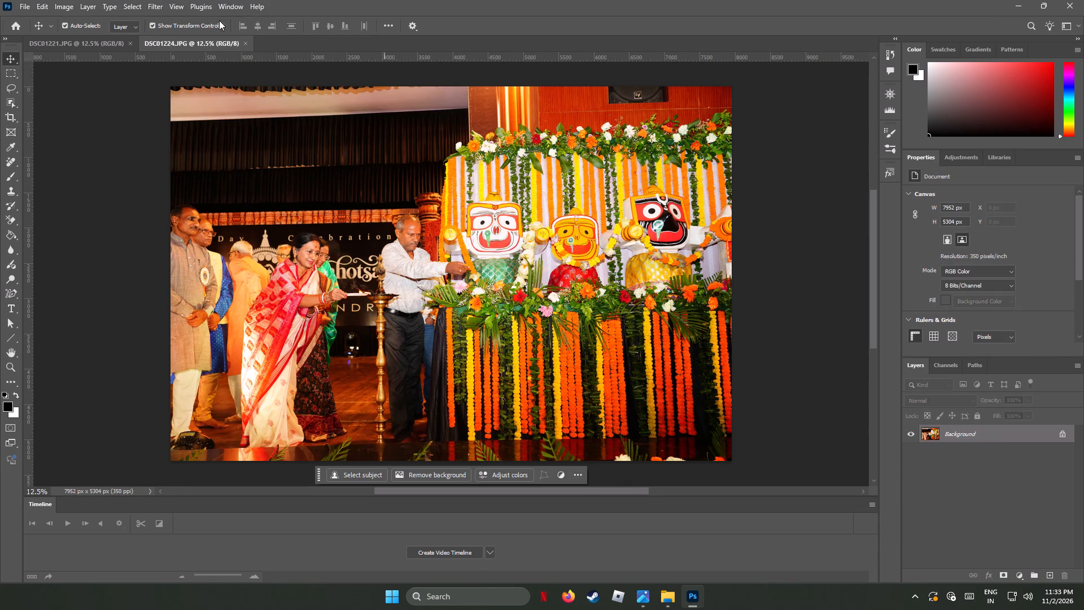
Switch to the Photos viewer, advance to DSC01225.JPG and open it in Adobe Photoshop 2025, using that app just once.
{"action": "left_click", "coordinate": [80, 43]}
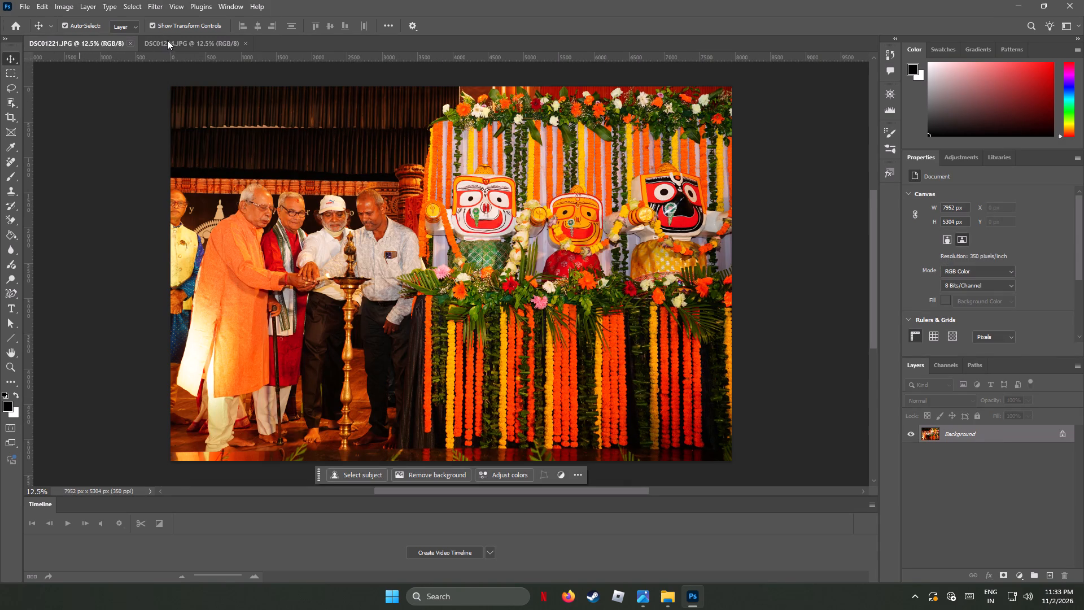
{"action": "left_click", "coordinate": [168, 40]}
{"action": "left_click", "coordinate": [673, 596]}
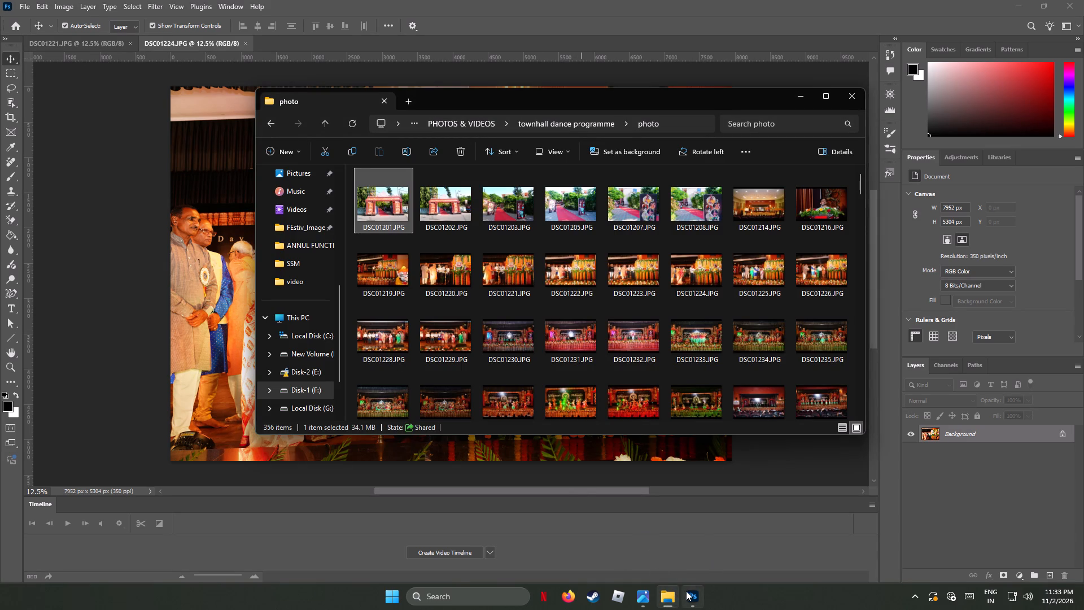
{"action": "left_click", "coordinate": [639, 596]}
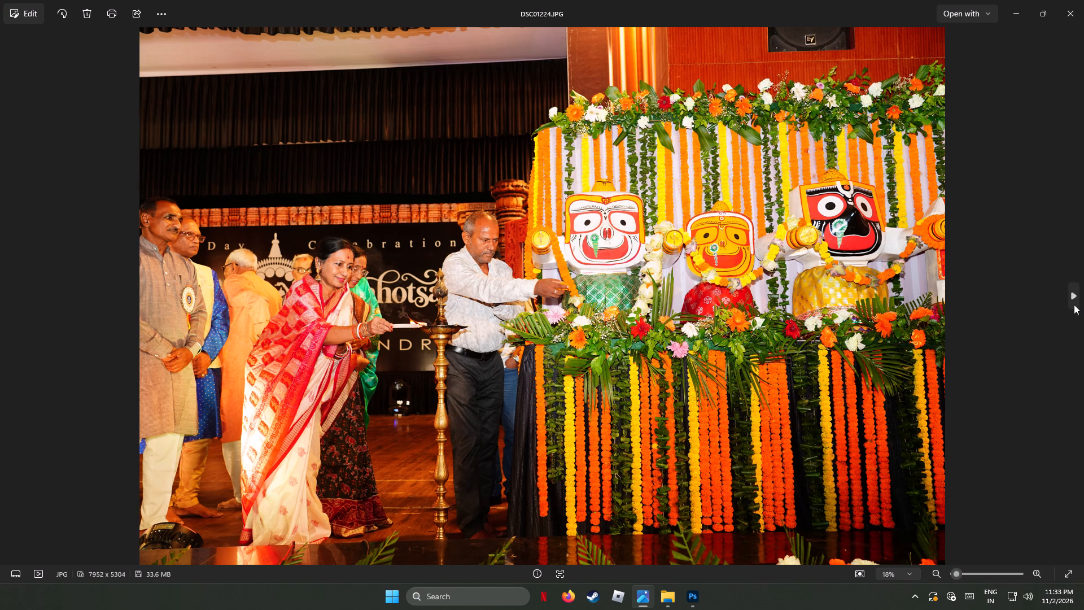
{"action": "left_click", "coordinate": [1073, 296]}
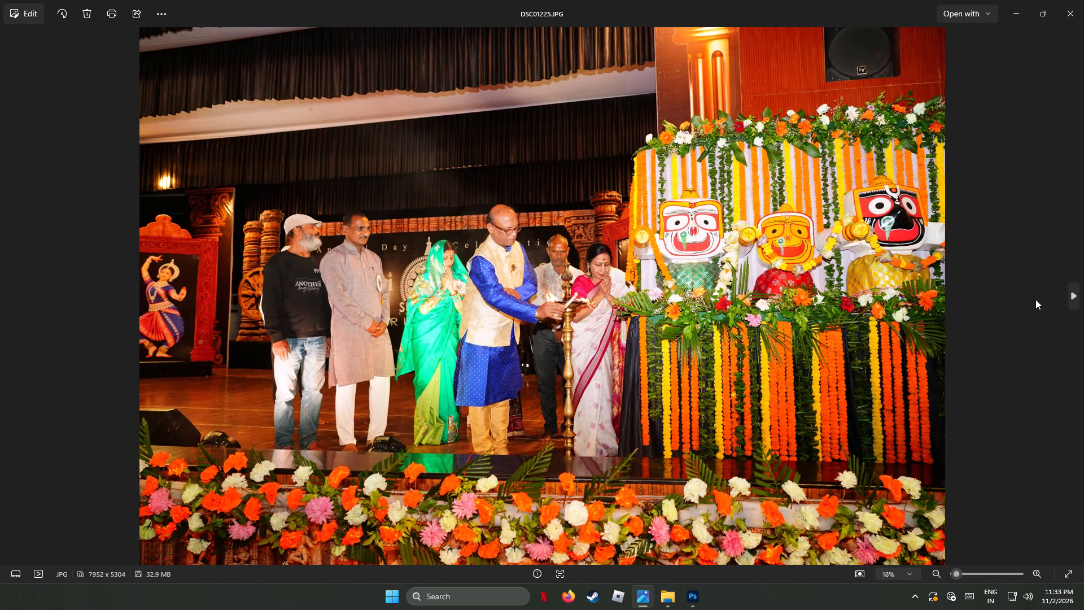
{"action": "key", "text": "Right"}
{"action": "key", "text": "Left"}
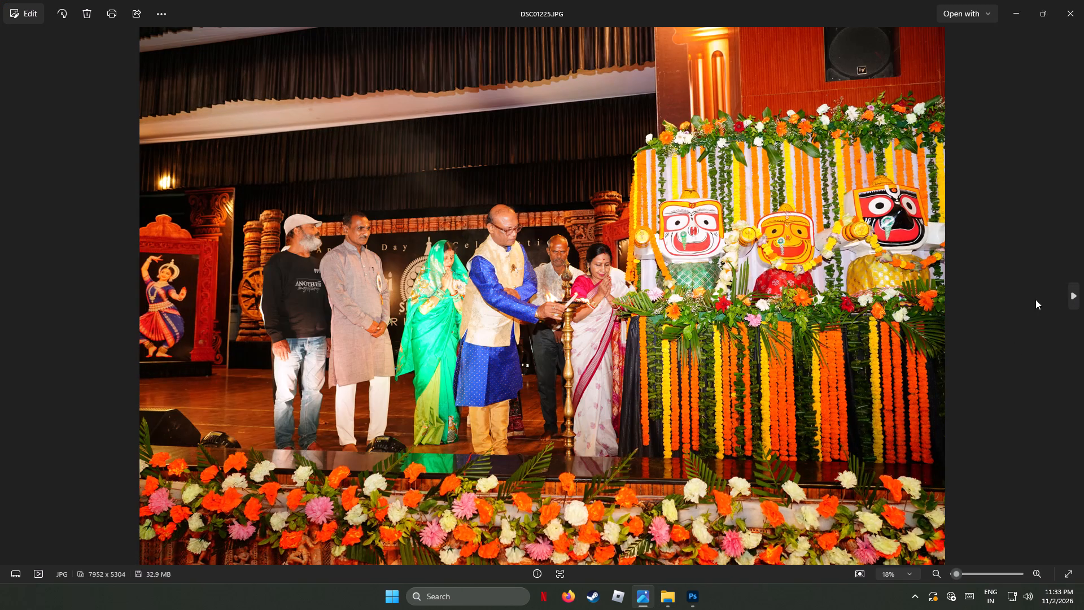
{"action": "right_click", "coordinate": [552, 316]}
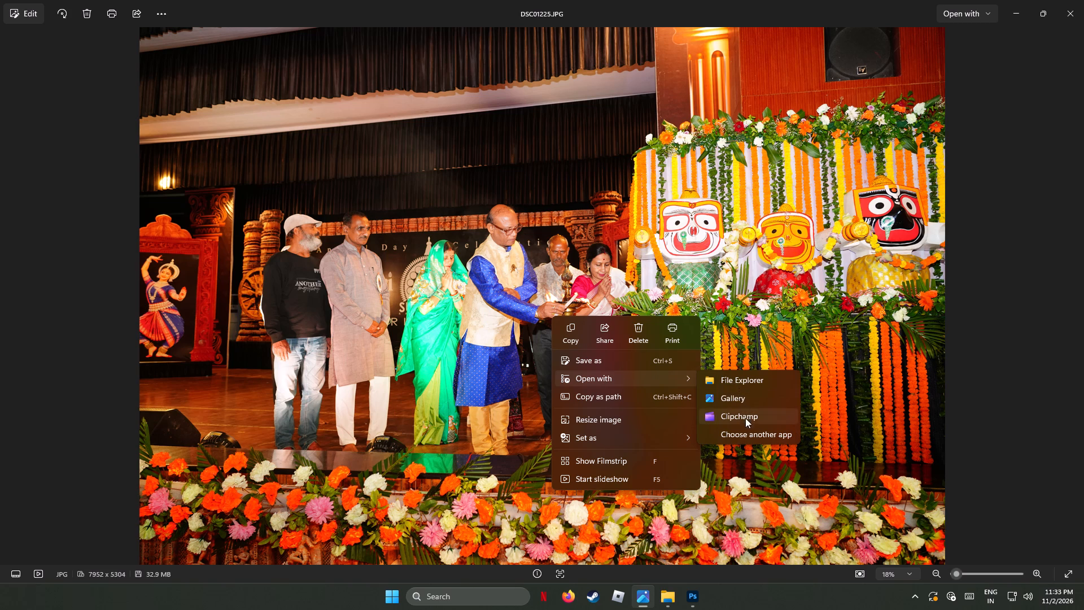
{"action": "left_click", "coordinate": [746, 435]}
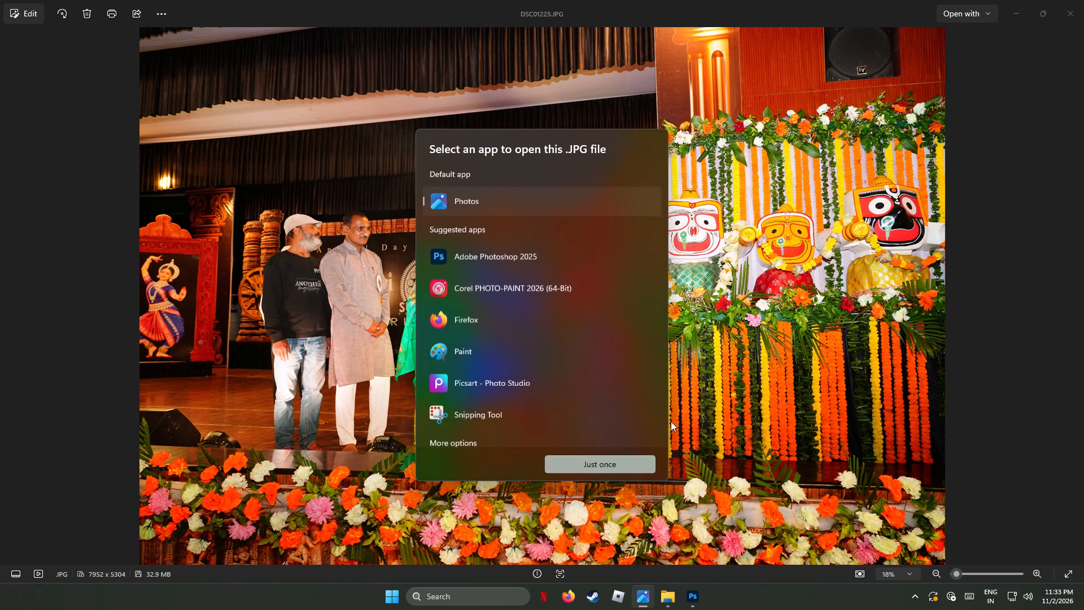
{"action": "left_click", "coordinate": [484, 257]}
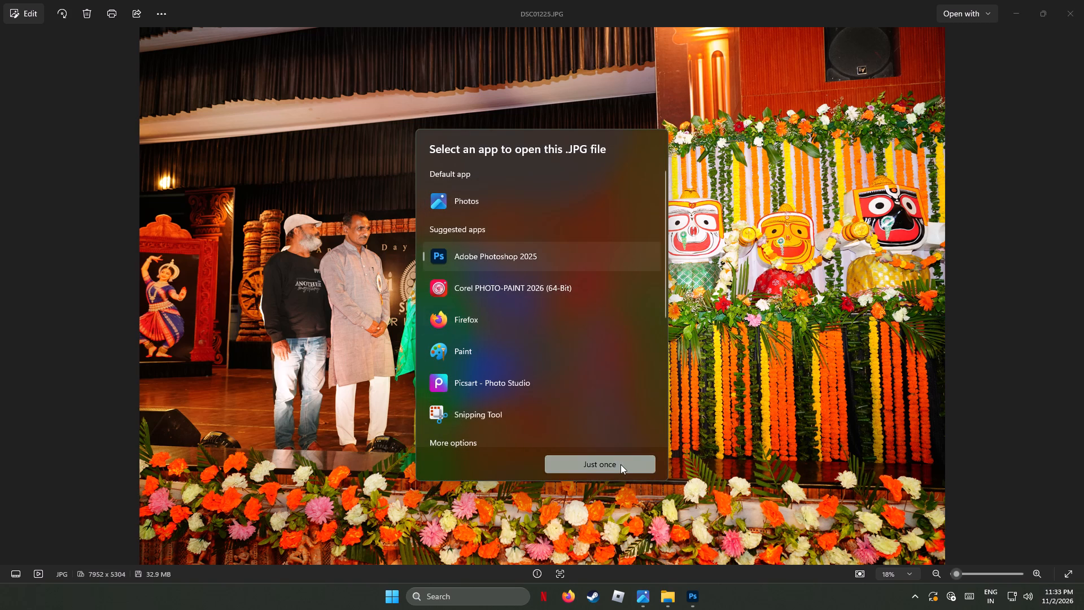
{"action": "left_click", "coordinate": [620, 464]}
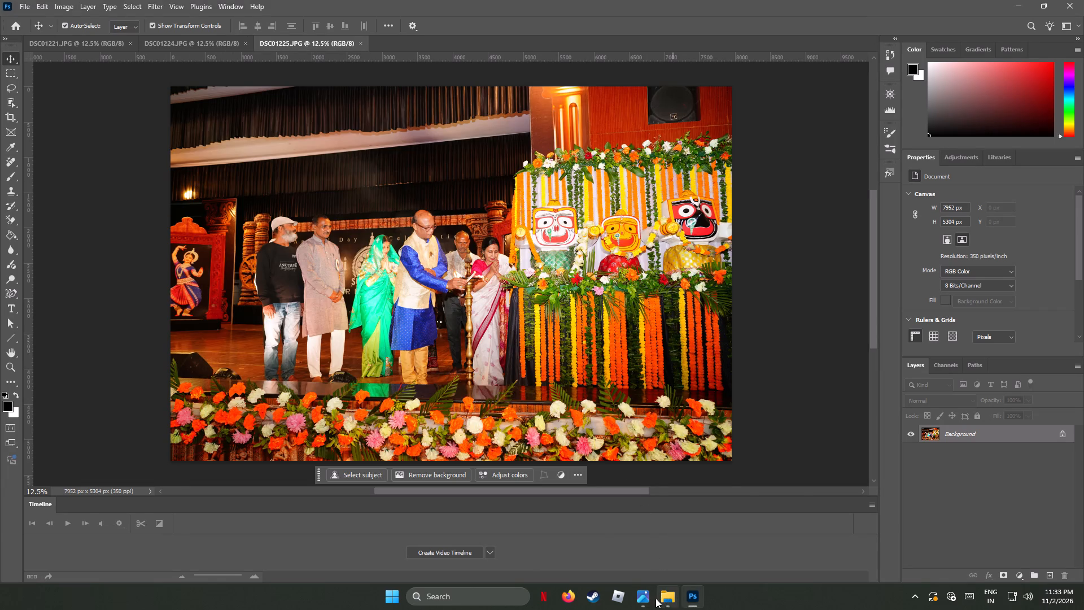
Return to the Photos viewer, move on to the group photo DSC01228.JPG and open it in Adobe Photoshop 2025, just once.
{"action": "left_click", "coordinate": [644, 597]}
{"action": "left_click", "coordinate": [1075, 298]}
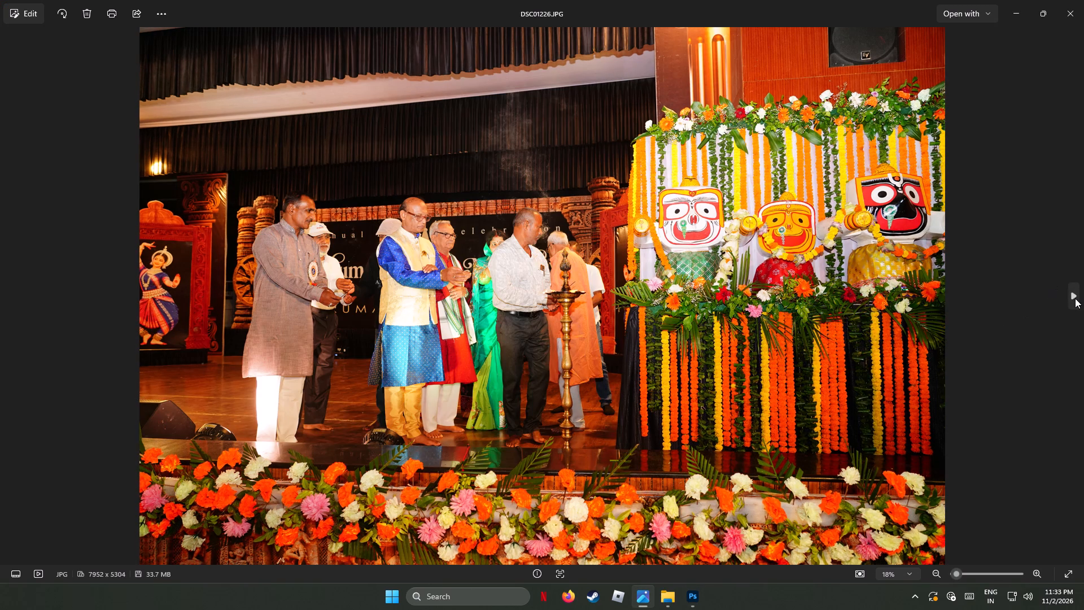
{"action": "key", "text": "Right"}
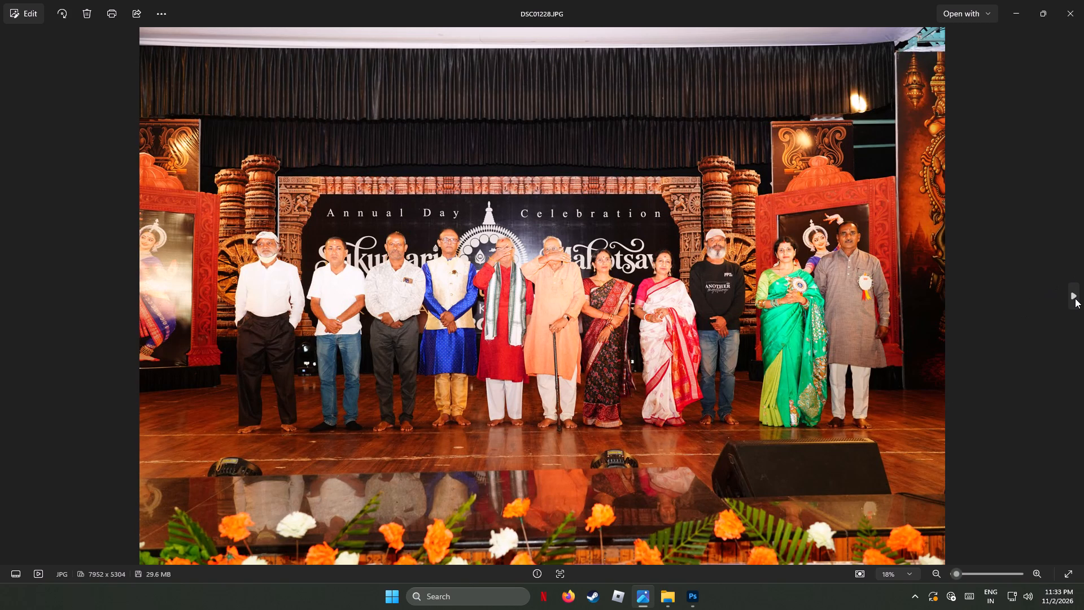
{"action": "key", "text": "Right"}
{"action": "key", "text": "Right"}
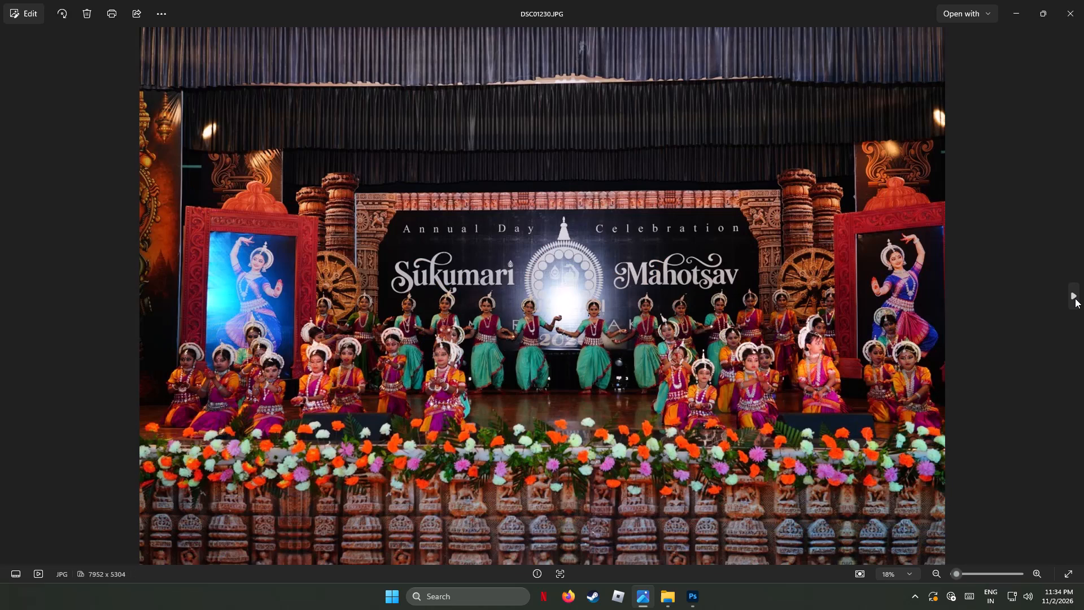
{"action": "key", "text": "Left"}
{"action": "key", "text": "Left"}
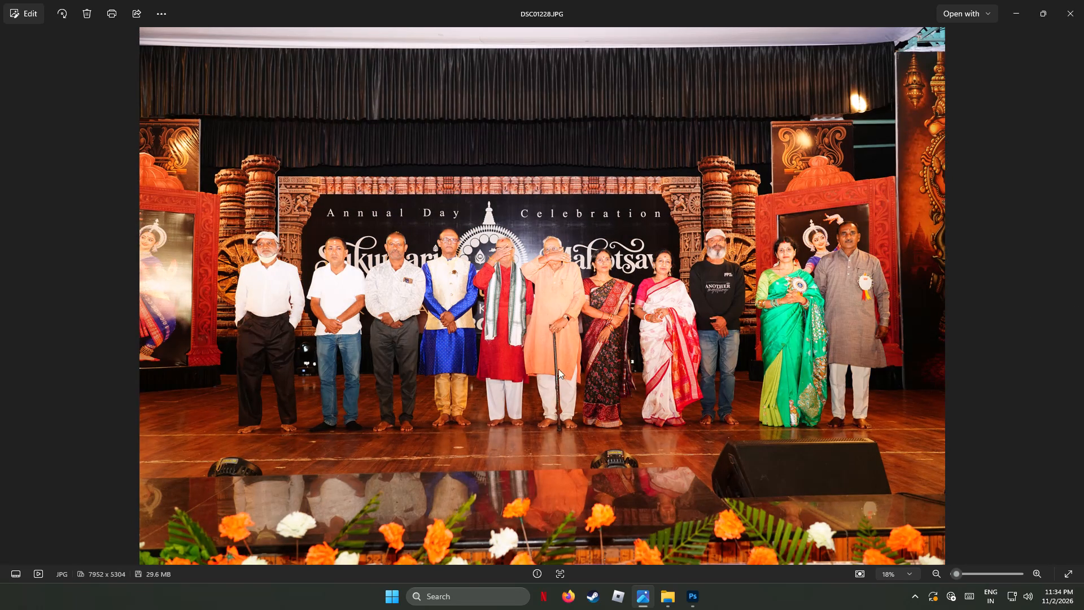
{"action": "right_click", "coordinate": [543, 356]}
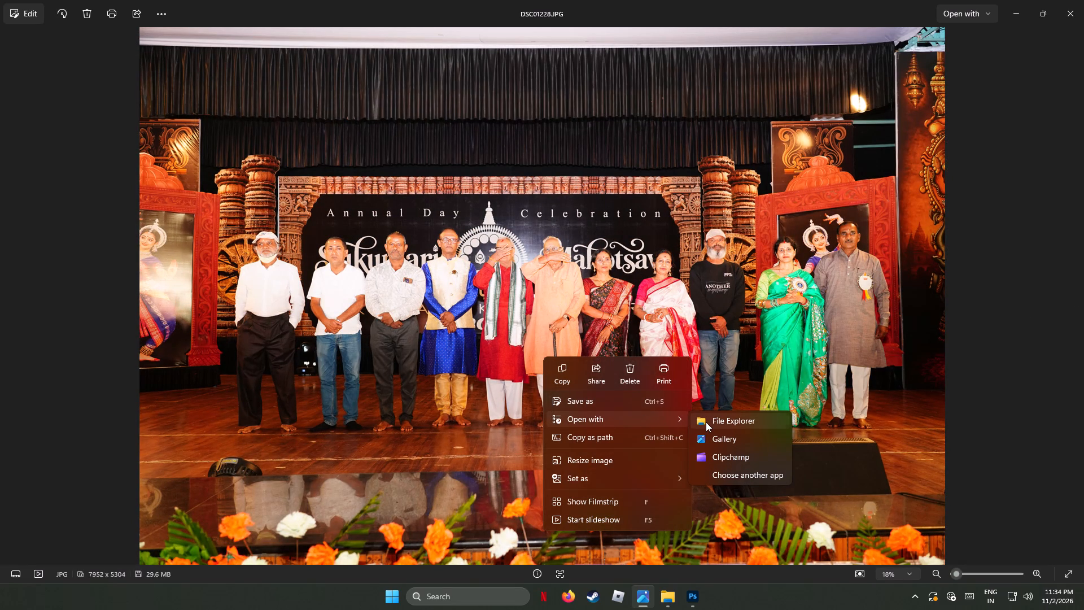
{"action": "left_click", "coordinate": [745, 476]}
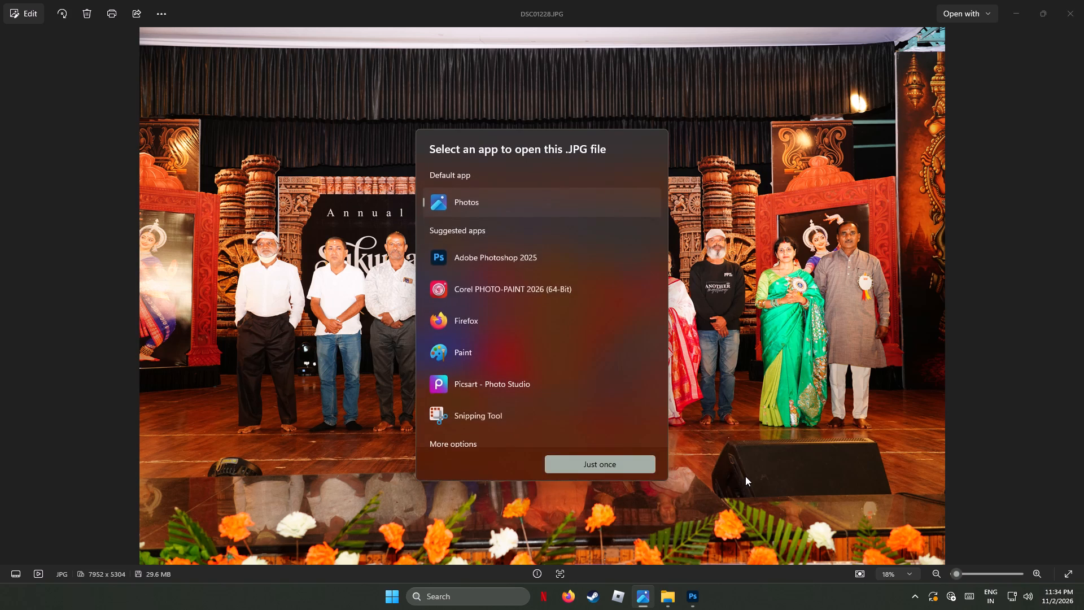
{"action": "left_click", "coordinate": [502, 257]}
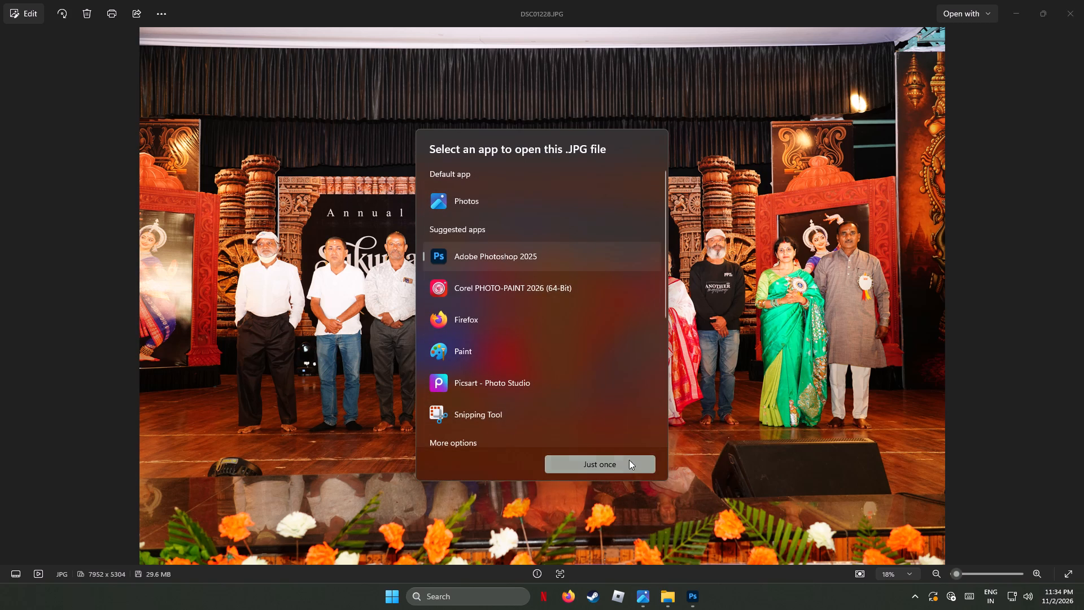
{"action": "left_click", "coordinate": [627, 462]}
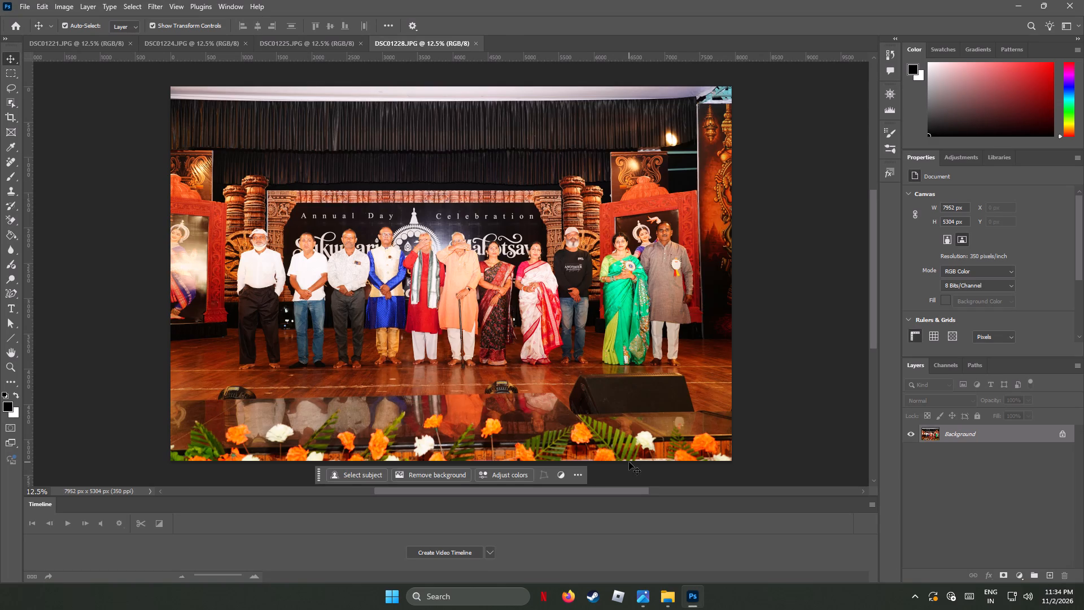
Return to the Photos viewer and compare the photos DSC01229 through DSC01233 to pick a stage dance shot for editing.
{"action": "left_click", "coordinate": [641, 592]}
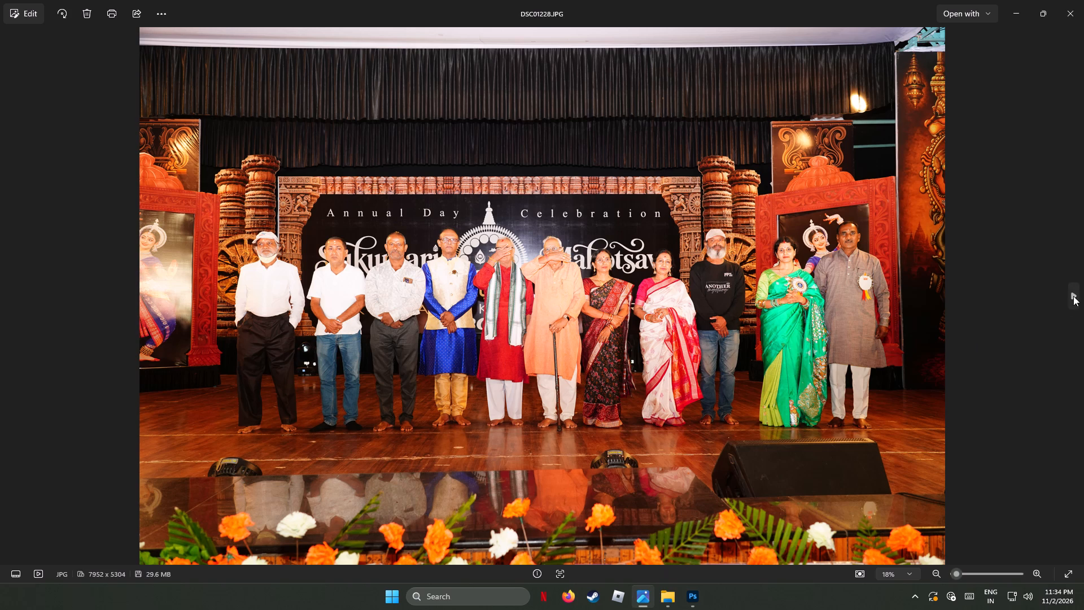
{"action": "left_click", "coordinate": [1076, 292]}
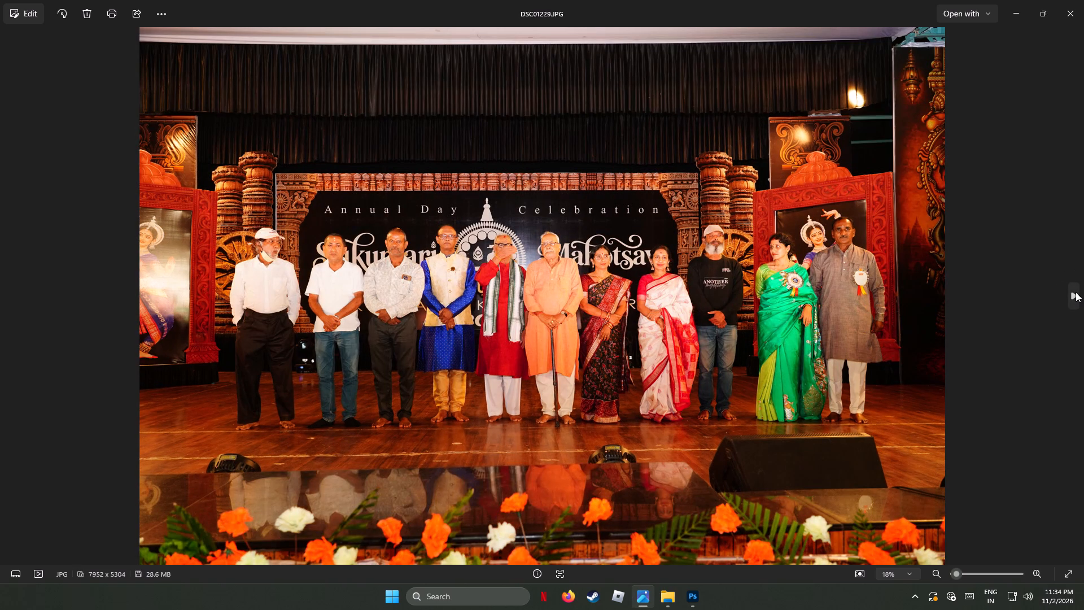
{"action": "key", "text": "Right"}
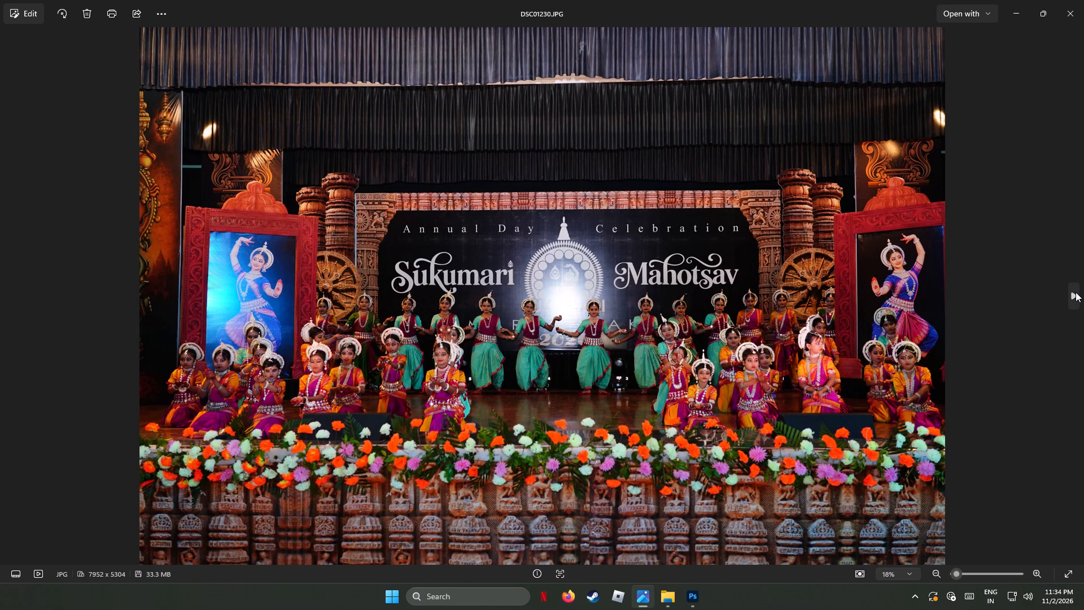
{"action": "key", "text": "Right"}
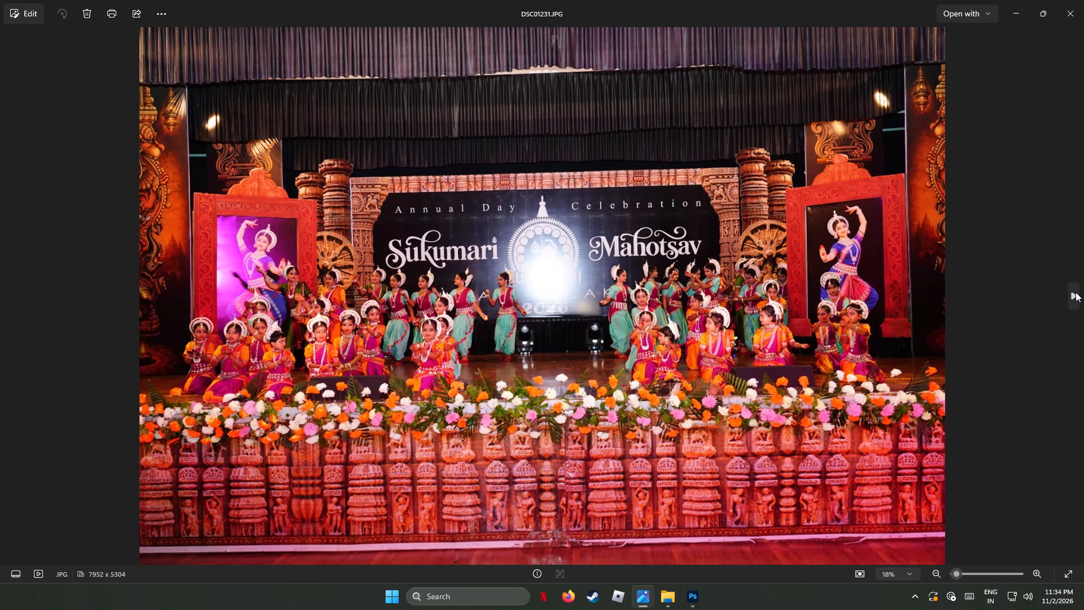
{"action": "key", "text": "Left"}
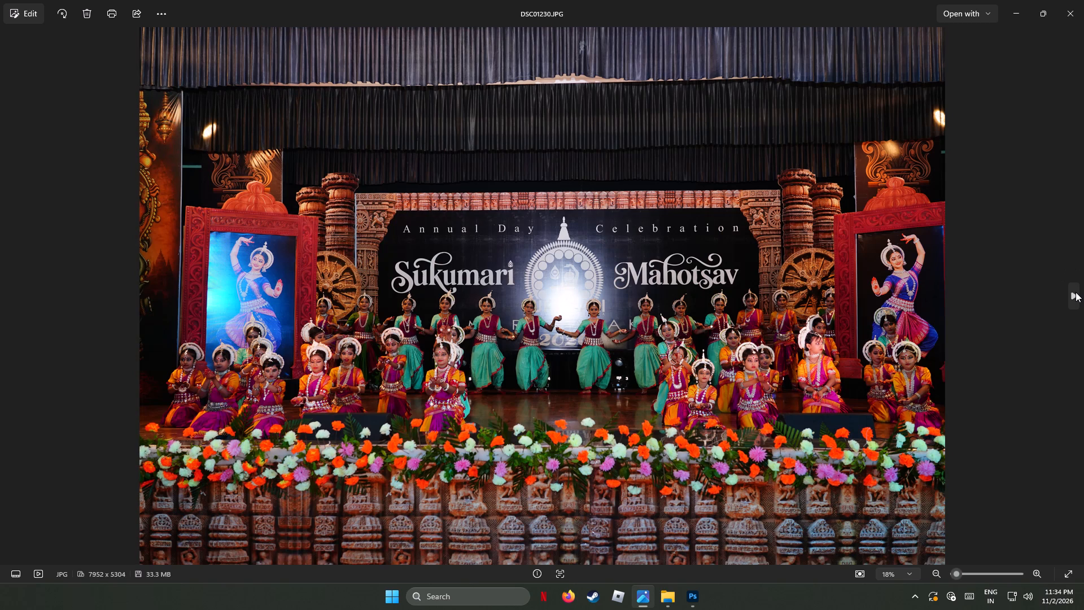
{"action": "key", "text": "Right"}
{"action": "key", "text": "Right"}
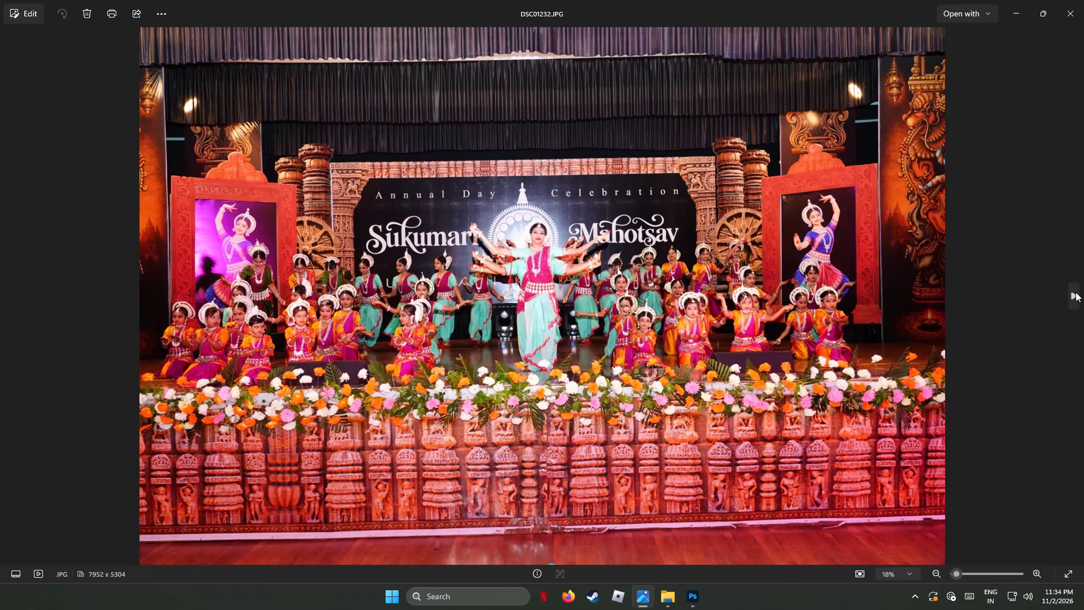
{"action": "key", "text": "Right"}
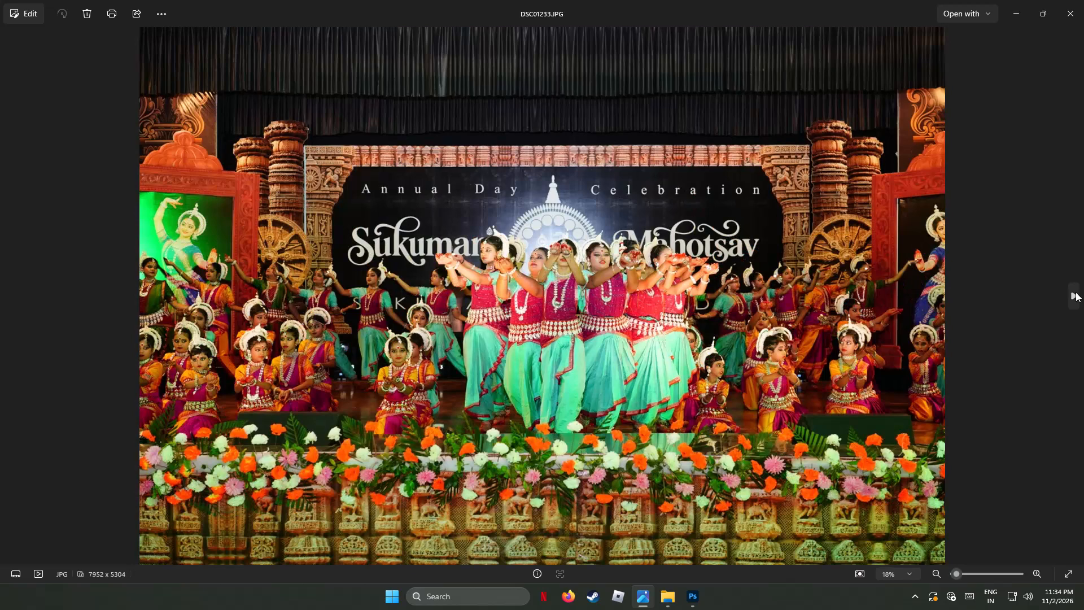
{"action": "key", "text": "Left"}
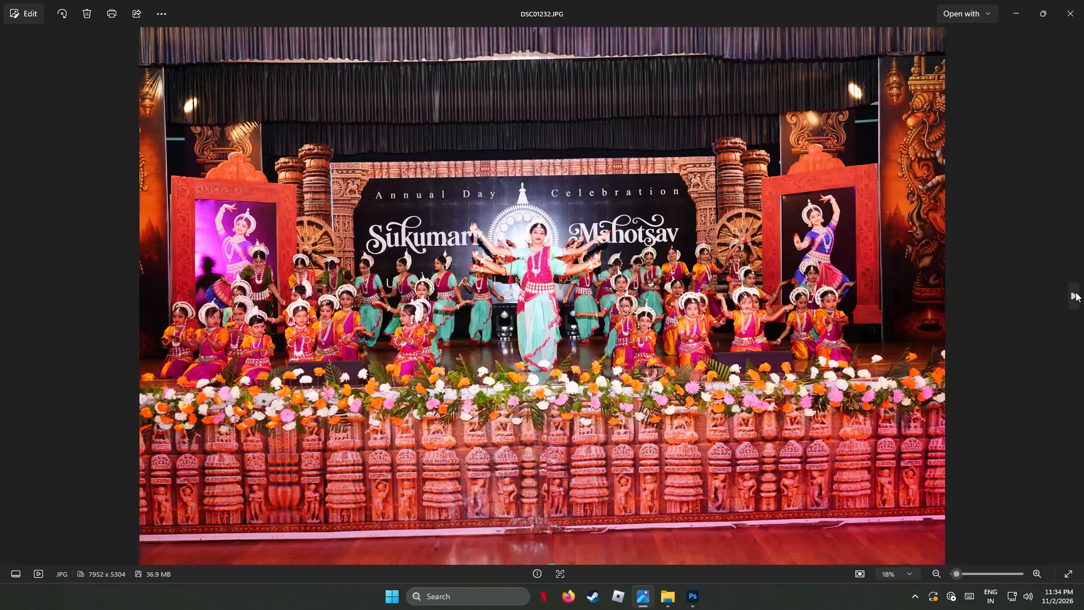
{"action": "key", "text": "Left"}
{"action": "key", "text": "Left"}
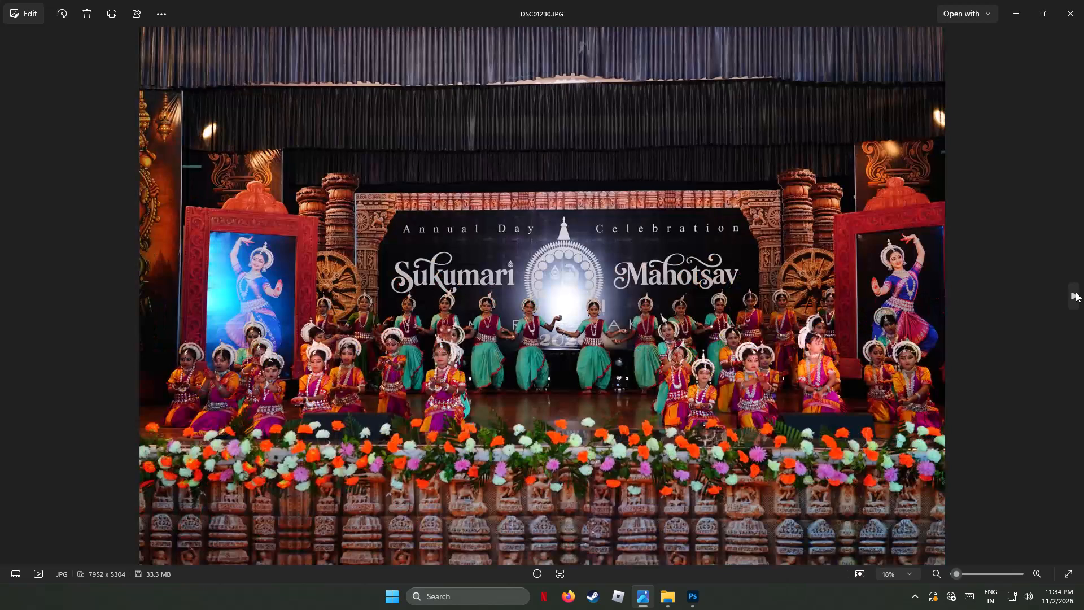
Open the stage dance photo DSC01230.JPG in Adobe Photoshop 2025, using that app just once.
{"action": "right_click", "coordinate": [707, 367]}
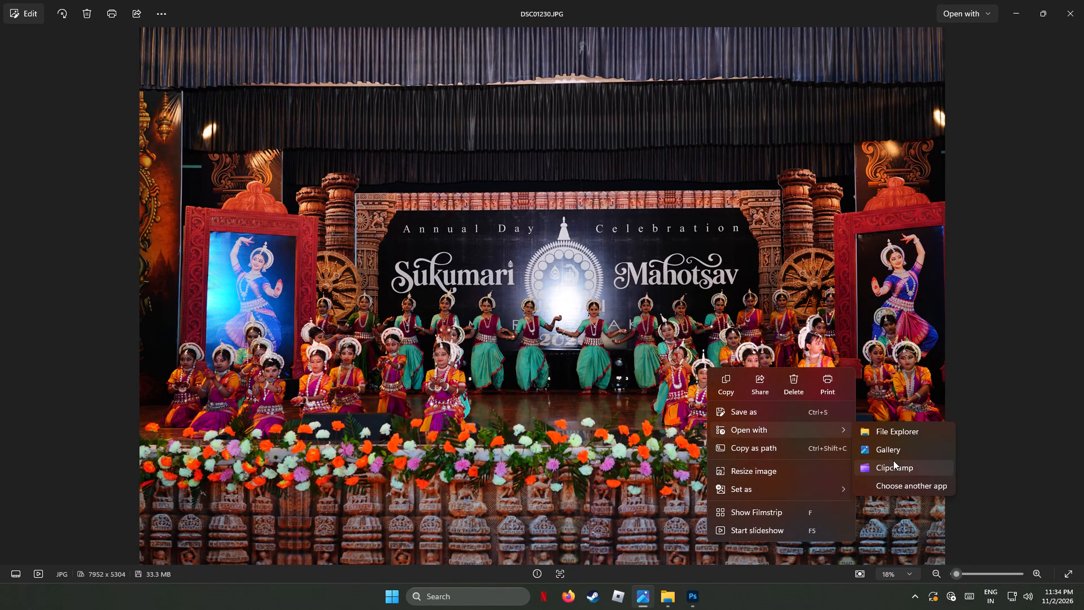
{"action": "left_click", "coordinate": [903, 485]}
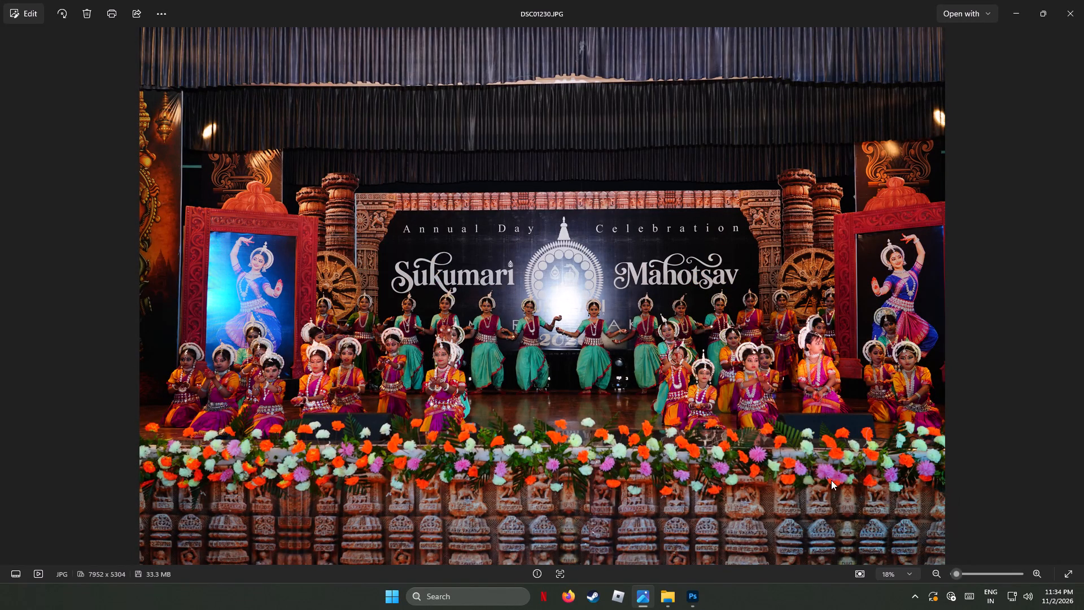
{"action": "left_click", "coordinate": [517, 251]}
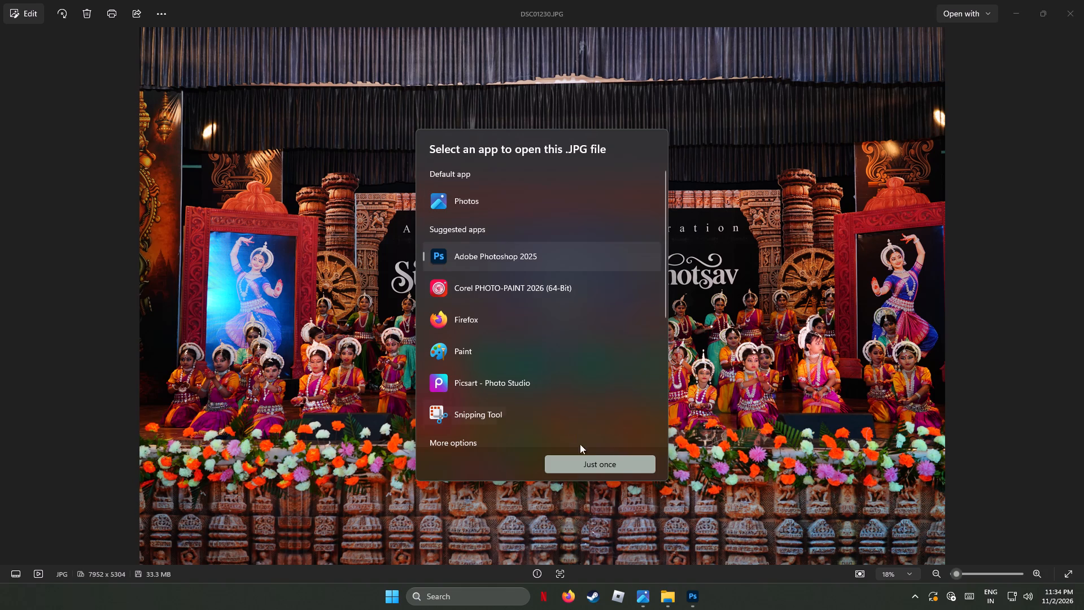
{"action": "left_click", "coordinate": [593, 465]}
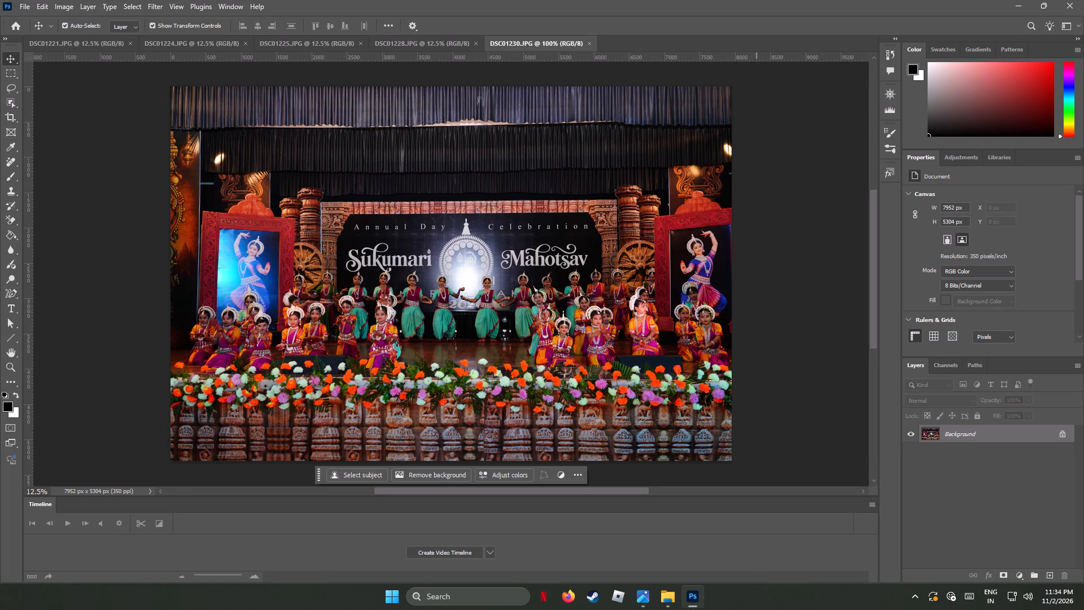
Return to the Photos viewer, advance to the stage dance photo DSC01234.JPG and open it in Adobe Photoshop 2025, just once.
{"action": "left_click", "coordinate": [641, 597]}
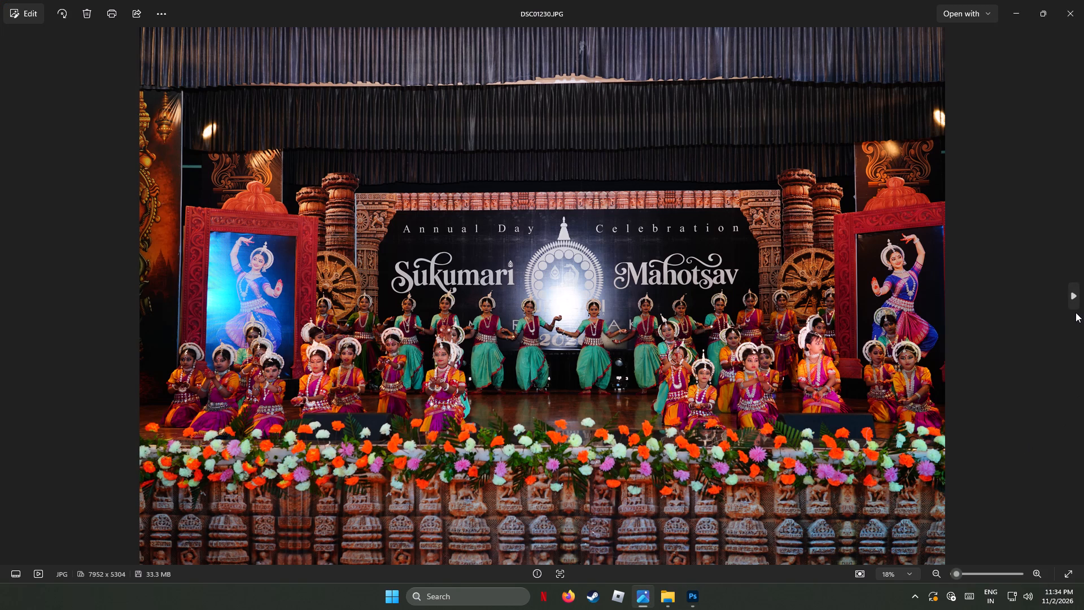
{"action": "left_click", "coordinate": [1082, 295]}
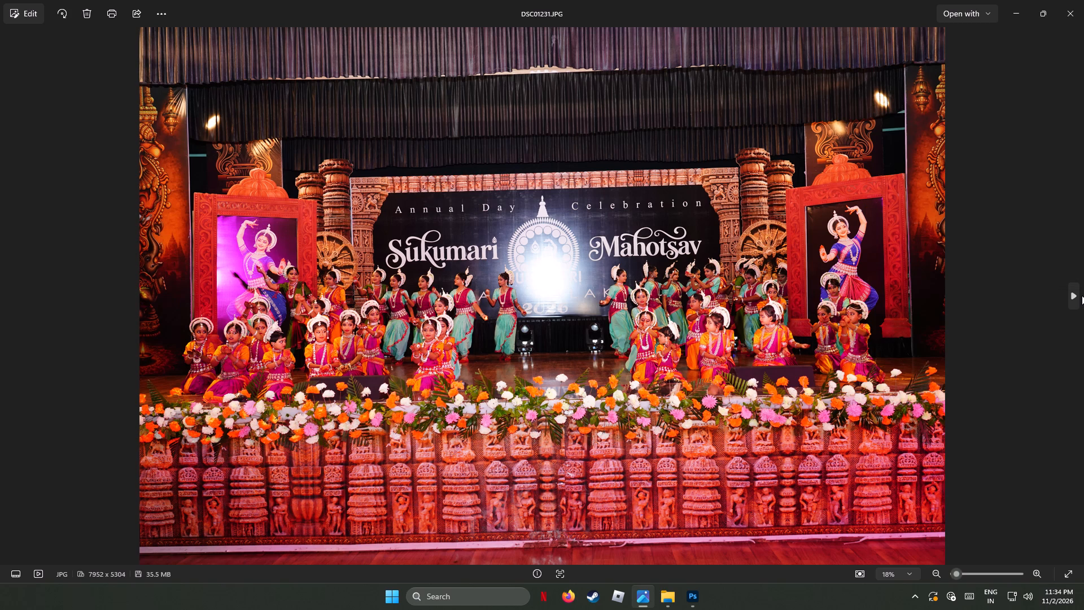
{"action": "left_click", "coordinate": [1081, 295]}
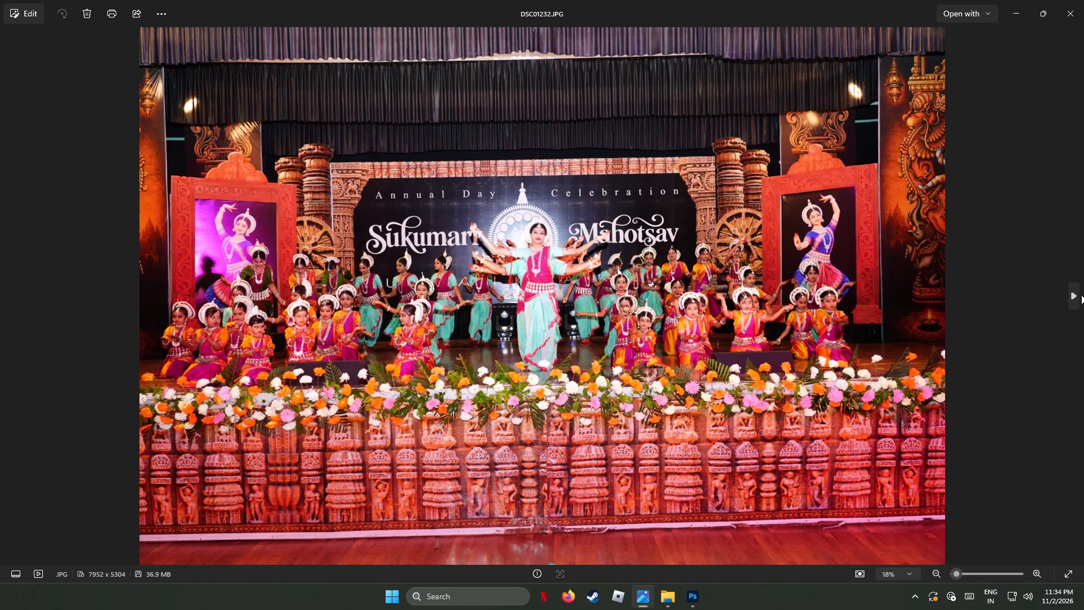
{"action": "left_click", "coordinate": [1081, 295]}
{"action": "left_click", "coordinate": [1081, 295]}
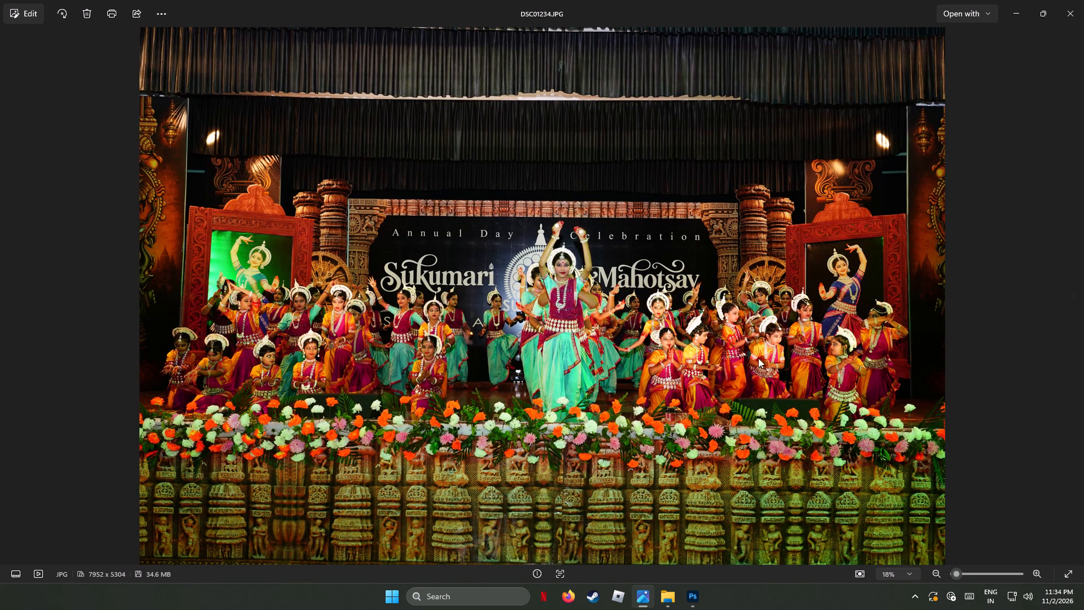
{"action": "right_click", "coordinate": [631, 315]}
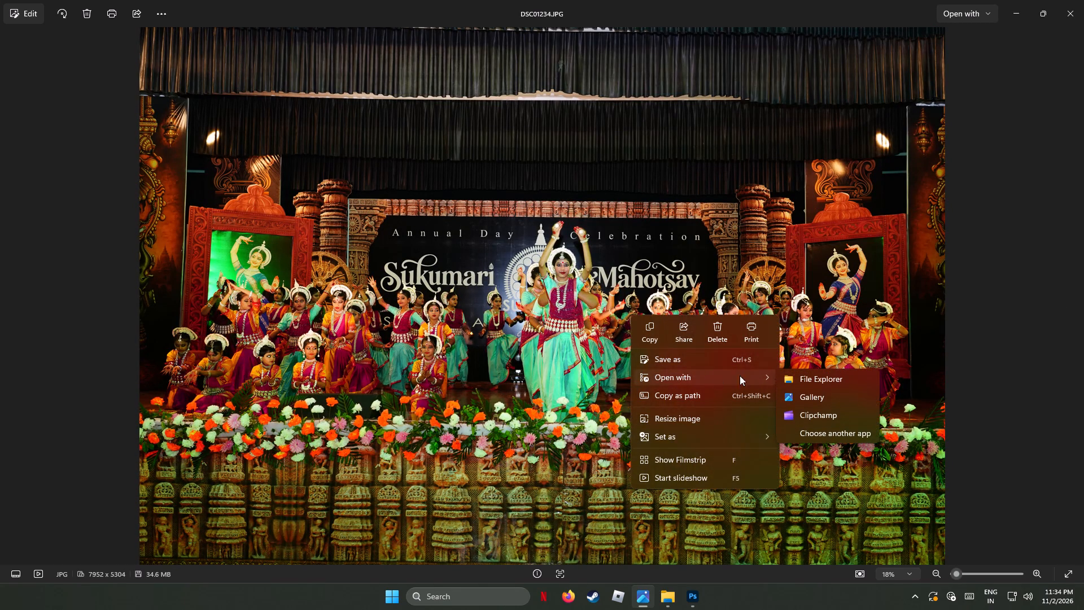
{"action": "left_click", "coordinate": [826, 434]}
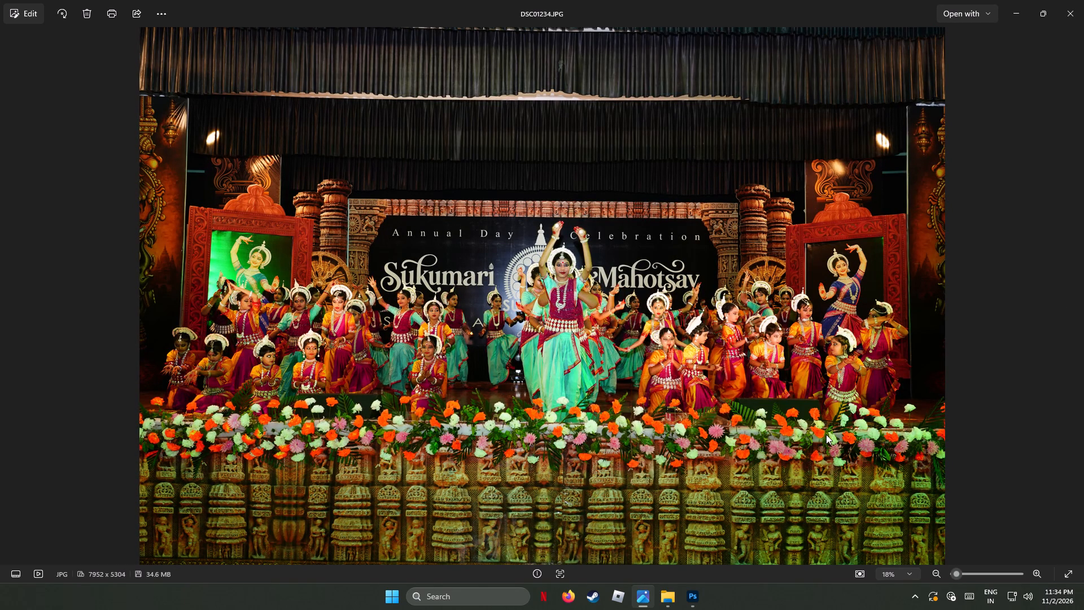
{"action": "left_click", "coordinate": [518, 258]}
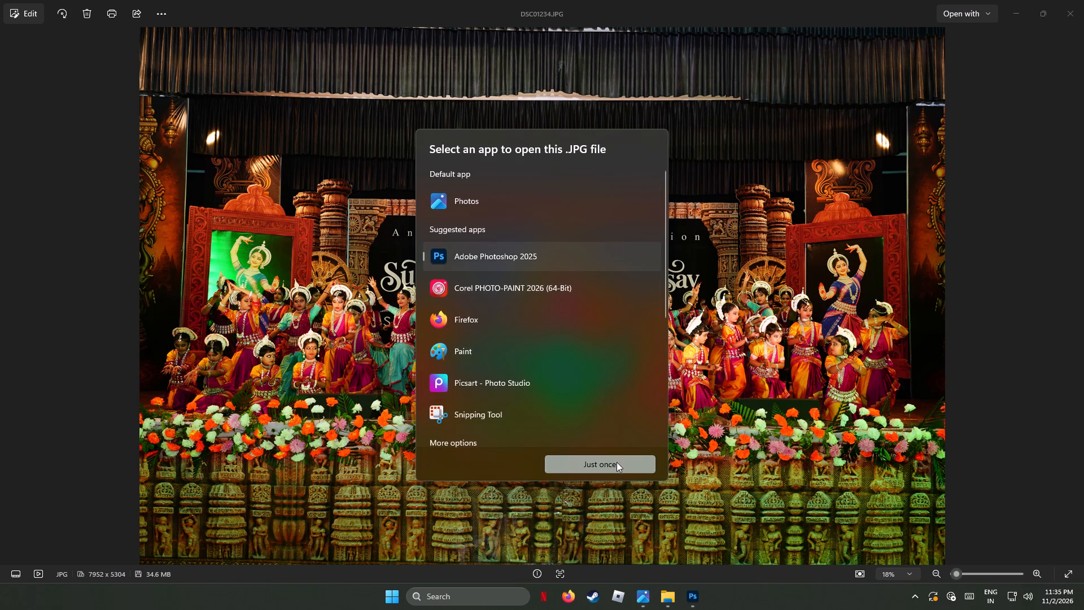
{"action": "left_click", "coordinate": [617, 462]}
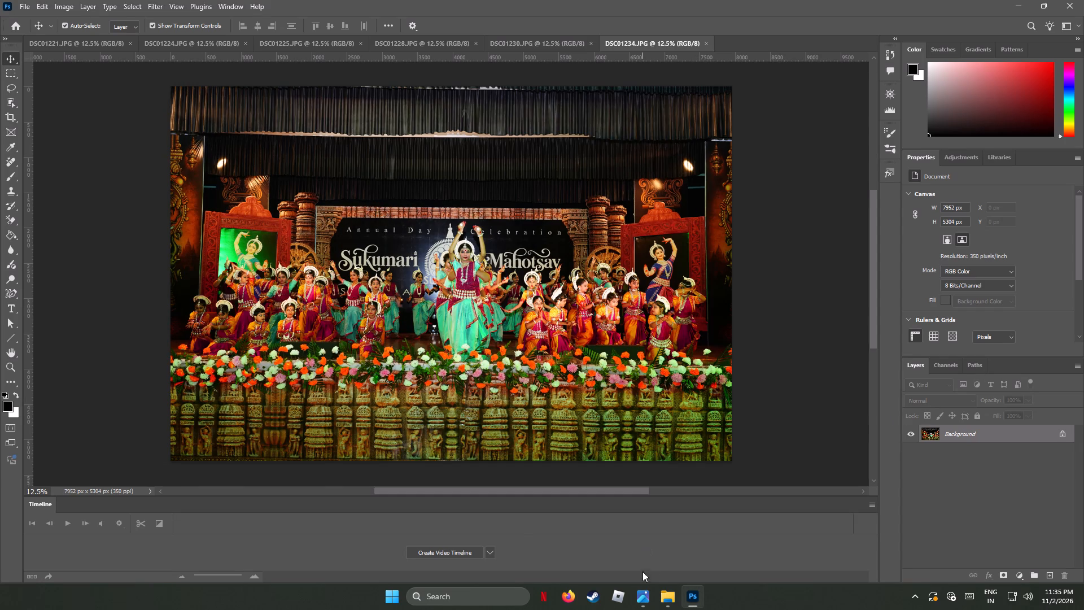
Return to the Photos viewer and compare the stage dance photos DSC01236 through DSC01239 to pick the next shot for editing.
{"action": "left_click", "coordinate": [642, 592]}
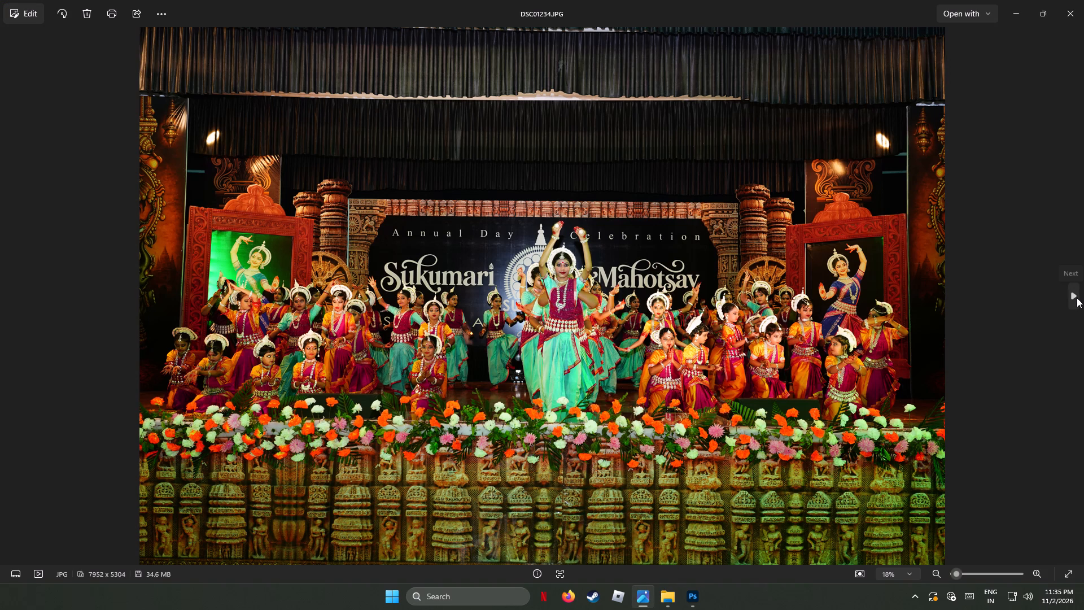
{"action": "left_click", "coordinate": [1077, 298]}
{"action": "left_click", "coordinate": [1077, 298]}
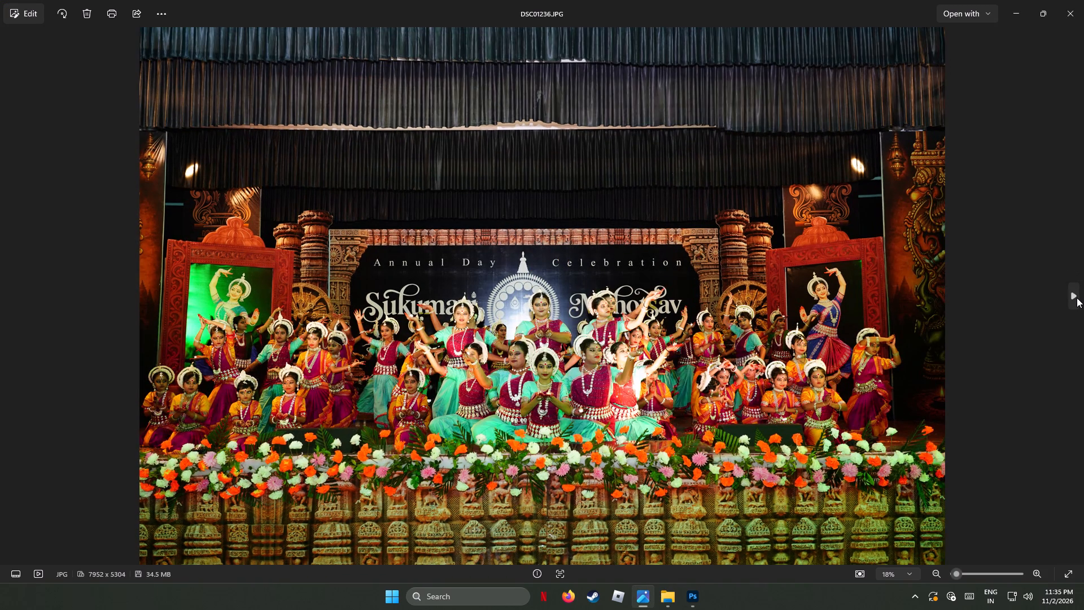
{"action": "left_click", "coordinate": [1077, 298]}
{"action": "left_click", "coordinate": [1077, 298]}
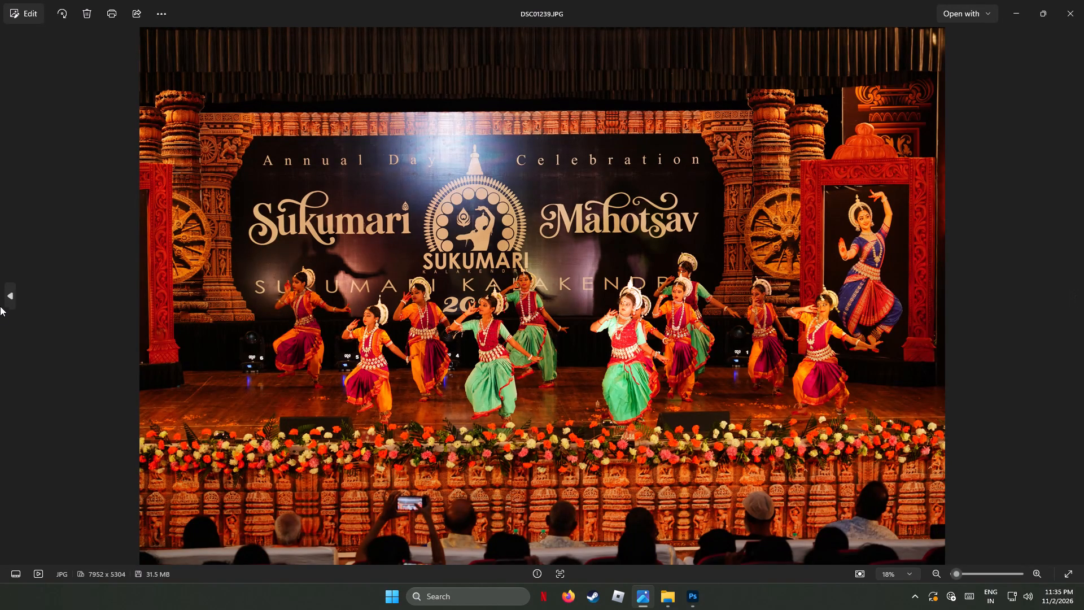
{"action": "left_click", "coordinate": [8, 294]}
{"action": "left_click", "coordinate": [8, 294]}
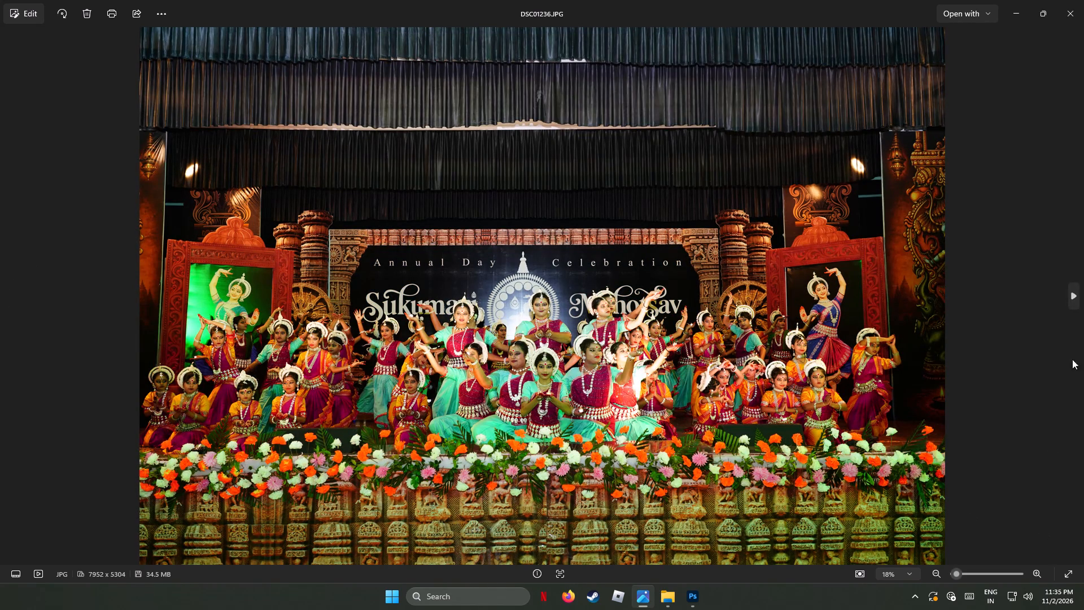
{"action": "left_click", "coordinate": [1074, 295]}
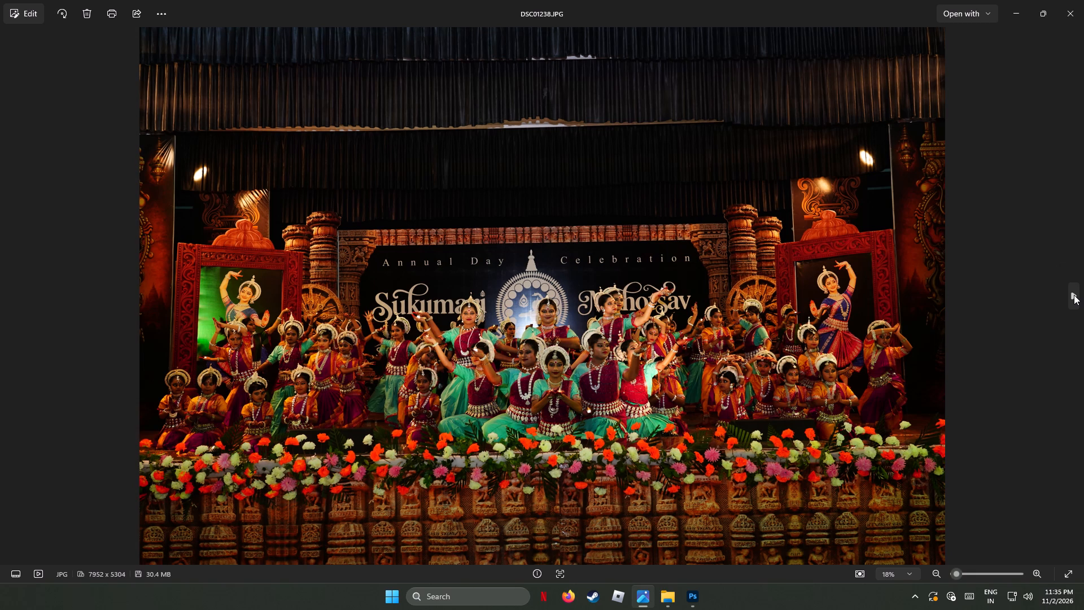
{"action": "right_click", "coordinate": [545, 367]}
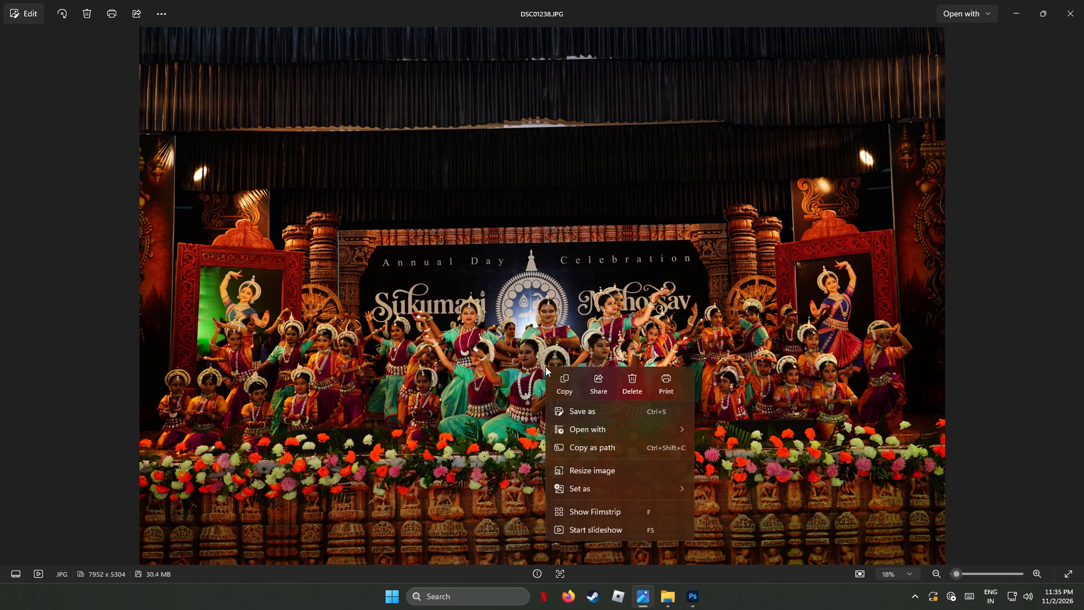
{"action": "left_click", "coordinate": [141, 338]}
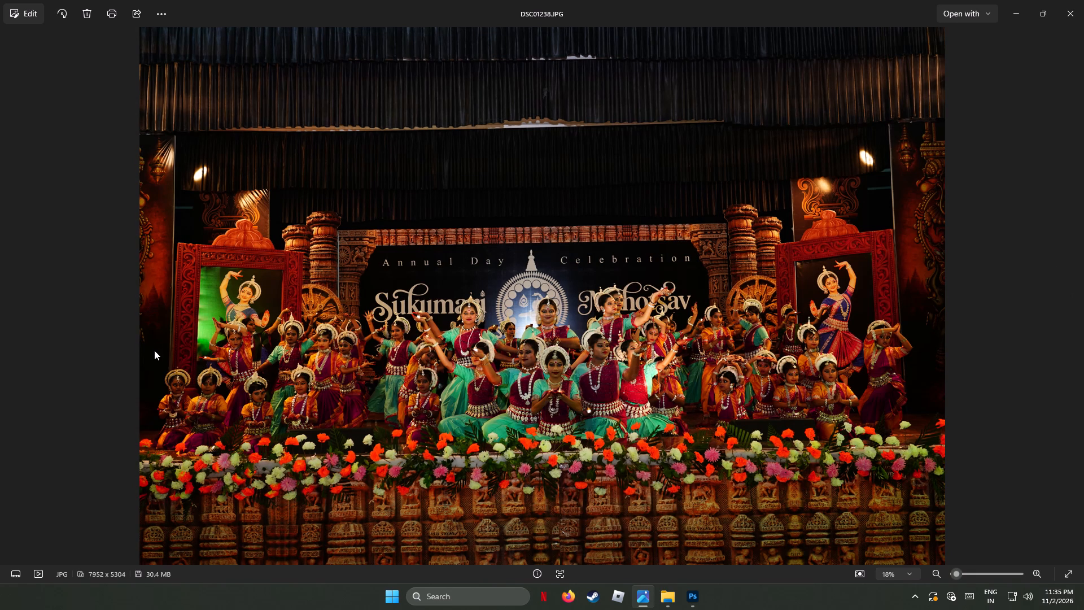
{"action": "left_click", "coordinate": [150, 342]}
Go back to the group dance pose DSC01236.JPG and open it in Adobe Photoshop 2025, using that app just once.
{"action": "left_click", "coordinate": [5, 287]}
{"action": "right_click", "coordinate": [623, 365]}
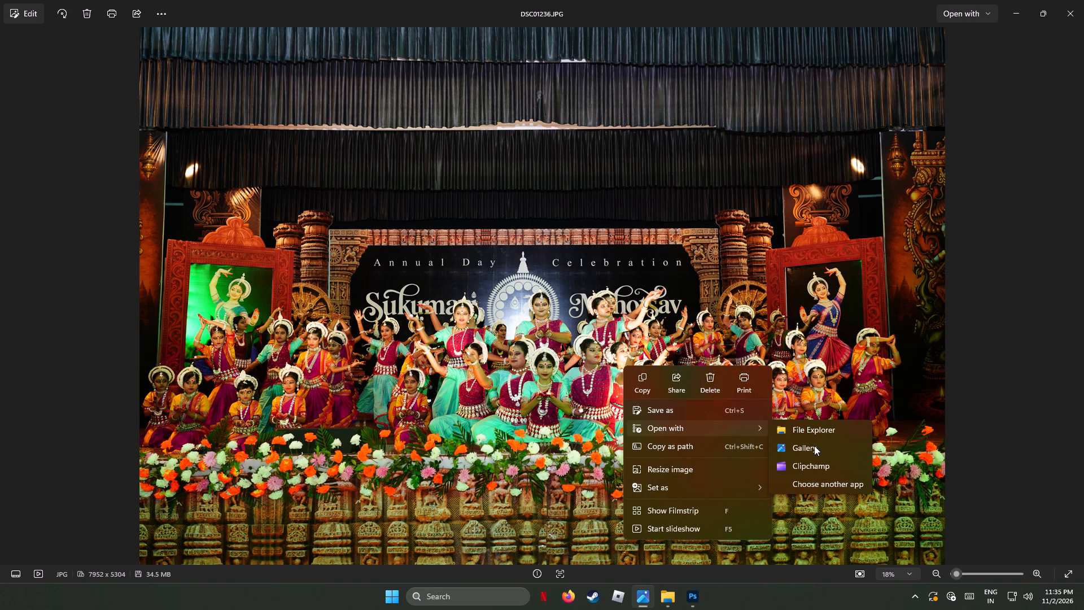
{"action": "left_click", "coordinate": [811, 483]}
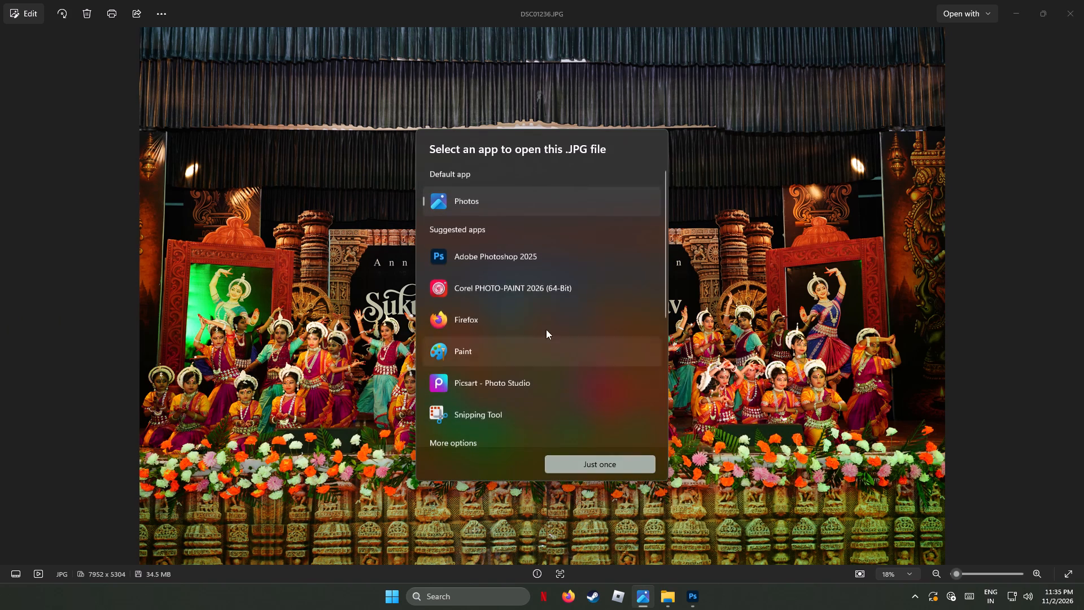
{"action": "left_click", "coordinate": [504, 254]}
{"action": "left_click", "coordinate": [611, 464]}
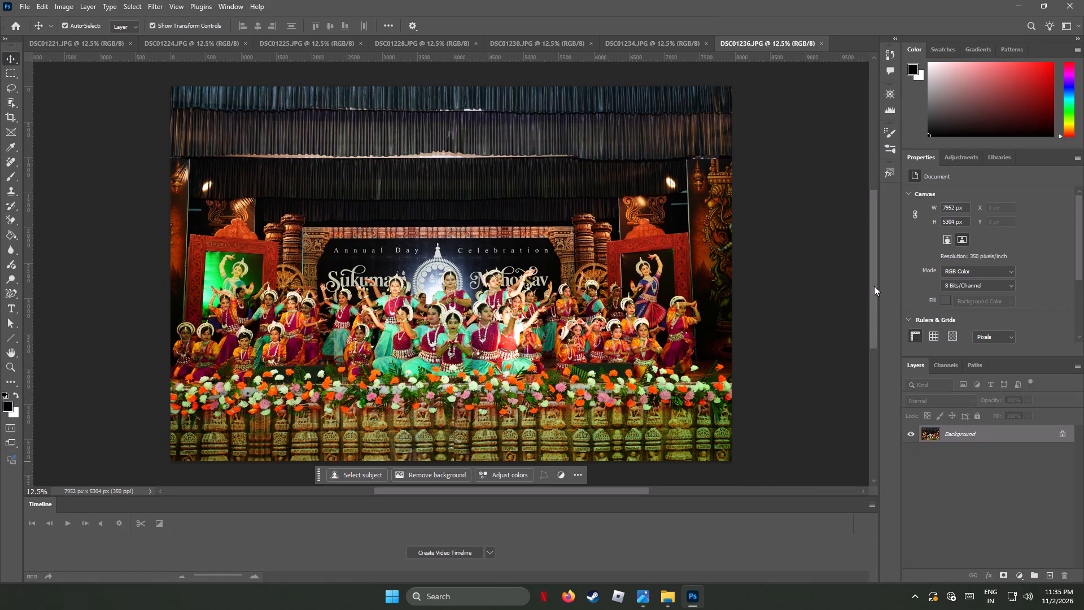
Return to the Photos viewer, move on to the red-lit dance photo DSC01241.JPG and open it in Adobe Photoshop 2025, just once.
{"action": "left_click", "coordinate": [642, 595]}
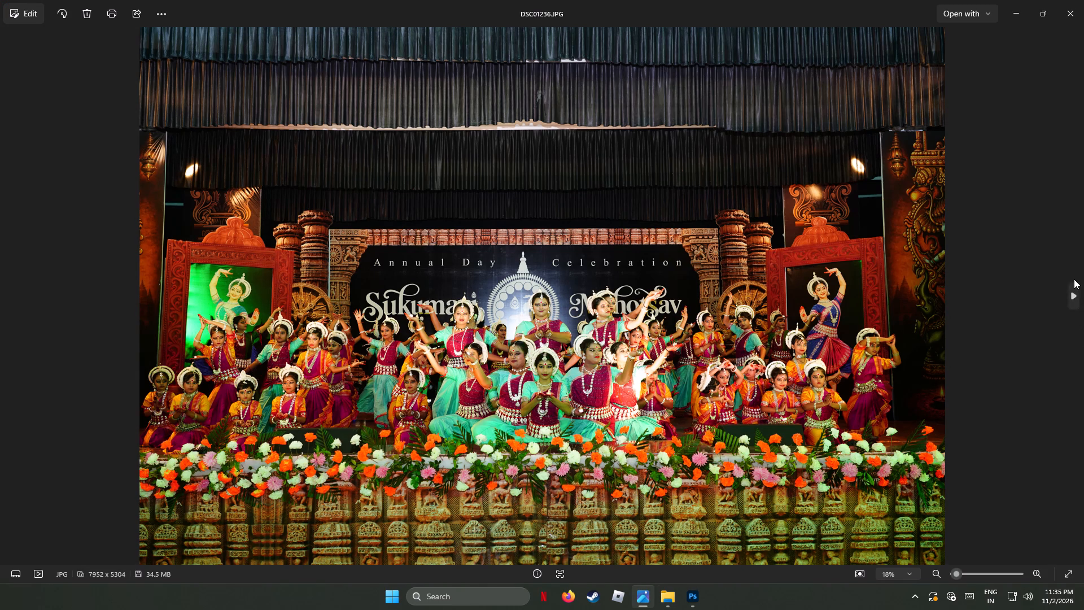
{"action": "left_click", "coordinate": [1075, 295]}
{"action": "left_click", "coordinate": [1075, 295]}
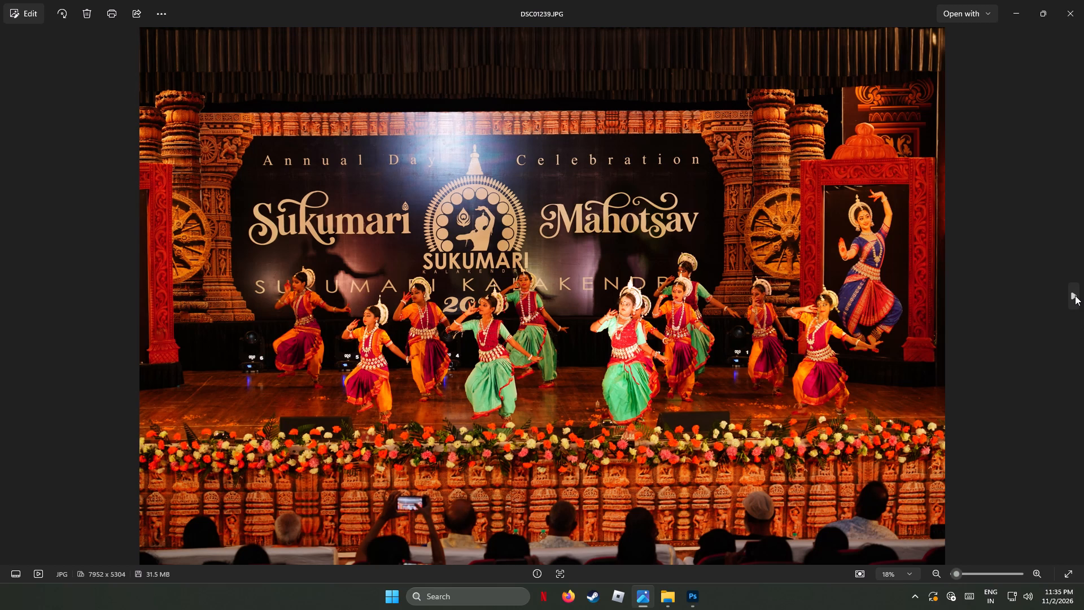
{"action": "left_click", "coordinate": [1074, 296]}
{"action": "left_click", "coordinate": [1074, 296]}
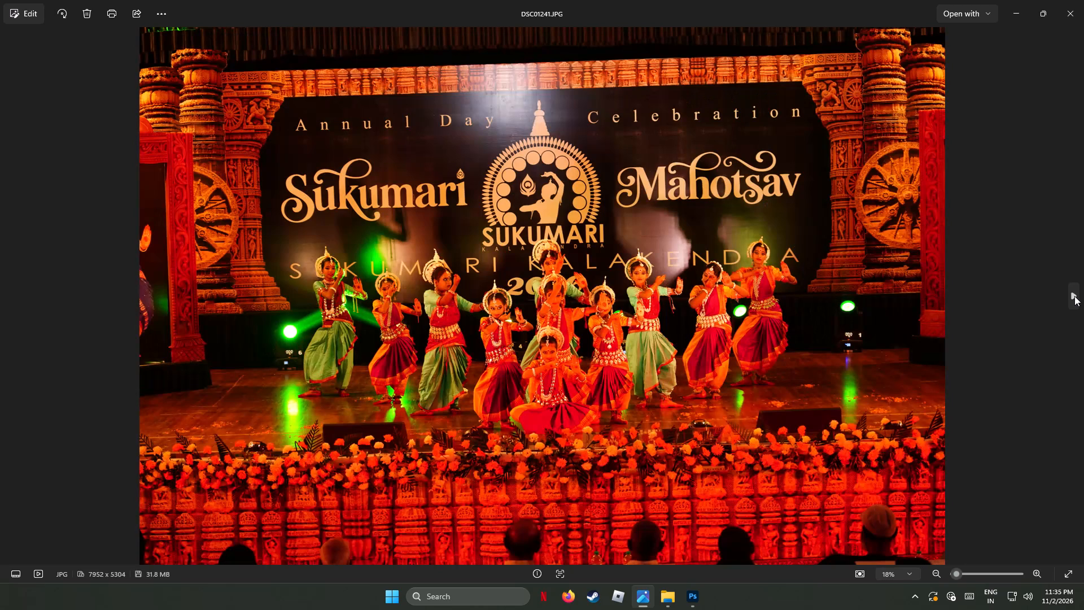
{"action": "left_click", "coordinate": [1074, 296]}
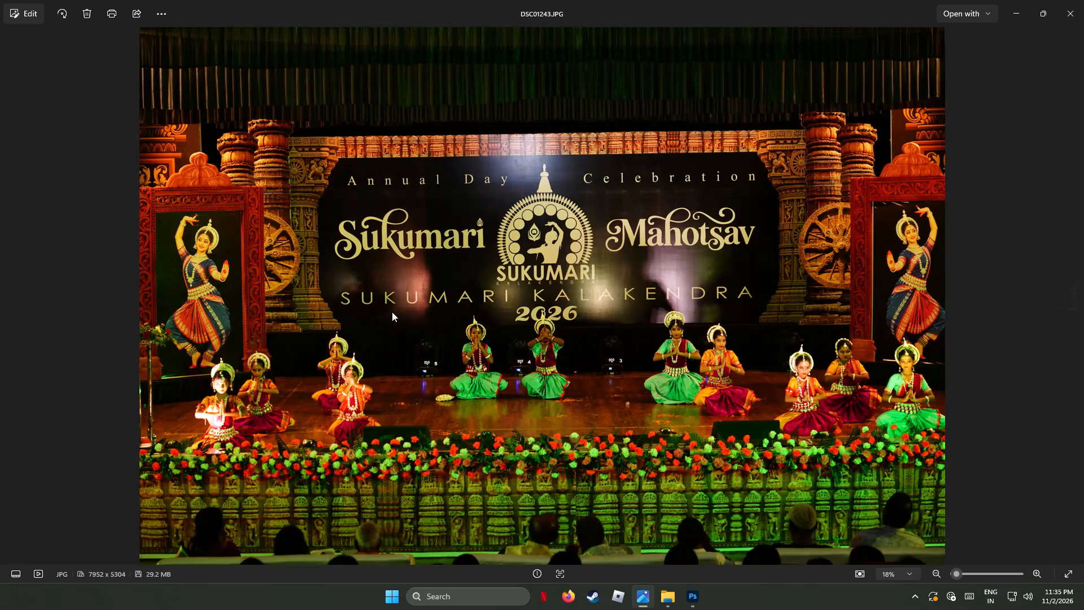
{"action": "left_click", "coordinate": [6, 292]}
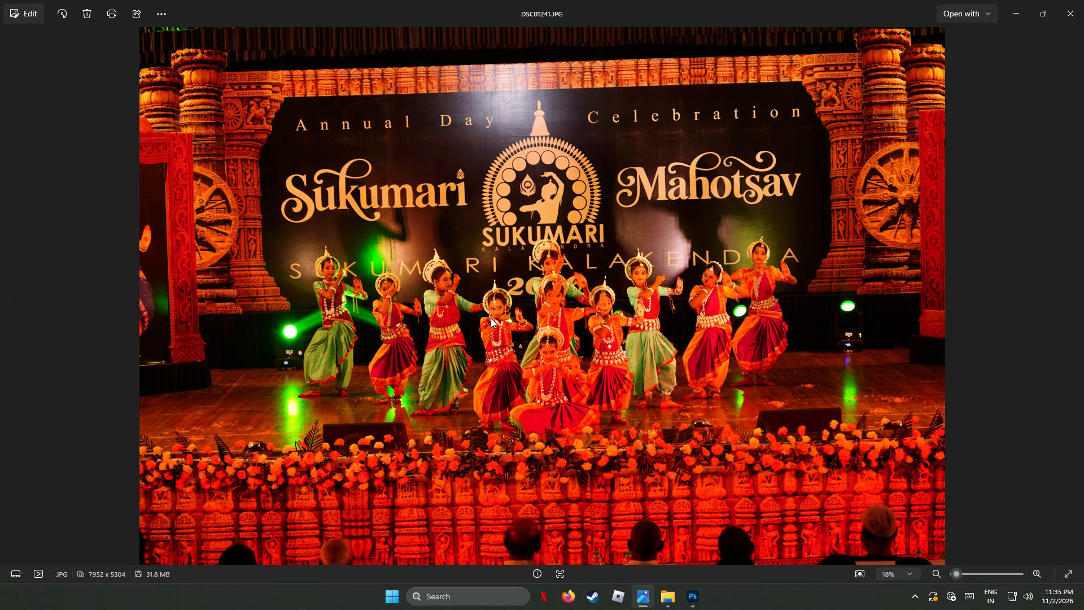
{"action": "right_click", "coordinate": [501, 309]}
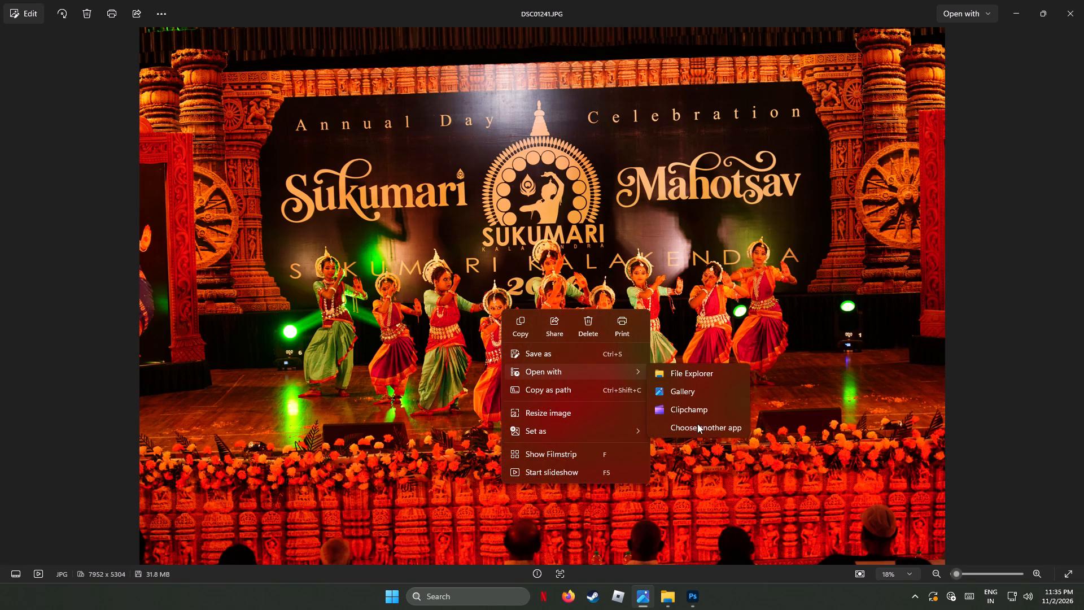
{"action": "left_click", "coordinate": [697, 429]}
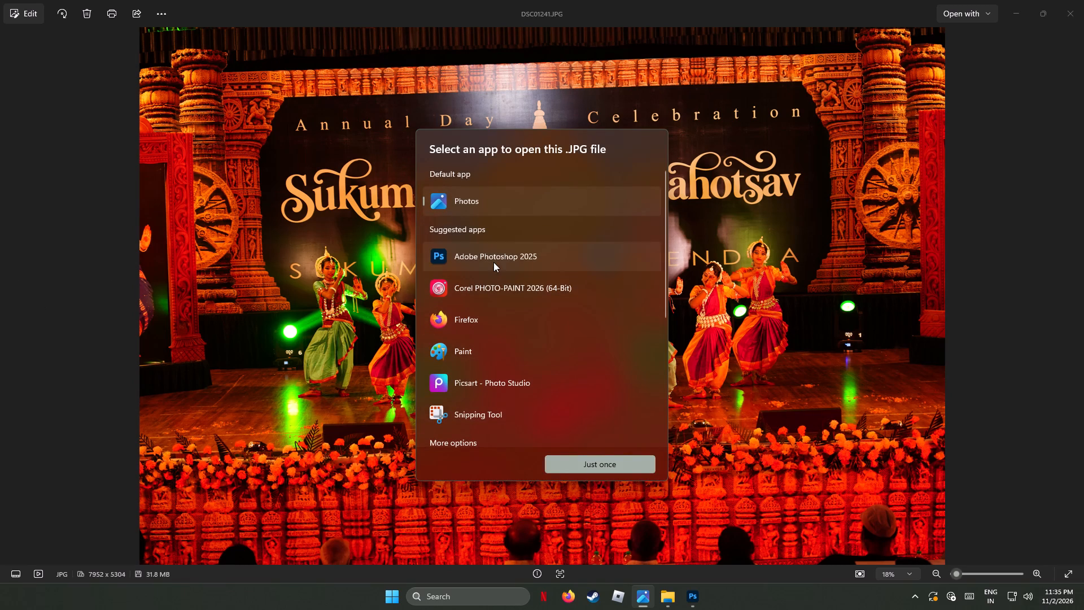
{"action": "left_click", "coordinate": [488, 255]}
{"action": "left_click", "coordinate": [615, 461]}
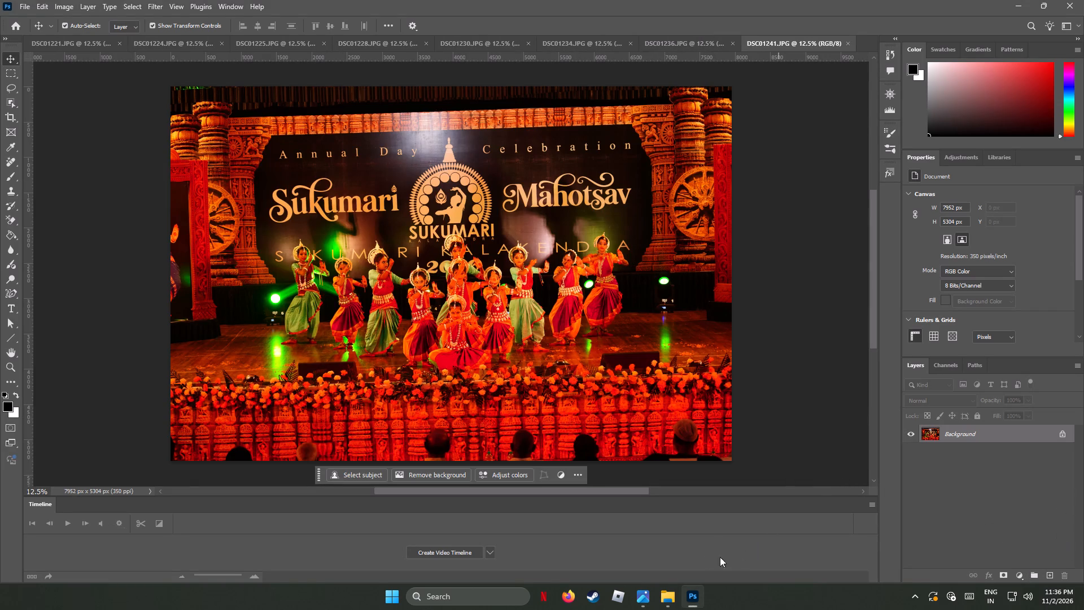
Return to the Photos viewer and review the group dance photos from DSC01243 through DSC01252 for the next shot to edit.
{"action": "left_click", "coordinate": [642, 592]}
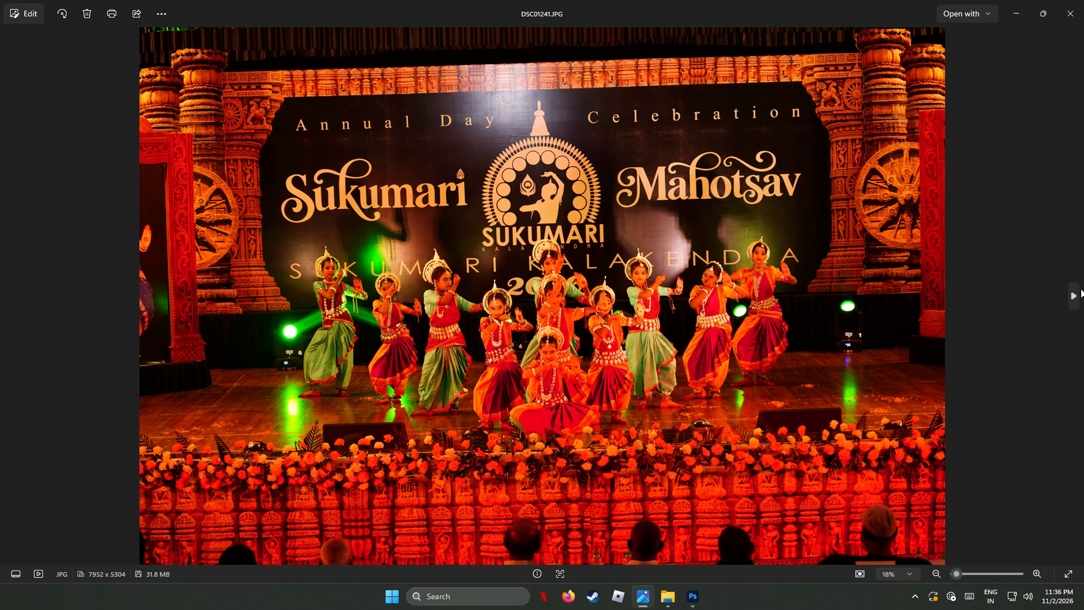
{"action": "left_click", "coordinate": [1079, 297]}
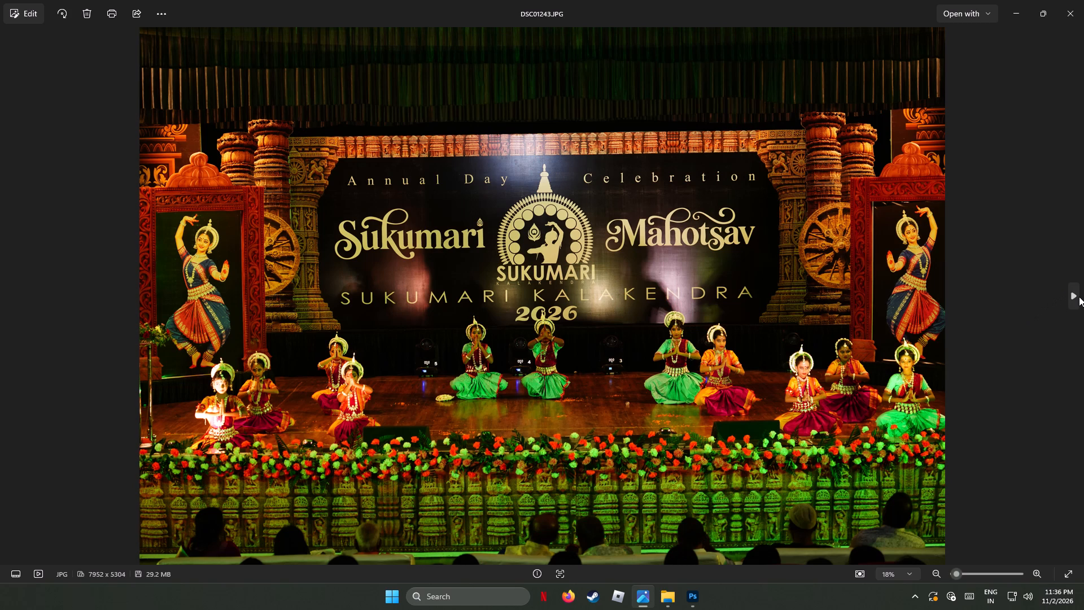
{"action": "key", "text": "Right"}
{"action": "key", "text": "Right"}
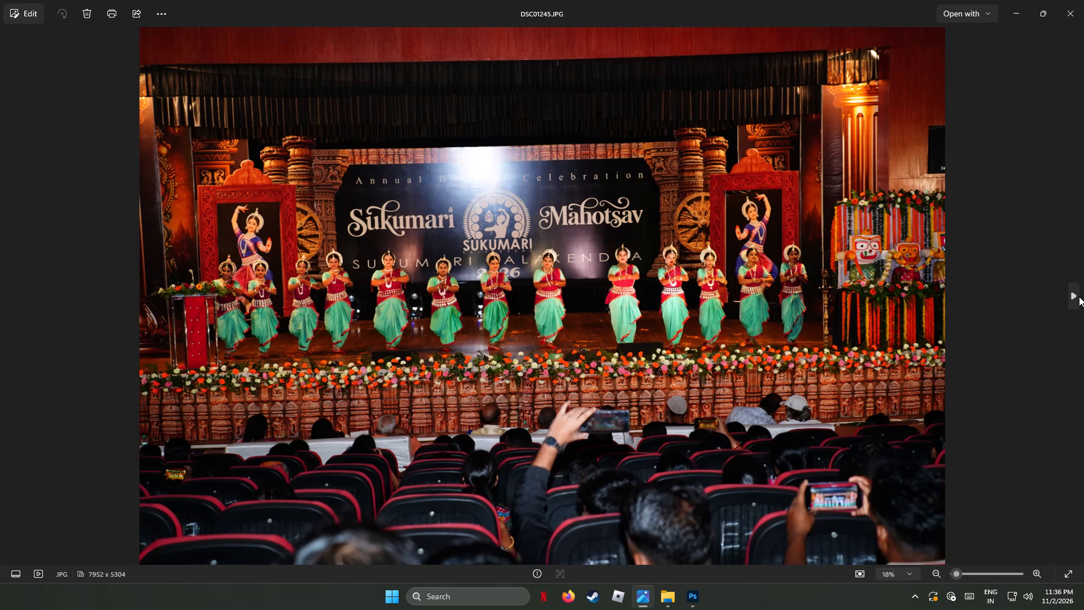
{"action": "key", "text": "Right"}
{"action": "key", "text": "Right"}
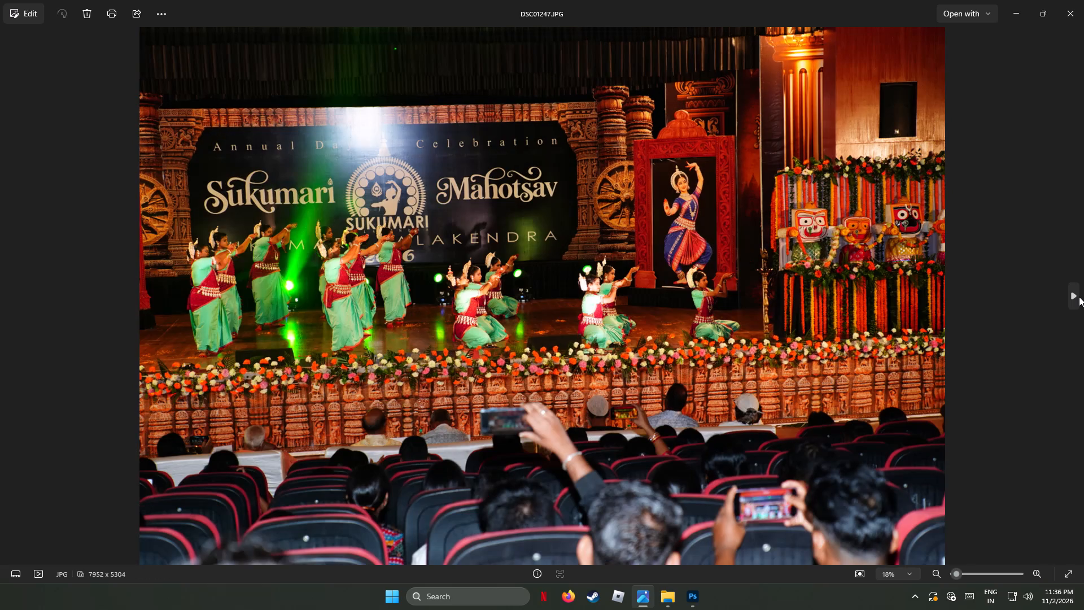
{"action": "key", "text": "Right"}
{"action": "key", "text": "Right"}
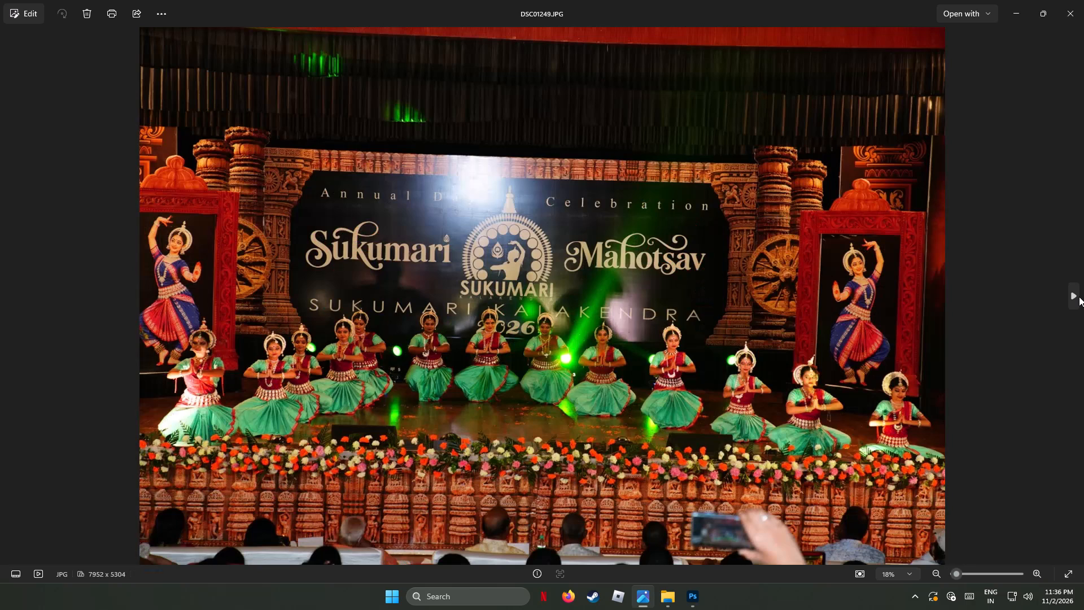
{"action": "key", "text": "Right"}
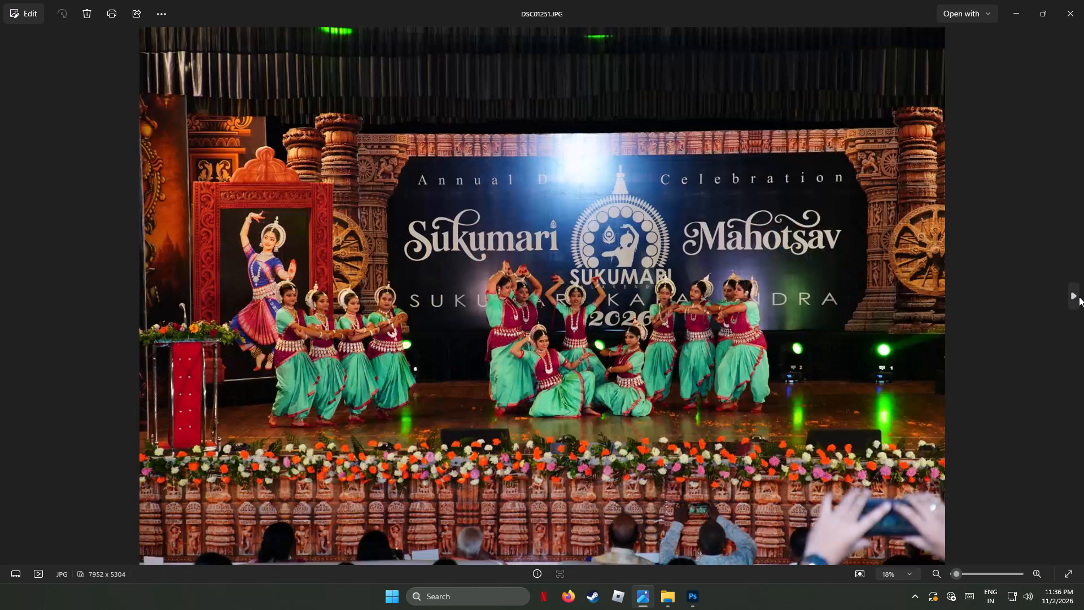
{"action": "key", "text": "Right"}
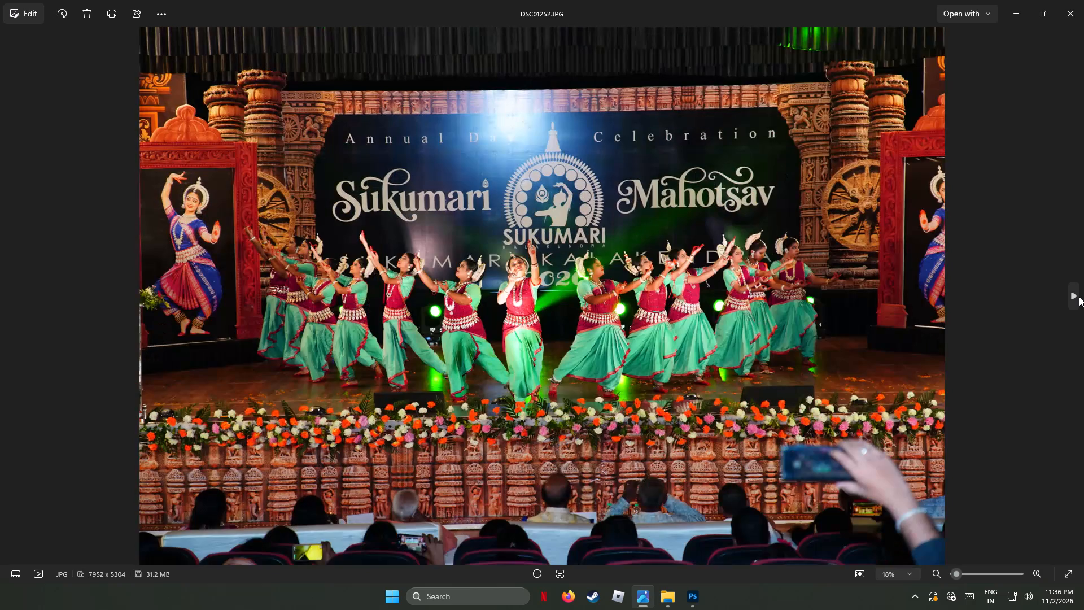
Advance to the group dance pose DSC01253.JPG and open it in Adobe Photoshop 2025, using that app just once.
{"action": "key", "text": "Right"}
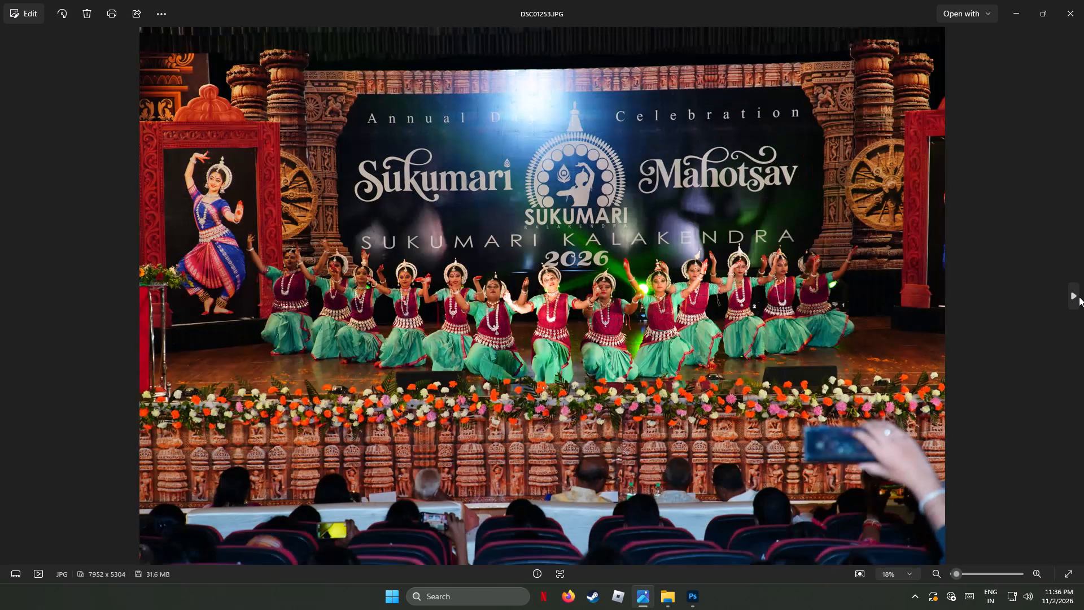
{"action": "right_click", "coordinate": [683, 321]}
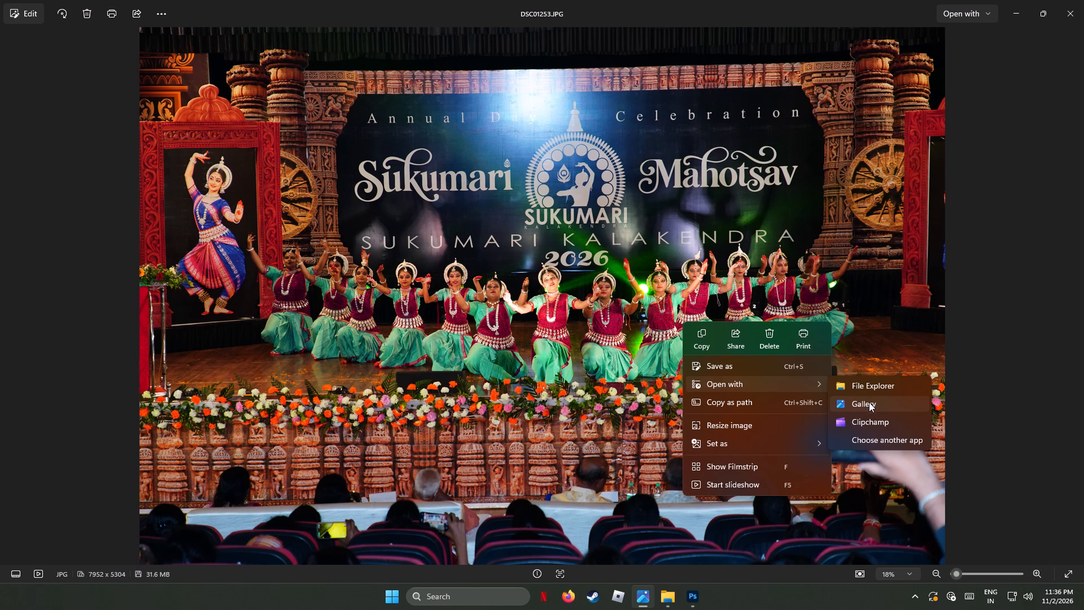
{"action": "left_click", "coordinate": [886, 442]}
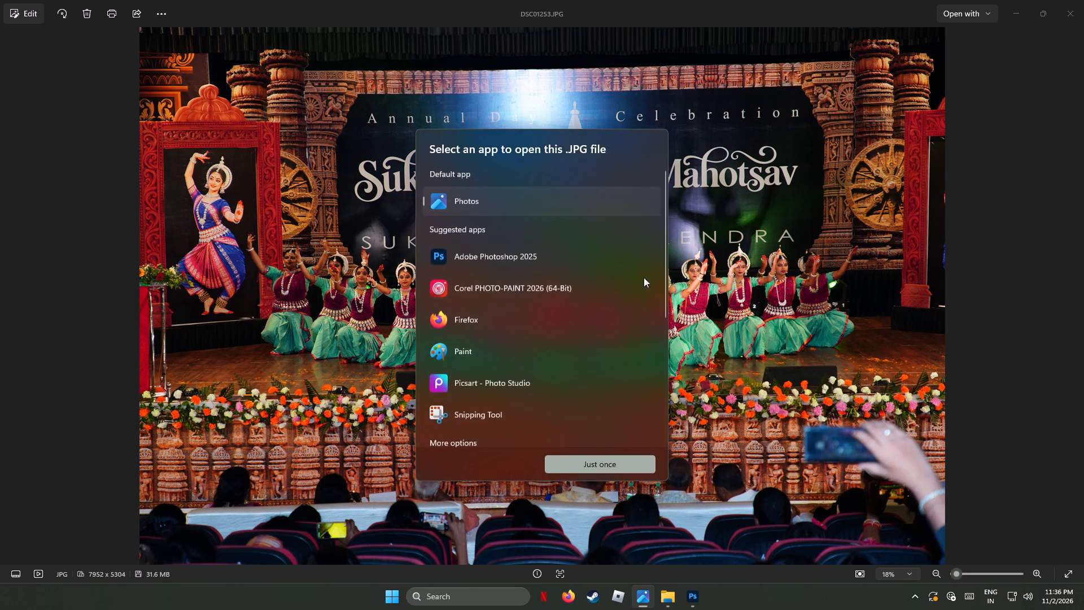
{"action": "left_click", "coordinate": [535, 254]}
{"action": "left_click", "coordinate": [620, 461]}
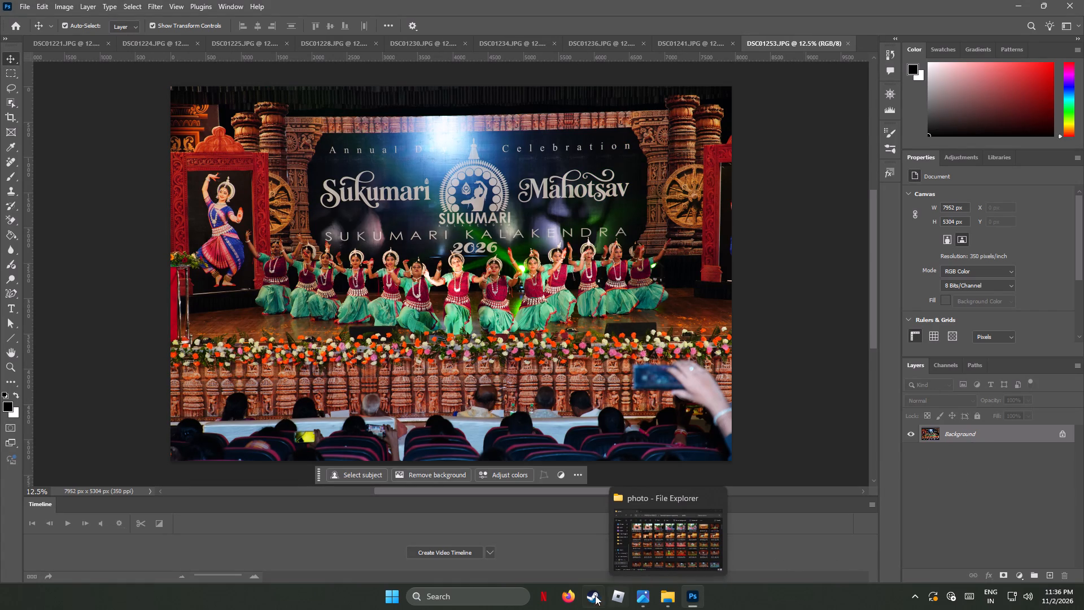
Return to the Photos viewer, move on to the close group pose DSC01260.JPG and open it in Adobe Photoshop 2025, just once.
{"action": "left_click", "coordinate": [643, 598]}
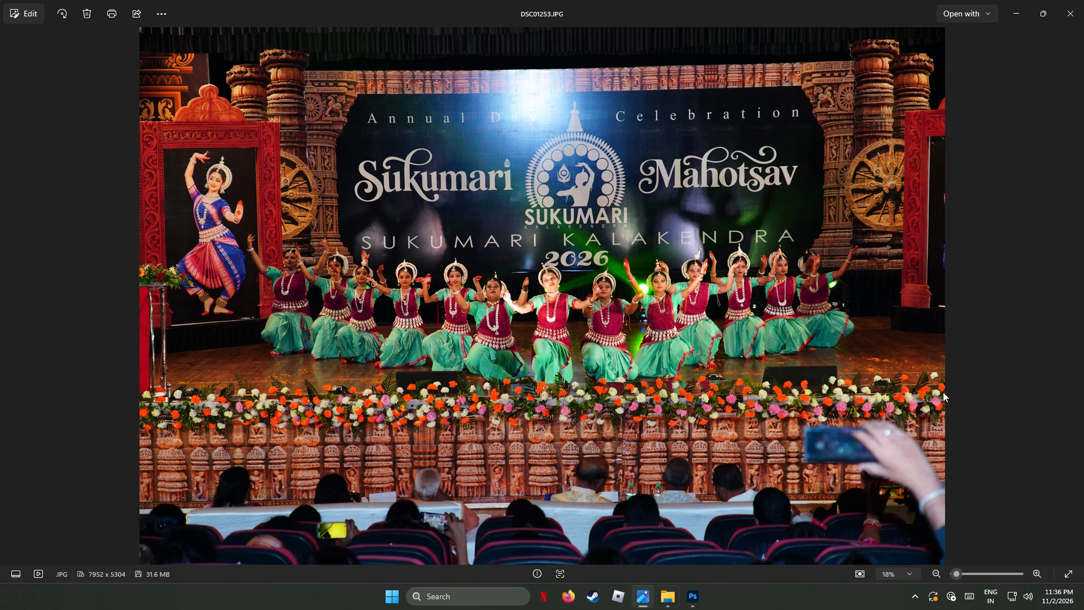
{"action": "left_click", "coordinate": [1073, 297]}
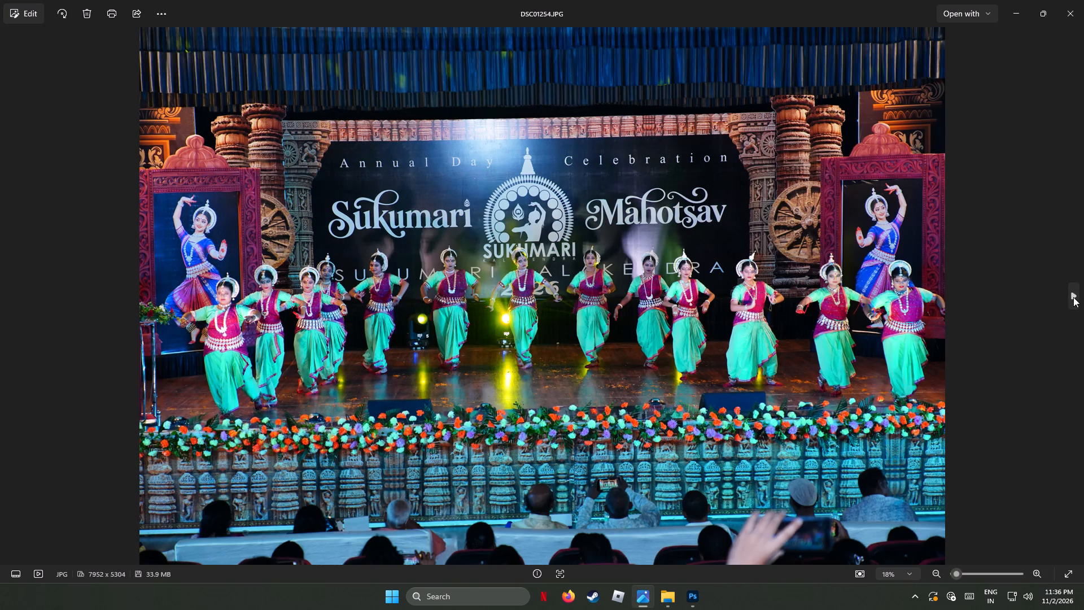
{"action": "key", "text": "Right"}
{"action": "key", "text": "Right"}
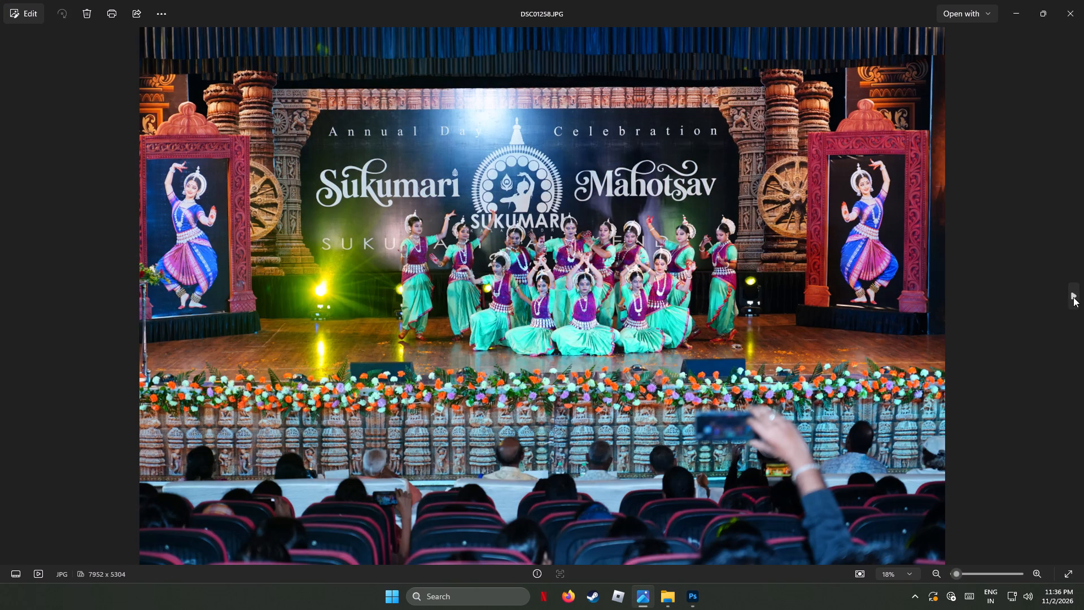
{"action": "key", "text": "Right"}
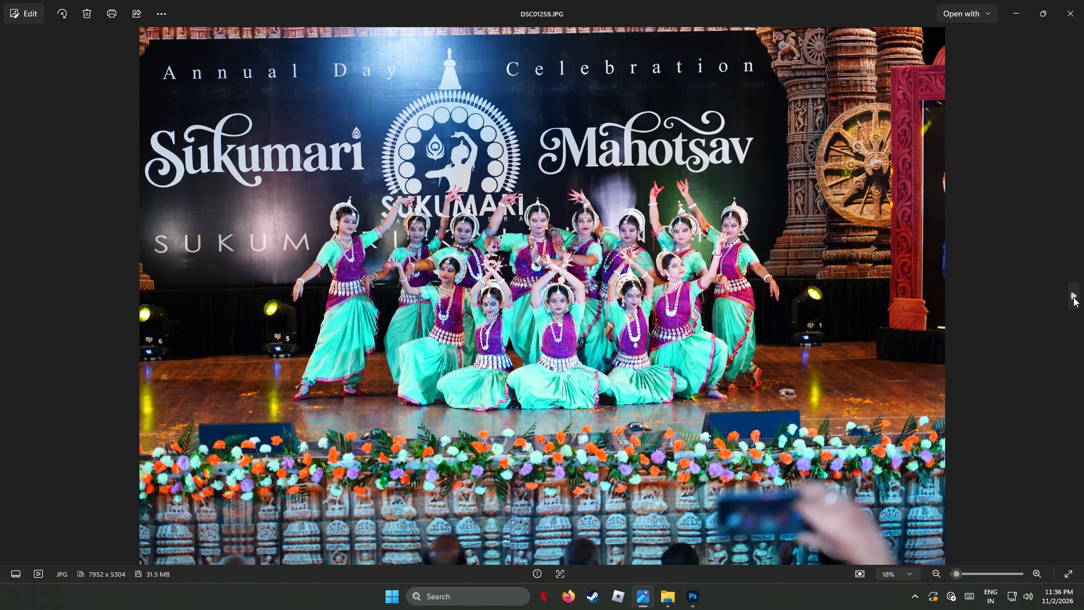
{"action": "key", "text": "Right"}
{"action": "key", "text": "Right"}
{"action": "key", "text": "Left"}
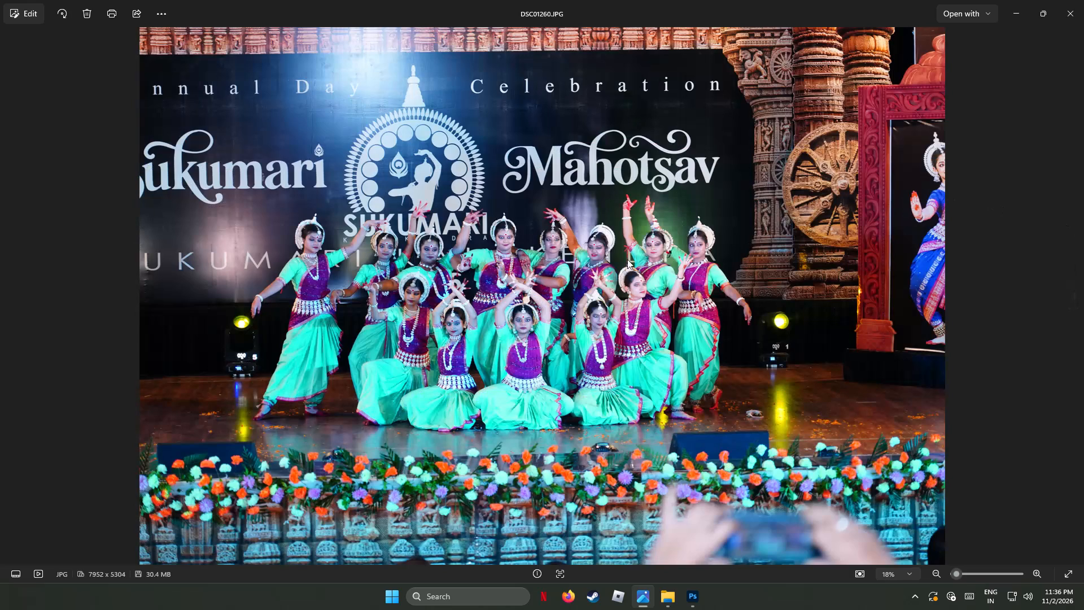
{"action": "right_click", "coordinate": [552, 302]}
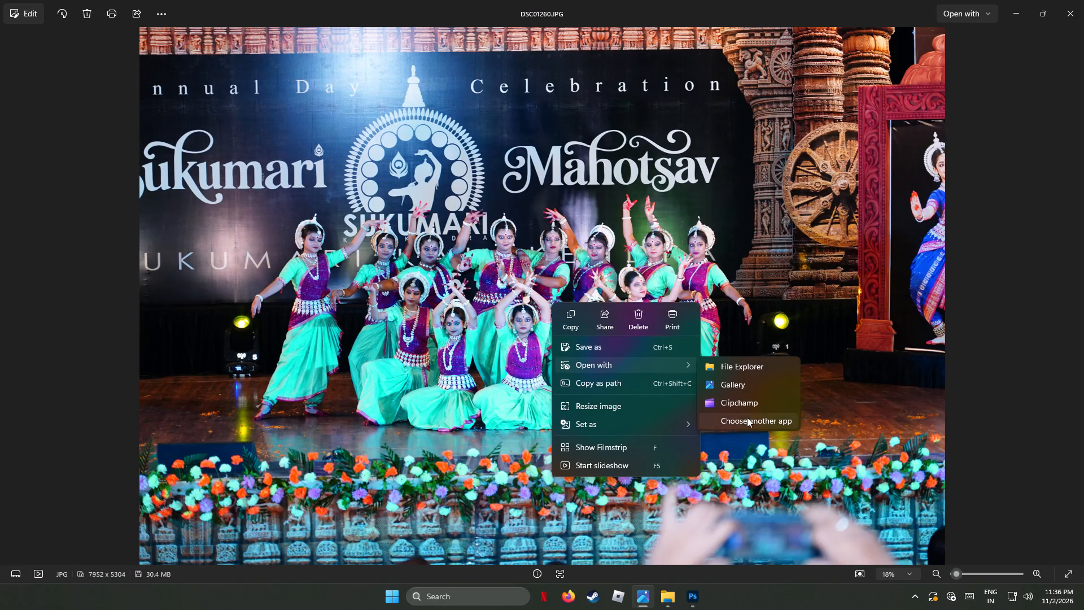
{"action": "left_click", "coordinate": [749, 420]}
{"action": "left_click", "coordinate": [498, 257]}
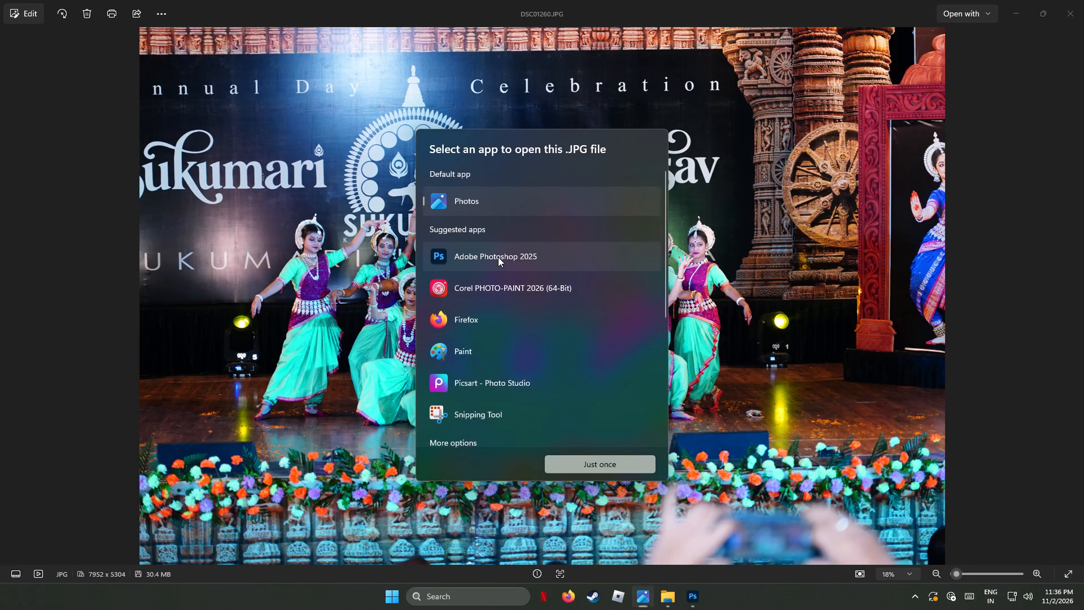
{"action": "left_click", "coordinate": [596, 463]}
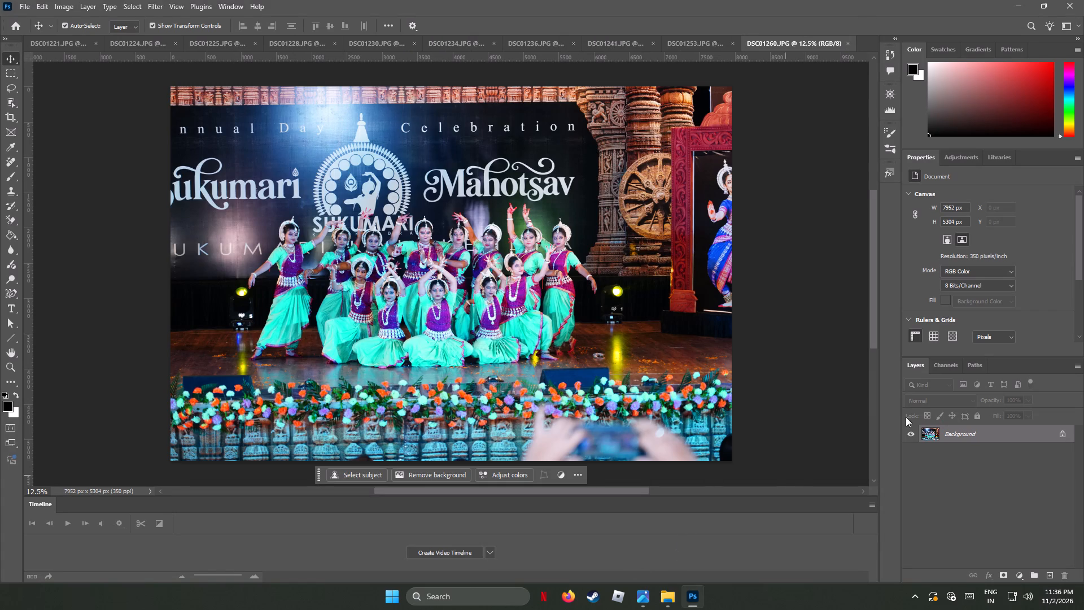
Return to the Photos viewer and review the solo and duet dance photos from DSC01261 through DSC01269.
{"action": "left_click", "coordinate": [645, 598]}
{"action": "left_click", "coordinate": [1070, 295]}
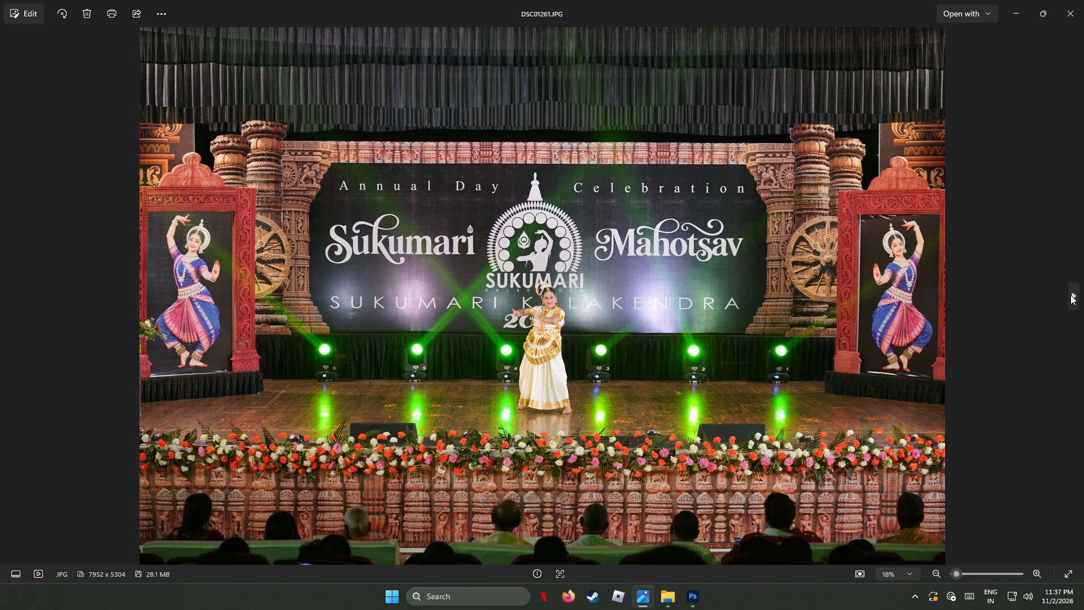
{"action": "key", "text": "Right"}
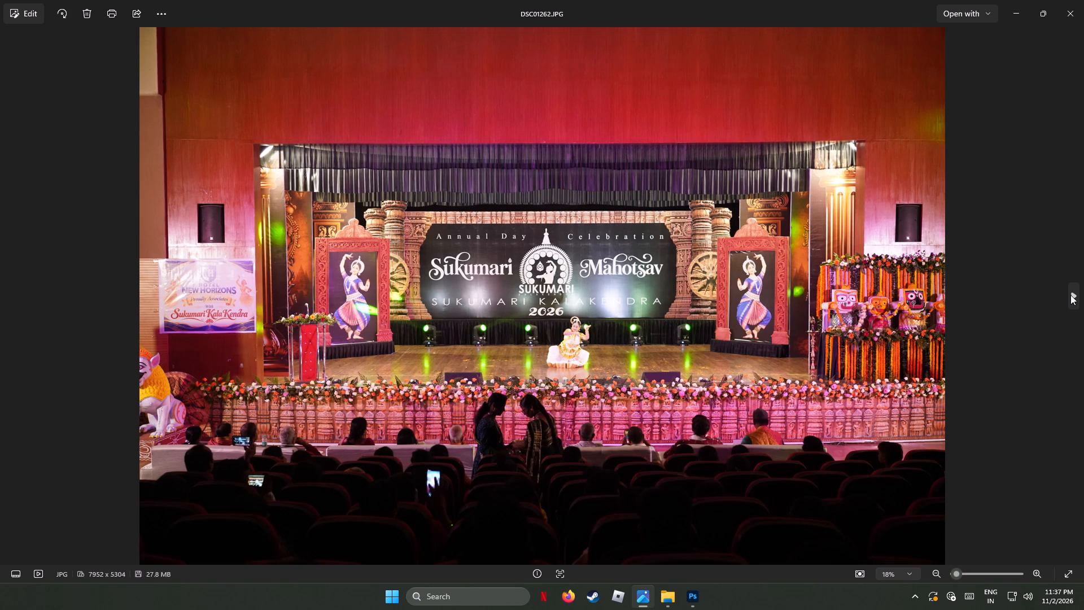
{"action": "key", "text": "Right"}
{"action": "key", "text": "Right"}
{"action": "key", "text": "Right"}
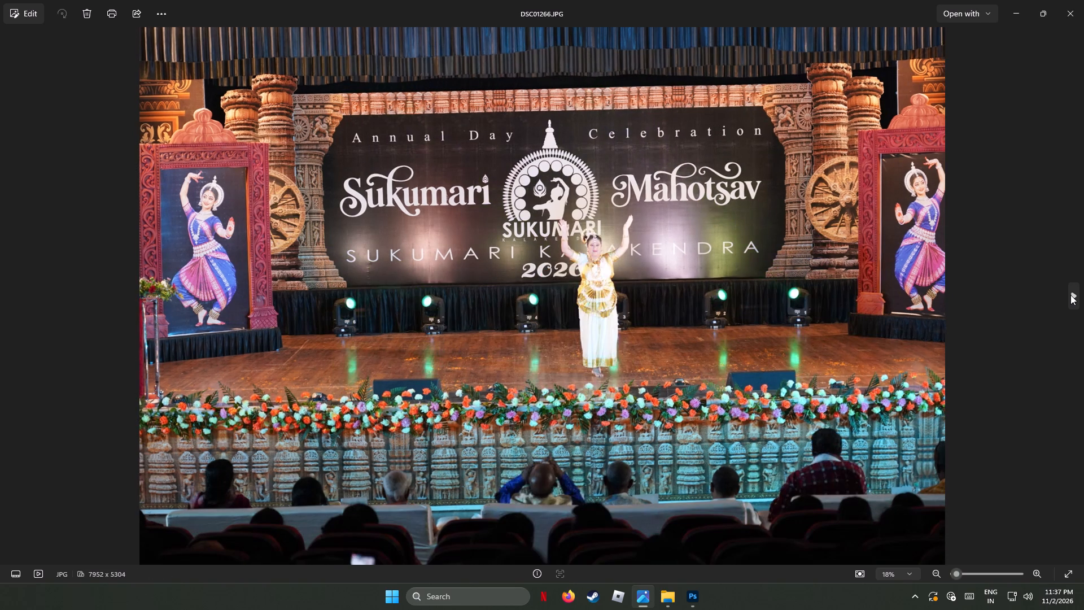
{"action": "key", "text": "Right"}
{"action": "key", "text": "Right"}
{"action": "key", "text": "Right"}
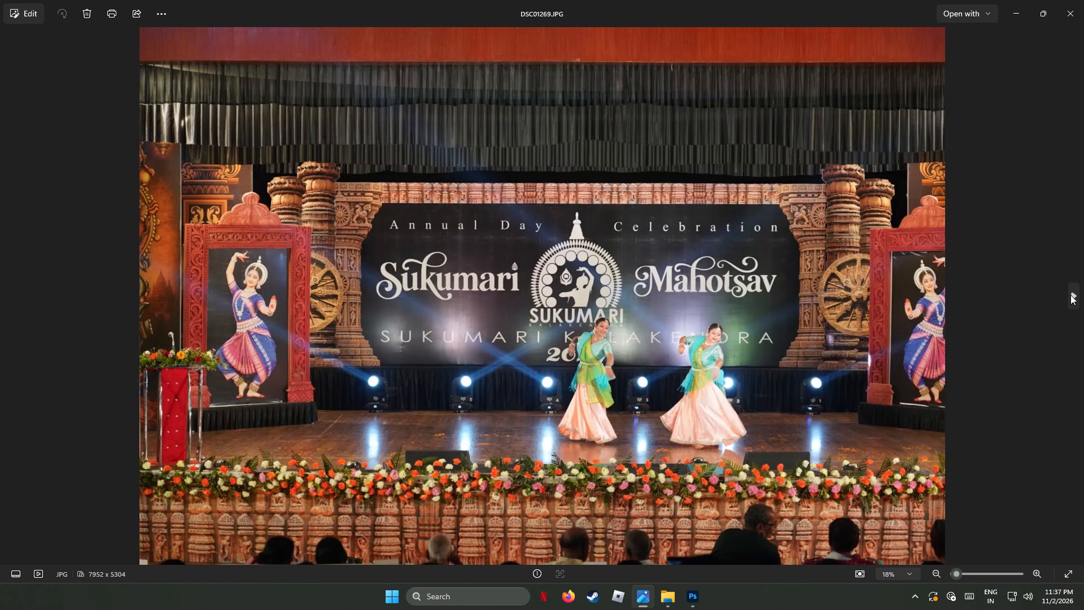
{"action": "key", "text": "Right"}
{"action": "key", "text": "Left"}
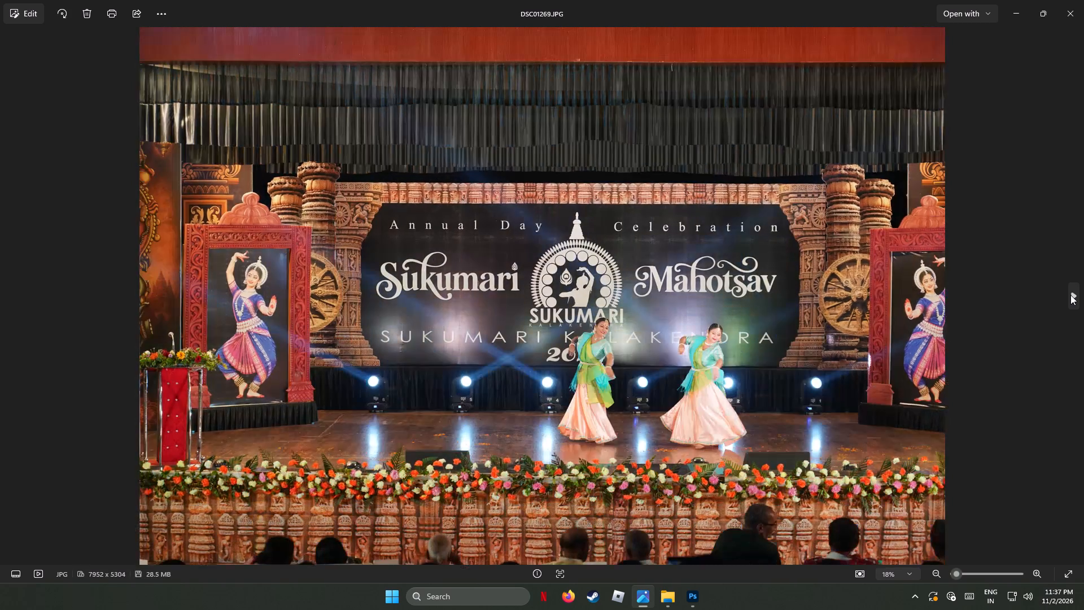
Go back to the wide stage photo of the seated solo dancer, DSC01262.JPG, and examine it up close for possible editing.
{"action": "key", "text": "Left"}
{"action": "key", "text": "Left"}
{"action": "key", "text": "Left"}
{"action": "key", "text": "Left"}
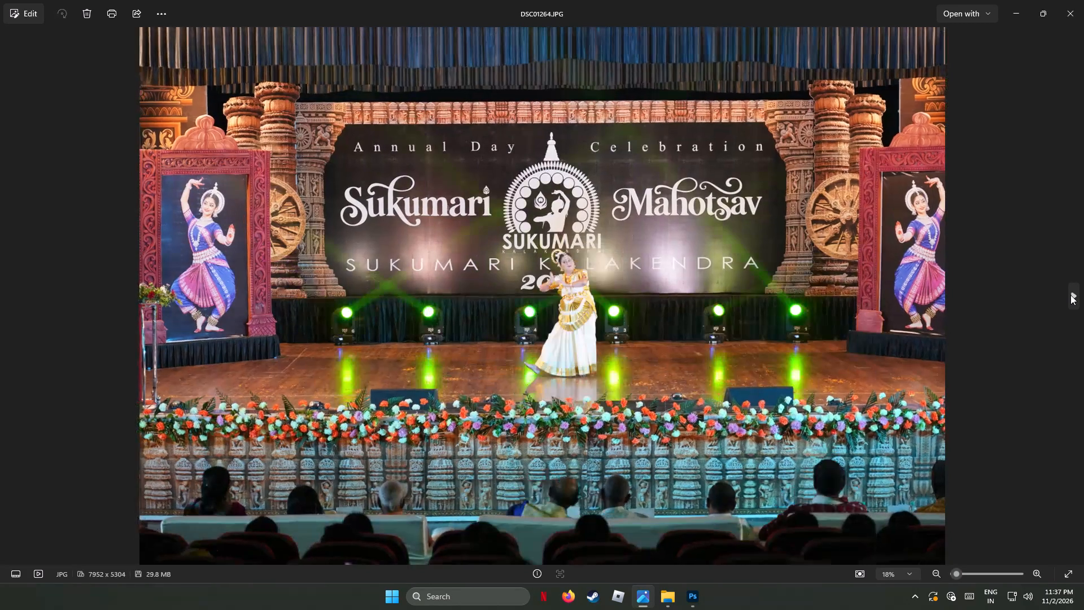
{"action": "key", "text": "Left"}
{"action": "key", "text": "Left"}
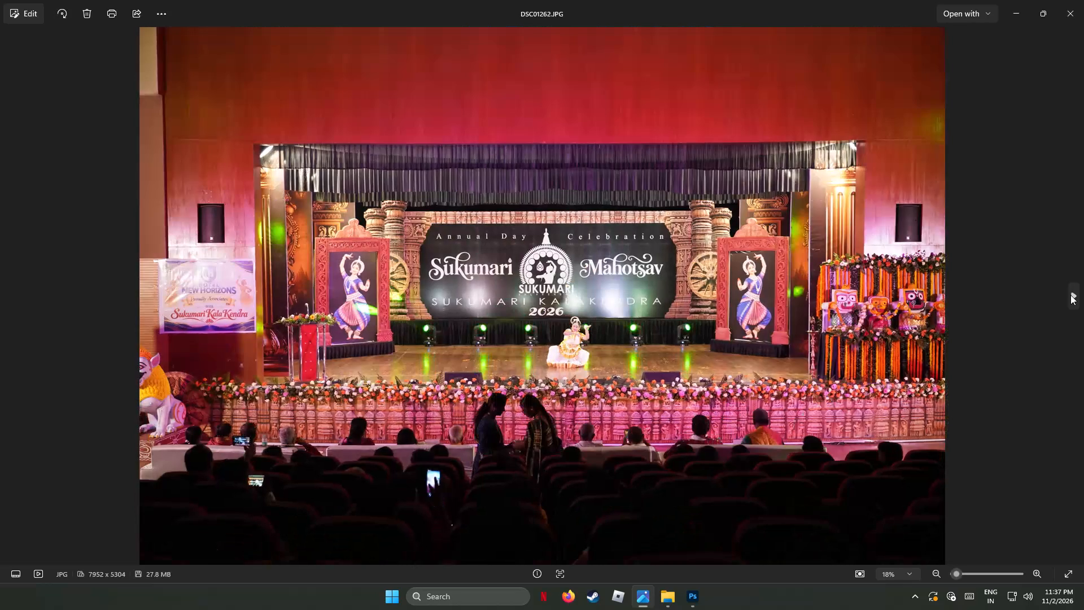
{"action": "scroll", "coordinate": [655, 334], "scroll_direction": "up", "scroll_amount": 1}
{"action": "scroll", "coordinate": [655, 334], "scroll_direction": "down", "scroll_amount": 2}
{"action": "scroll", "coordinate": [655, 334], "scroll_direction": "up", "scroll_amount": 4}
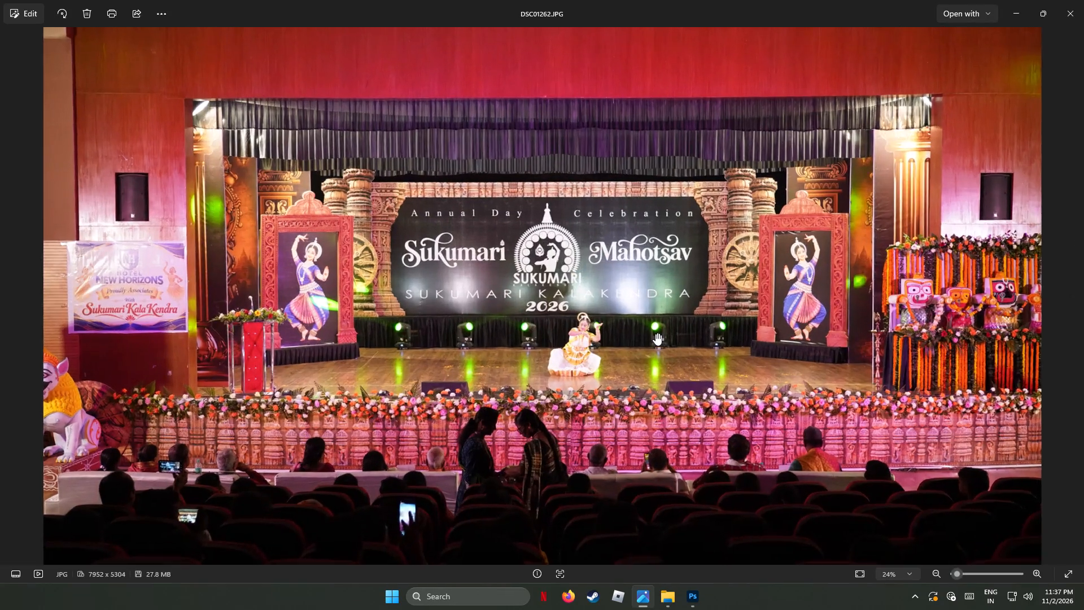
{"action": "scroll", "coordinate": [655, 333], "scroll_direction": "up", "scroll_amount": 5}
{"action": "middle_click", "coordinate": [655, 333]}
{"action": "scroll", "coordinate": [656, 333], "scroll_direction": "down", "scroll_amount": 1}
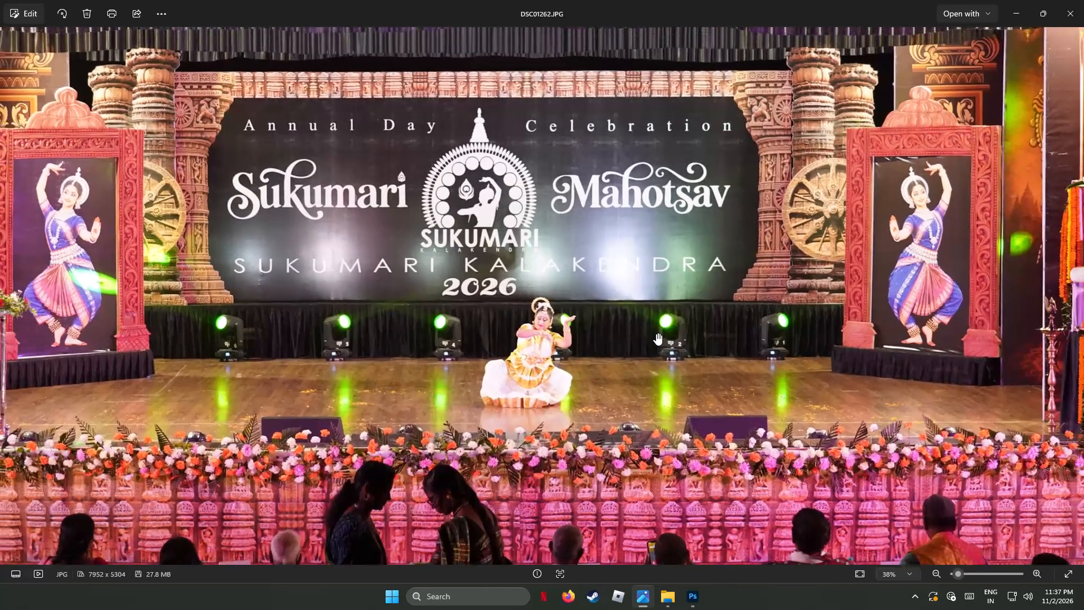
{"action": "scroll", "coordinate": [656, 333], "scroll_direction": "down", "scroll_amount": 6}
{"action": "scroll", "coordinate": [655, 334], "scroll_direction": "up", "scroll_amount": 1}
{"action": "scroll", "coordinate": [655, 334], "scroll_direction": "down", "scroll_amount": 2}
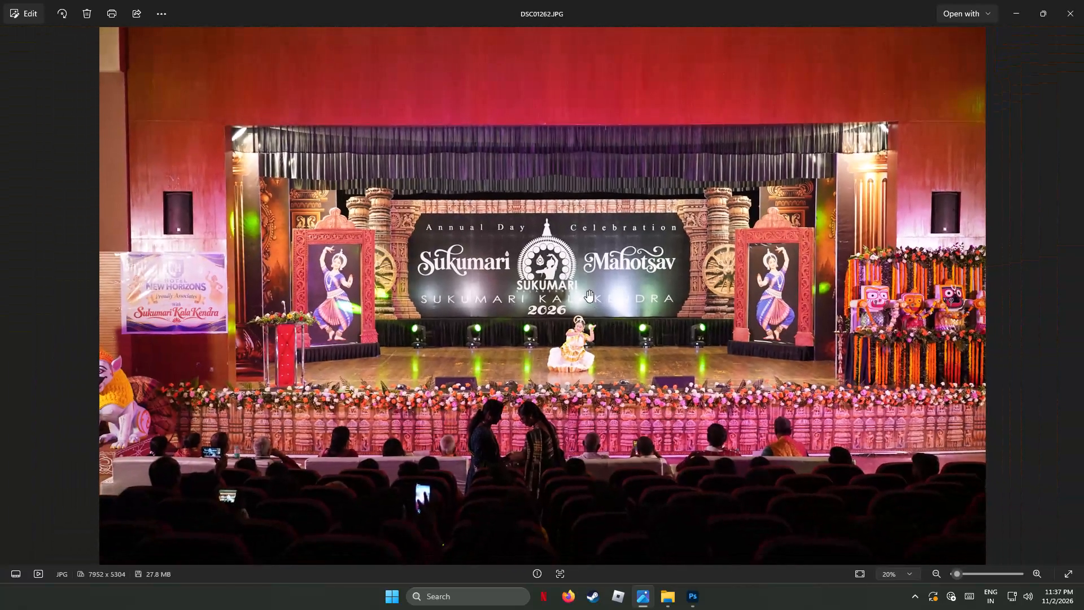
{"action": "right_click", "coordinate": [587, 290]}
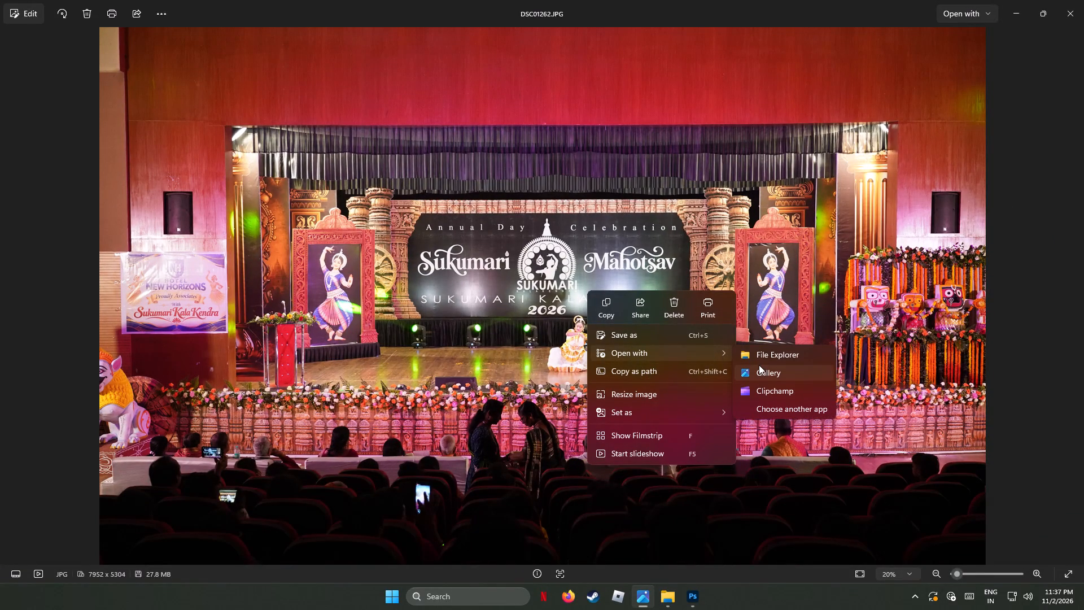
{"action": "left_click", "coordinate": [744, 285]}
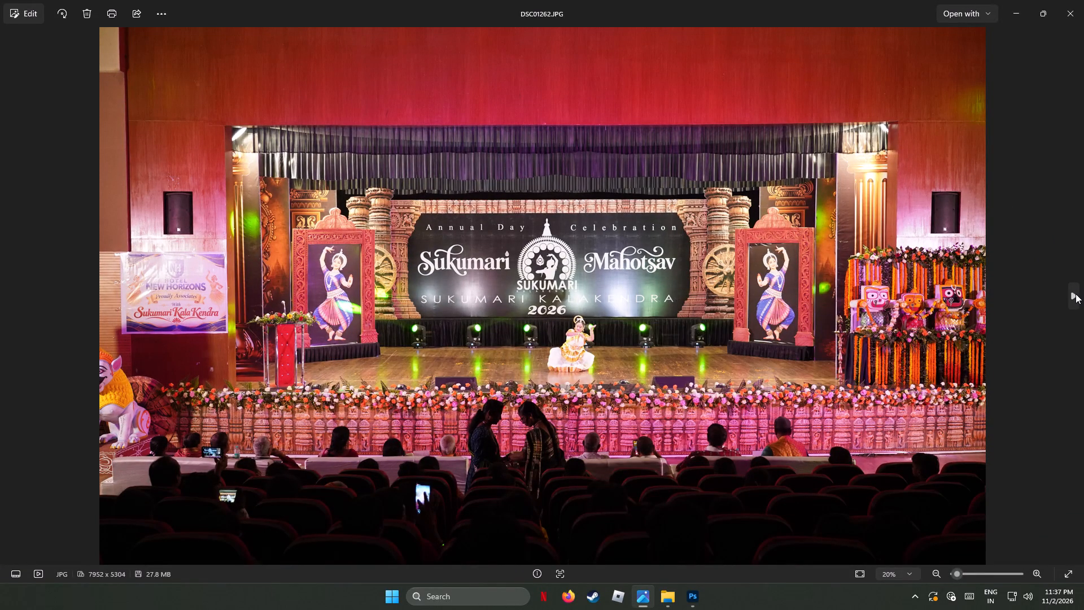
Move forward from DSC01262.JPG and review the duet dance photos up to DSC01276.JPG.
{"action": "left_click", "coordinate": [1076, 294]}
{"action": "left_click", "coordinate": [1076, 294]}
{"action": "triple_click", "coordinate": [1076, 294]}
{"action": "left_click", "coordinate": [1076, 294]}
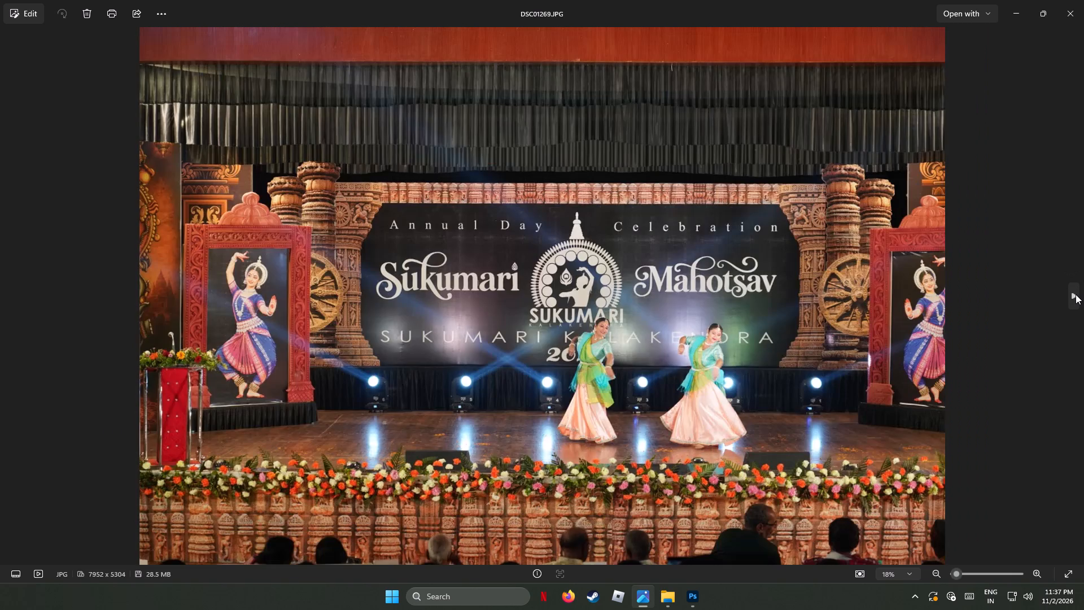
{"action": "key", "text": "Right"}
{"action": "key", "text": "Right"}
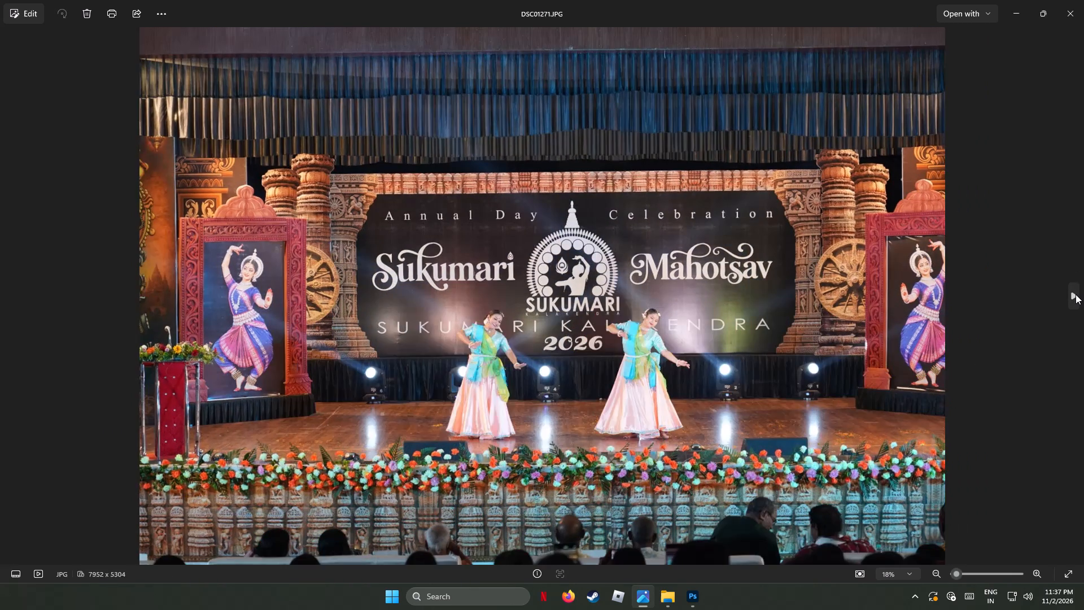
{"action": "key", "text": "Right"}
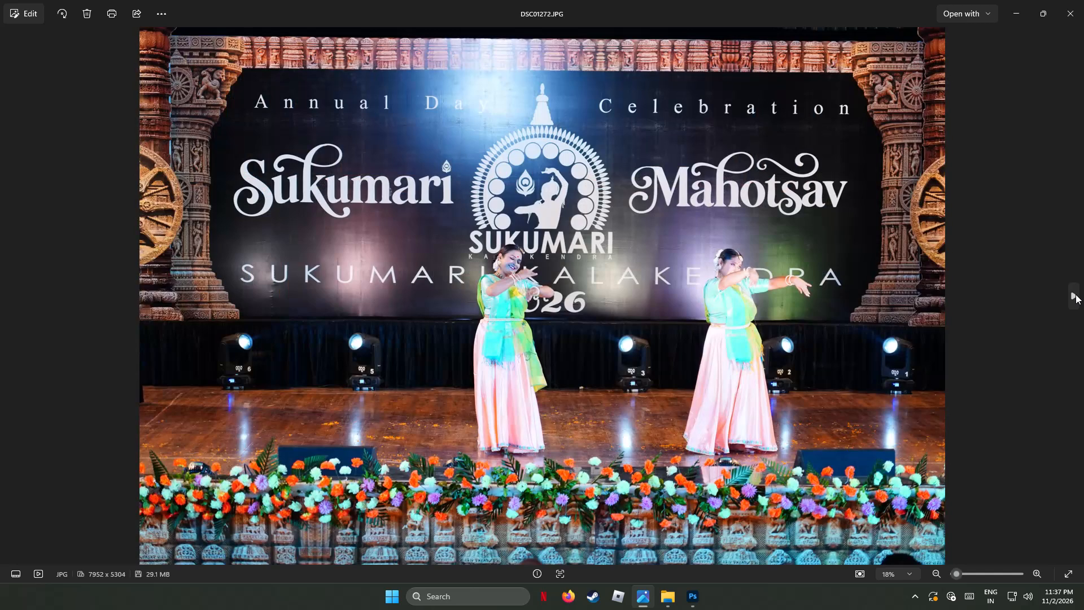
{"action": "key", "text": "Right"}
{"action": "key", "text": "Right"}
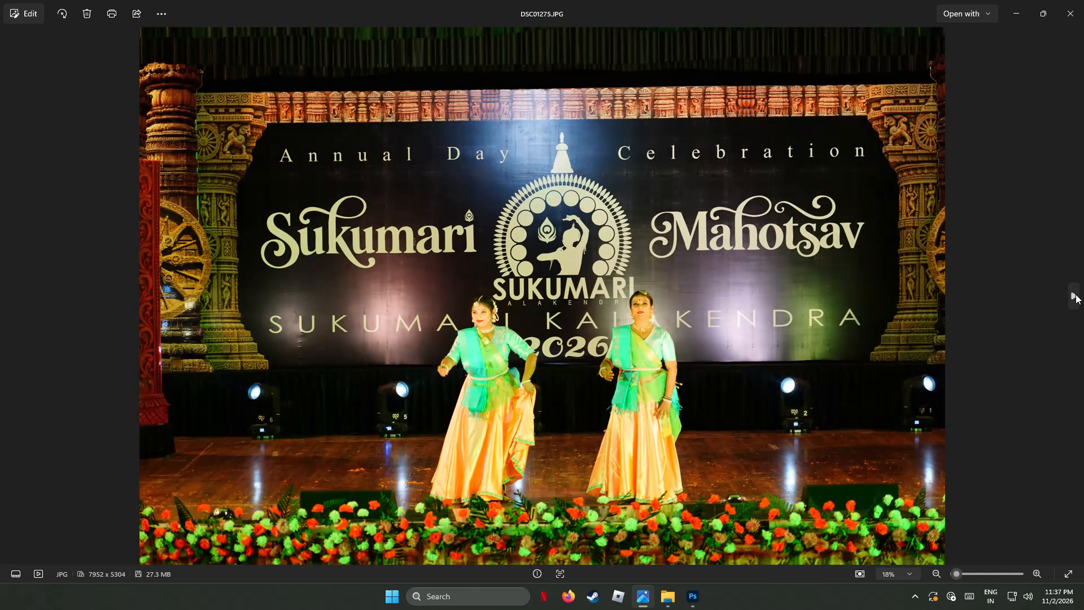
{"action": "key", "text": "Right"}
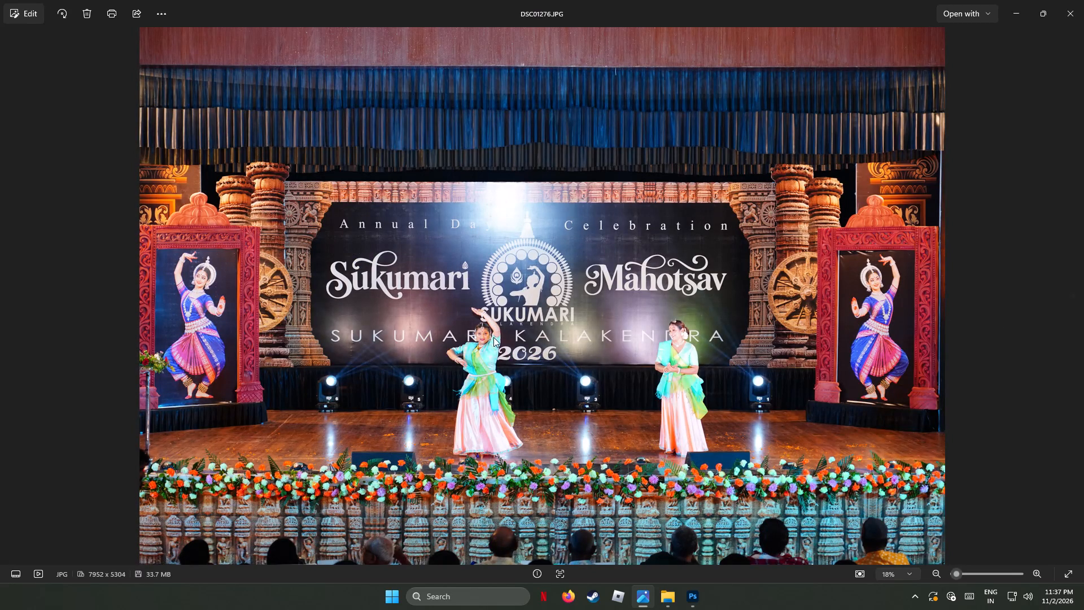
Examine the two dancers in the duet photo DSC01276.JPG up close, checking the raised-arm dancer's face and pose.
{"action": "scroll", "coordinate": [488, 330], "scroll_direction": "up", "scroll_amount": 17}
{"action": "scroll", "coordinate": [454, 351], "scroll_direction": "down", "scroll_amount": 1}
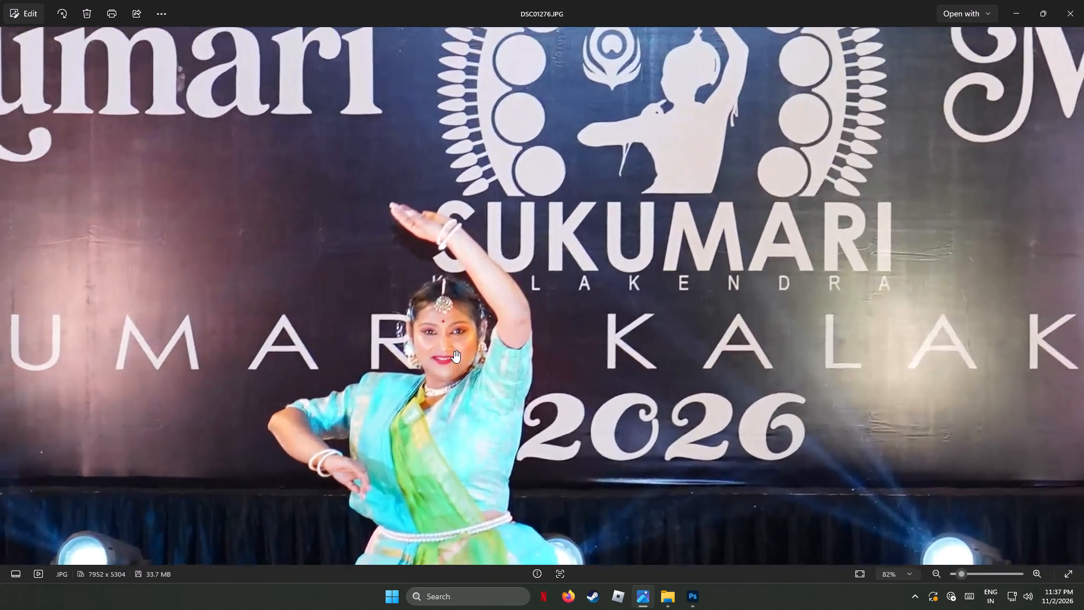
{"action": "scroll", "coordinate": [454, 351], "scroll_direction": "down", "scroll_amount": 1}
{"action": "scroll", "coordinate": [454, 351], "scroll_direction": "up", "scroll_amount": 3}
{"action": "scroll", "coordinate": [454, 351], "scroll_direction": "down", "scroll_amount": 16}
{"action": "scroll", "coordinate": [454, 351], "scroll_direction": "up", "scroll_amount": 1}
{"action": "scroll", "coordinate": [454, 351], "scroll_direction": "down", "scroll_amount": 1}
{"action": "scroll", "coordinate": [454, 351], "scroll_direction": "up", "scroll_amount": 3}
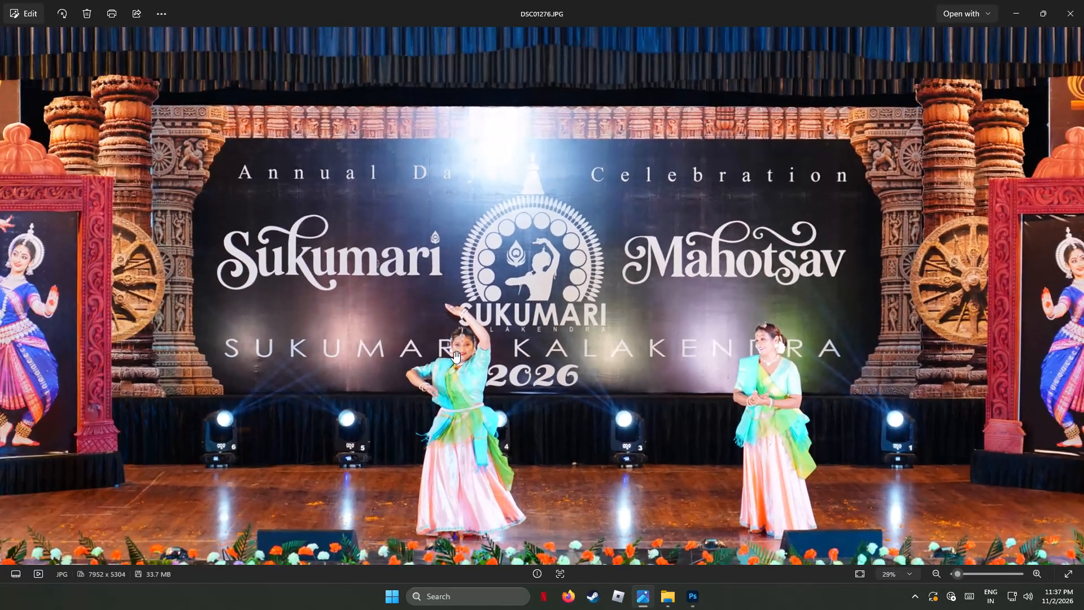
{"action": "scroll", "coordinate": [454, 351], "scroll_direction": "down", "scroll_amount": 14}
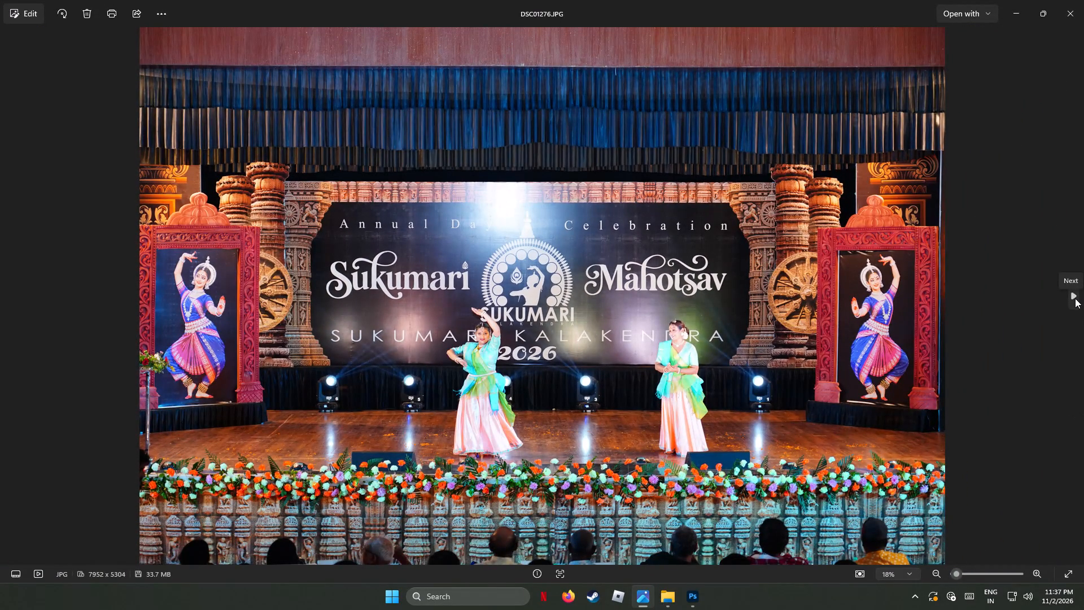
Review the remaining duet photos and the guest felicitation photos from DSC01277.JPG through DSC01293.JPG.
{"action": "left_click", "coordinate": [1075, 298]}
{"action": "key", "text": "Right"}
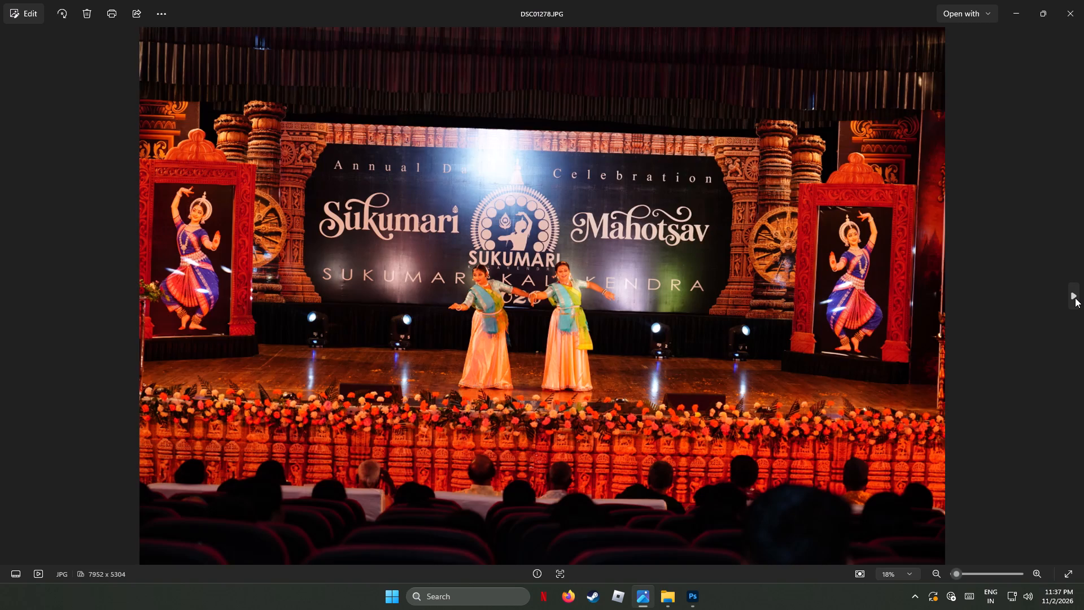
{"action": "key", "text": "Right"}
{"action": "key", "text": "Right"}
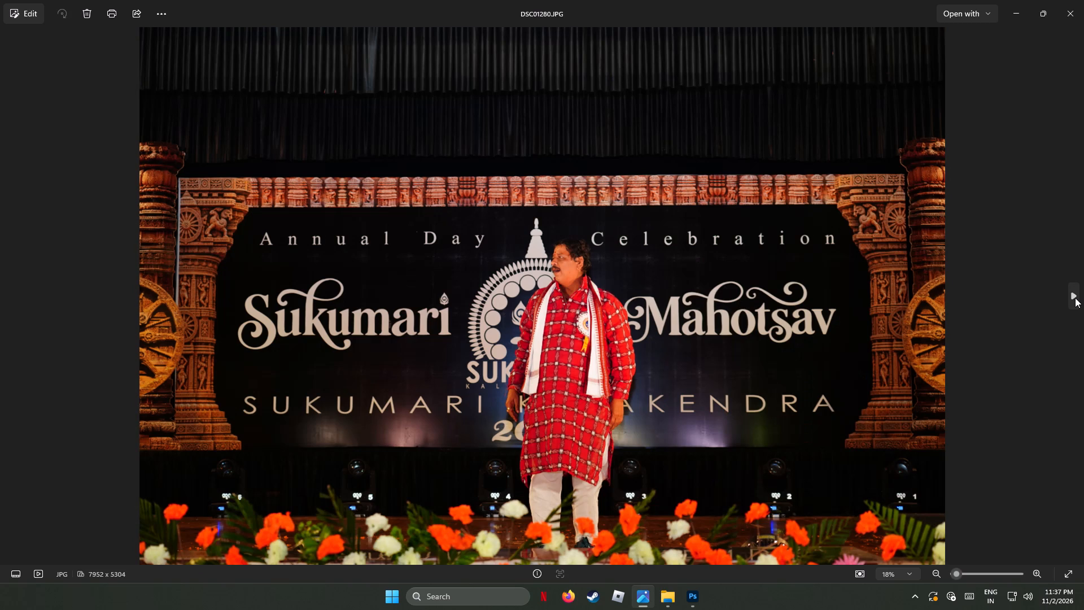
{"action": "key", "text": "Right"}
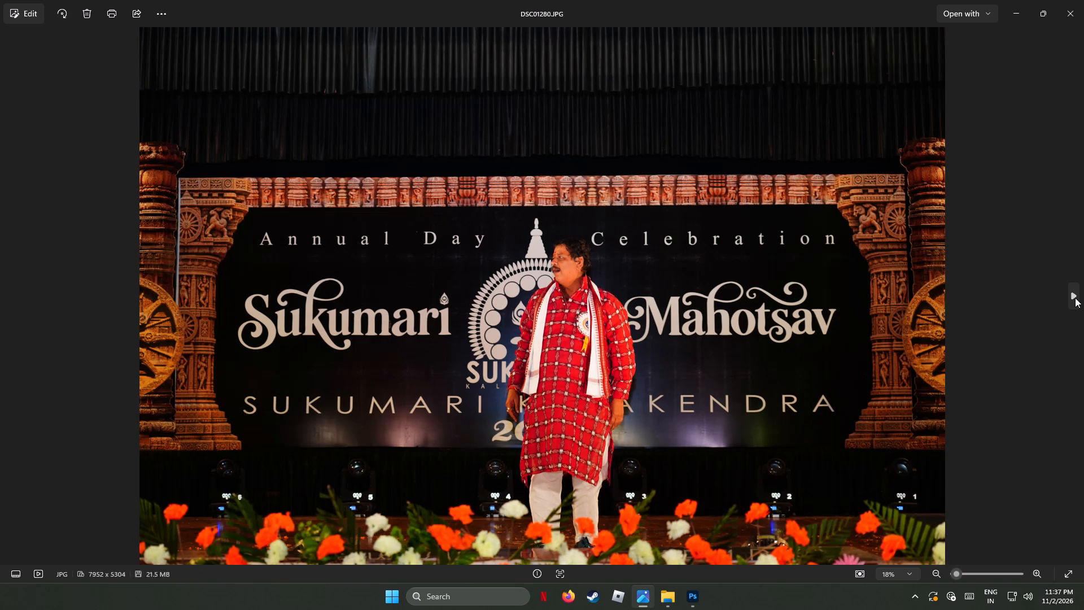
{"action": "key", "text": "Right"}
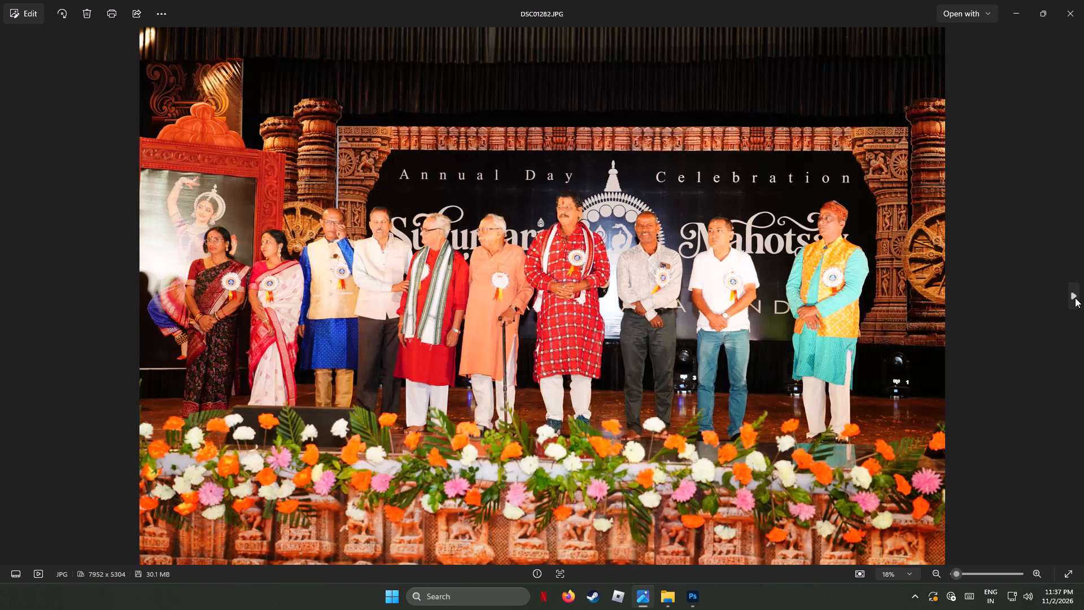
{"action": "key", "text": "Right"}
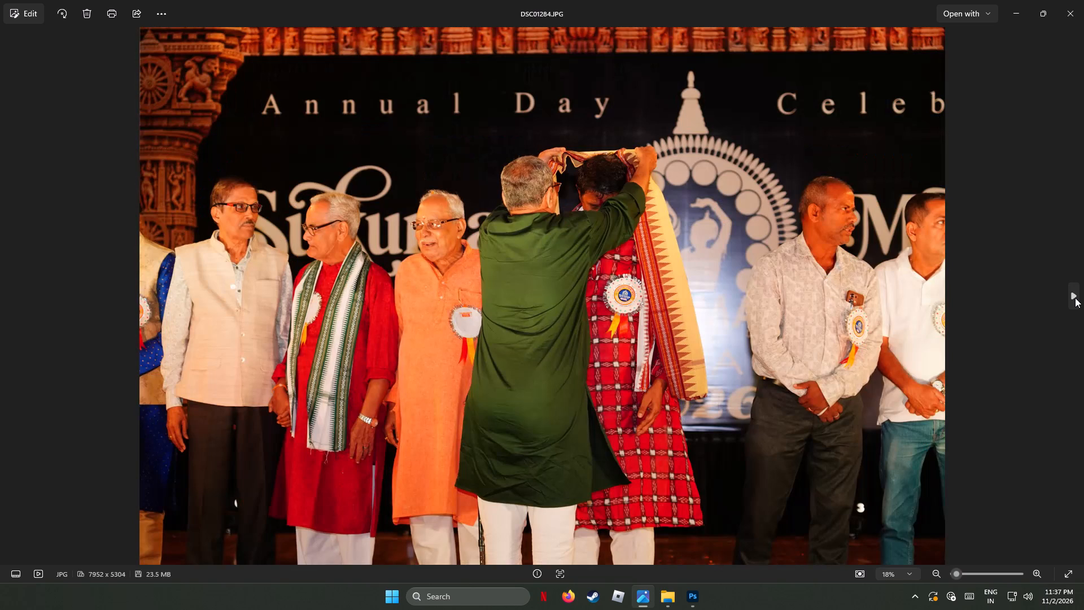
{"action": "key", "text": "Right"}
{"action": "key", "text": "Right"}
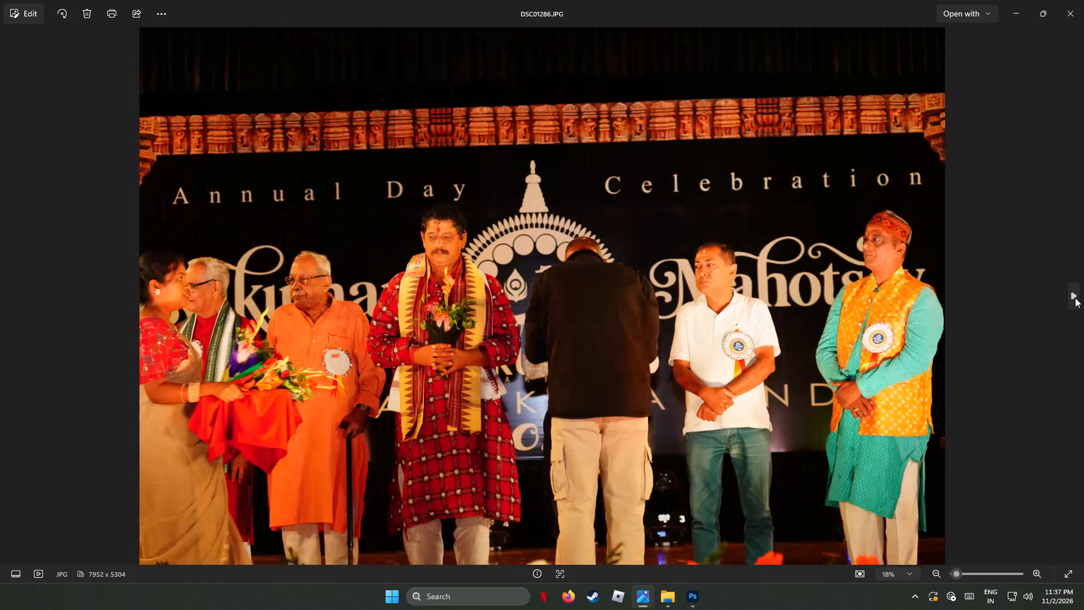
{"action": "key", "text": "Right"}
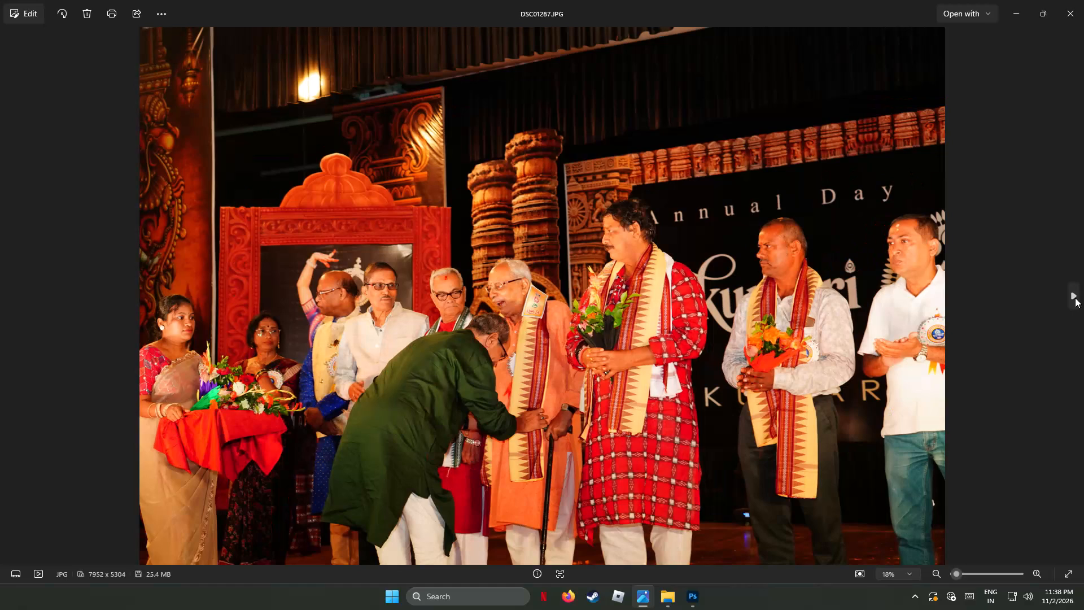
{"action": "key", "text": "Right"}
{"action": "key", "text": "Right"}
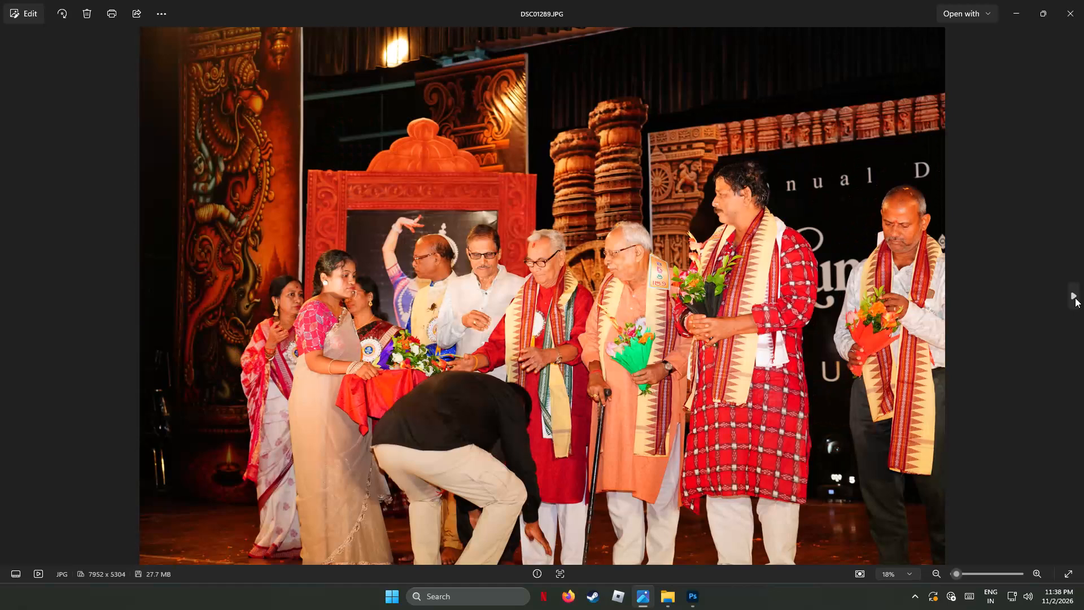
{"action": "key", "text": "Right"}
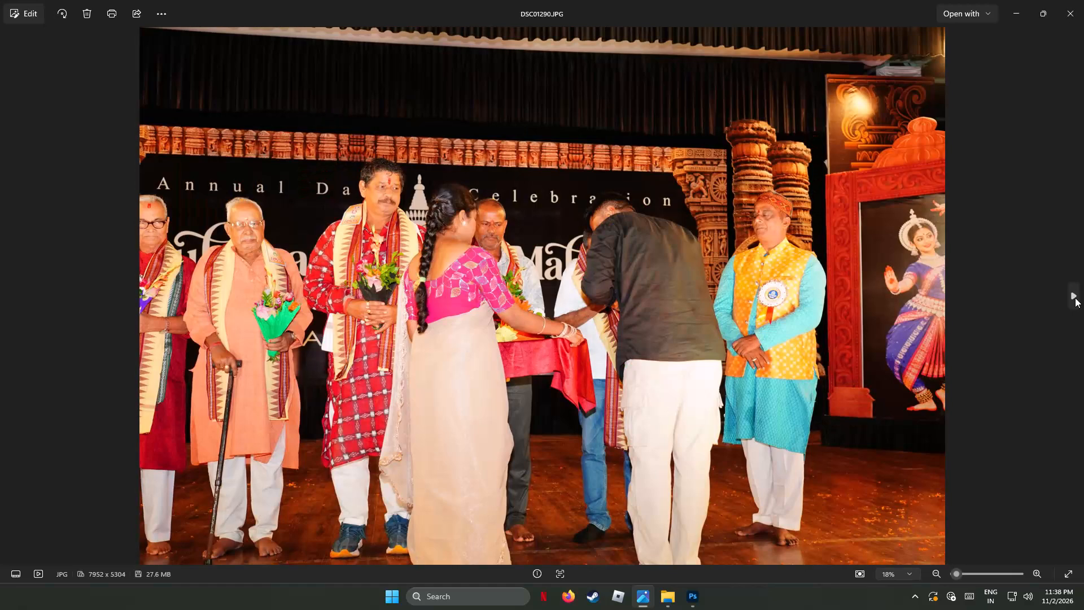
{"action": "key", "text": "Right"}
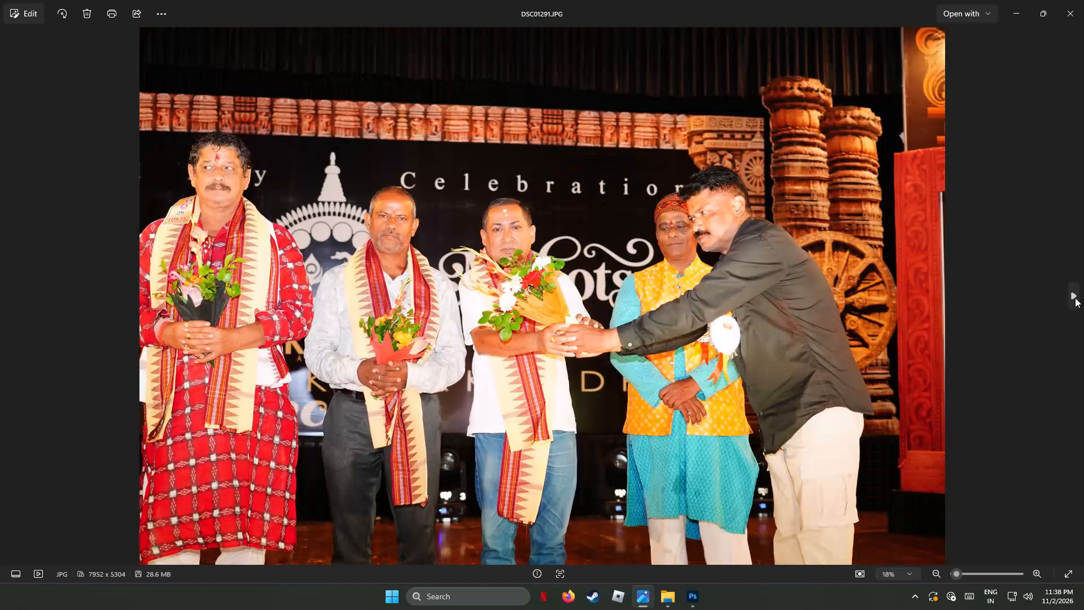
{"action": "key", "text": "Right"}
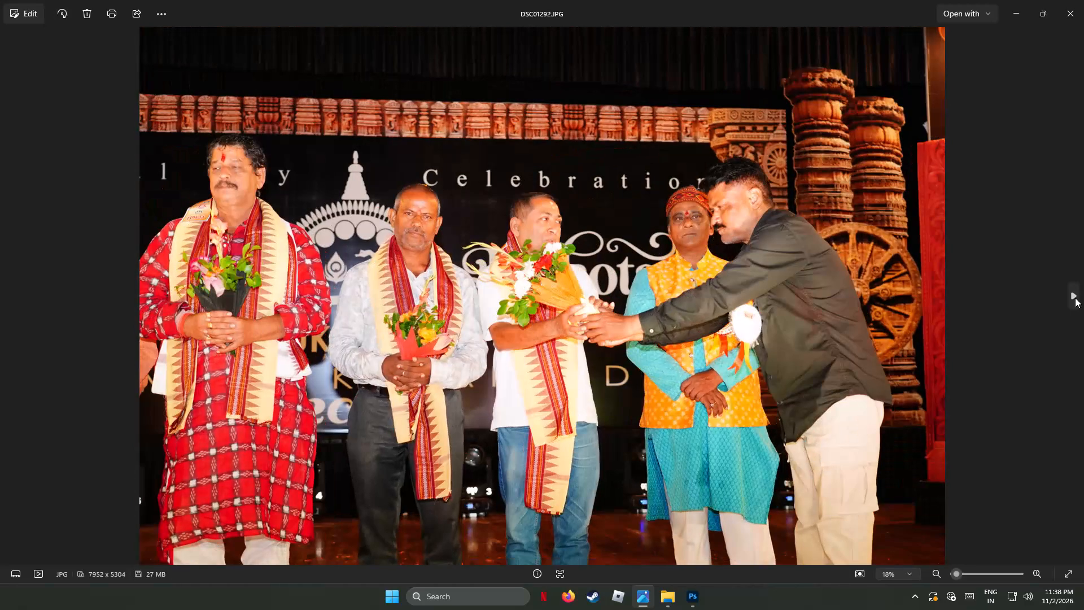
{"action": "key", "text": "Right"}
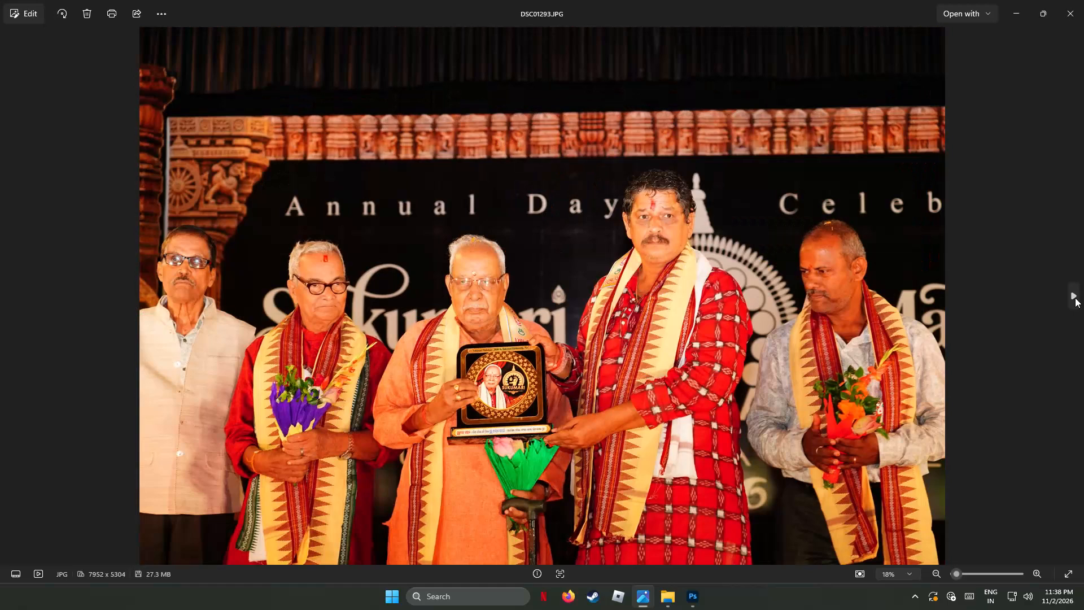
Go back to the bouquet presentation photo DSC01292.JPG and open it in Adobe Photoshop 2025, using that app just once.
{"action": "key", "text": "Left"}
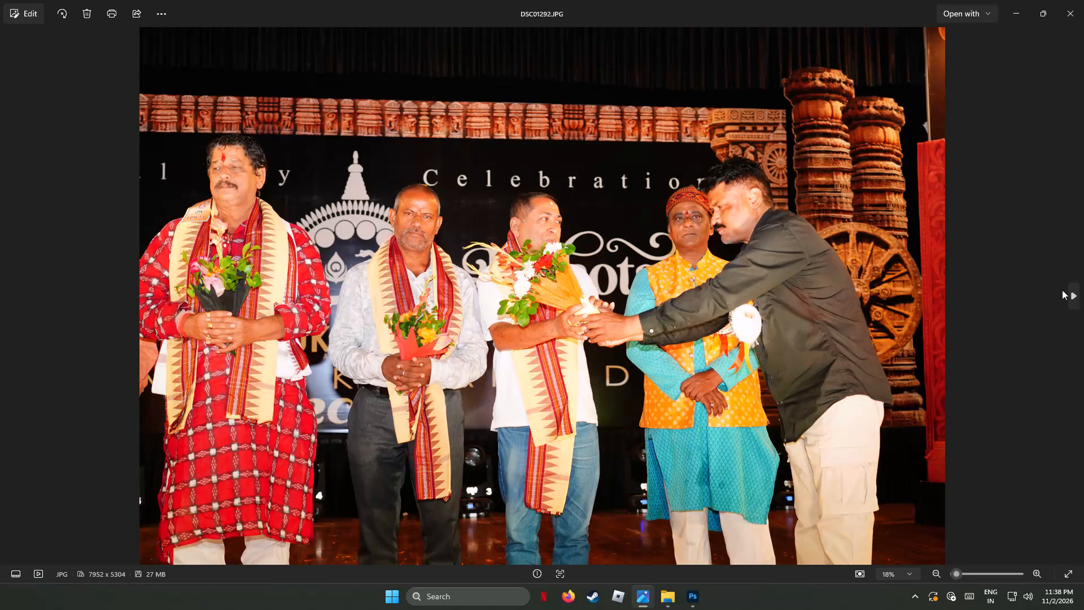
{"action": "right_click", "coordinate": [615, 359]}
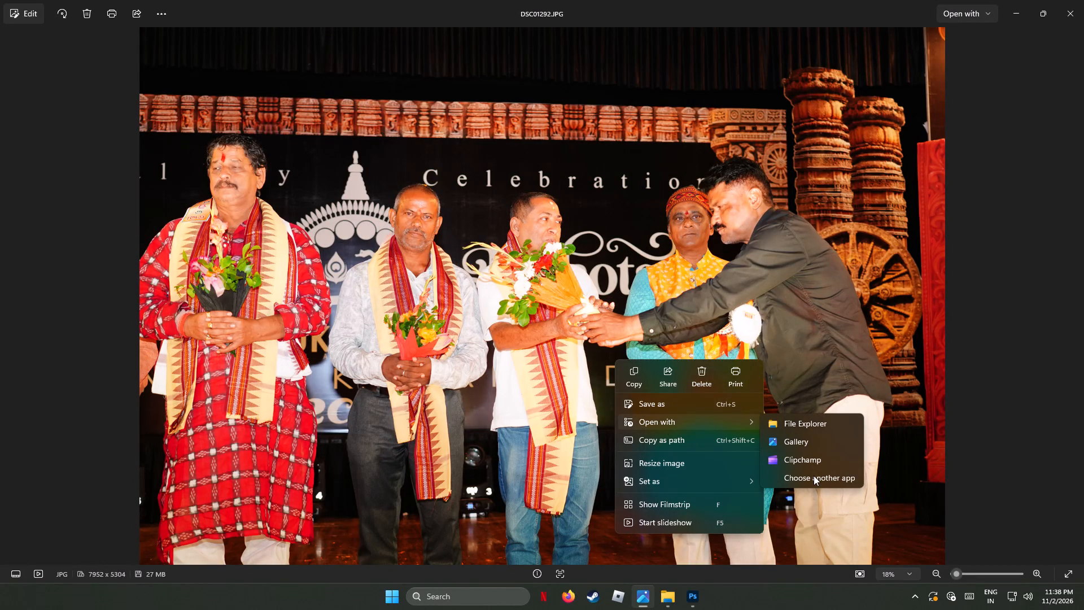
{"action": "left_click", "coordinate": [814, 476]}
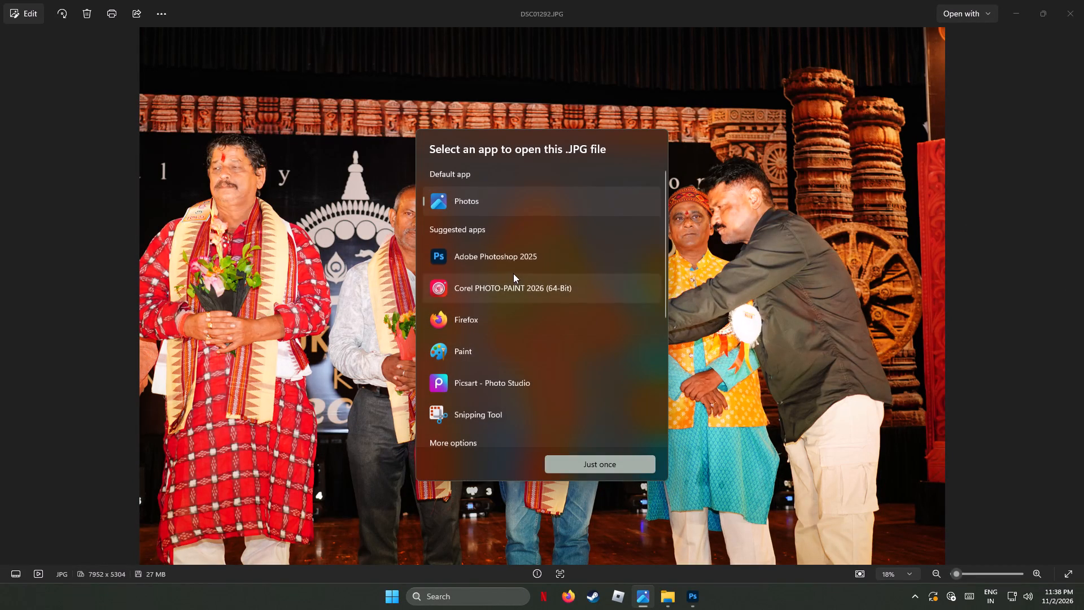
{"action": "left_click", "coordinate": [484, 254]}
{"action": "left_click", "coordinate": [610, 467]}
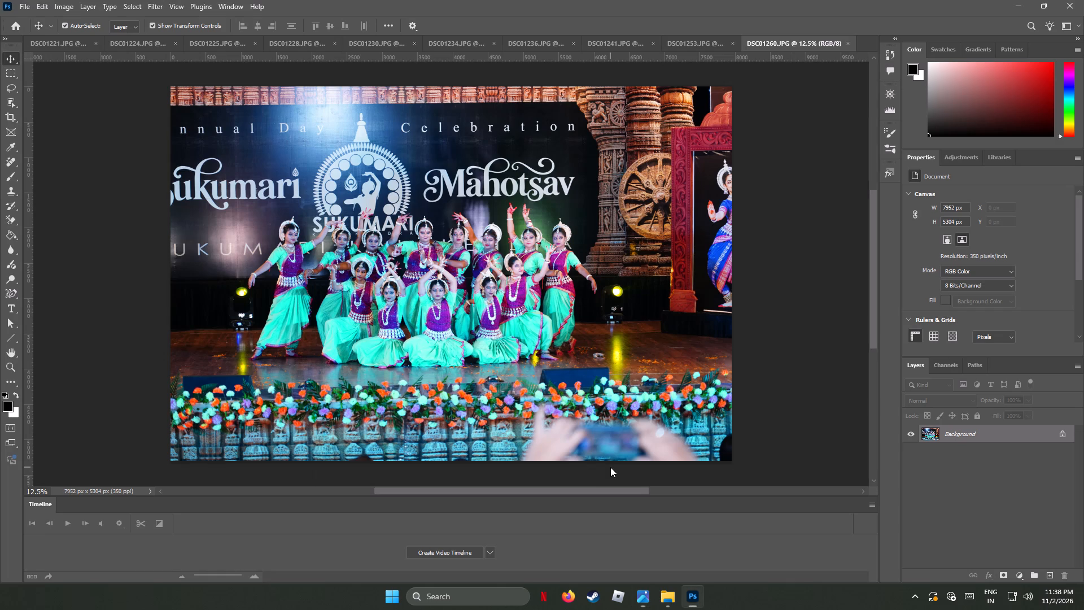
Return to the Photos viewer, compare plaque photos DSC01293.JPG and DSC01294.JPG, and open DSC01293.JPG in Adobe Photoshop 2025, just once.
{"action": "left_click", "coordinate": [646, 599]}
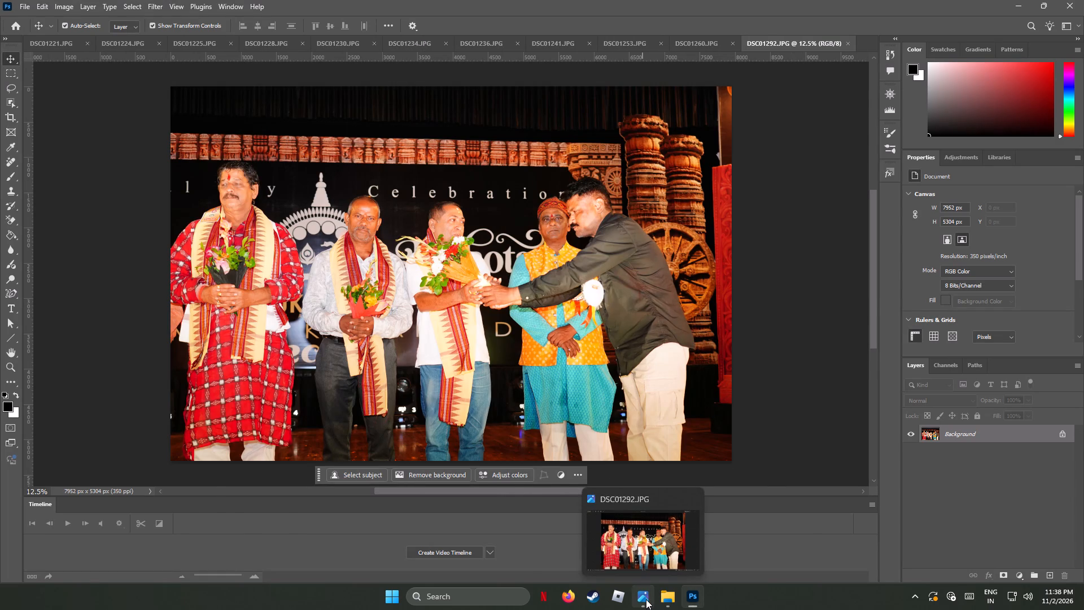
{"action": "left_click", "coordinate": [1072, 296]}
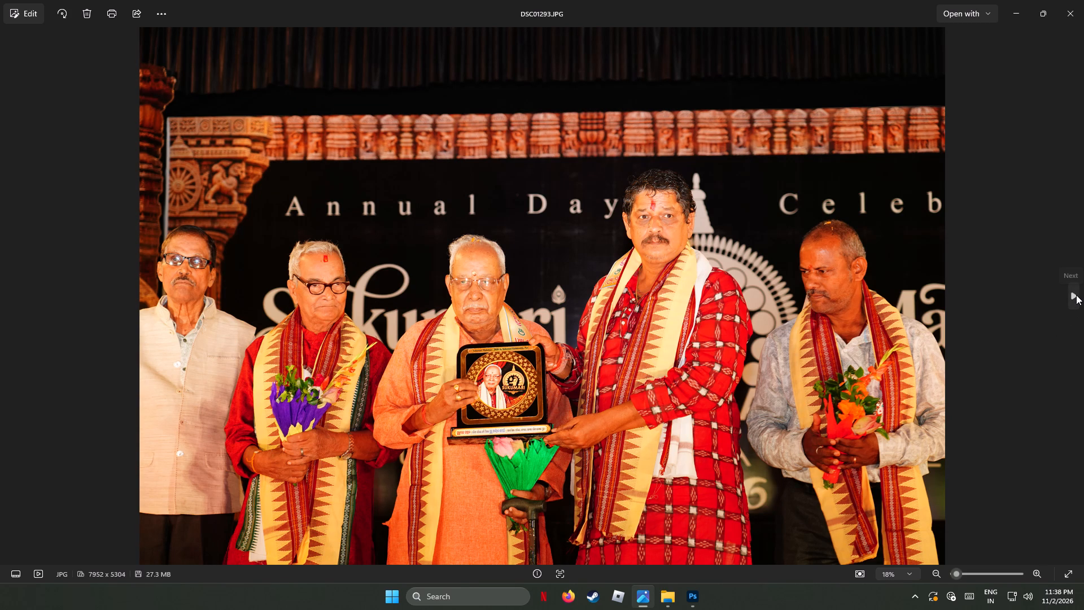
{"action": "left_click", "coordinate": [1076, 295]}
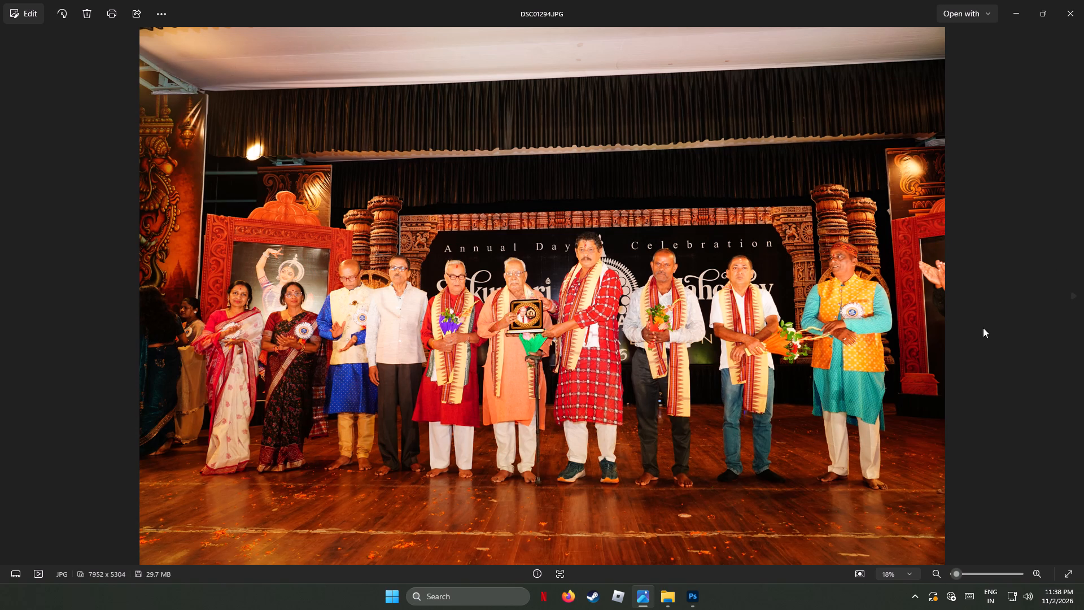
{"action": "left_click", "coordinate": [7, 294]}
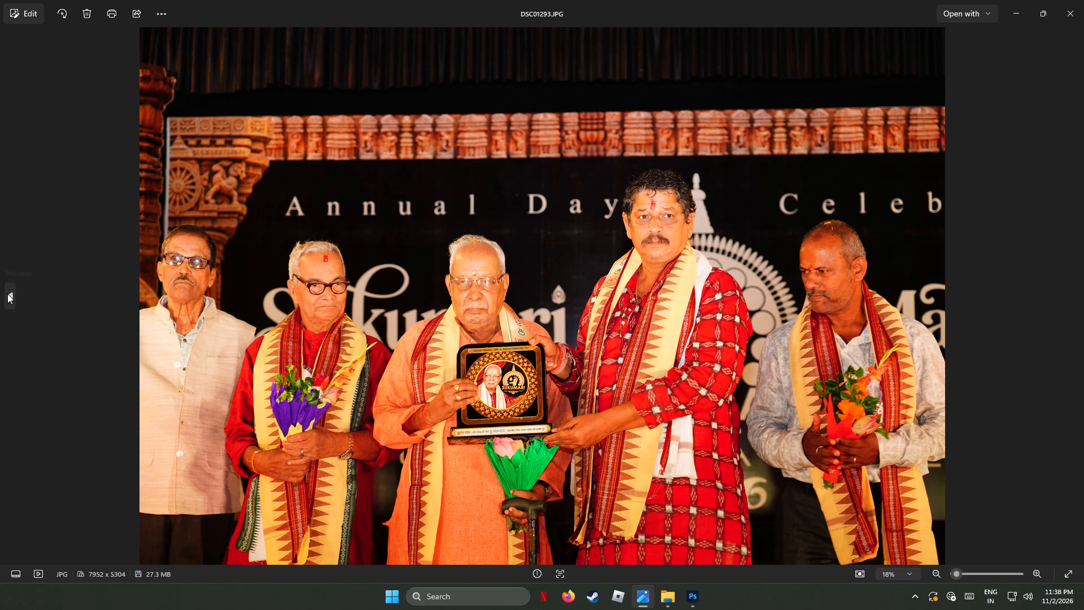
{"action": "right_click", "coordinate": [560, 361]}
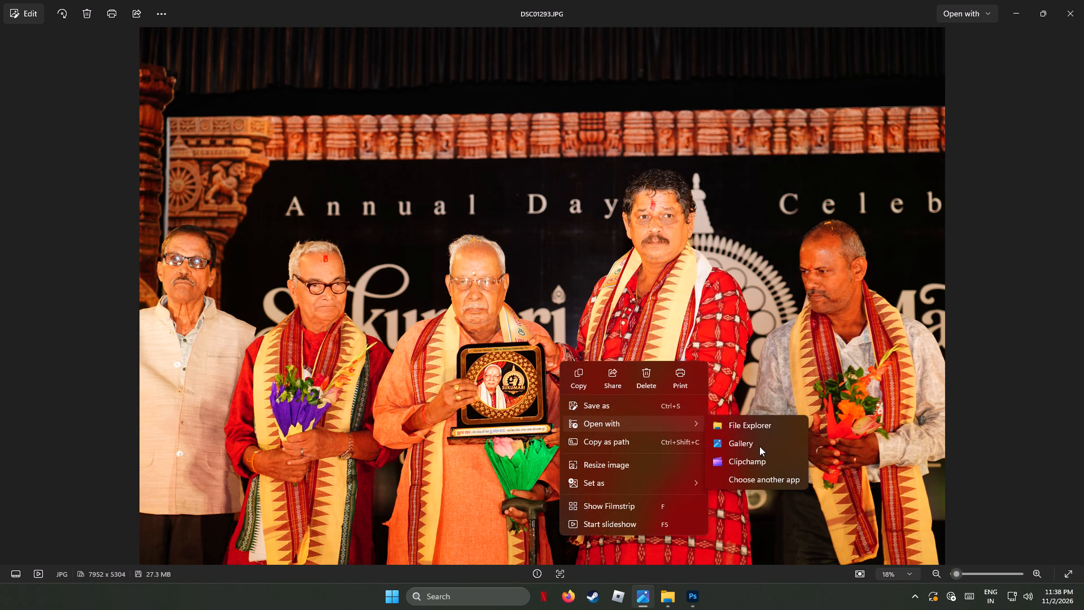
{"action": "left_click", "coordinate": [764, 477]}
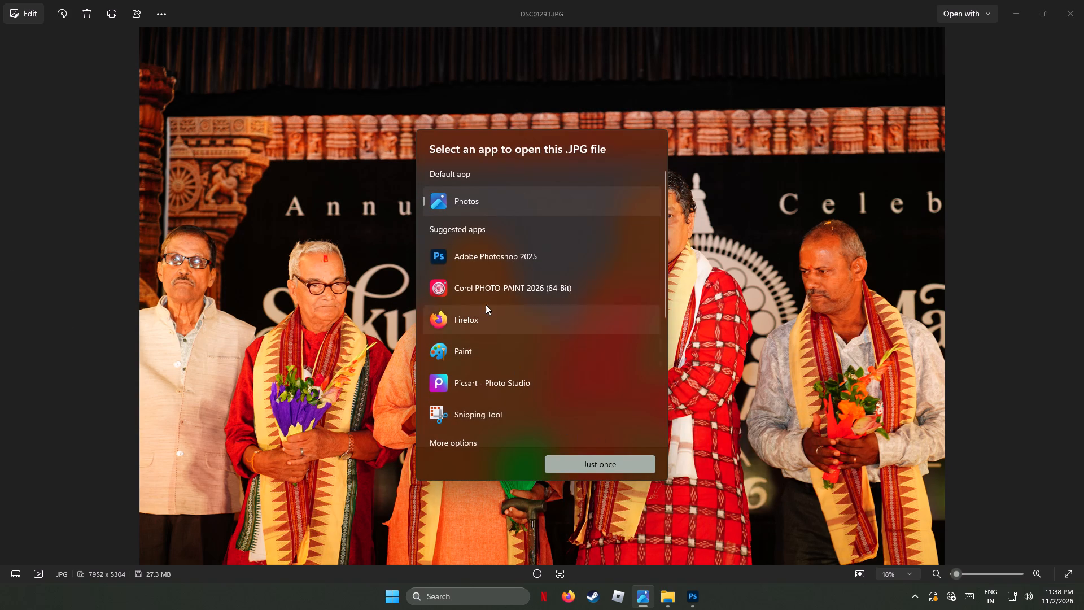
{"action": "left_click", "coordinate": [462, 259]}
{"action": "left_click", "coordinate": [618, 466]}
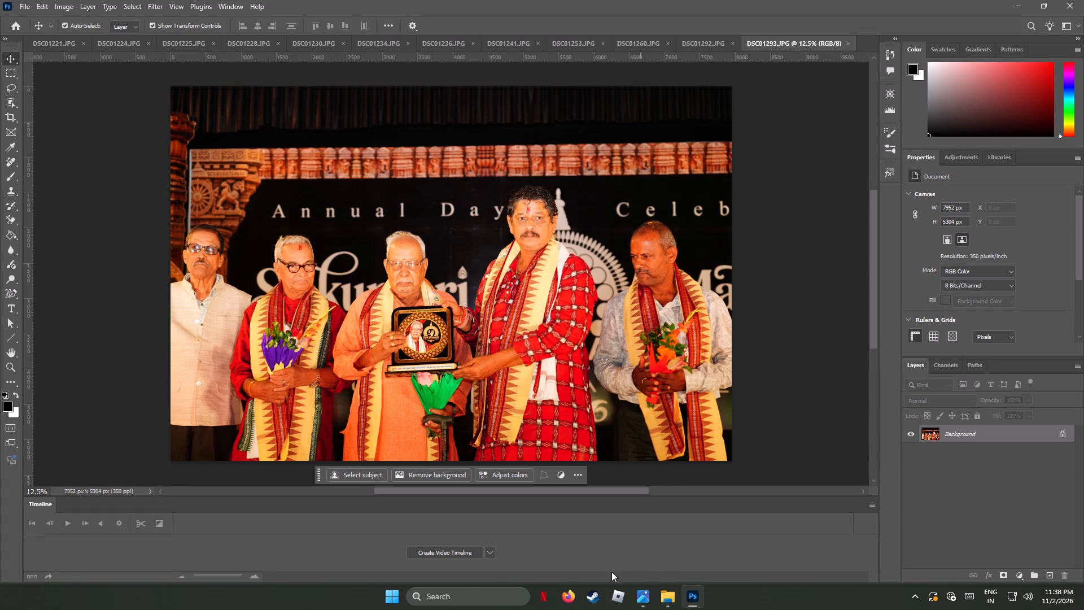
Return to the Photos viewer and review the guest felicitation photos following DSC01293.JPG, up to DSC01300.JPG.
{"action": "left_click", "coordinate": [637, 595]}
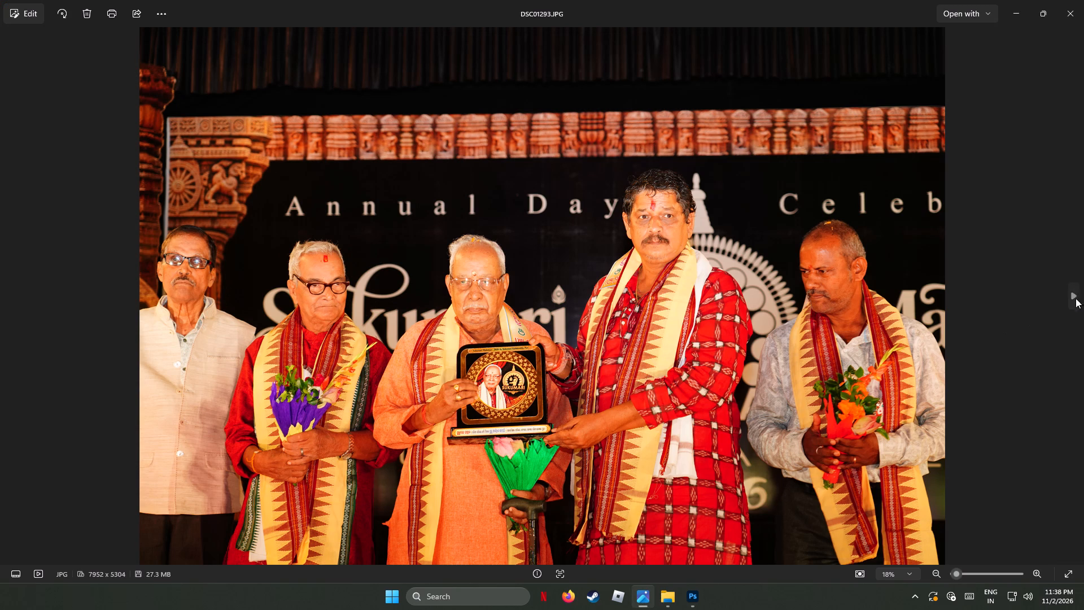
{"action": "left_click", "coordinate": [1077, 297]}
{"action": "left_click", "coordinate": [1077, 297]}
{"action": "left_click", "coordinate": [1077, 297]}
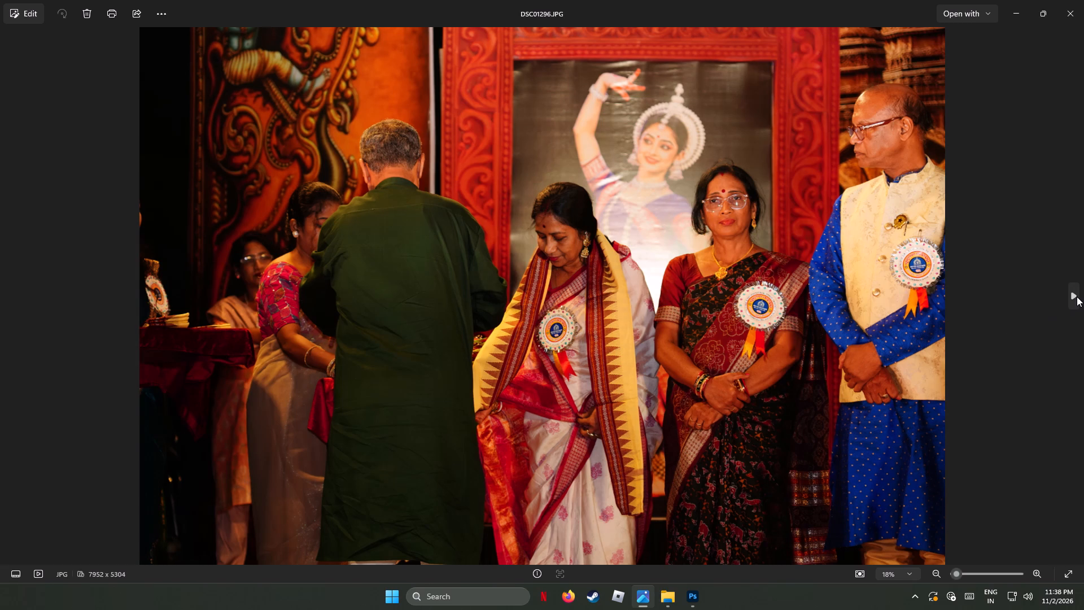
{"action": "left_click", "coordinate": [1077, 297]}
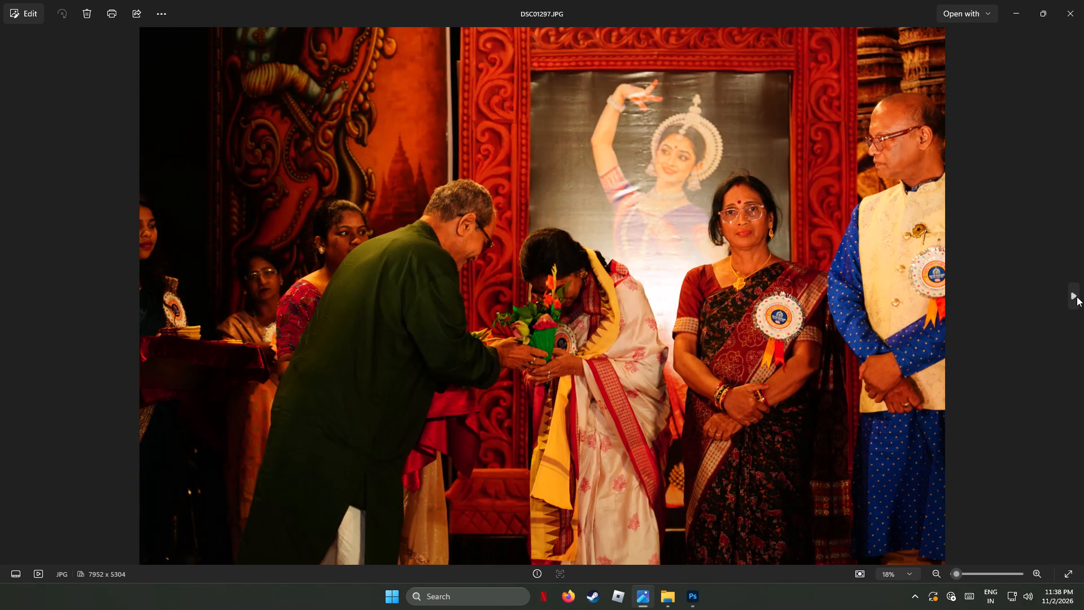
{"action": "left_click", "coordinate": [1077, 297]}
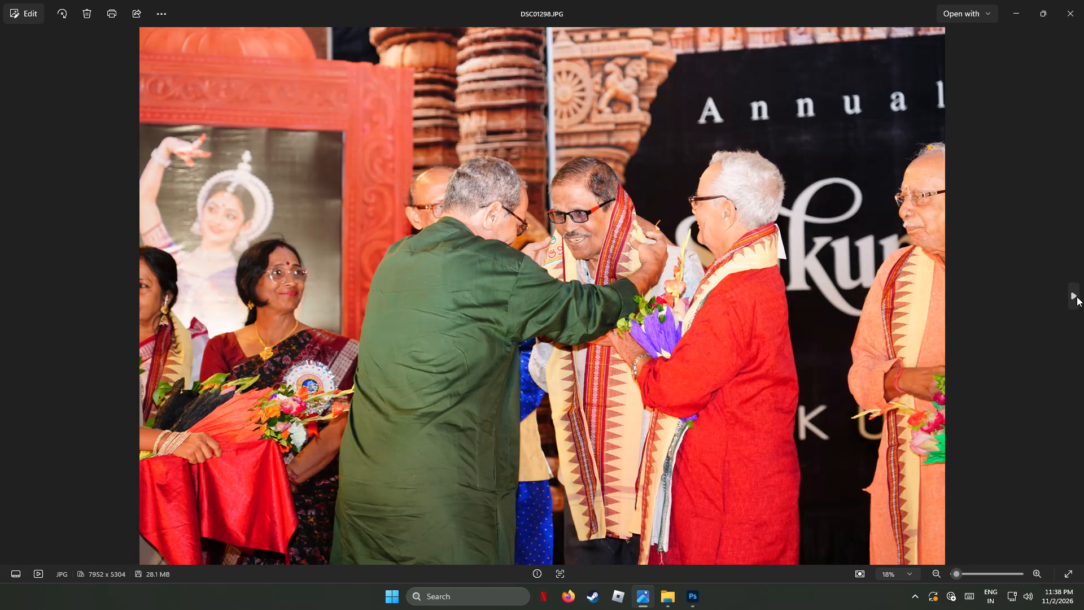
{"action": "left_click", "coordinate": [1077, 297]}
{"action": "left_click", "coordinate": [1077, 297]}
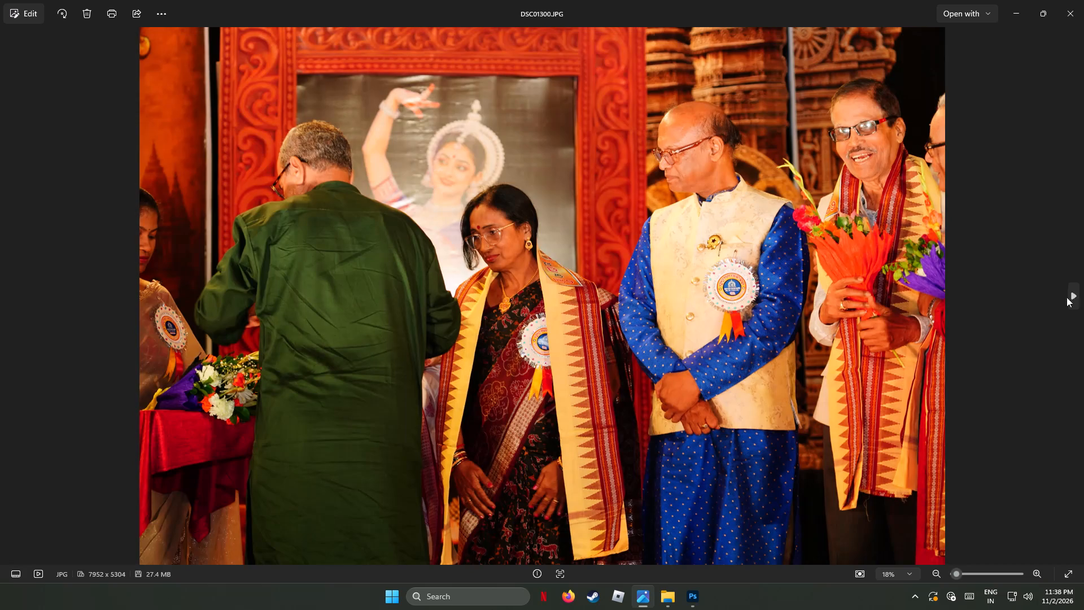
Go back to the shawl-draping photo DSC01298.JPG and open it in Adobe Photoshop 2025, using that app just once.
{"action": "left_click", "coordinate": [7, 299]}
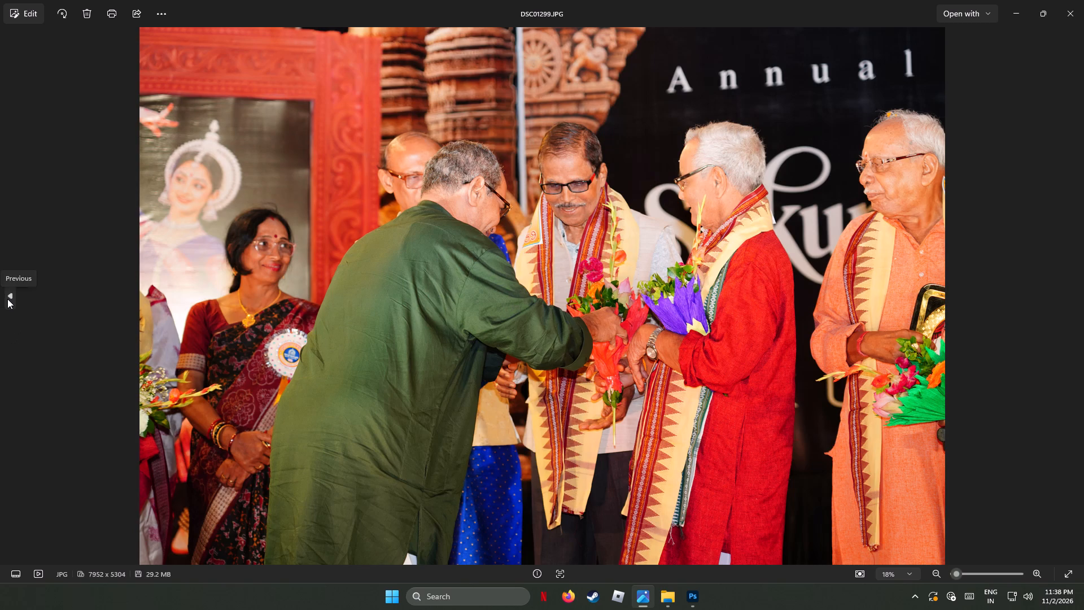
{"action": "left_click", "coordinate": [7, 299]}
{"action": "right_click", "coordinate": [543, 277]}
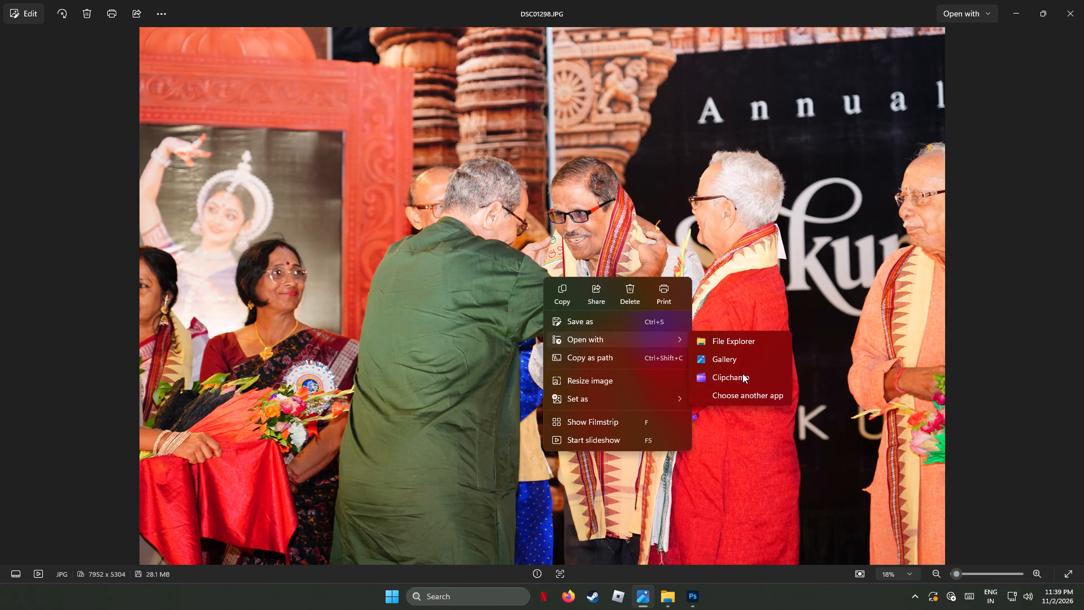
{"action": "left_click", "coordinate": [743, 395]}
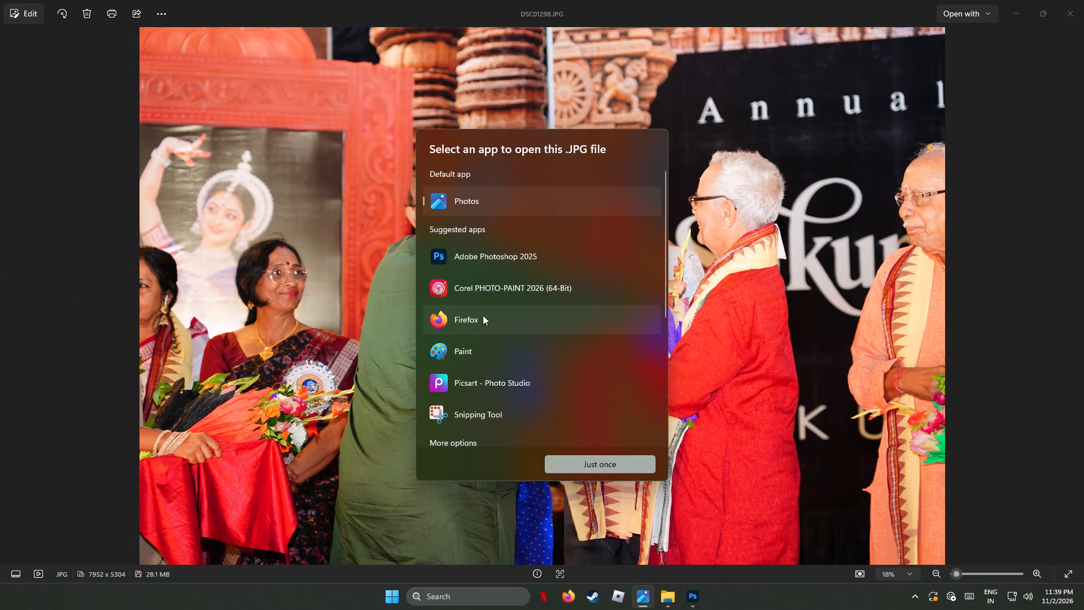
{"action": "left_click", "coordinate": [499, 260]}
{"action": "left_click", "coordinate": [589, 461]}
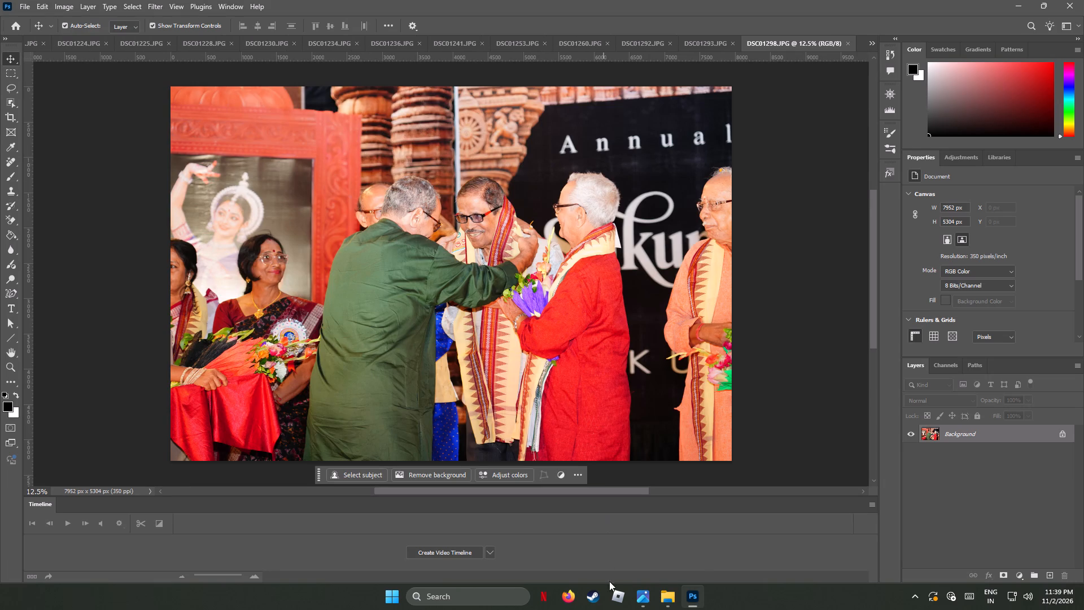
Return to the Photos viewer, review the felicitation photos up to DSC01305.JPG, and open bouquet photo DSC01304.JPG in Adobe Photoshop 2025, just once.
{"action": "left_click", "coordinate": [645, 596]}
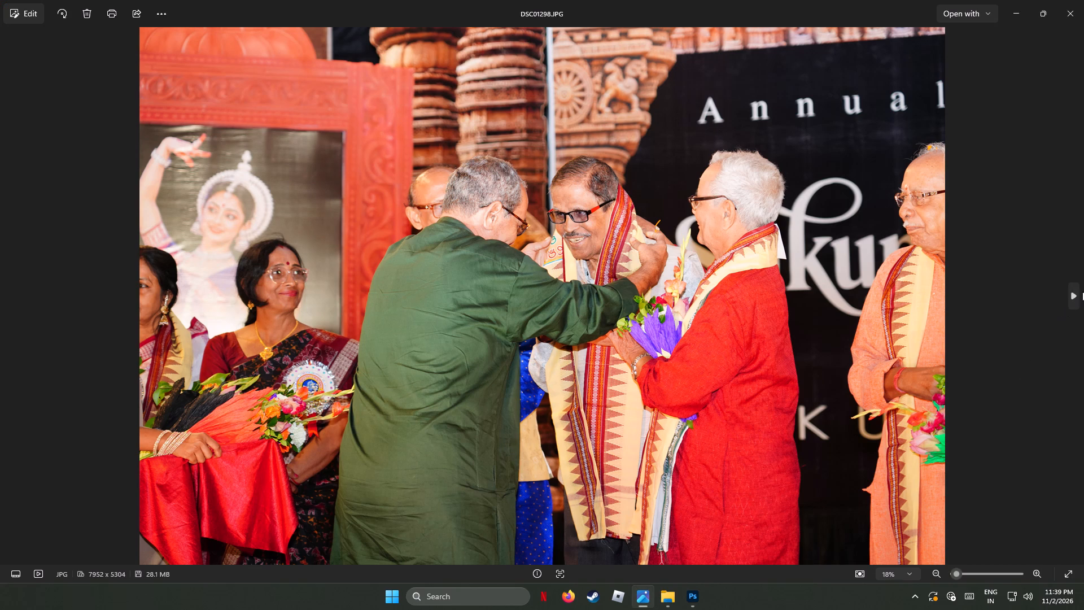
{"action": "left_click", "coordinate": [1077, 294]}
{"action": "left_click", "coordinate": [1076, 295]}
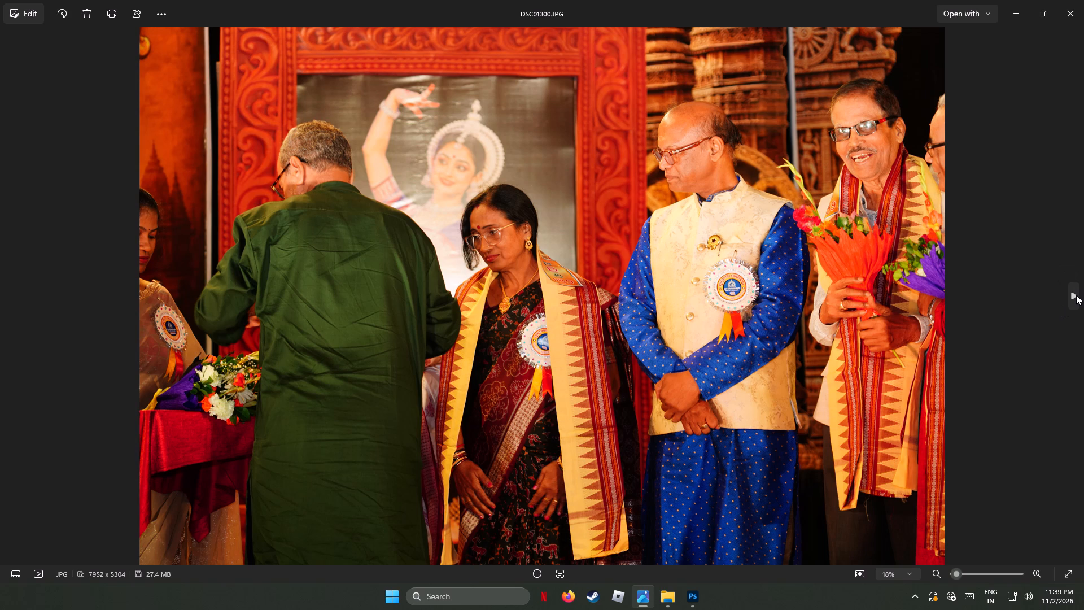
{"action": "left_click", "coordinate": [1076, 295]}
{"action": "left_click", "coordinate": [1076, 295]}
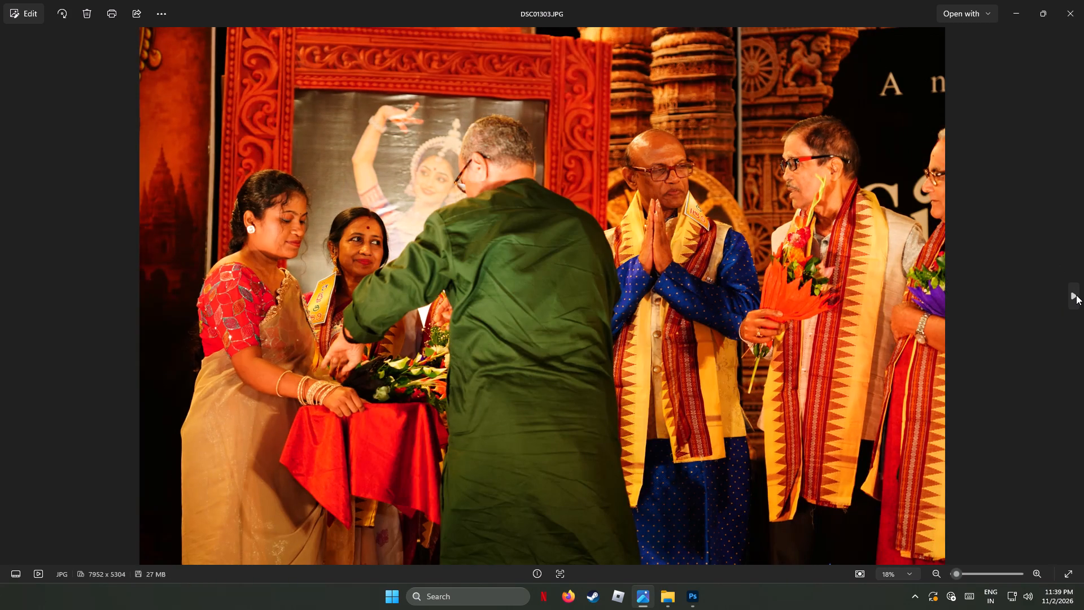
{"action": "left_click", "coordinate": [1076, 295]}
{"action": "left_click", "coordinate": [1076, 295]}
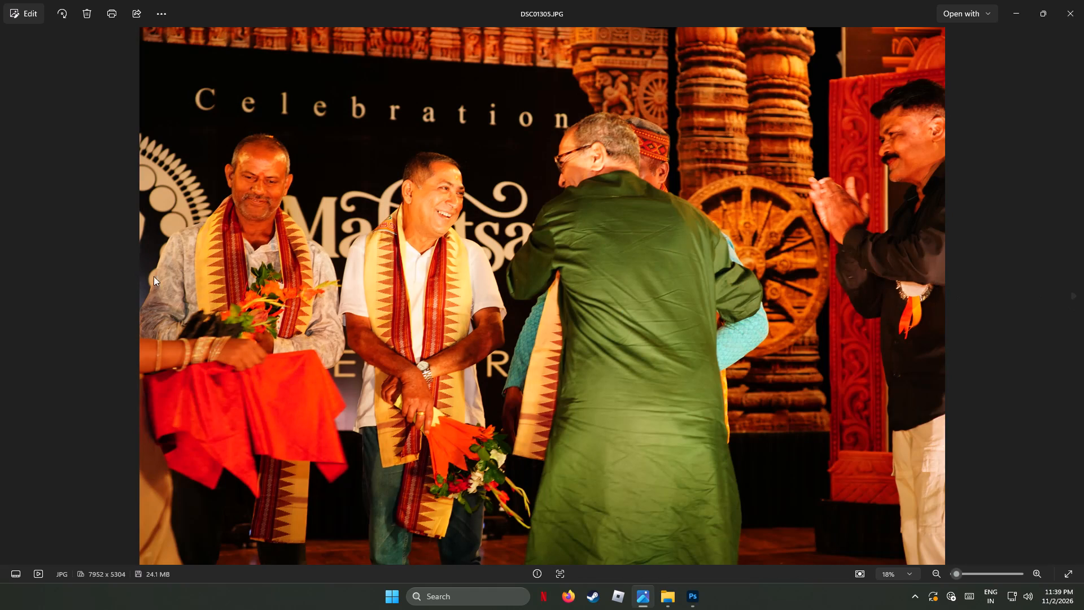
{"action": "left_click", "coordinate": [12, 297]}
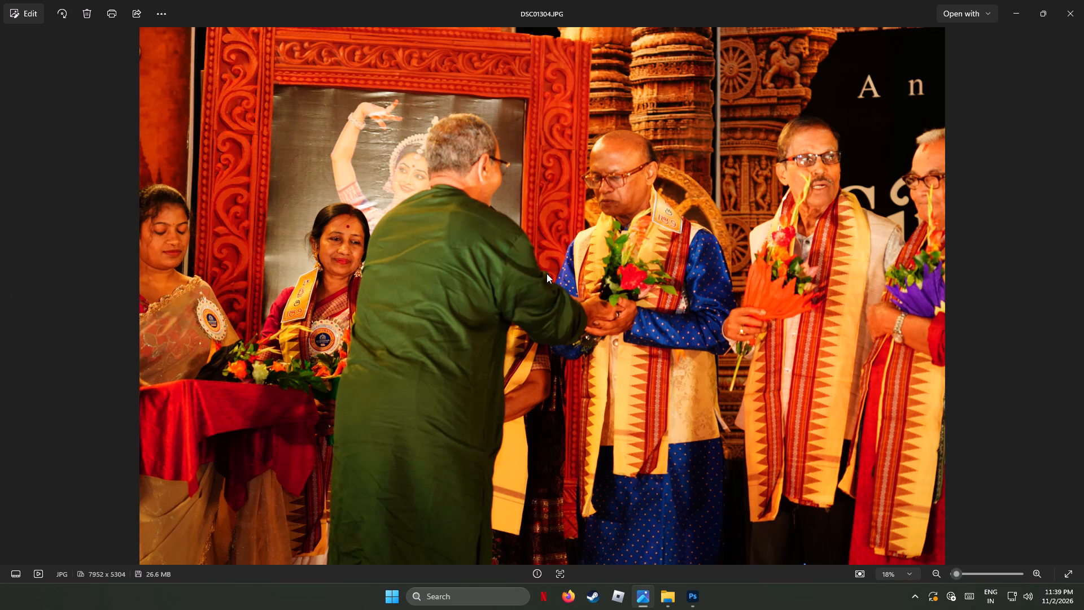
{"action": "right_click", "coordinate": [547, 273]}
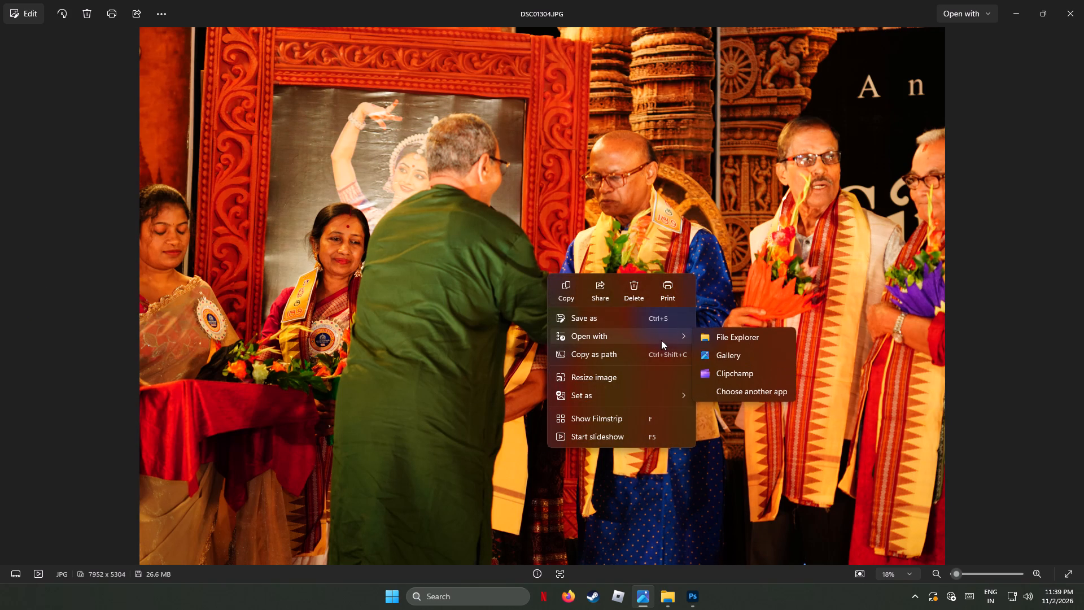
{"action": "left_click", "coordinate": [745, 392]}
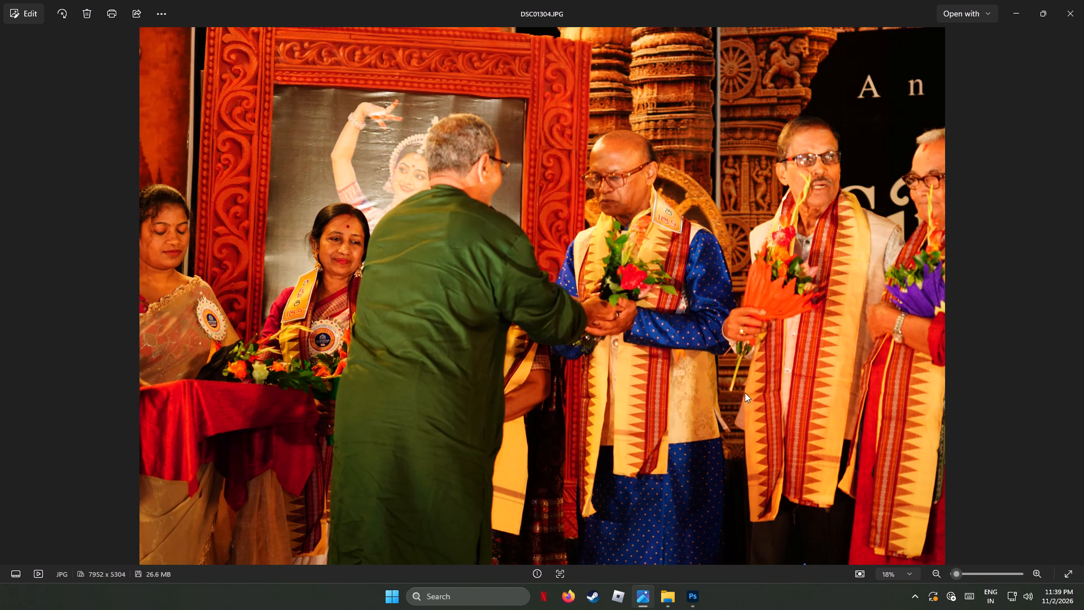
{"action": "left_click", "coordinate": [472, 257]}
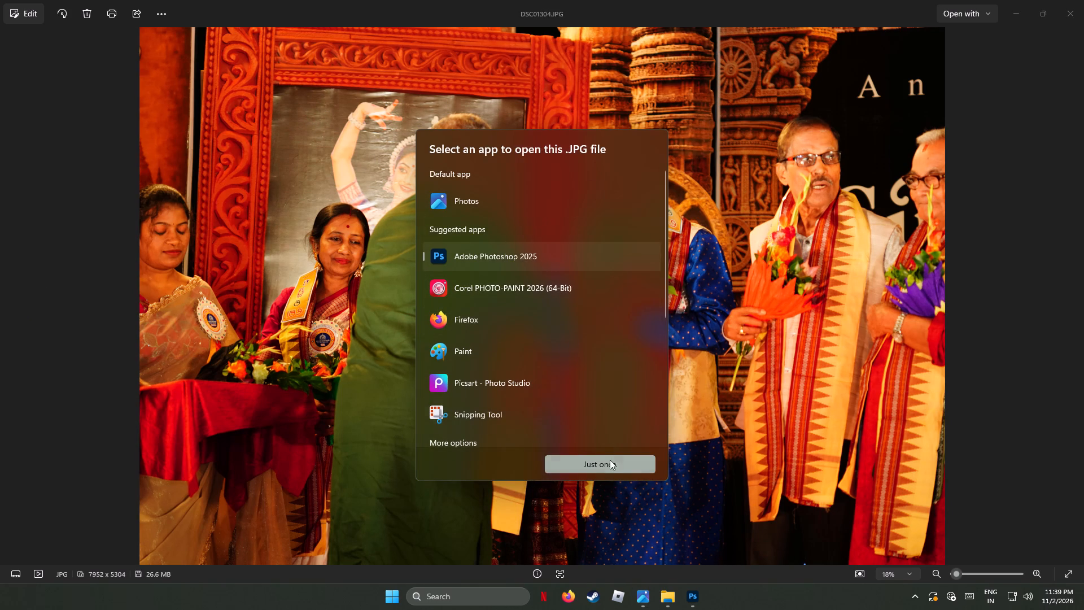
{"action": "left_click", "coordinate": [606, 464]}
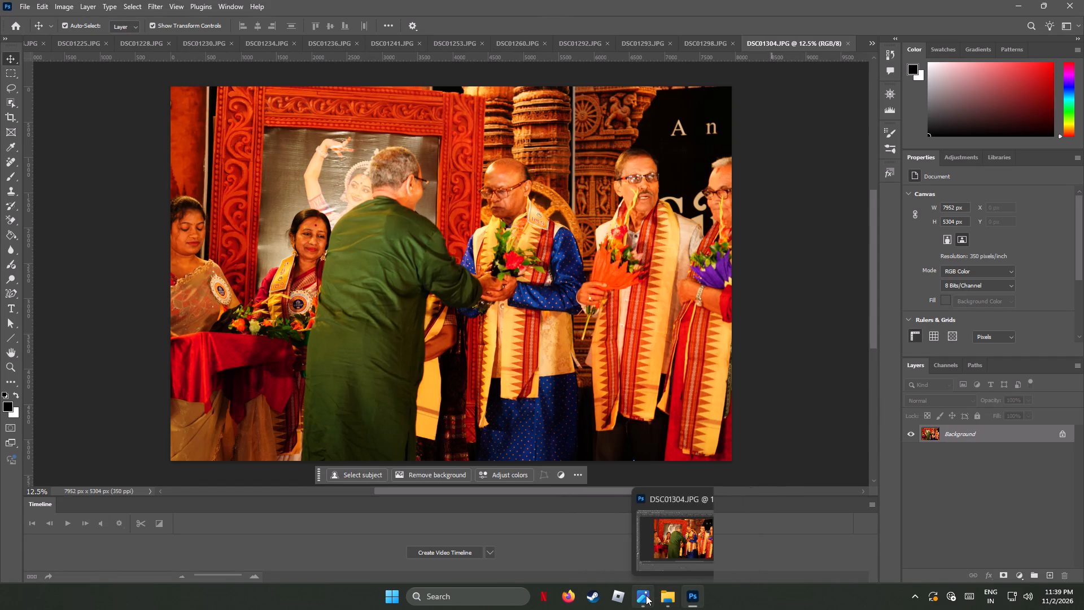
Back in the Photos viewer, compare the framed-certificate photos up to DSC01311.JPG and open DSC01309.JPG in Adobe Photoshop 2025, just once.
{"action": "left_click", "coordinate": [646, 595]}
{"action": "left_click", "coordinate": [1082, 295]}
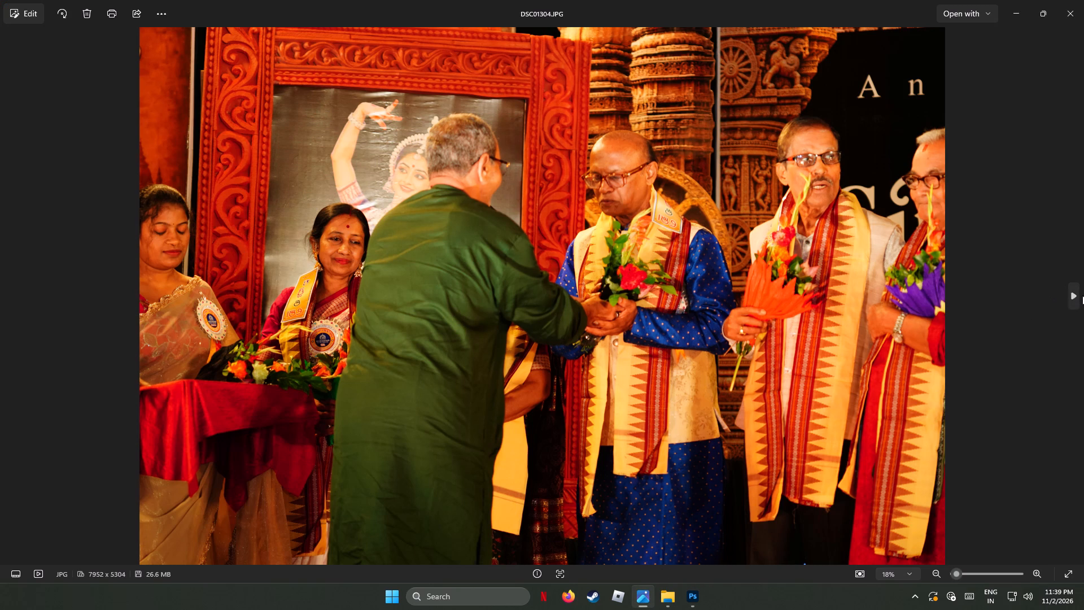
{"action": "left_click", "coordinate": [1082, 295]}
{"action": "left_click", "coordinate": [1082, 295]}
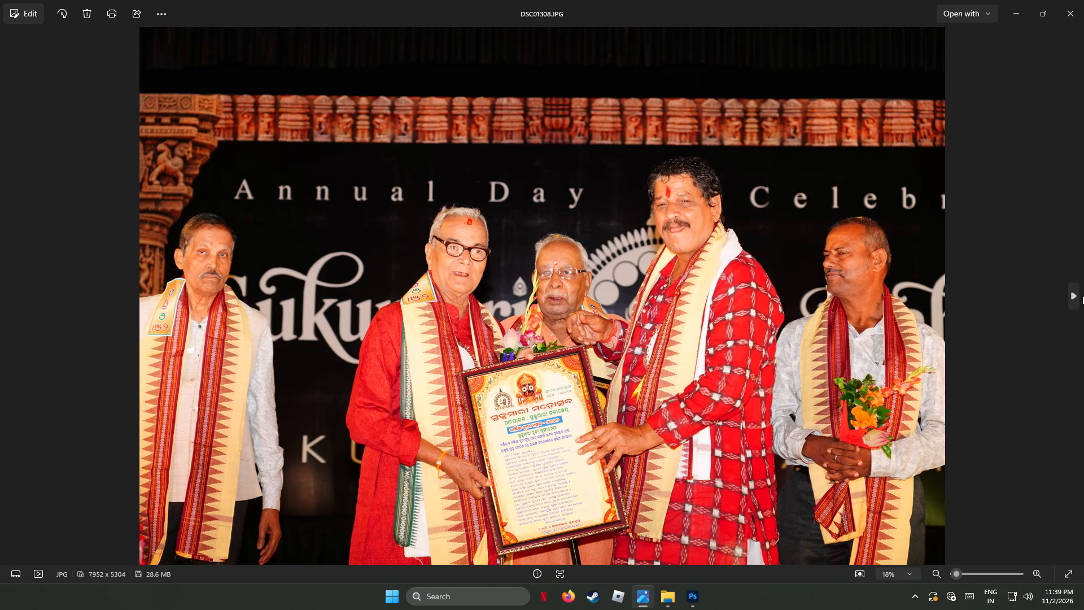
{"action": "left_click", "coordinate": [1082, 295]}
{"action": "left_click", "coordinate": [1082, 295]}
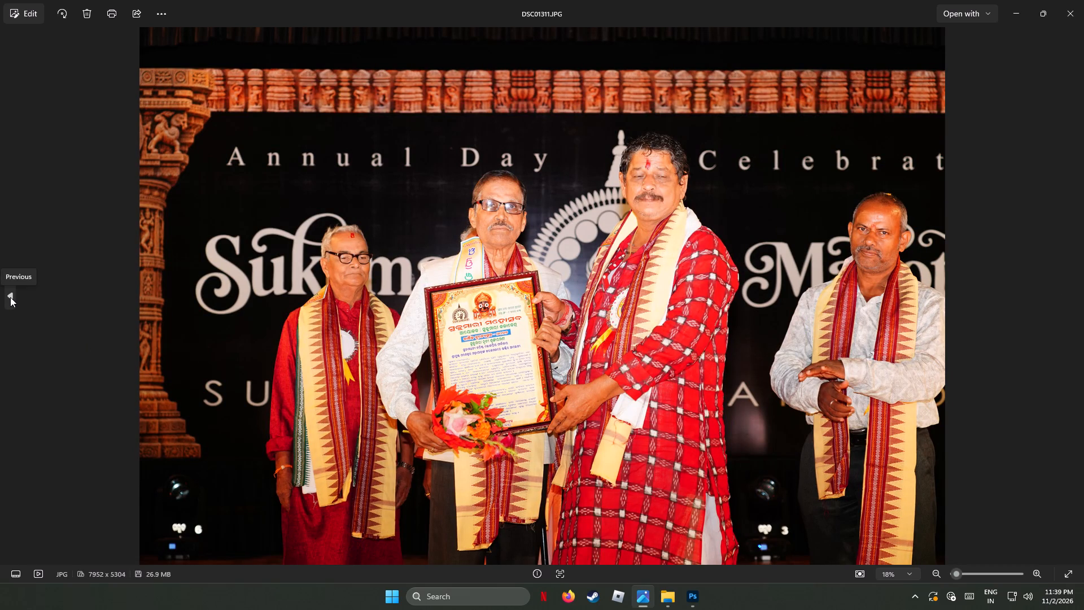
{"action": "left_click", "coordinate": [10, 297]}
{"action": "left_click", "coordinate": [10, 297]}
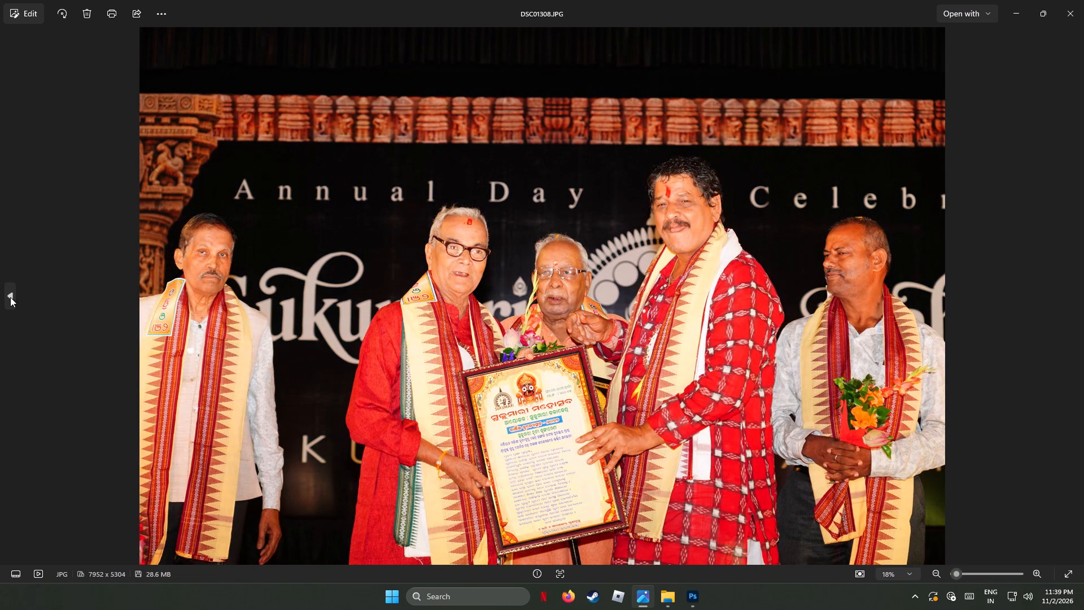
{"action": "left_click", "coordinate": [1079, 296]}
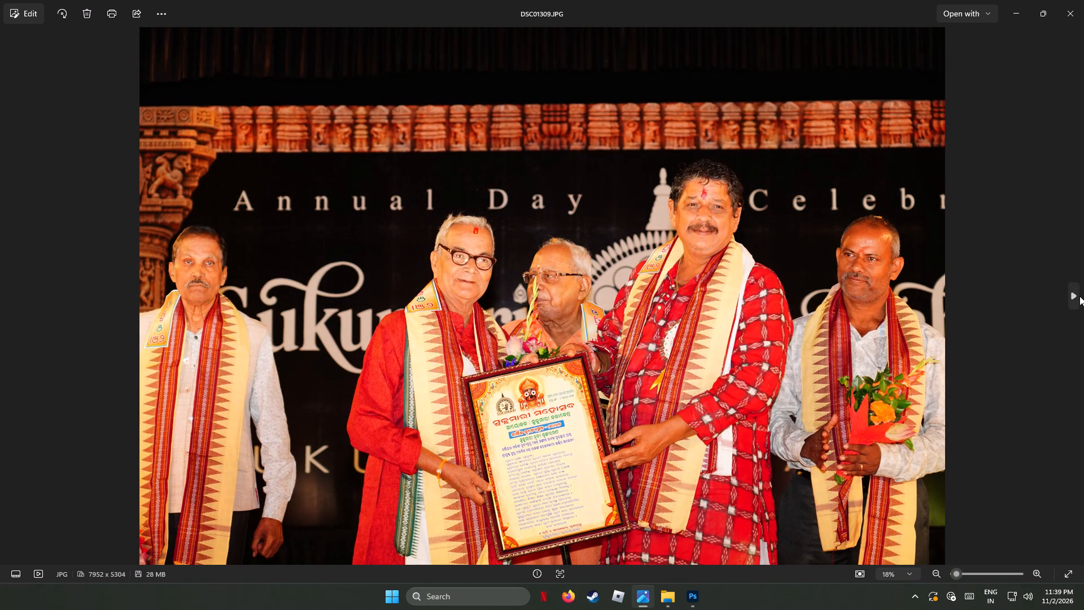
{"action": "right_click", "coordinate": [643, 317]}
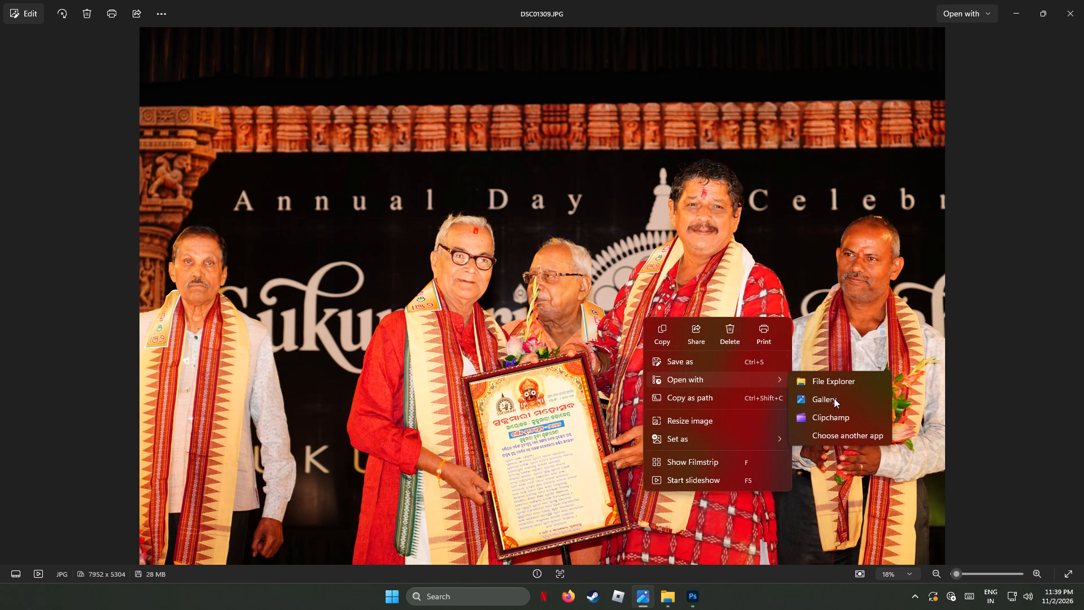
{"action": "left_click", "coordinate": [837, 434]}
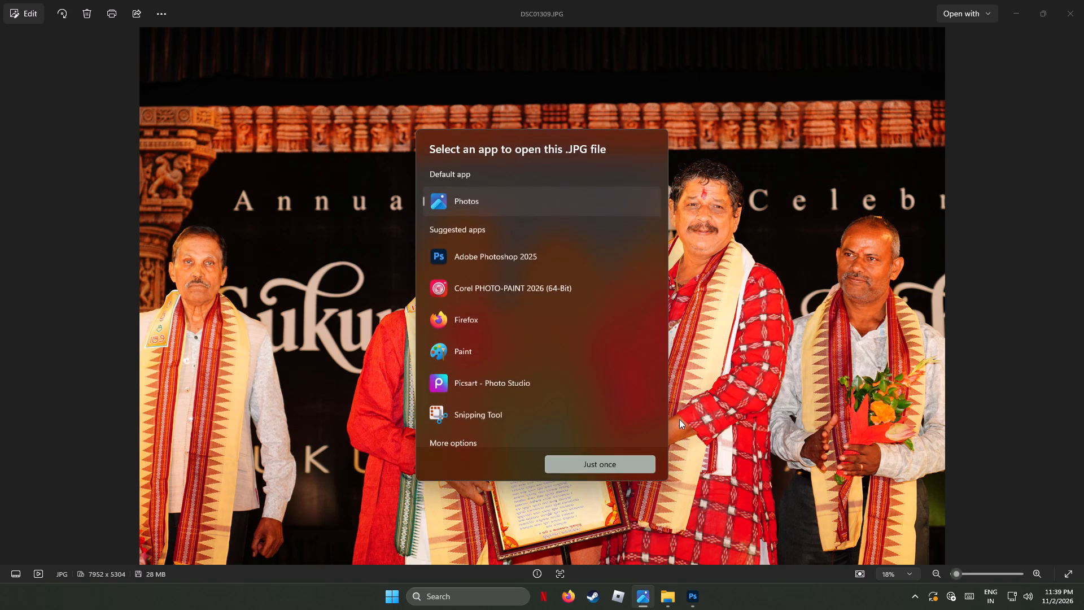
{"action": "left_click", "coordinate": [492, 262]}
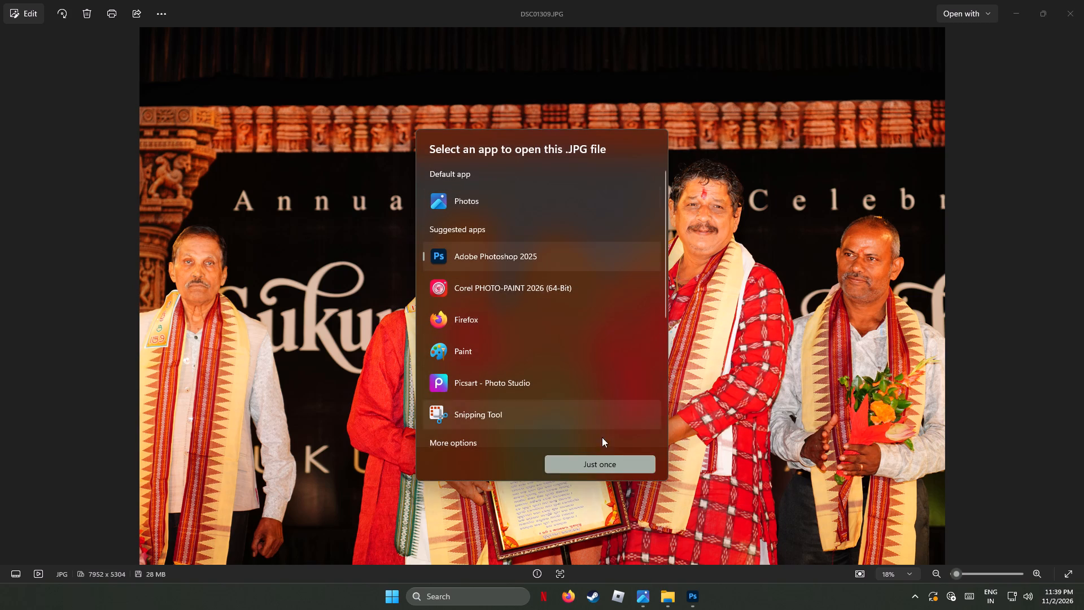
{"action": "left_click", "coordinate": [607, 459]}
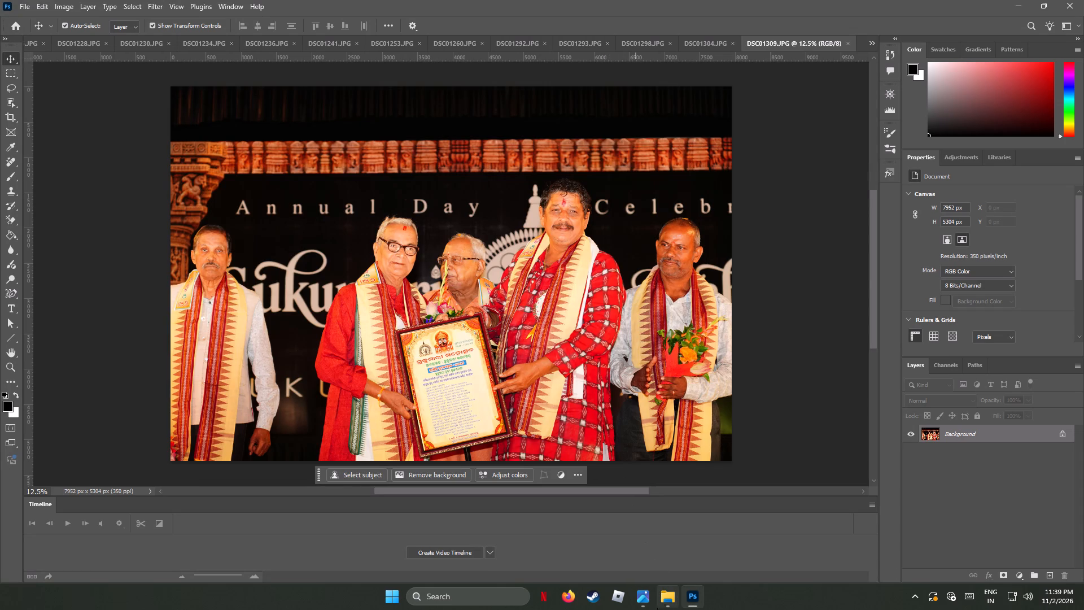
Return to the Photos viewer, compare certificate photos DSC01311.JPG and DSC01312.JPG, and open DSC01311.JPG in Adobe Photoshop 2025, just once.
{"action": "left_click", "coordinate": [637, 595]}
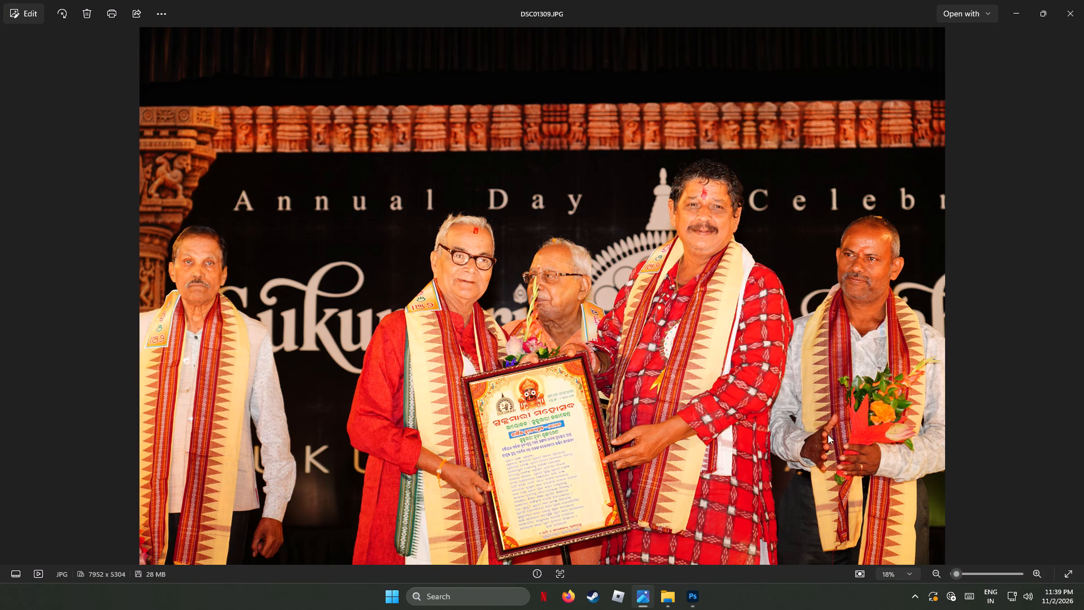
{"action": "left_click", "coordinate": [1070, 293]}
{"action": "left_click", "coordinate": [1070, 293]}
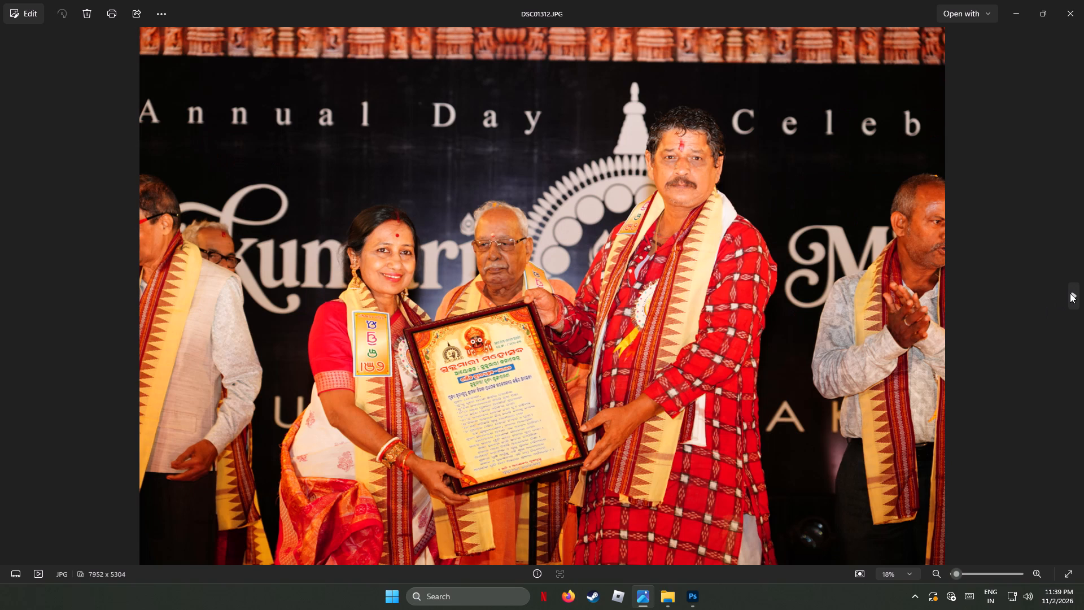
{"action": "left_click", "coordinate": [8, 293]}
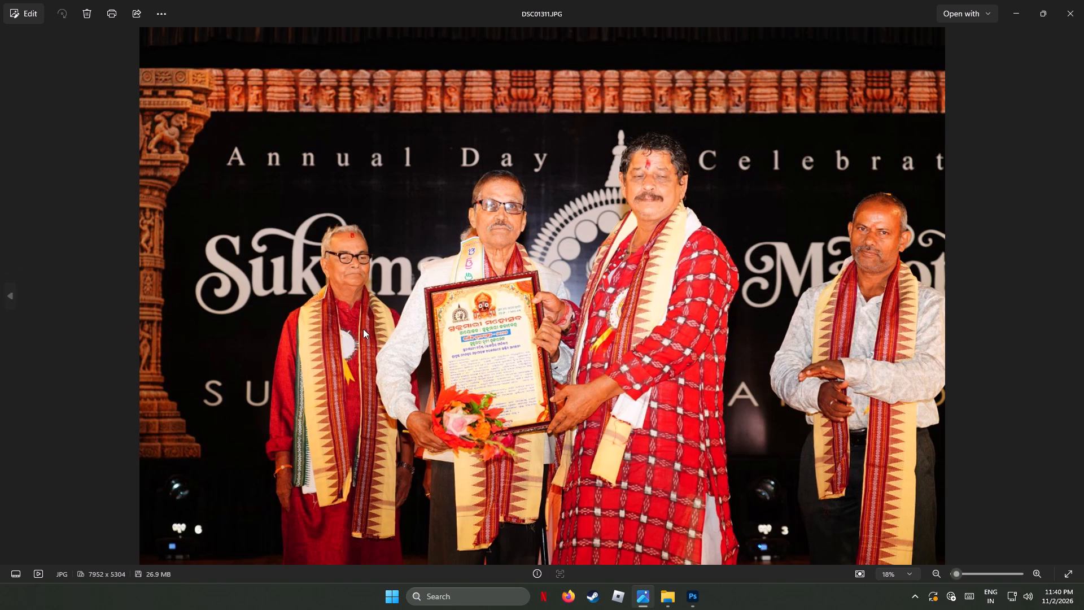
{"action": "right_click", "coordinate": [489, 294]}
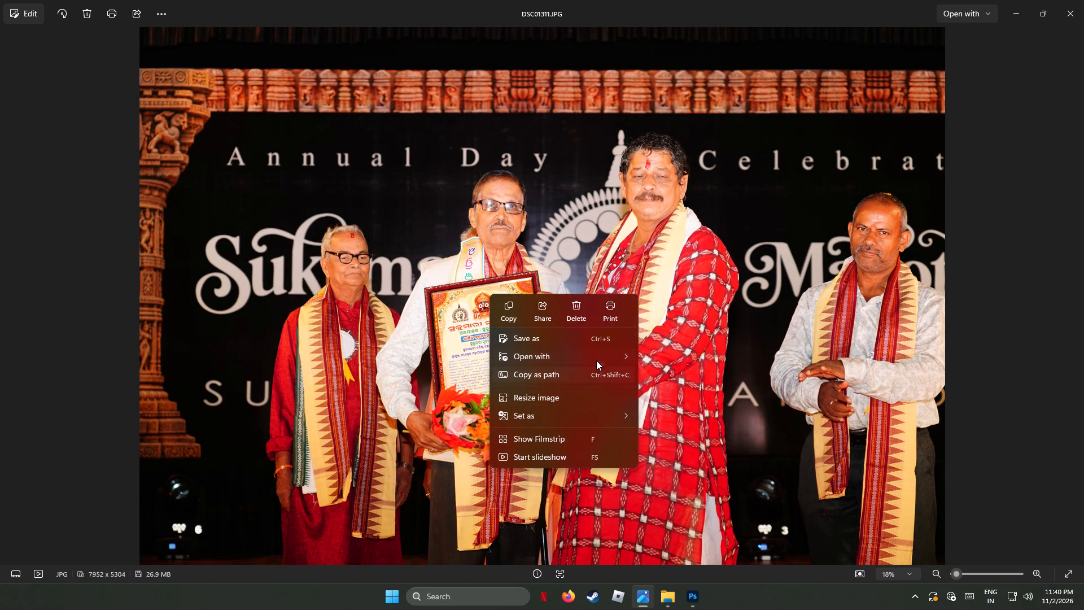
{"action": "left_click", "coordinate": [685, 416]}
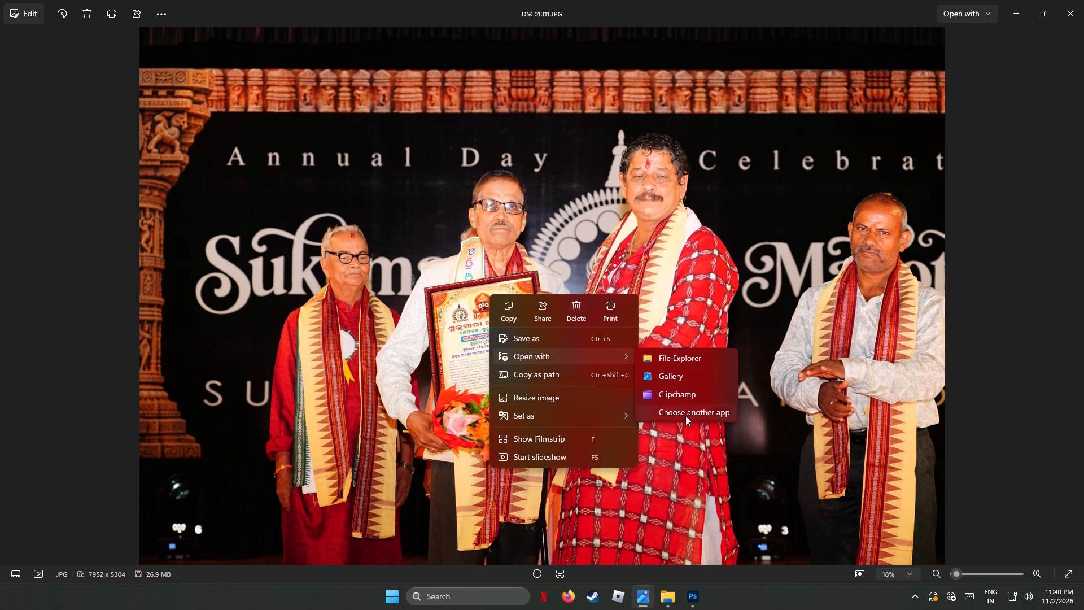
{"action": "left_click", "coordinate": [497, 261]}
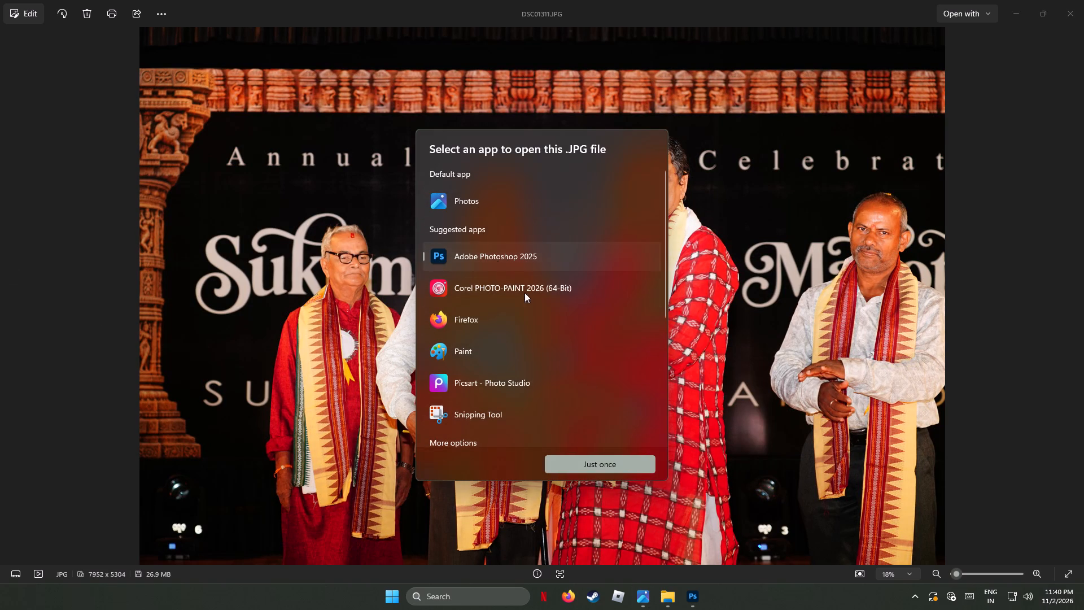
{"action": "left_click", "coordinate": [622, 467]}
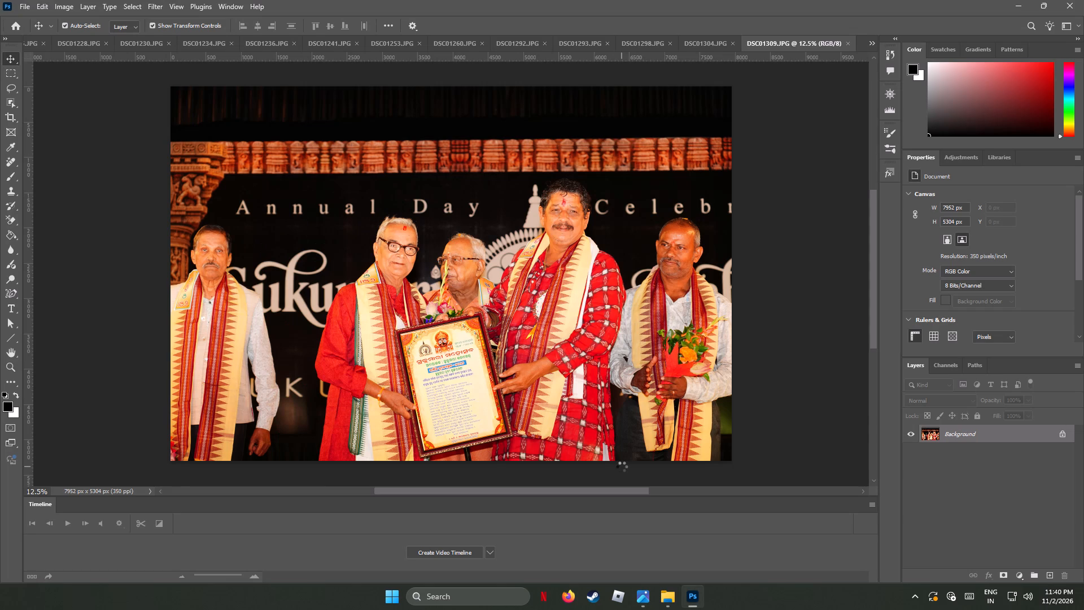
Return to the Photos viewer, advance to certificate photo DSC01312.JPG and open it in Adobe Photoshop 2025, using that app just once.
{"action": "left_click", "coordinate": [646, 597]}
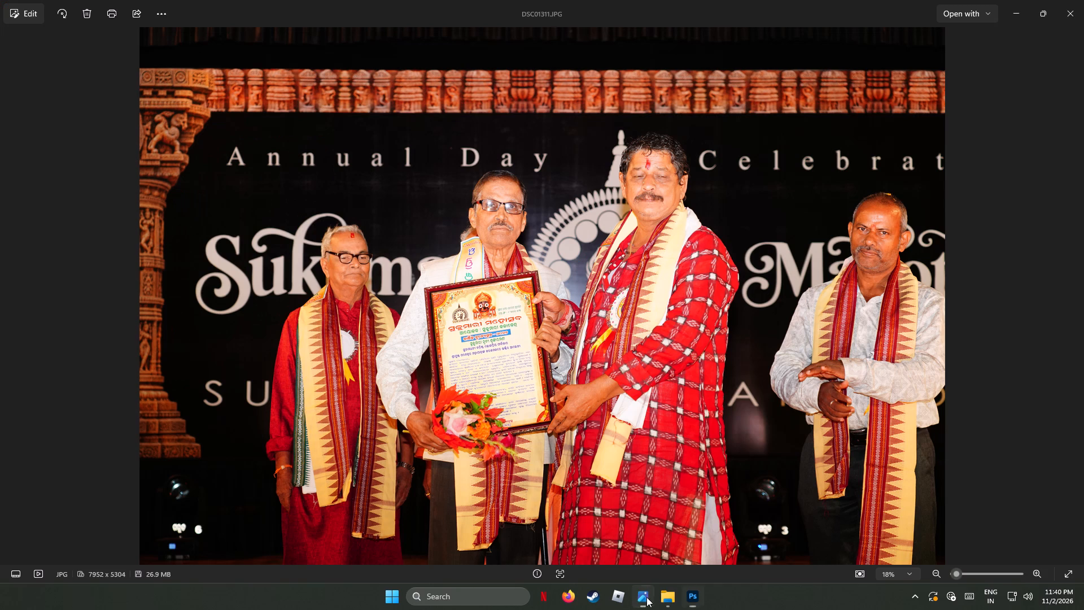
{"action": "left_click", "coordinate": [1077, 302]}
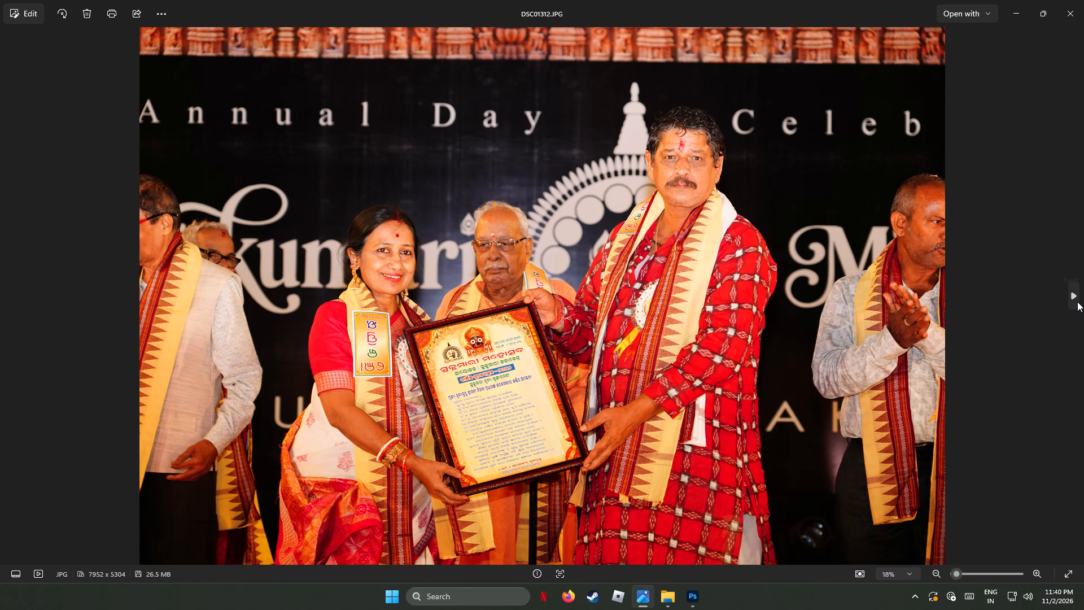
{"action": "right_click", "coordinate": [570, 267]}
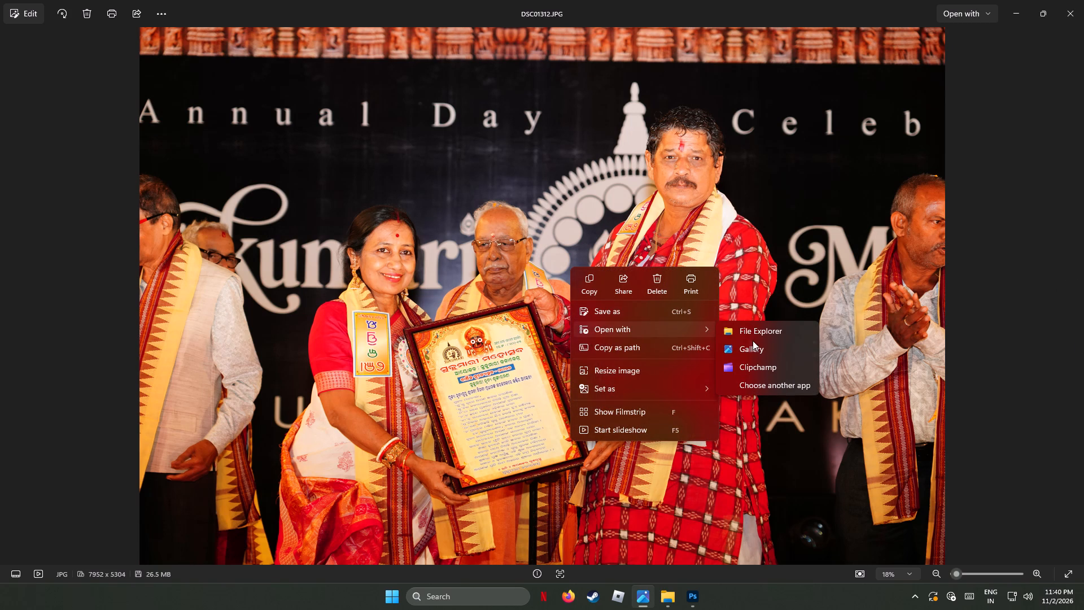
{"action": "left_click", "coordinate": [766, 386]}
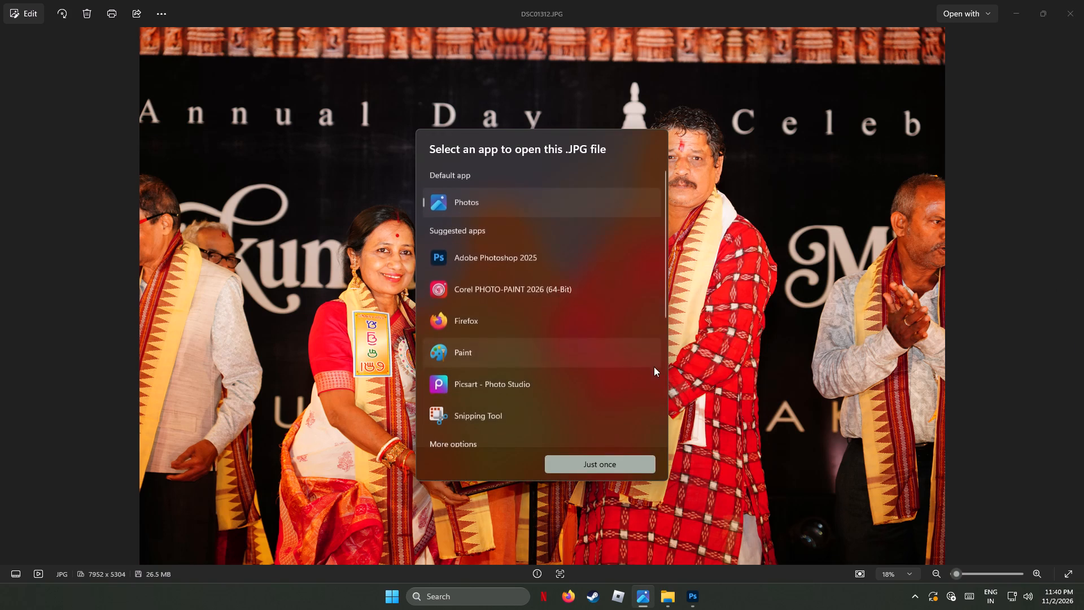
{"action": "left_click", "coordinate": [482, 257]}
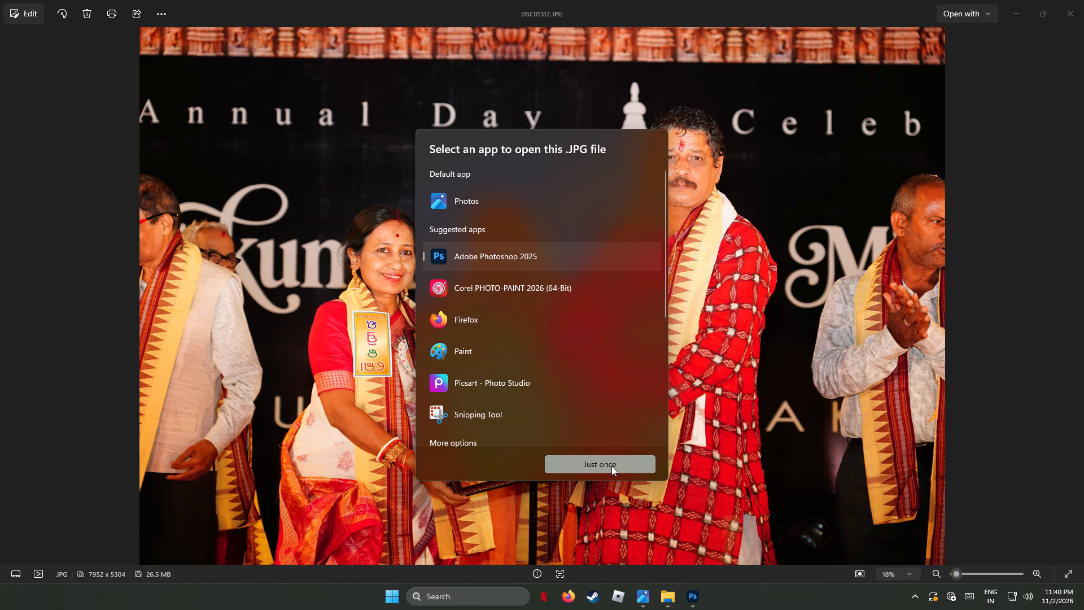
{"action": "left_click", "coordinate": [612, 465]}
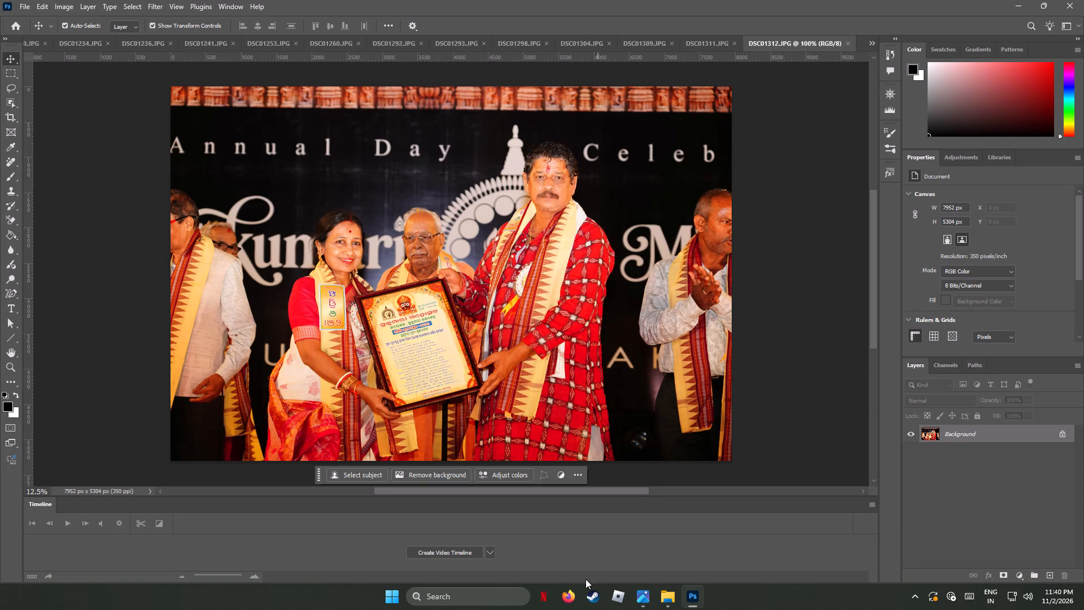
Back in the Photos viewer, move on to certificate photo DSC01313.JPG and open it in Adobe Photoshop 2025, just once.
{"action": "left_click", "coordinate": [642, 598]}
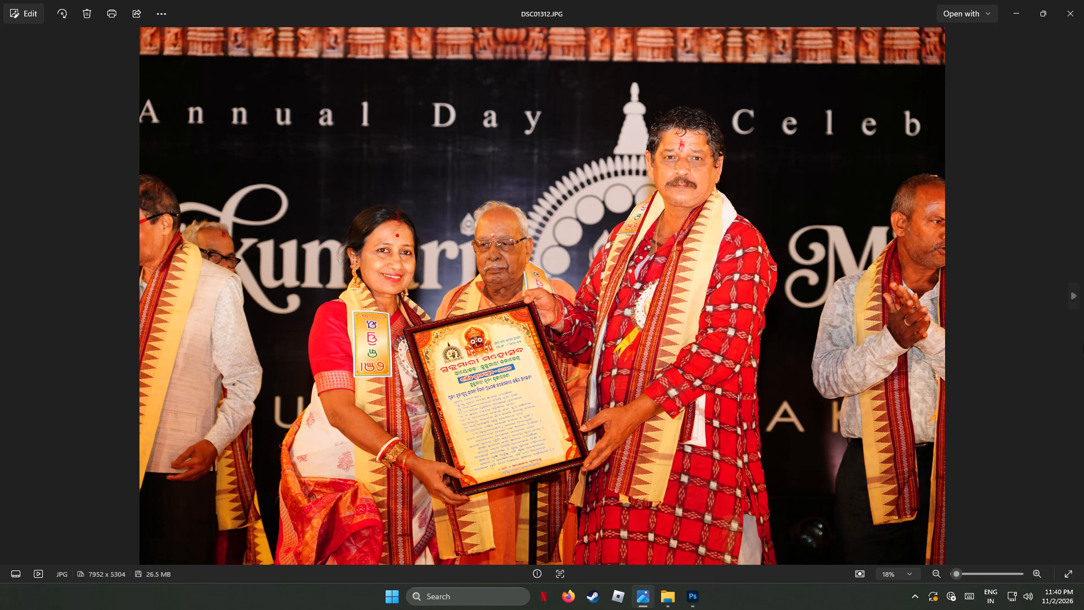
{"action": "left_click", "coordinate": [1079, 293]}
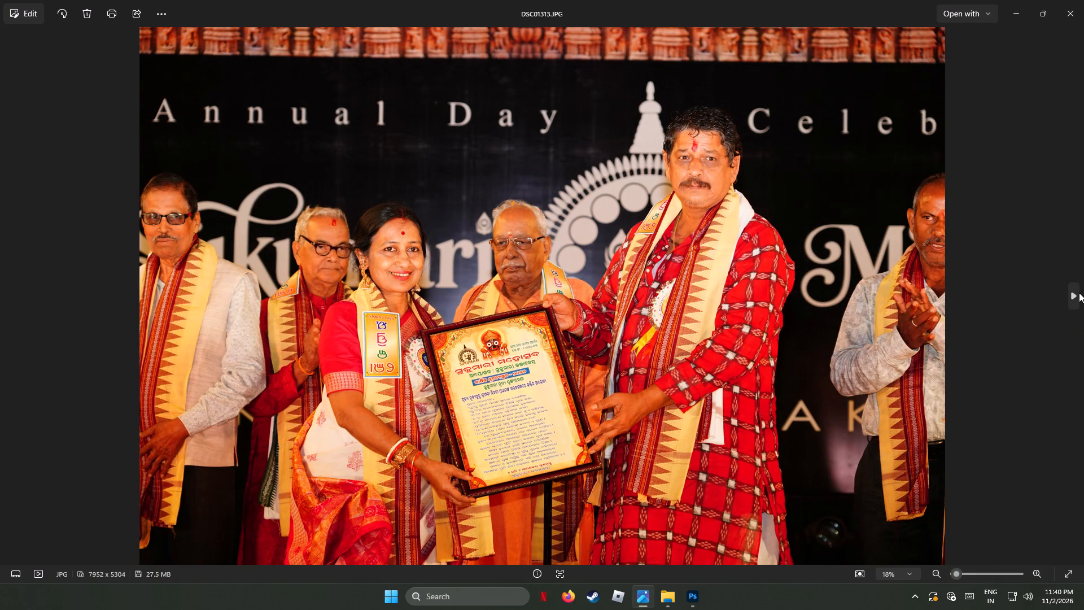
{"action": "right_click", "coordinate": [522, 310]}
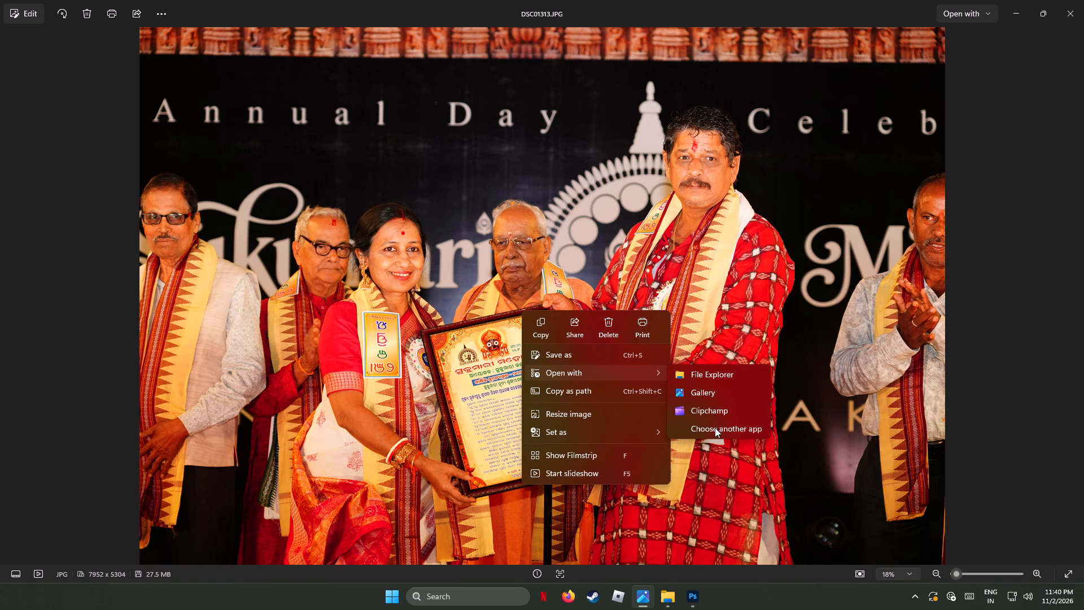
{"action": "left_click", "coordinate": [715, 428]}
{"action": "left_click", "coordinate": [490, 254]}
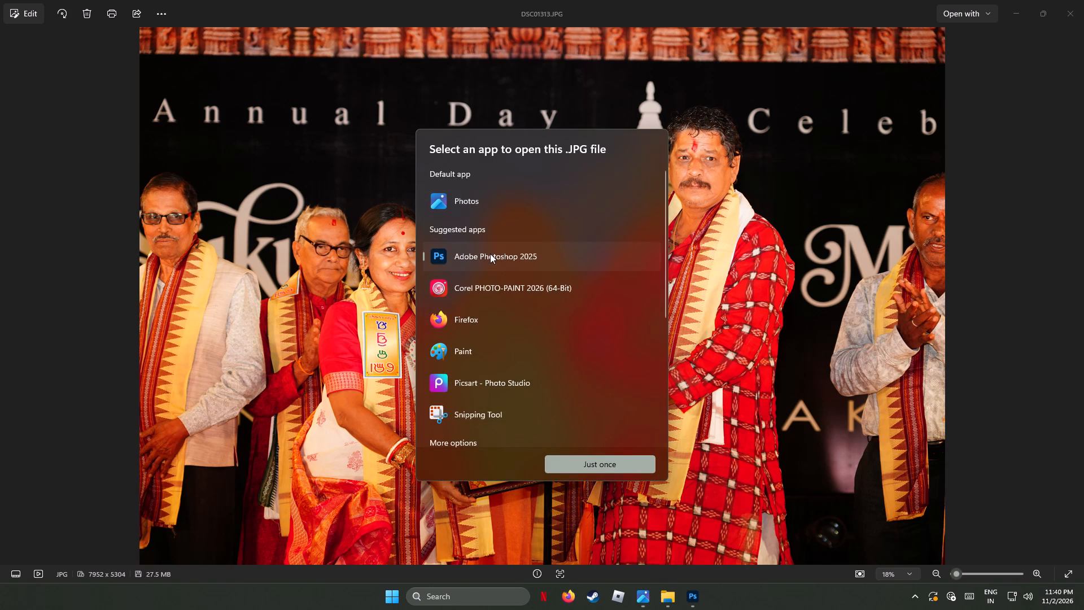
{"action": "left_click", "coordinate": [587, 463]}
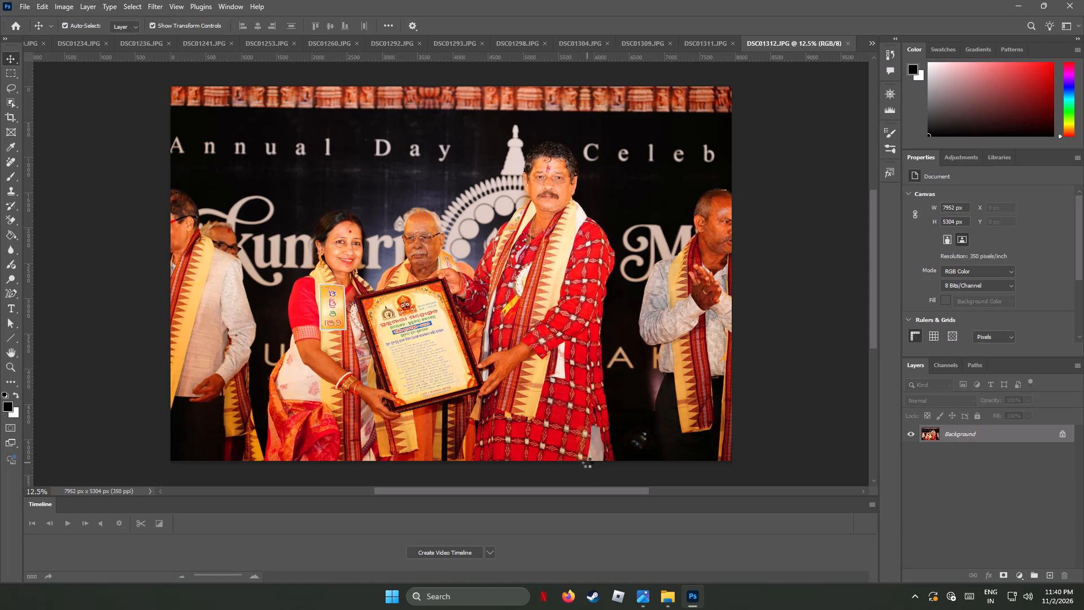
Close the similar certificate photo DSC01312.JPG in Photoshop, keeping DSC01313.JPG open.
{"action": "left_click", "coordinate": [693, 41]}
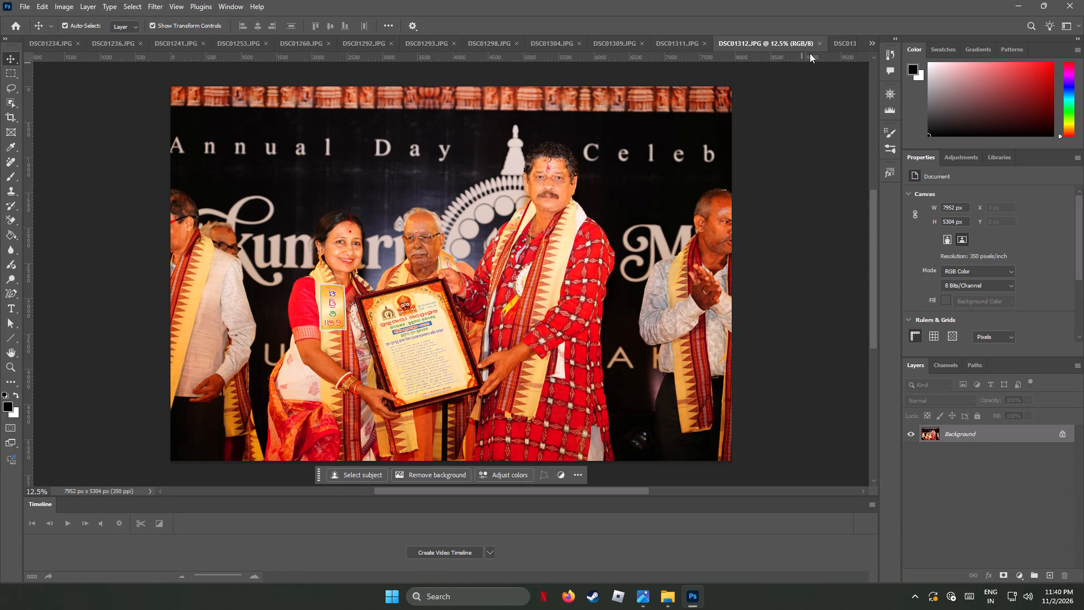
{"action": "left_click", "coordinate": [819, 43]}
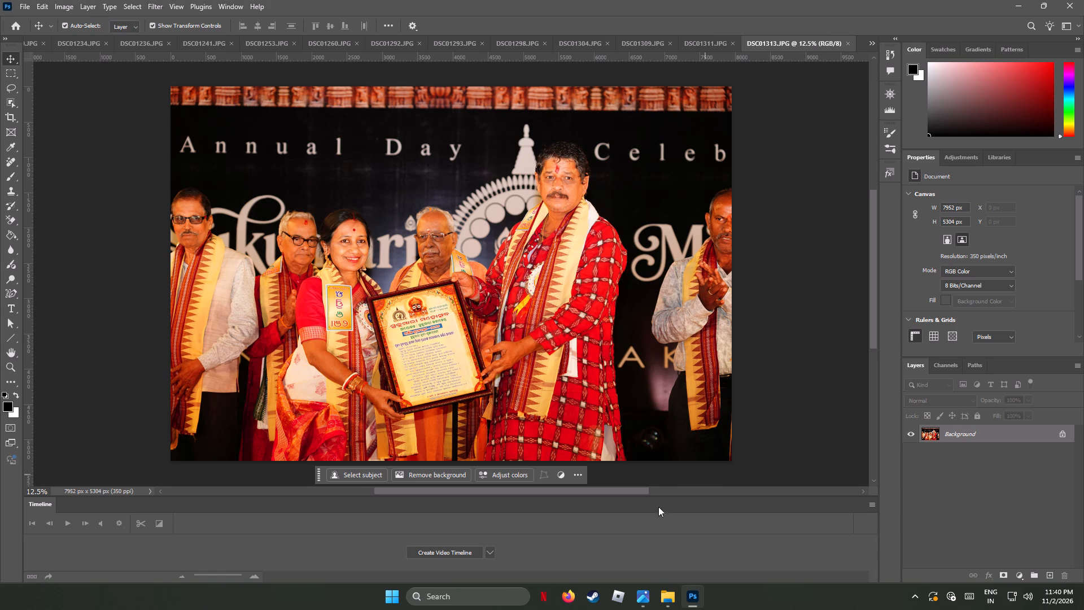
Return to the Photos viewer, compare DSC01314.JPG and DSC01315.JPG, and open wide certificate photo DSC01314.JPG in Adobe Photoshop 2025, just once.
{"action": "left_click", "coordinate": [641, 595]}
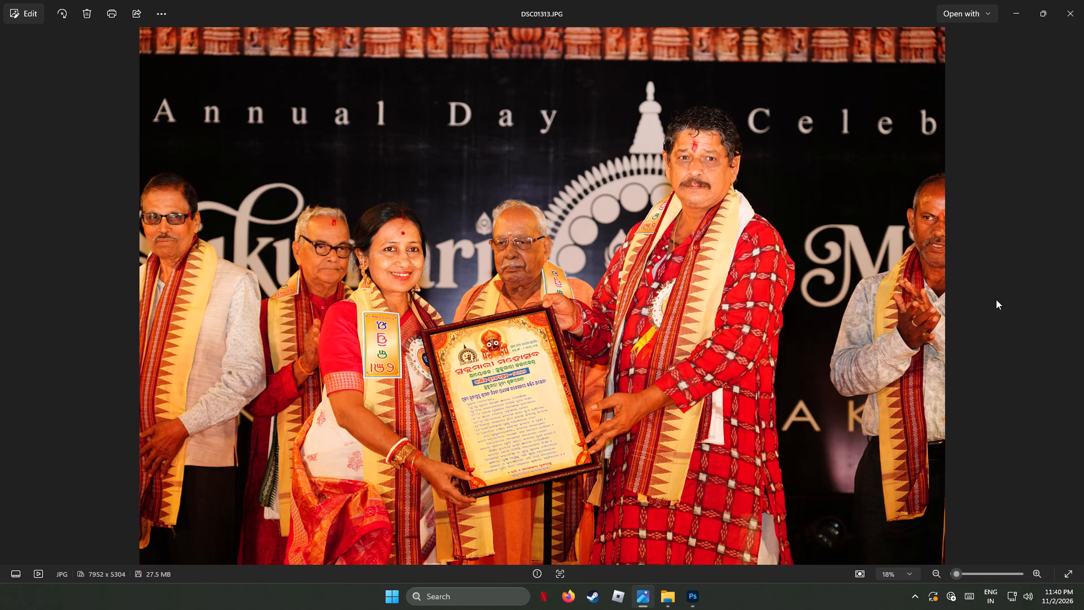
{"action": "left_click", "coordinate": [1073, 299]}
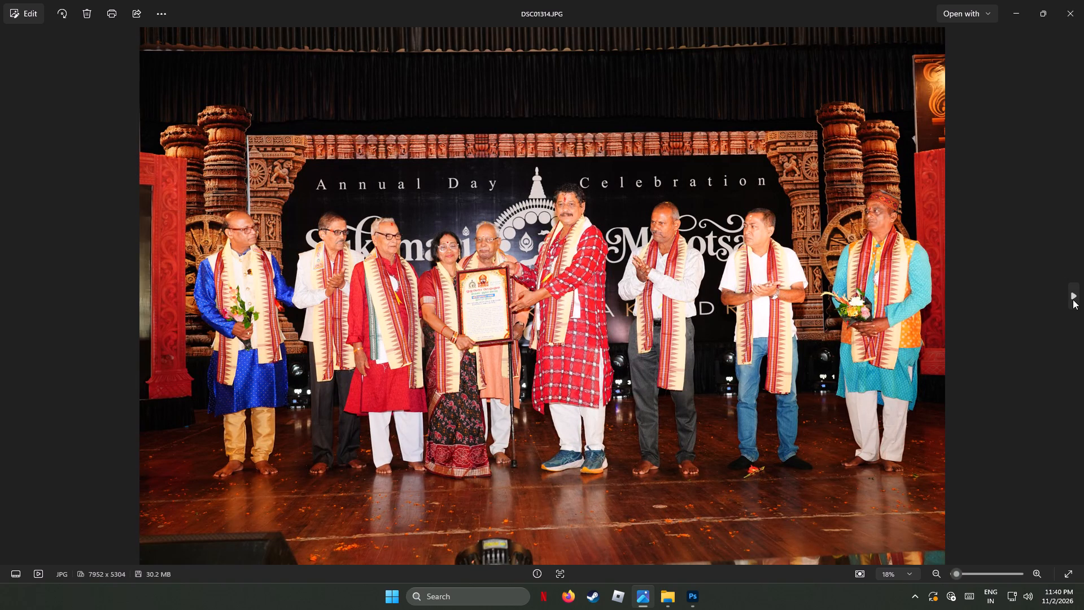
{"action": "left_click", "coordinate": [1073, 299]}
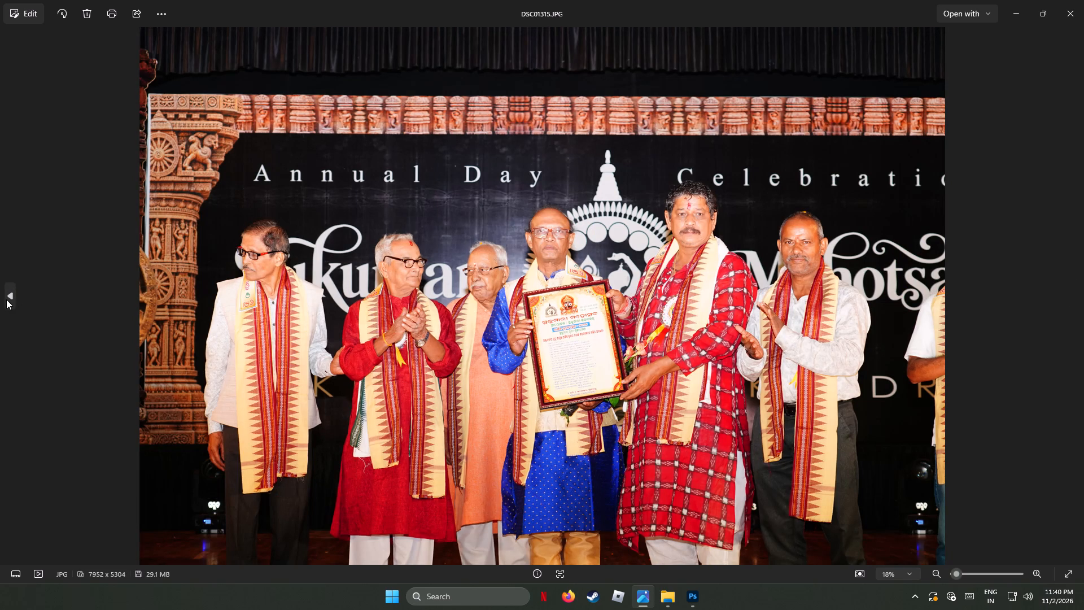
{"action": "left_click", "coordinate": [5, 299]}
{"action": "right_click", "coordinate": [467, 297]}
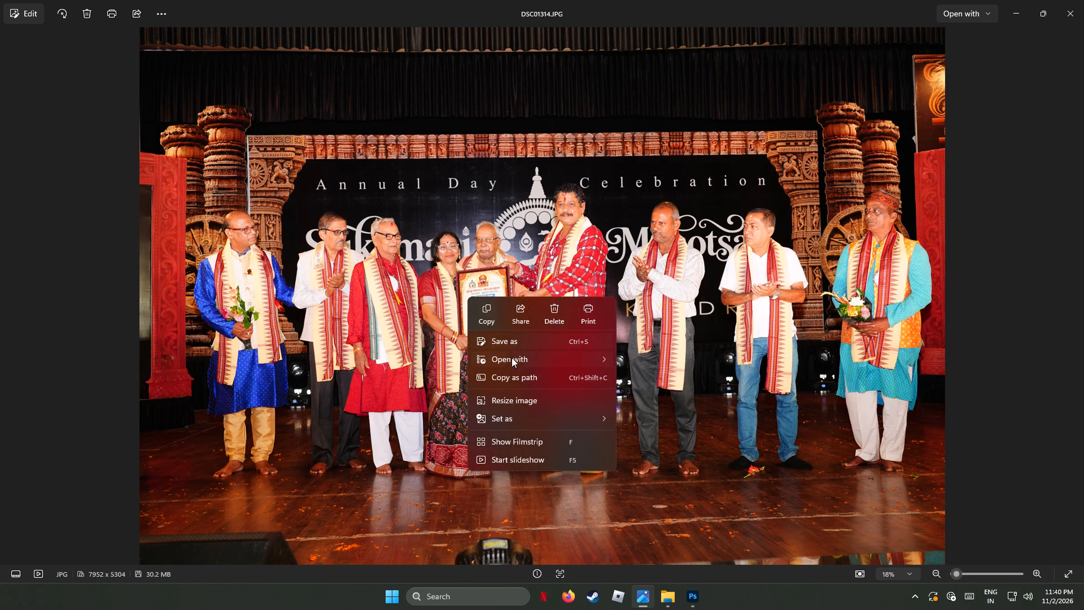
{"action": "left_click", "coordinate": [670, 418]}
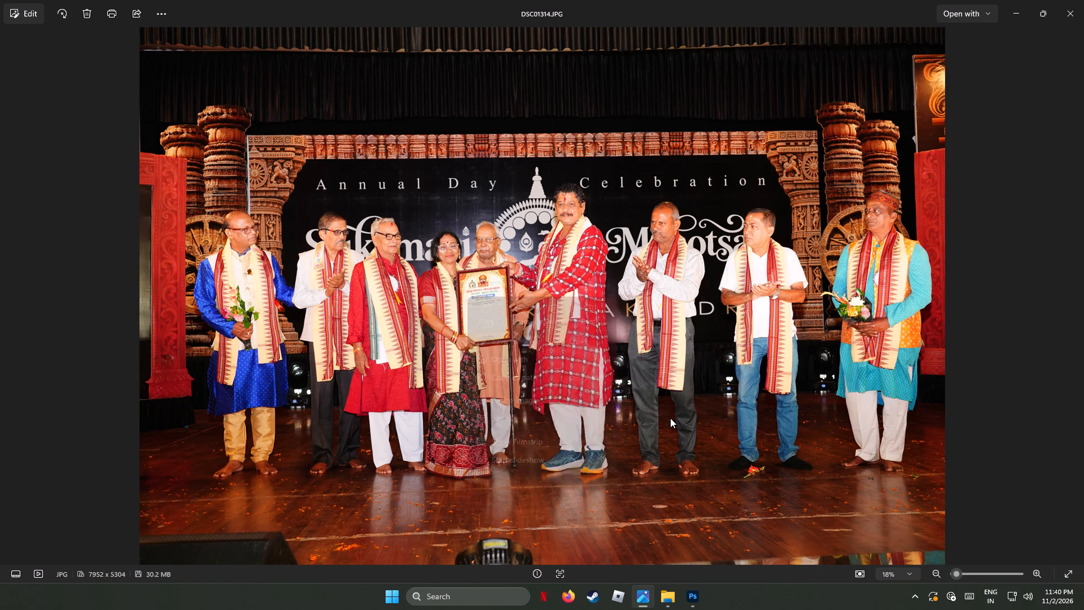
{"action": "left_click", "coordinate": [497, 263]}
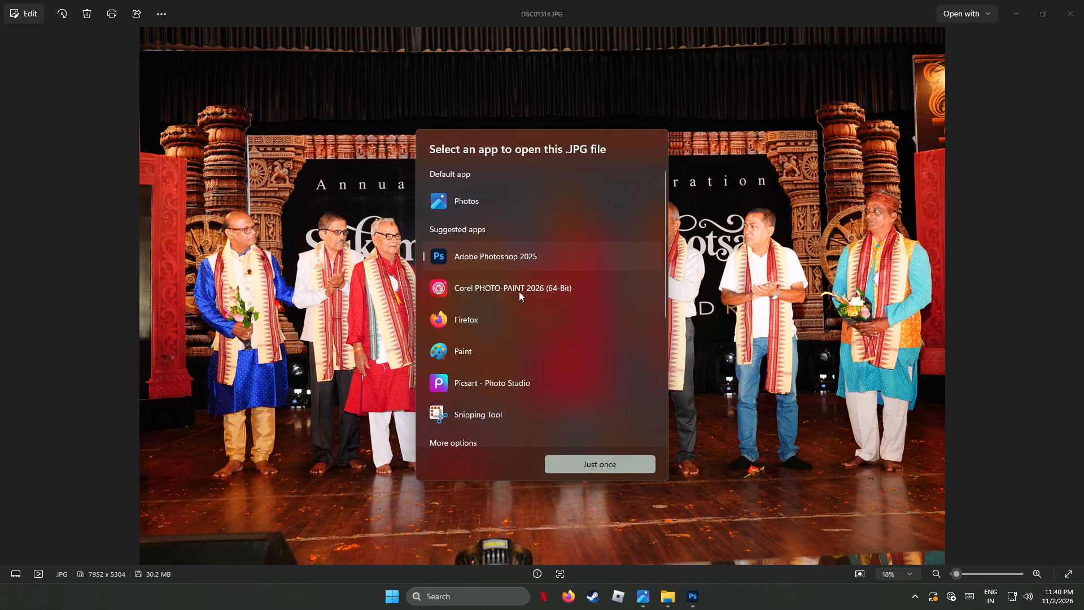
{"action": "left_click", "coordinate": [595, 467]}
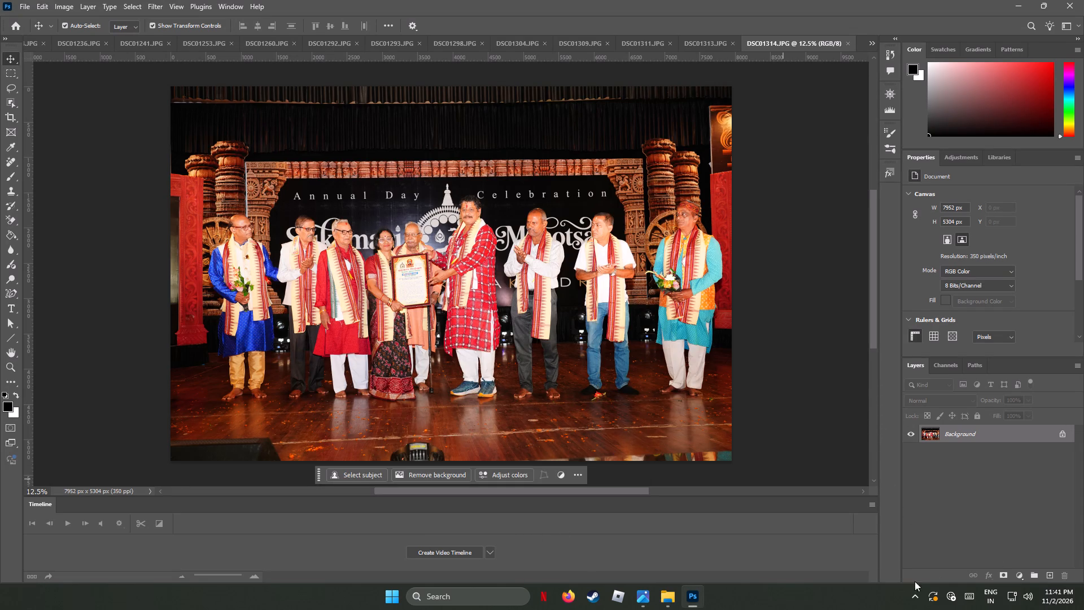
Back in the Photos viewer, compare DSC01315.JPG and DSC01316.JPG, and open certificate photo DSC01315.JPG in Adobe Photoshop 2025, just once.
{"action": "left_click", "coordinate": [645, 594]}
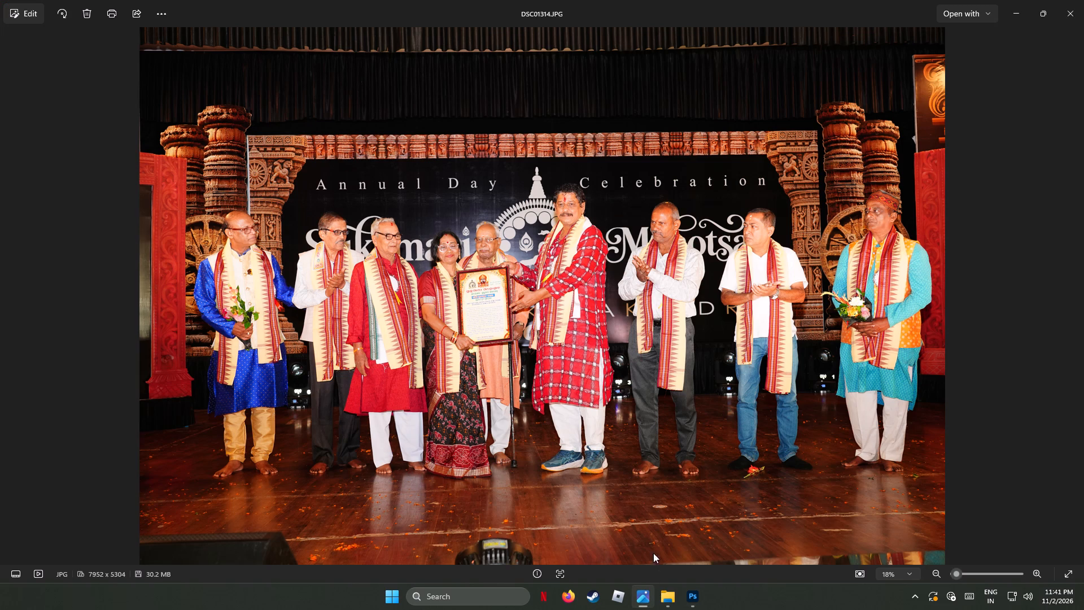
{"action": "left_click", "coordinate": [1068, 295]}
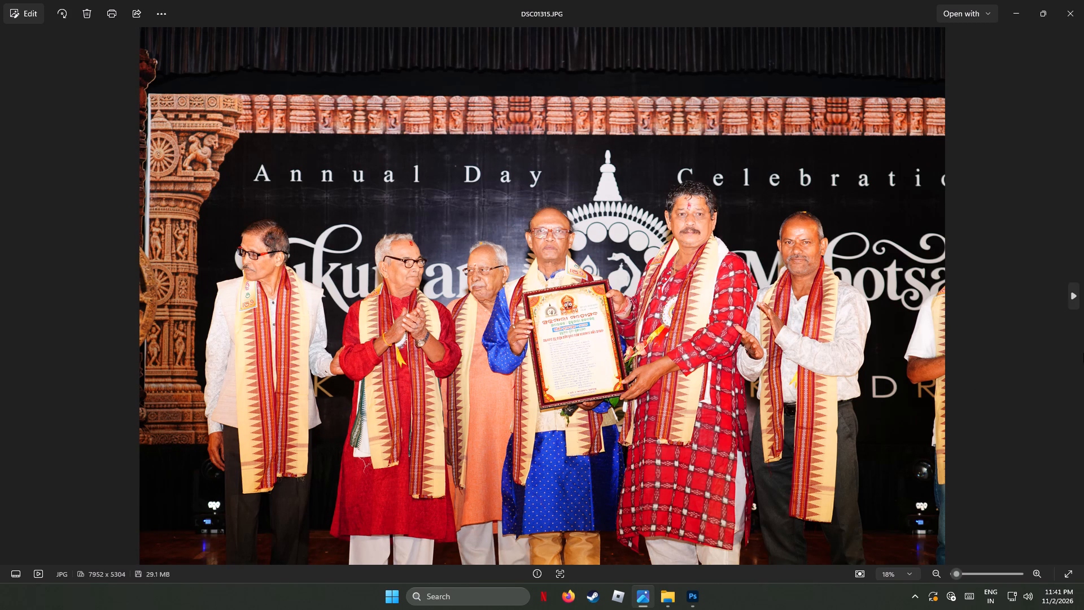
{"action": "left_click", "coordinate": [1075, 294]}
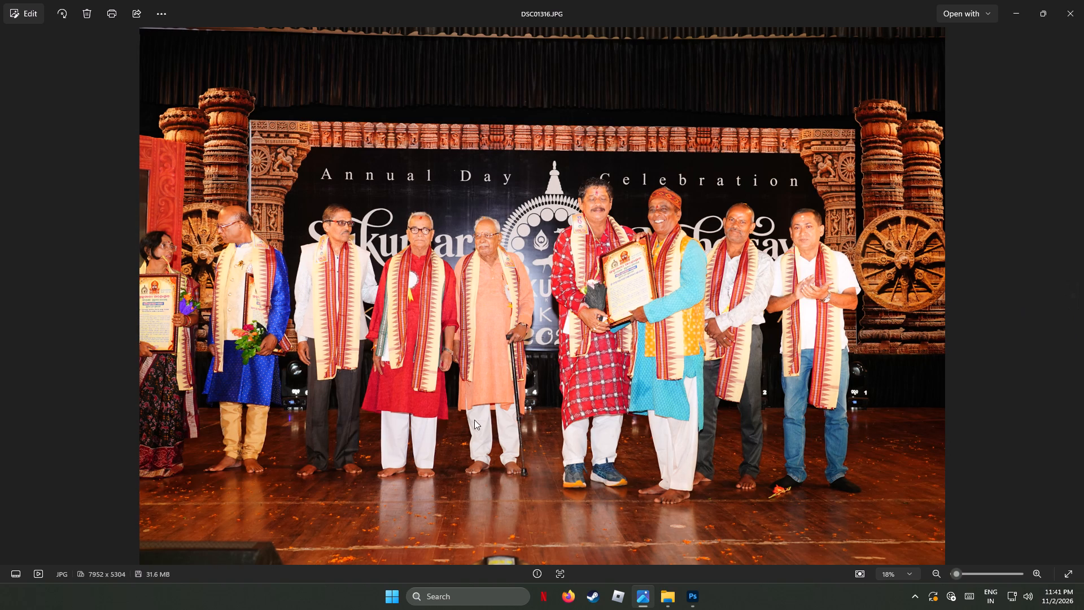
{"action": "left_click", "coordinate": [7, 295]}
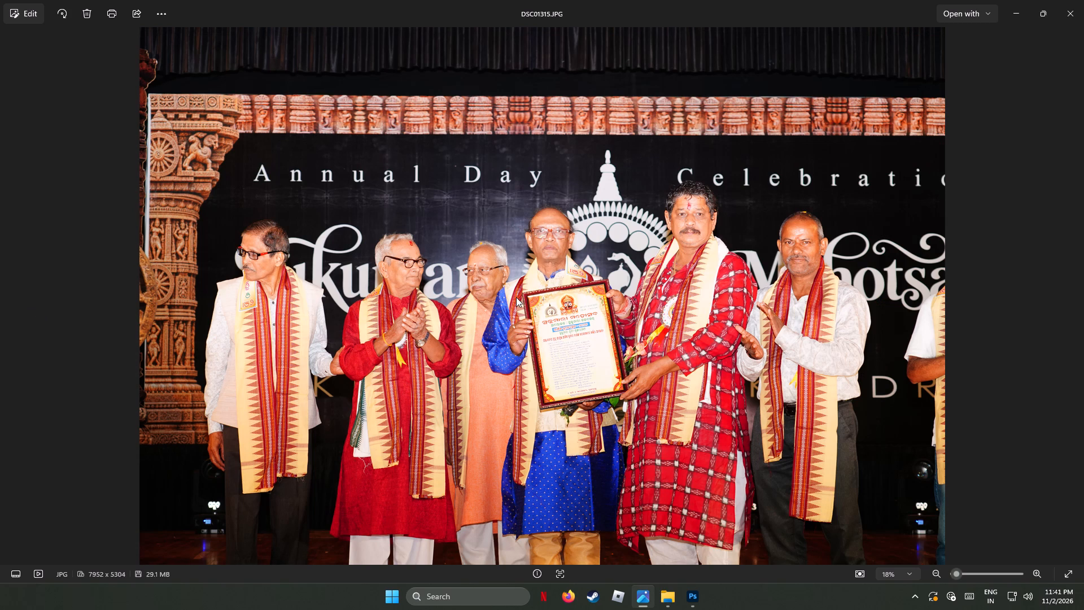
{"action": "right_click", "coordinate": [516, 297]}
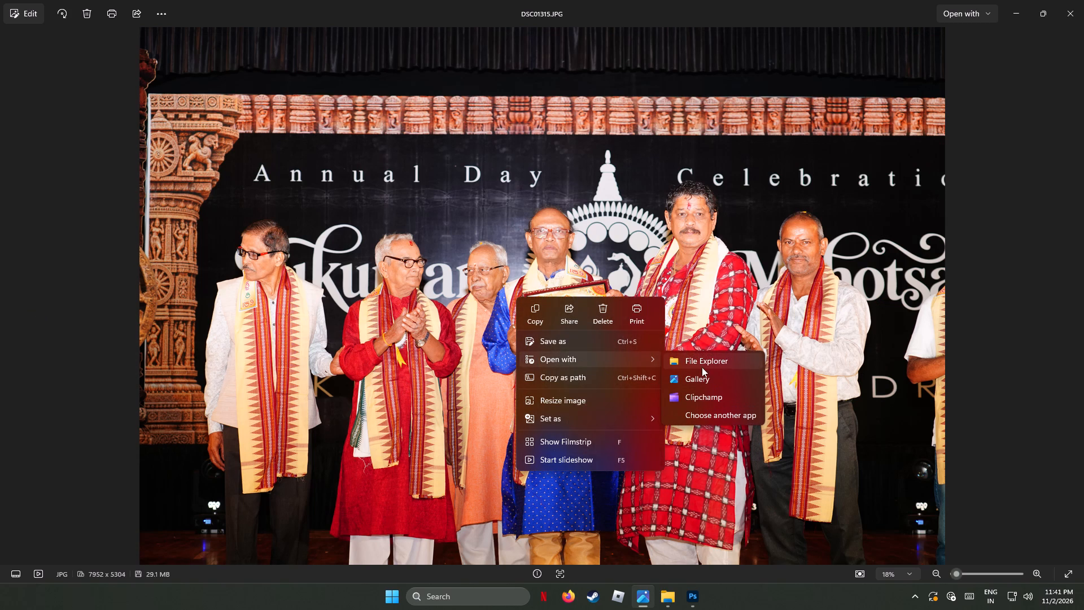
{"action": "left_click", "coordinate": [706, 414]}
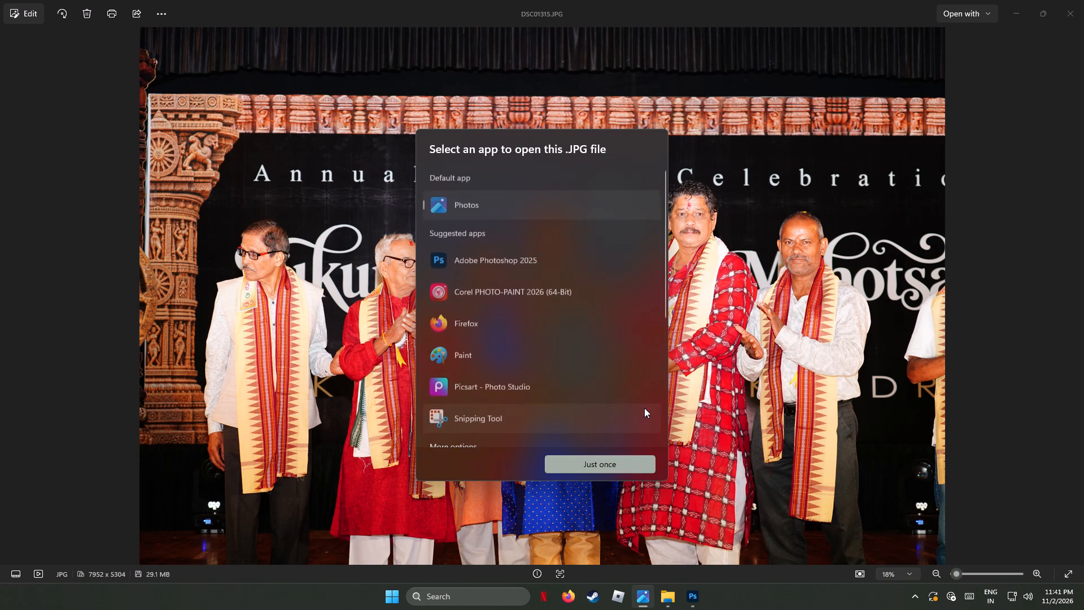
{"action": "left_click", "coordinate": [499, 254]}
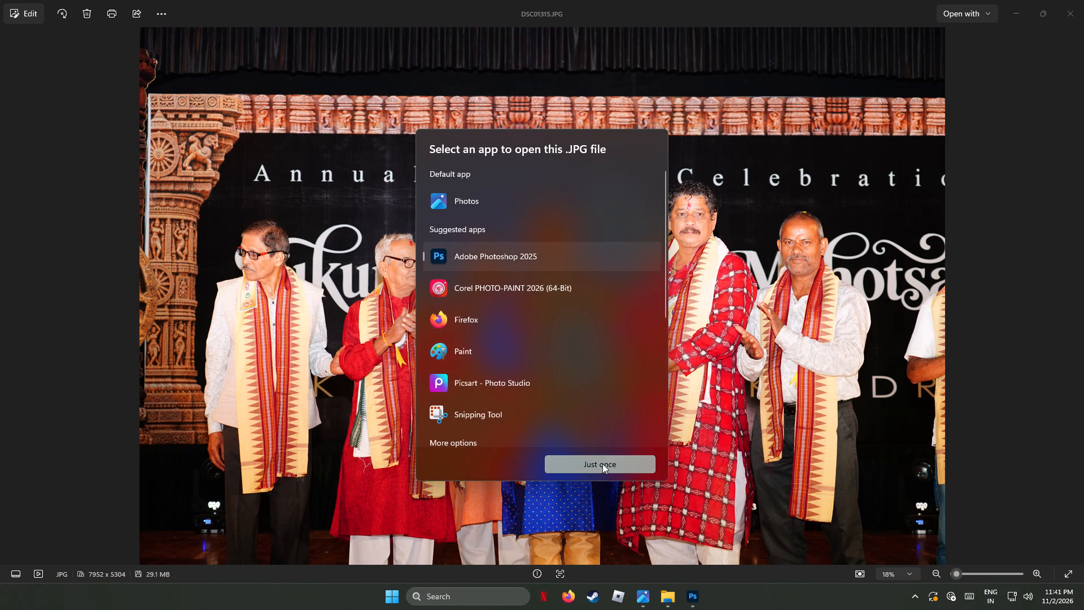
{"action": "left_click", "coordinate": [607, 465]}
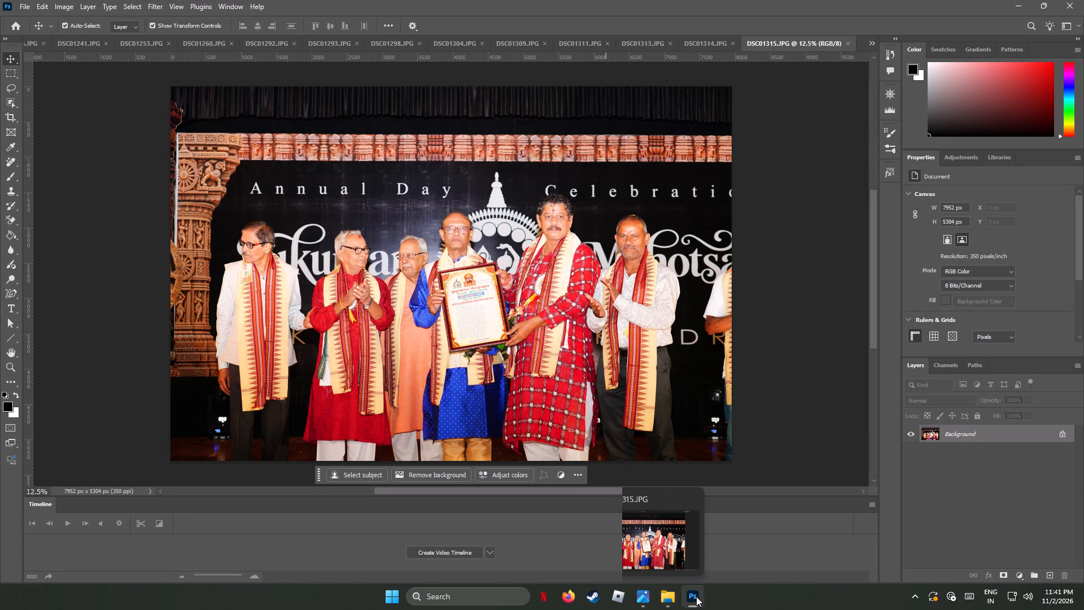
Return to the Photos viewer, compare the certificate photos up to DSC01318.JPG and open DSC01316.JPG in Adobe Photoshop 2025, just once.
{"action": "left_click", "coordinate": [644, 595]}
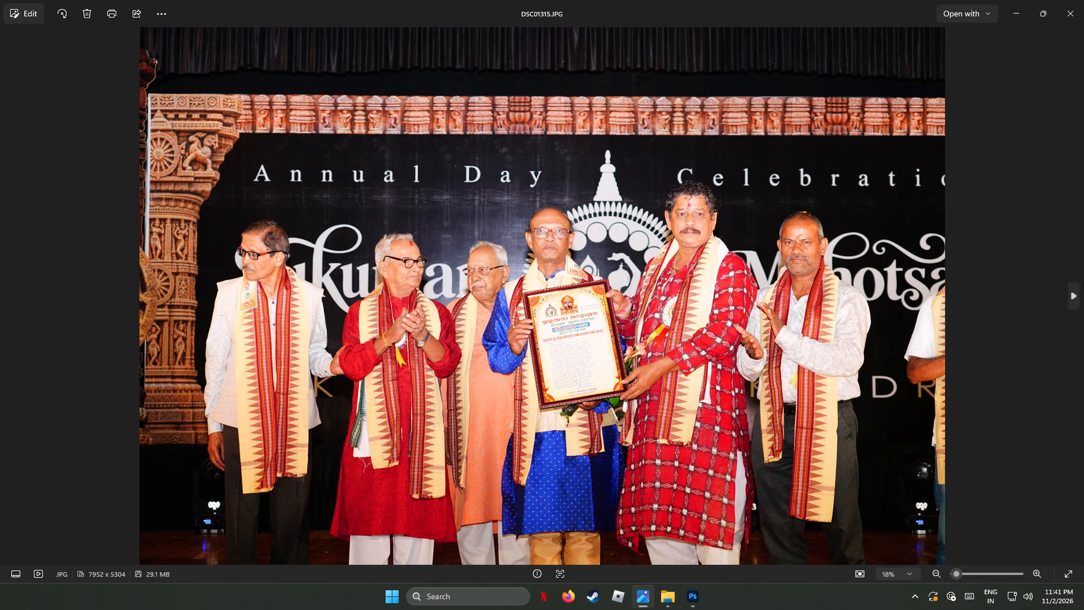
{"action": "left_click", "coordinate": [1077, 297]}
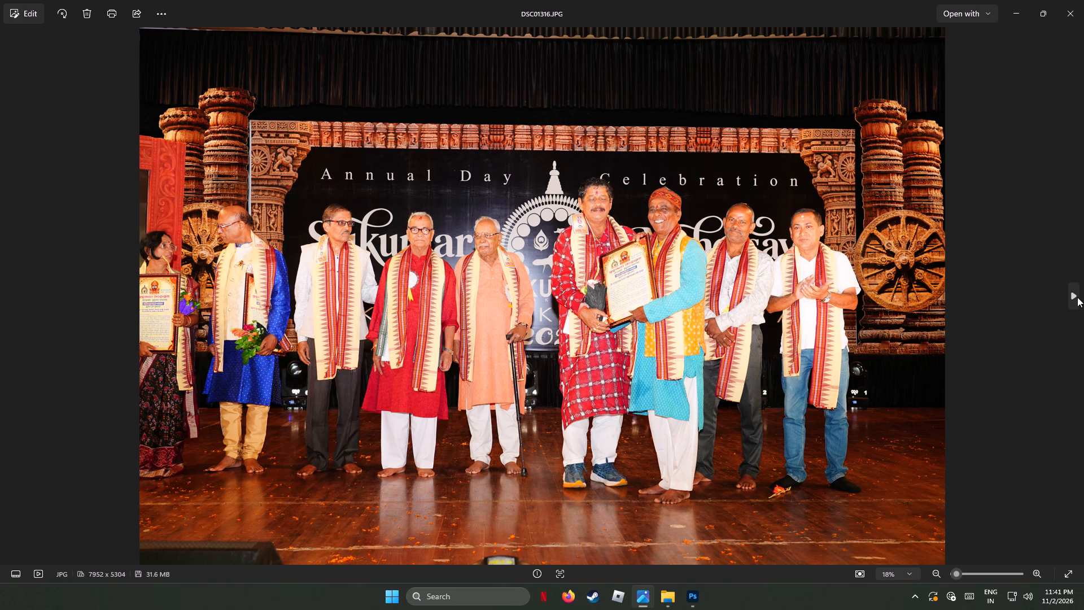
{"action": "left_click", "coordinate": [1077, 297]}
{"action": "left_click", "coordinate": [1077, 297]}
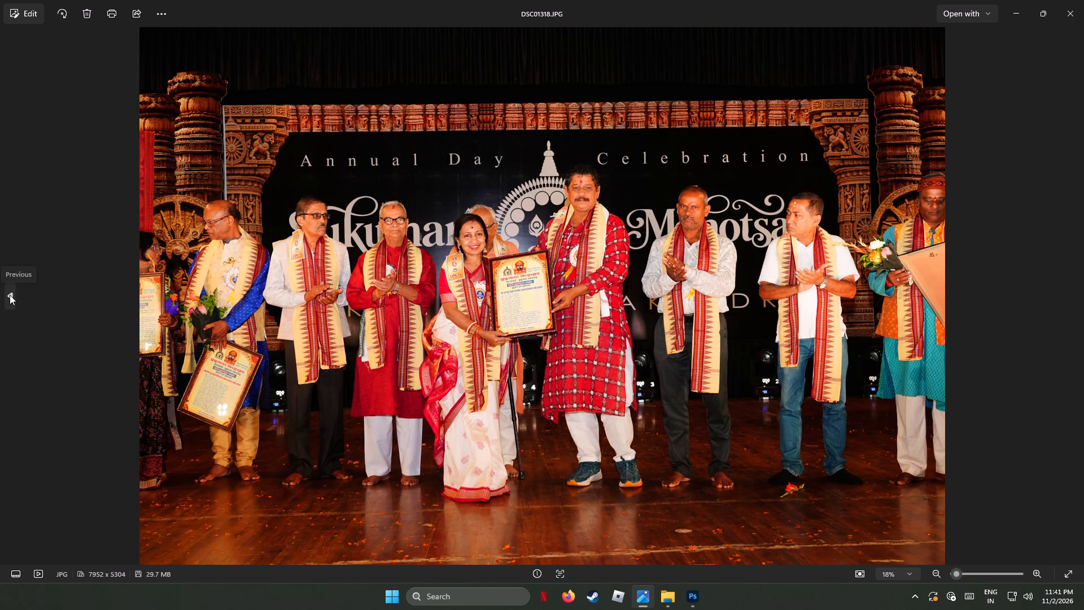
{"action": "left_click", "coordinate": [10, 295]}
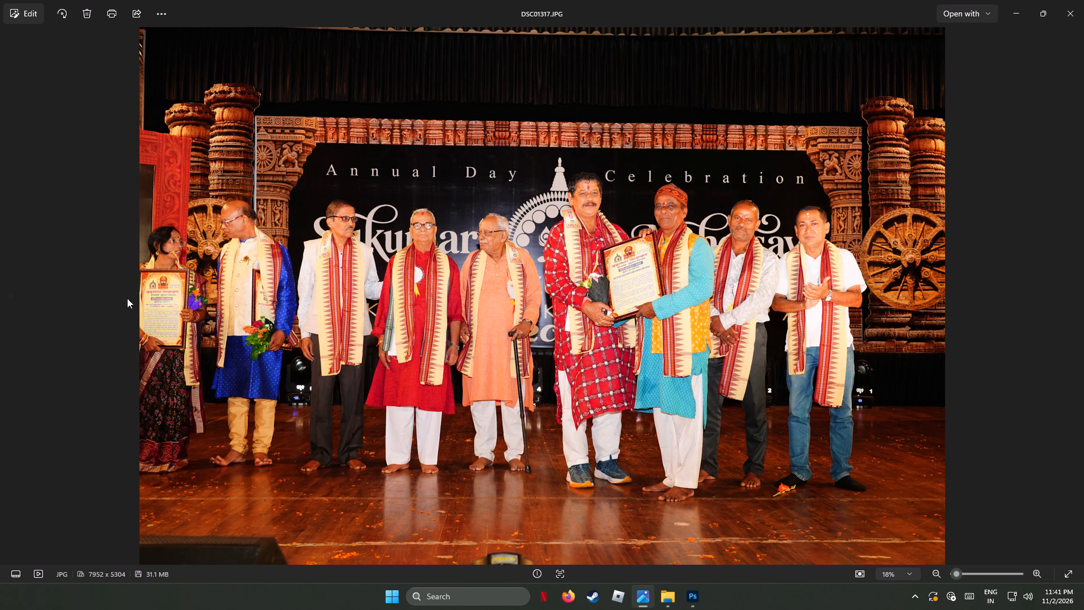
{"action": "left_click", "coordinate": [8, 294]}
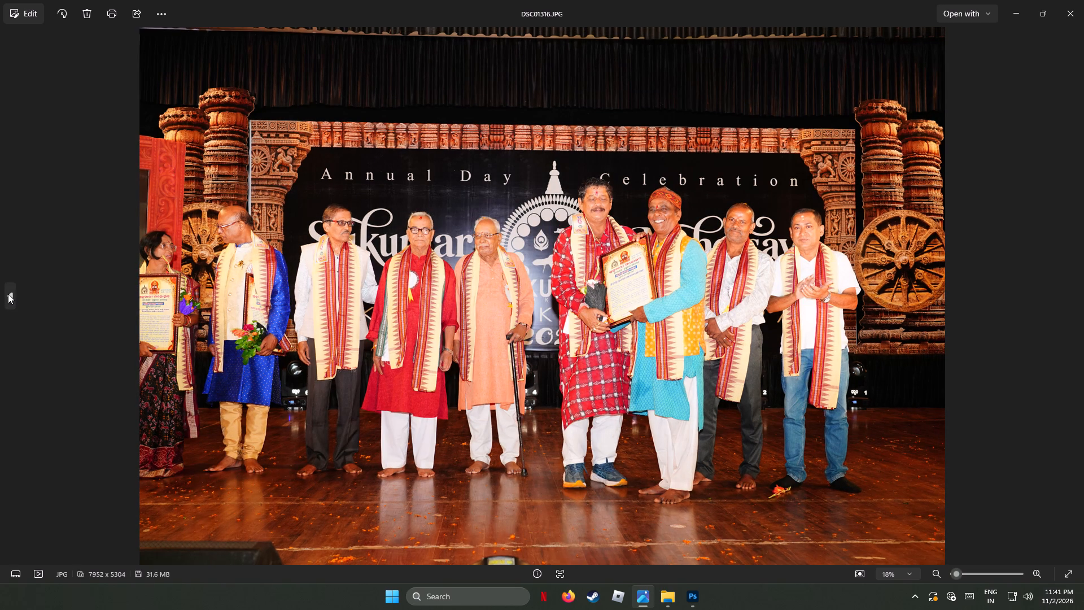
{"action": "right_click", "coordinate": [563, 304]}
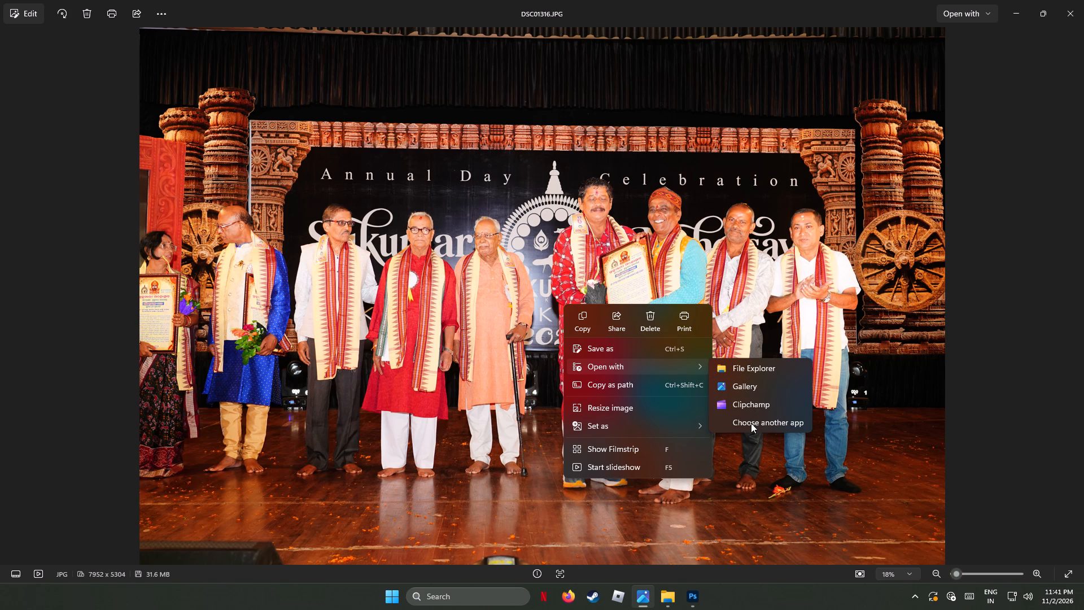
{"action": "left_click", "coordinate": [751, 423]}
{"action": "left_click", "coordinate": [475, 255]}
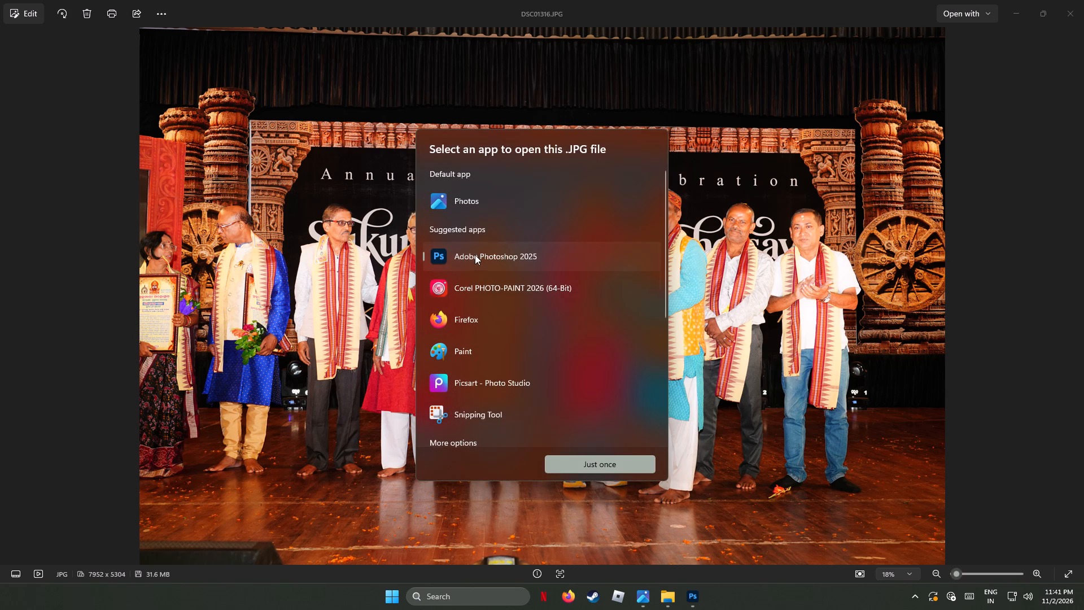
{"action": "left_click", "coordinate": [588, 464]}
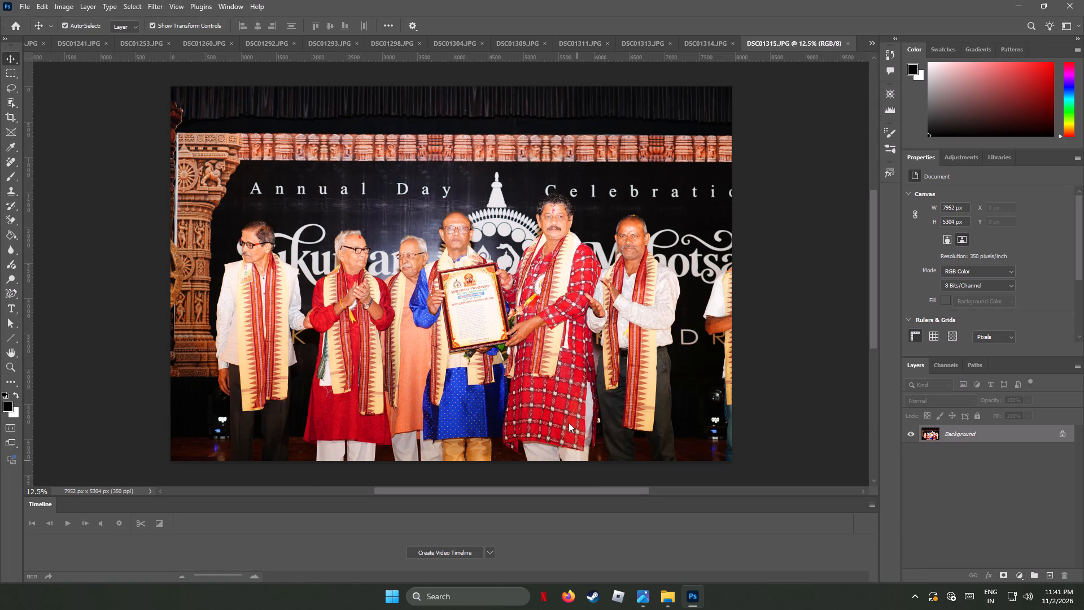
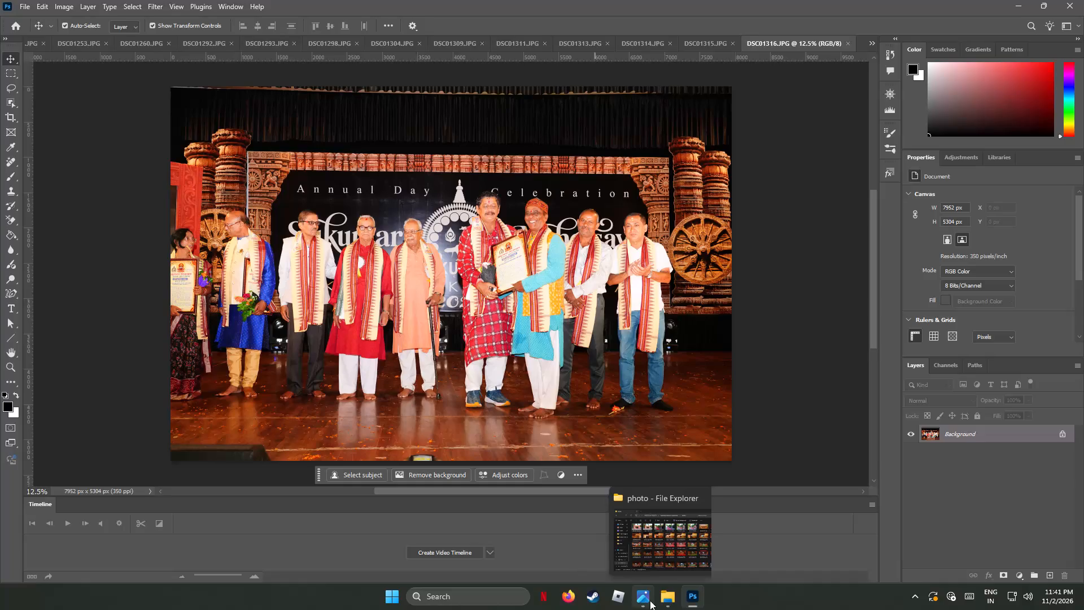
Return to the Photos viewer and look through the audience and solo dance photos after DSC01316.JPG, up to guest line-up DSC01340.JPG.
{"action": "left_click", "coordinate": [638, 600]}
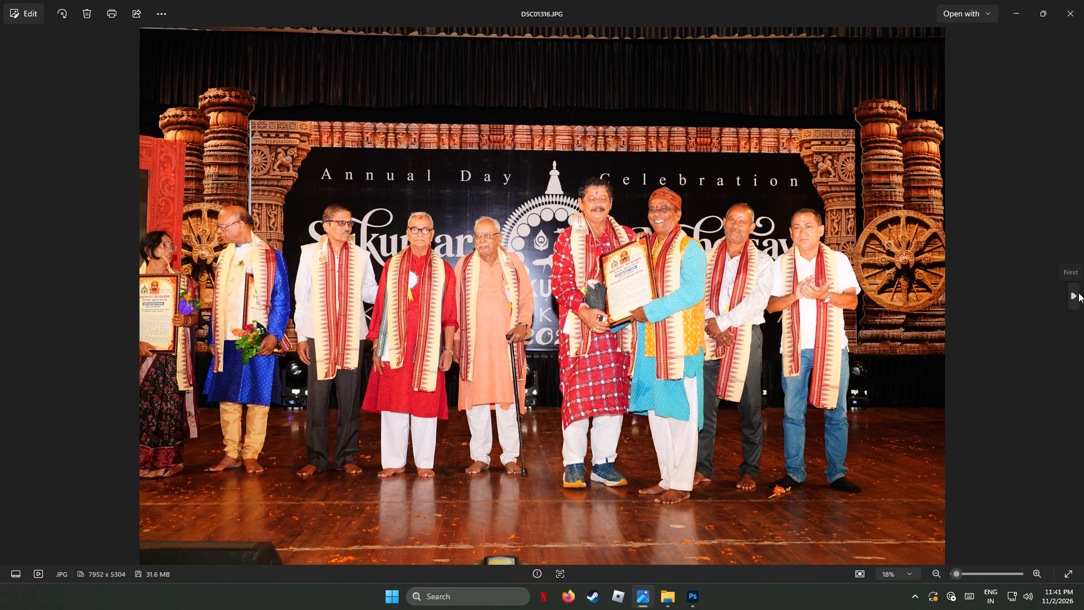
{"action": "left_click", "coordinate": [1078, 293]}
{"action": "left_click", "coordinate": [1078, 293]}
{"action": "left_click", "coordinate": [1079, 293]}
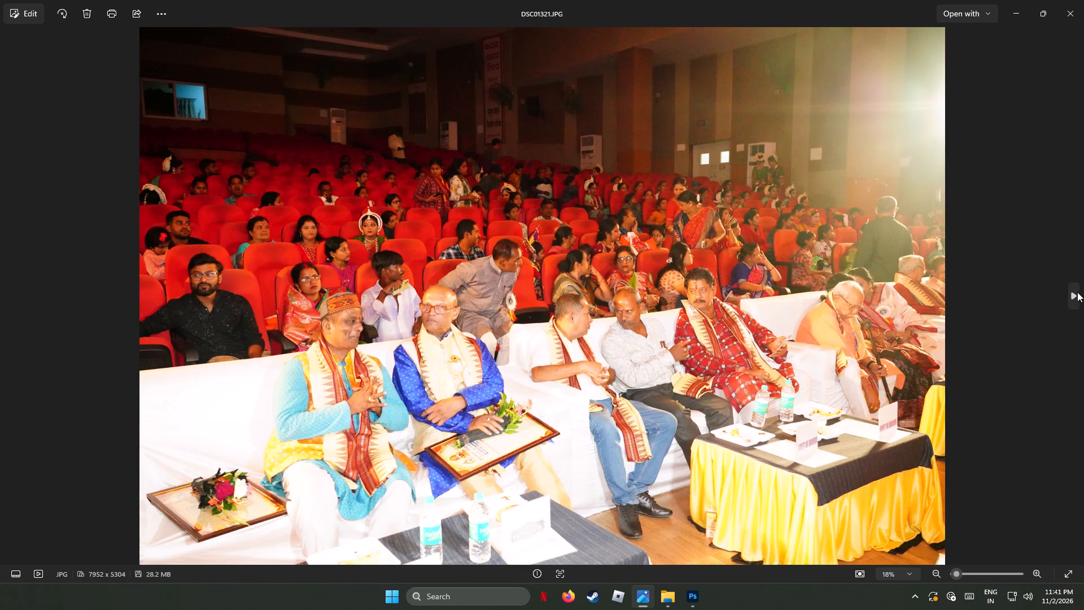
{"action": "left_click", "coordinate": [1077, 292]}
{"action": "left_click", "coordinate": [1077, 292]}
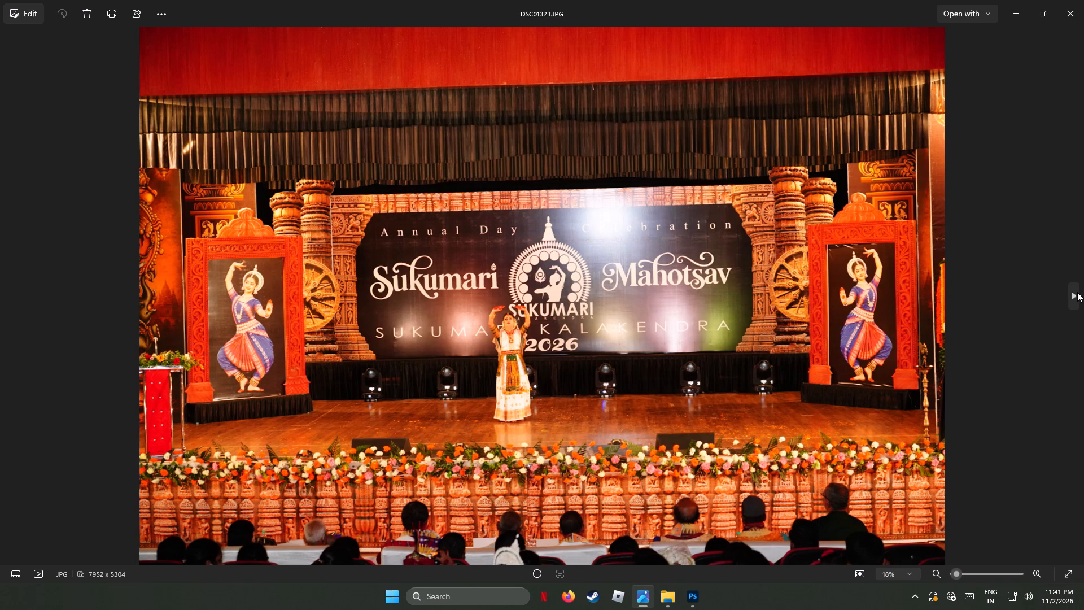
{"action": "left_click", "coordinate": [1077, 292]}
{"action": "left_click", "coordinate": [1077, 292]}
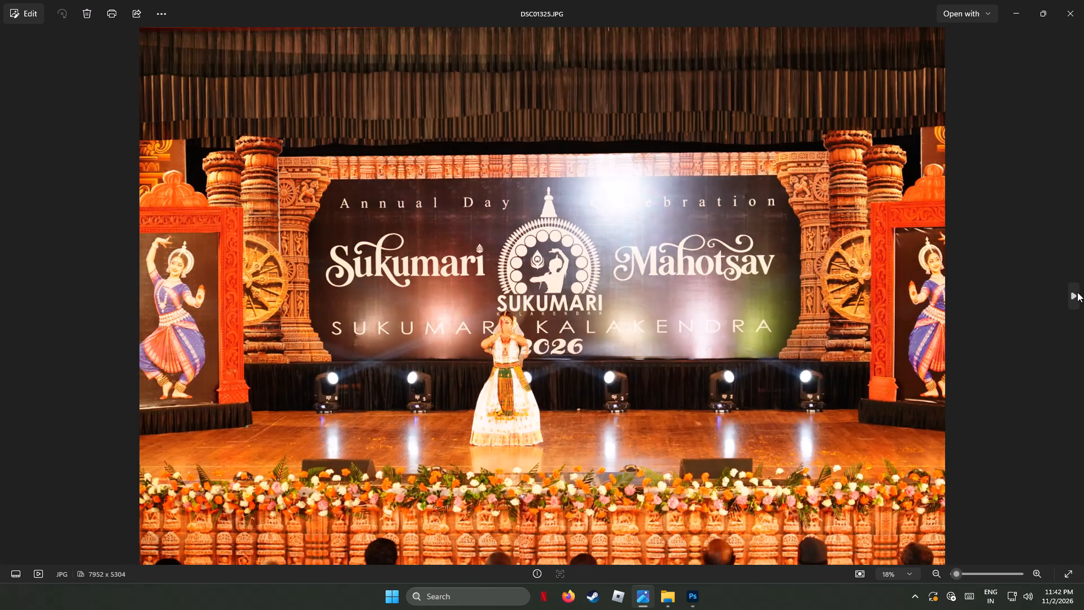
{"action": "left_click", "coordinate": [1077, 292]}
{"action": "left_click", "coordinate": [1077, 292]}
{"action": "left_click", "coordinate": [1077, 292]}
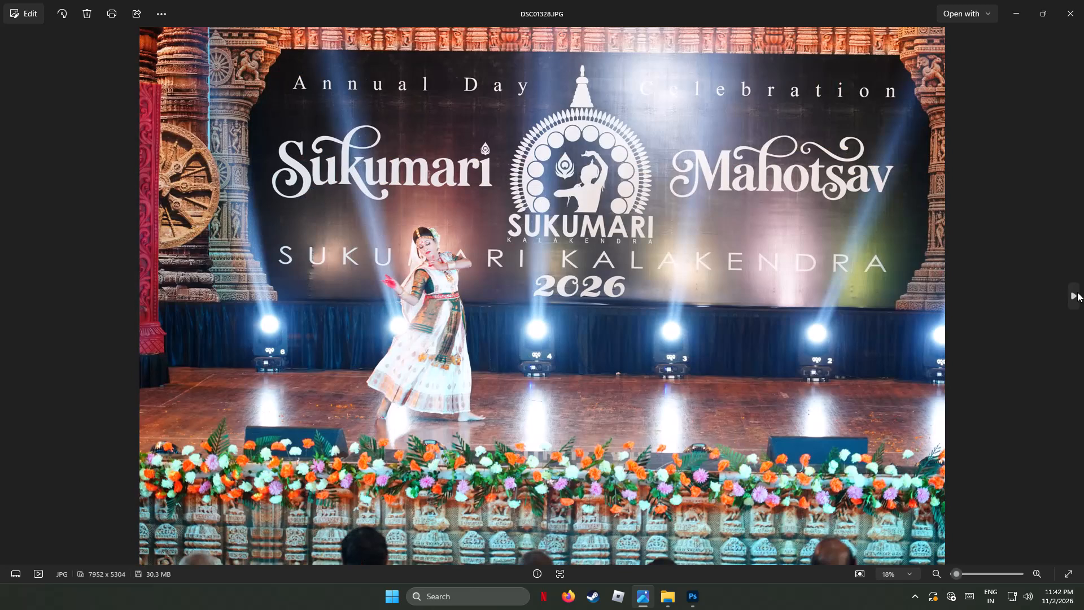
{"action": "left_click", "coordinate": [1077, 292]}
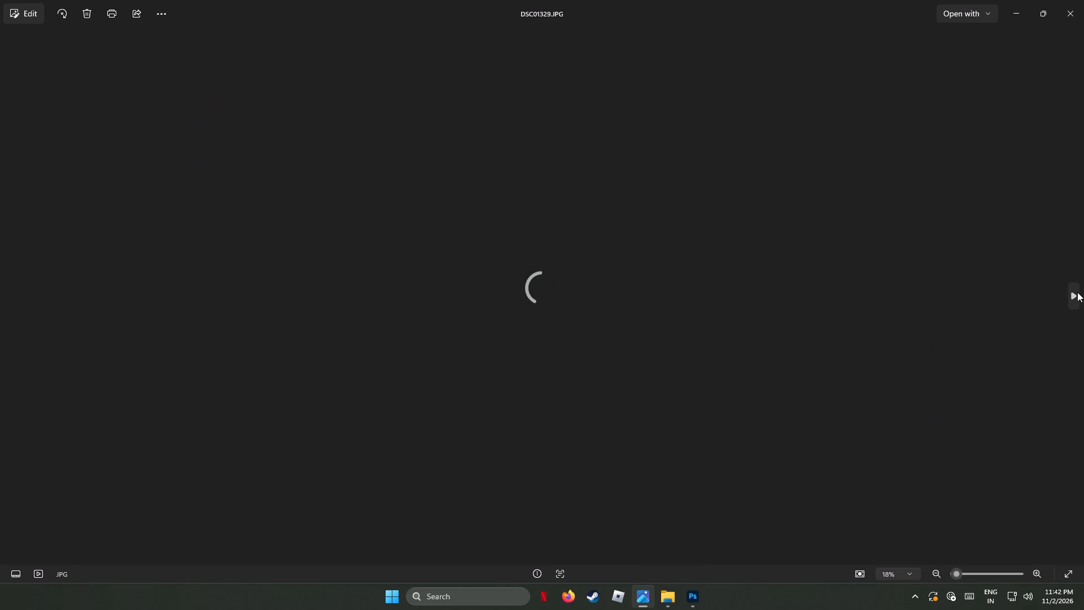
{"action": "left_click", "coordinate": [1077, 292]}
{"action": "left_click", "coordinate": [1077, 292]}
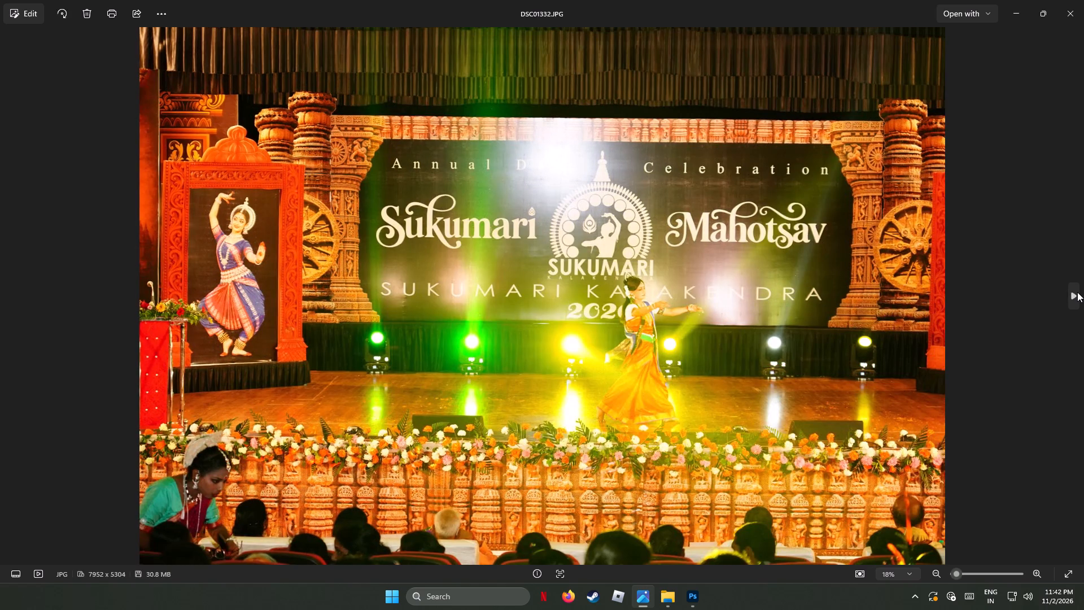
{"action": "left_click", "coordinate": [1077, 292]}
{"action": "left_click", "coordinate": [1077, 292]}
{"action": "left_click", "coordinate": [1077, 292]}
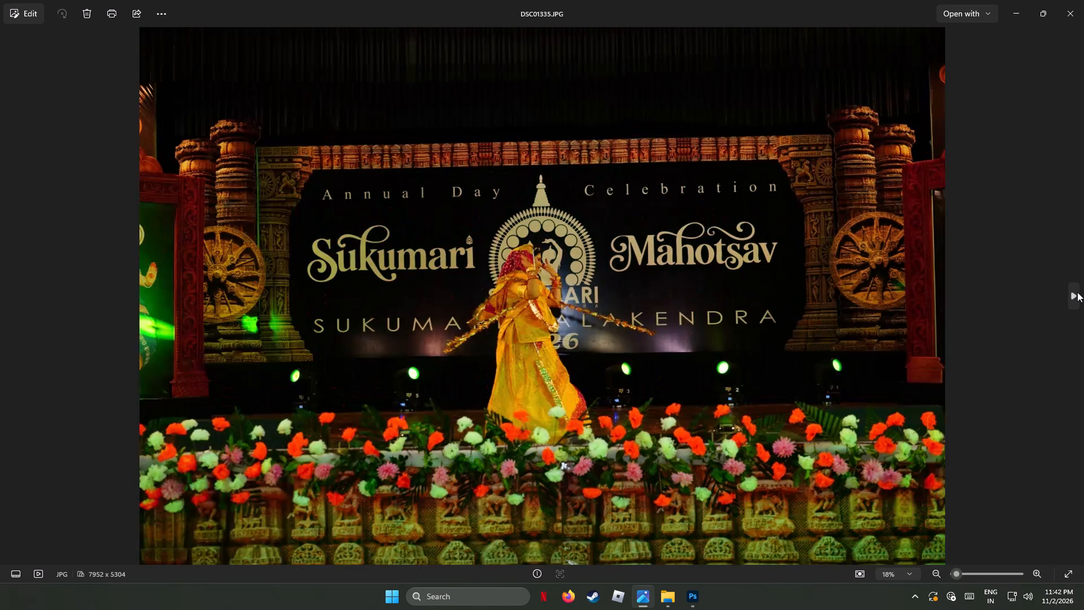
{"action": "left_click", "coordinate": [1077, 292]}
{"action": "left_click", "coordinate": [1077, 293]}
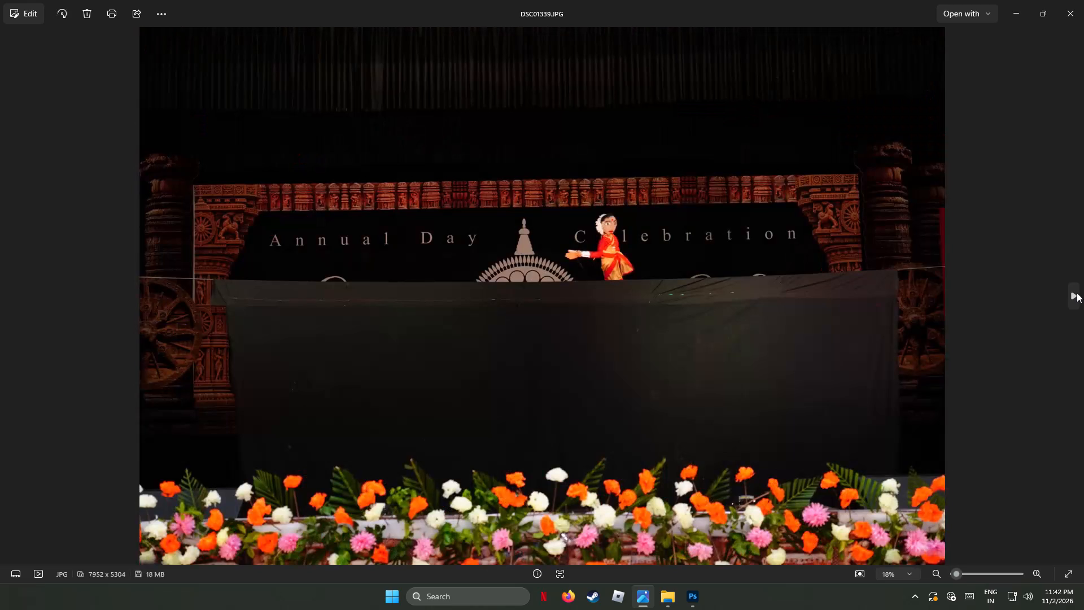
{"action": "left_click", "coordinate": [1077, 293]}
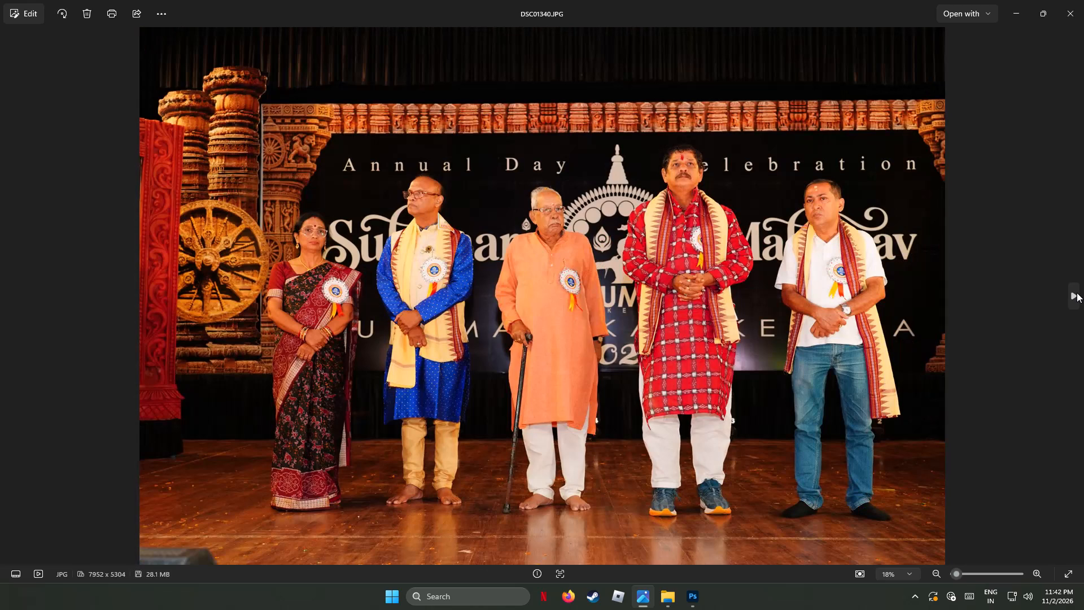
Compare the felicitation photos from DSC01341.JPG to DSC01345.JPG and open certificate photo DSC01343.JPG in Adobe Photoshop 2025, just once.
{"action": "left_click", "coordinate": [1077, 293]}
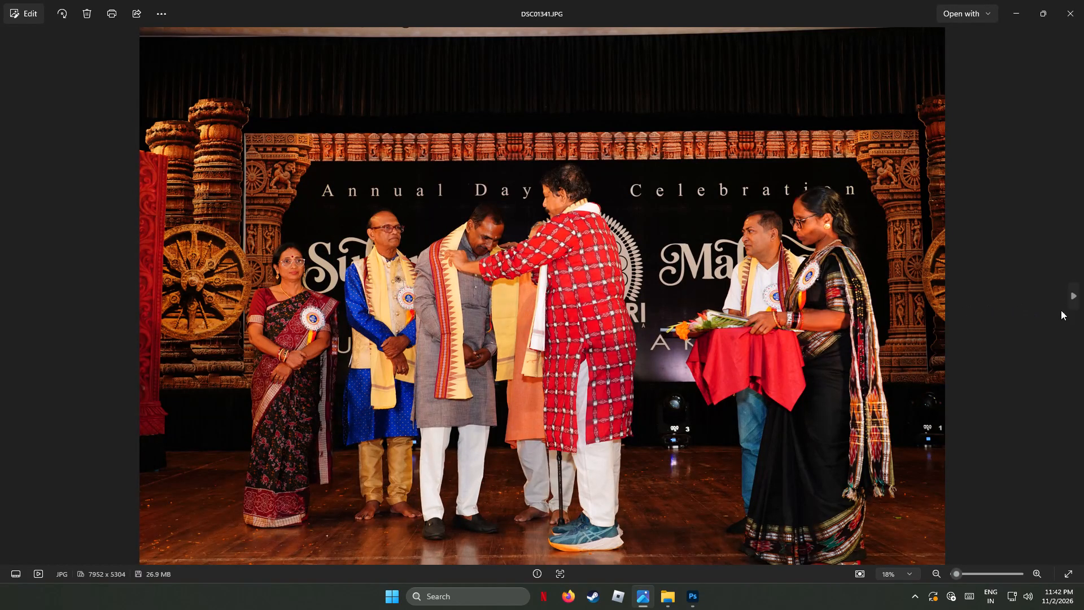
{"action": "left_click", "coordinate": [1078, 299]}
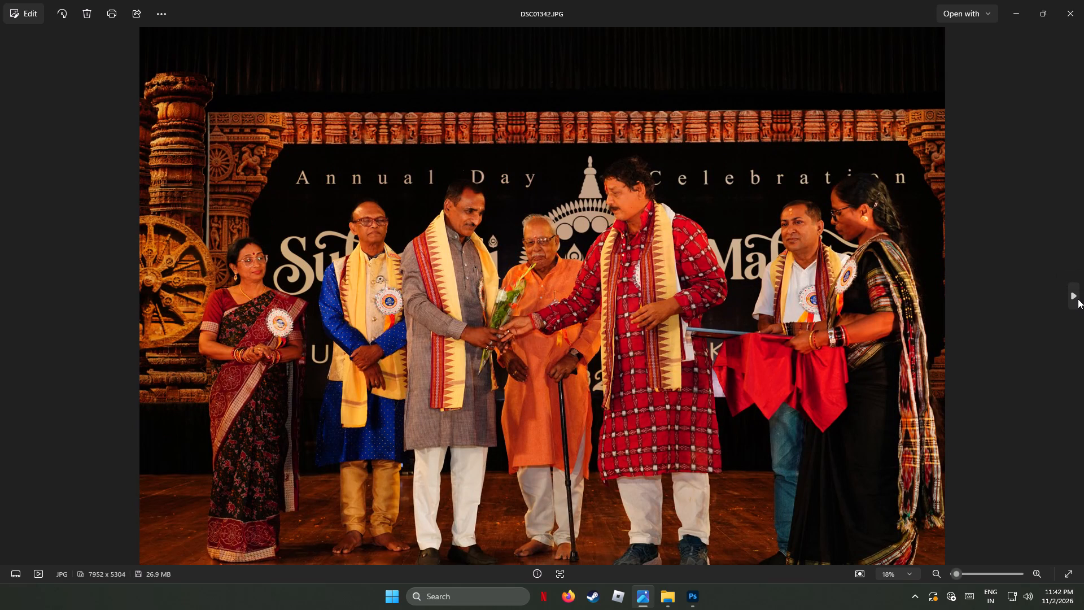
{"action": "left_click", "coordinate": [1078, 299]}
{"action": "left_click", "coordinate": [1078, 299]}
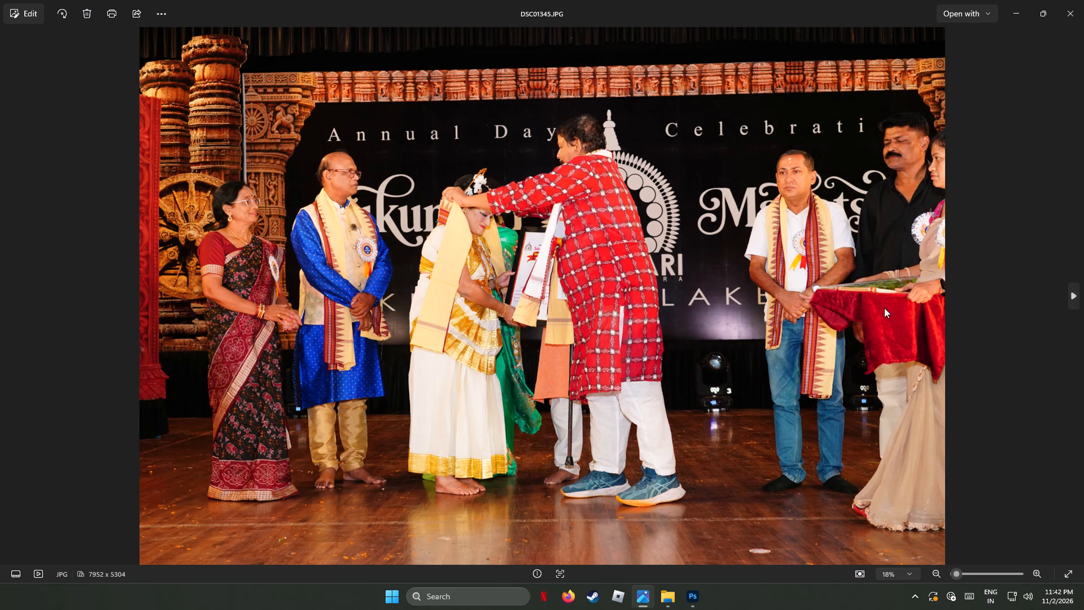
{"action": "left_click", "coordinate": [8, 294]}
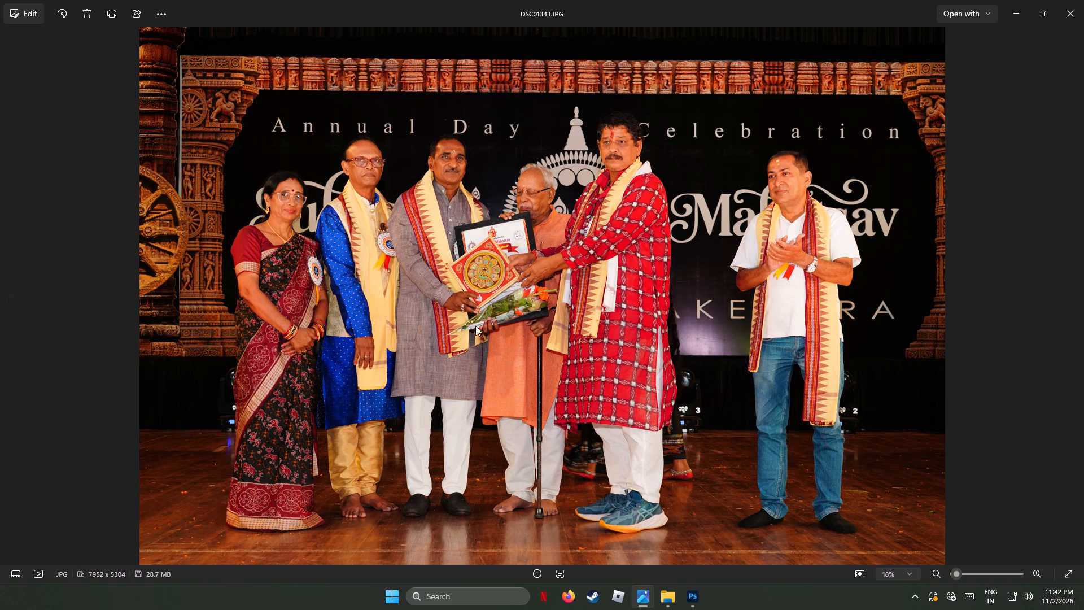
{"action": "right_click", "coordinate": [496, 274]}
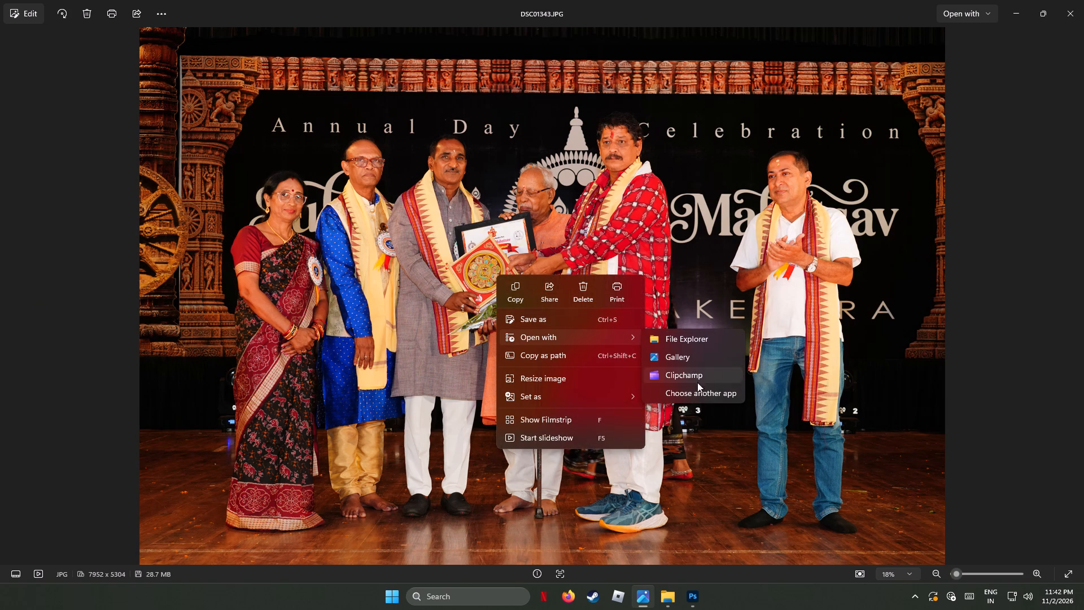
{"action": "left_click", "coordinate": [703, 394]}
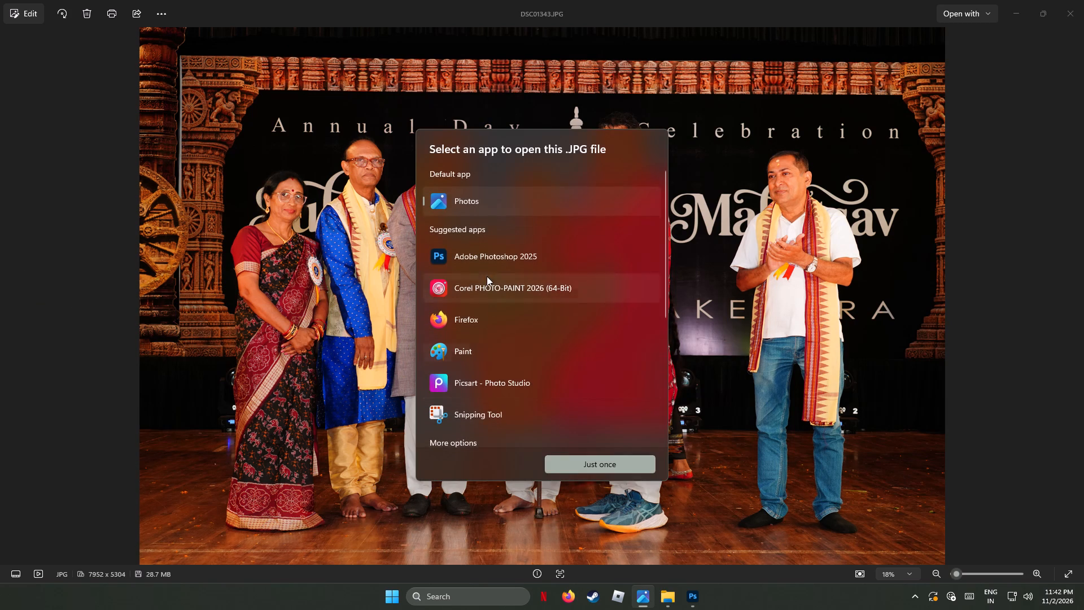
{"action": "left_click", "coordinate": [486, 259]}
{"action": "left_click", "coordinate": [608, 465]}
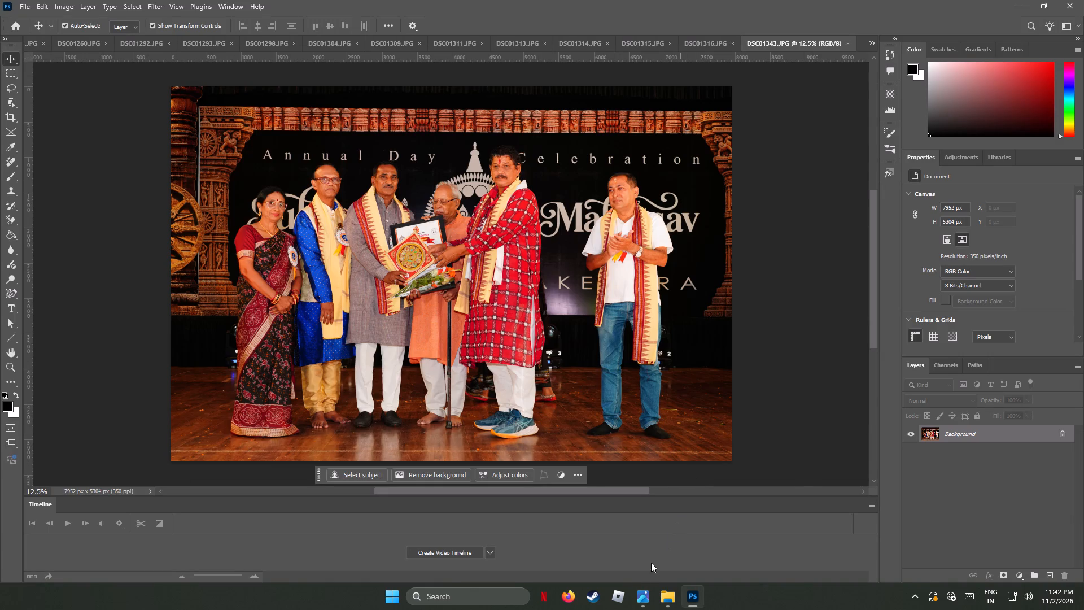
Back in the Photos viewer, compare the felicitation photos up to DSC01349.JPG and open certificate photo DSC01348.JPG in Adobe Photoshop 2025, just once.
{"action": "left_click", "coordinate": [643, 592]}
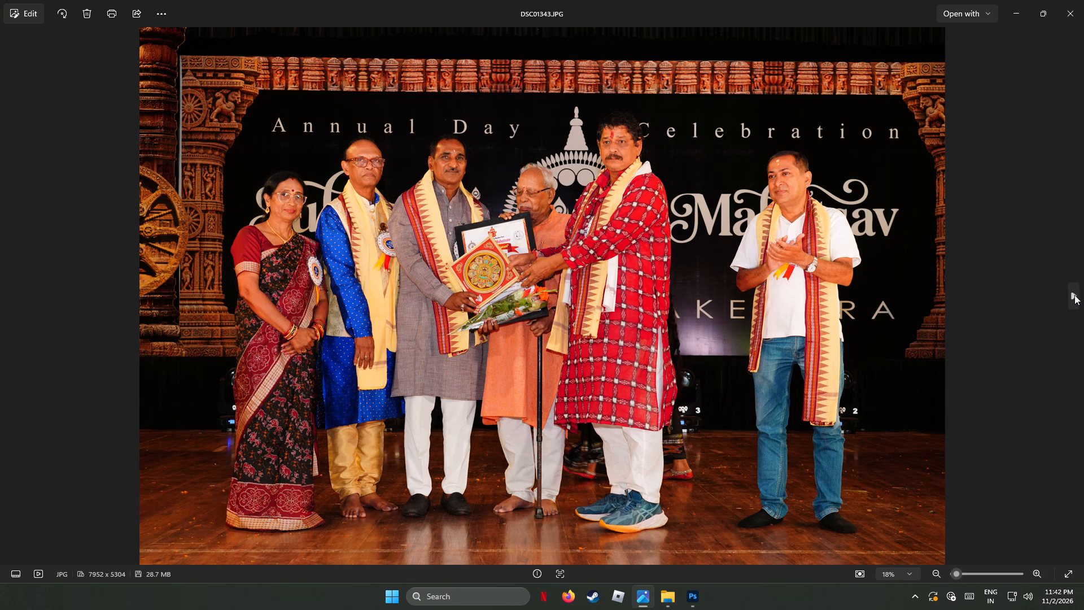
{"action": "left_click", "coordinate": [1074, 295]}
{"action": "left_click", "coordinate": [1074, 295]}
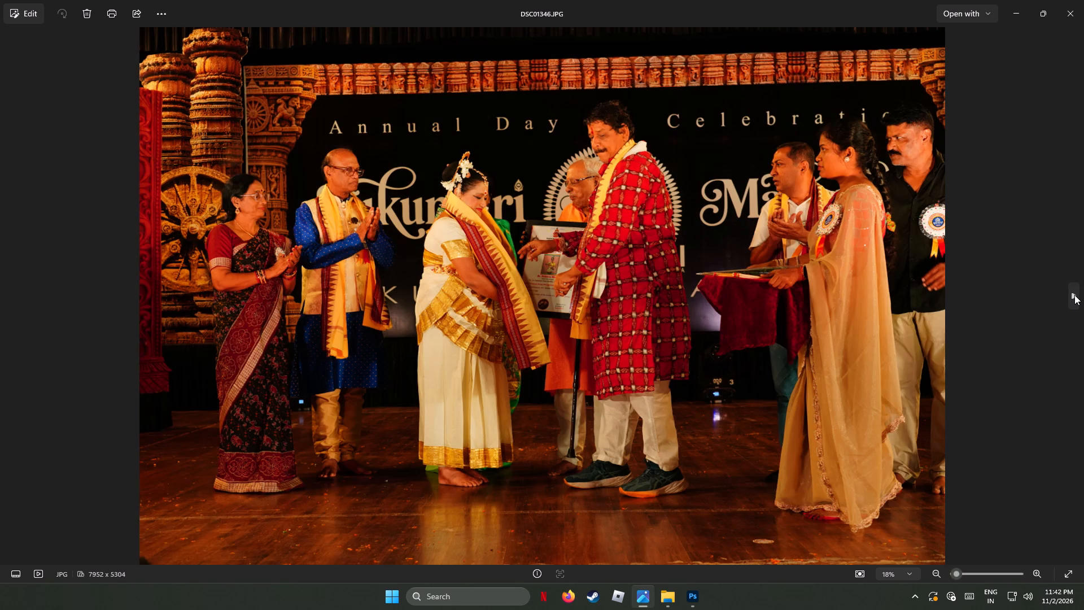
{"action": "left_click", "coordinate": [1074, 295]}
{"action": "left_click", "coordinate": [1074, 295]}
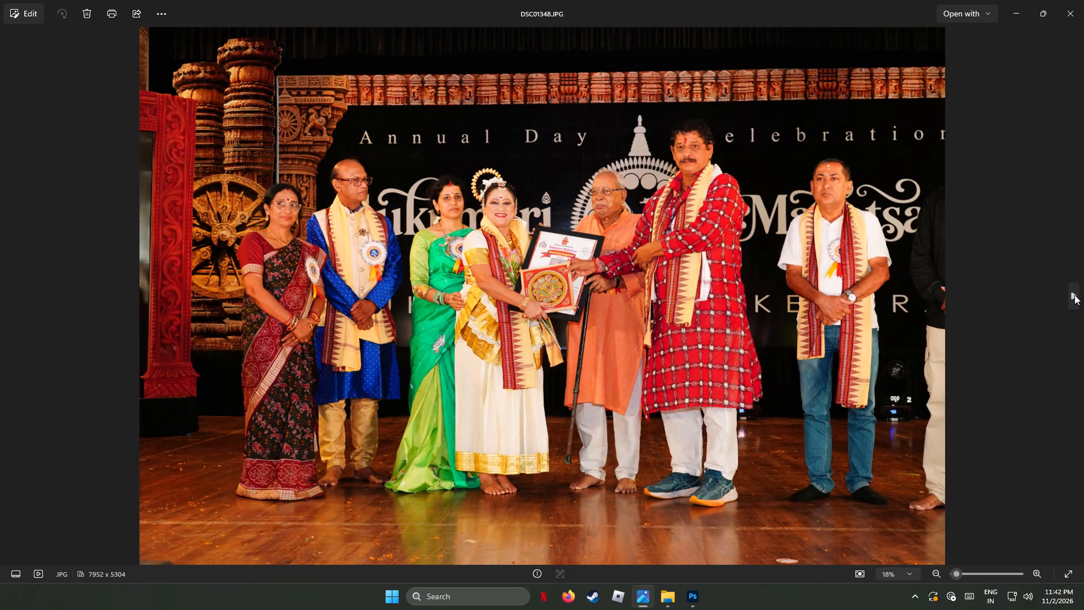
{"action": "left_click", "coordinate": [1074, 295]}
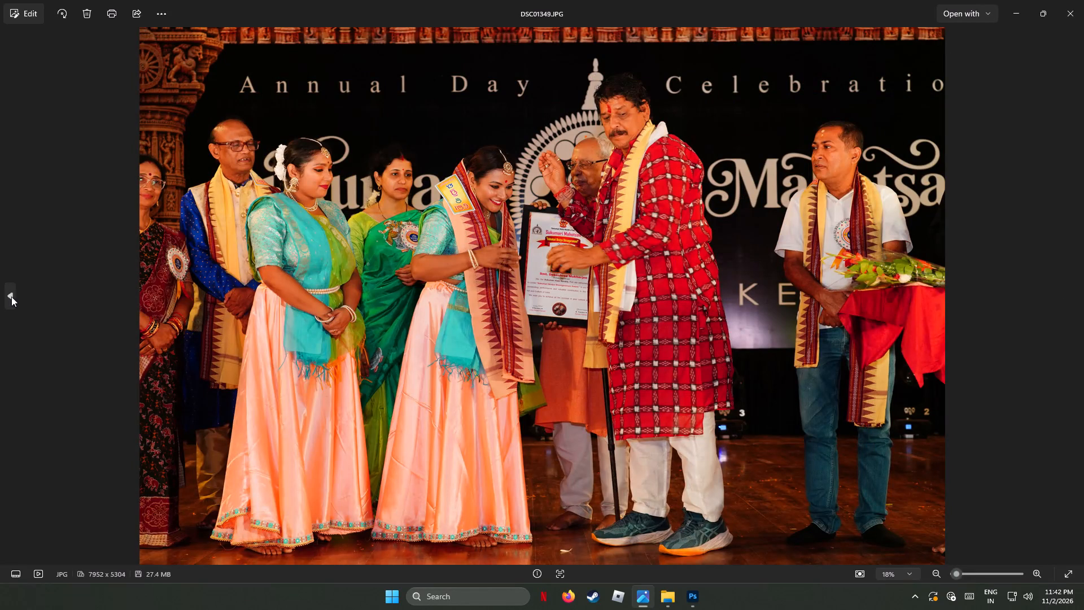
{"action": "left_click", "coordinate": [11, 297]}
{"action": "right_click", "coordinate": [536, 307]}
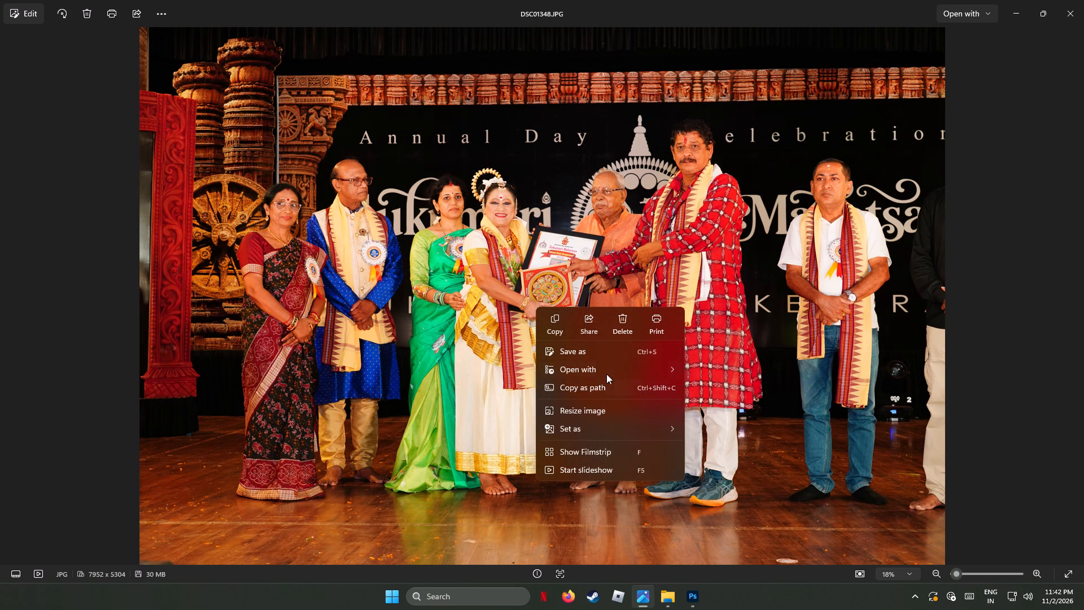
{"action": "left_click", "coordinate": [728, 428]}
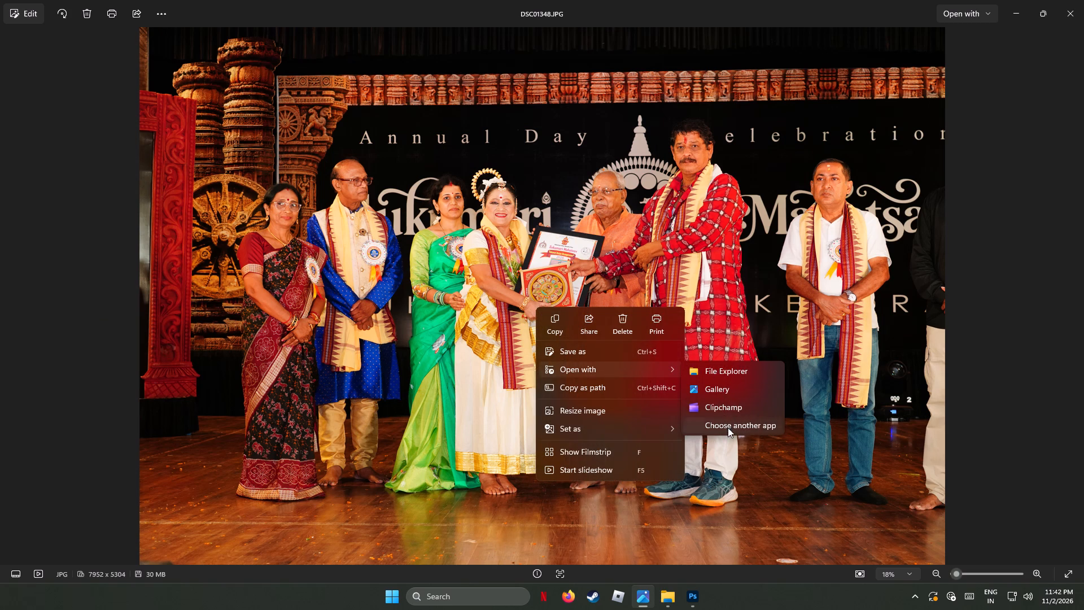
{"action": "left_click", "coordinate": [500, 258]}
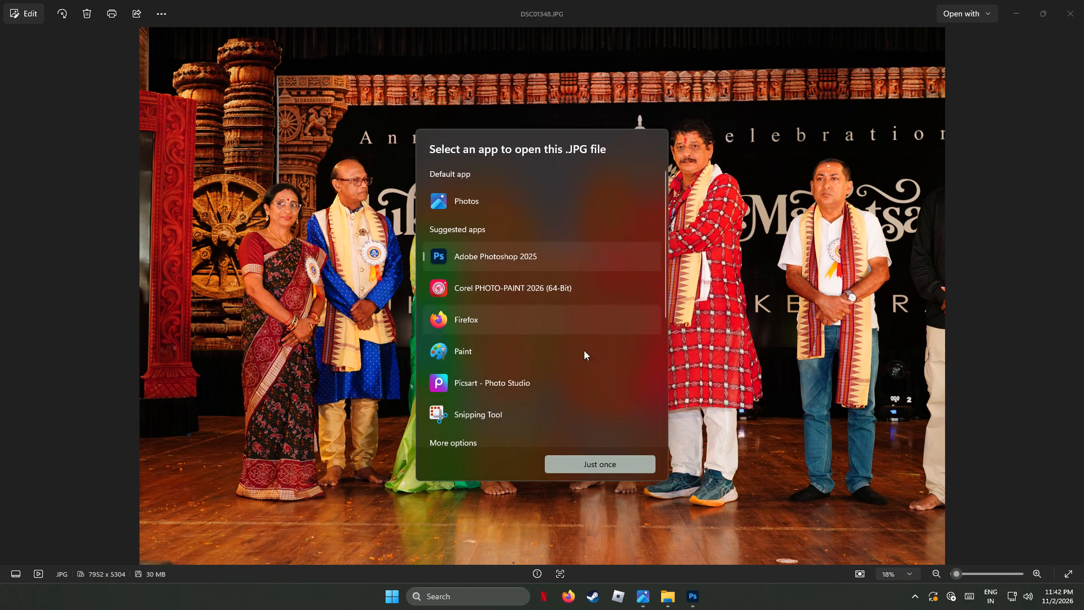
{"action": "left_click", "coordinate": [602, 462]}
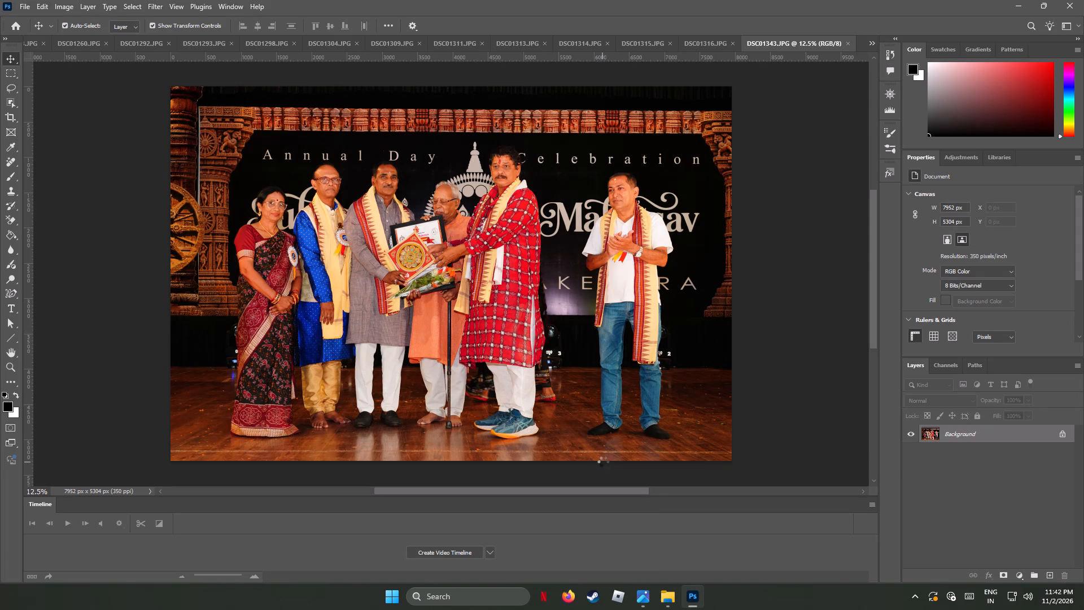
Return to the Photos viewer, compare the photos from DSC01349.JPG to DSC01355.JPG, and open two-dancer certificate photo DSC01353.JPG in Adobe Photoshop 2025, just once.
{"action": "left_click", "coordinate": [646, 596]}
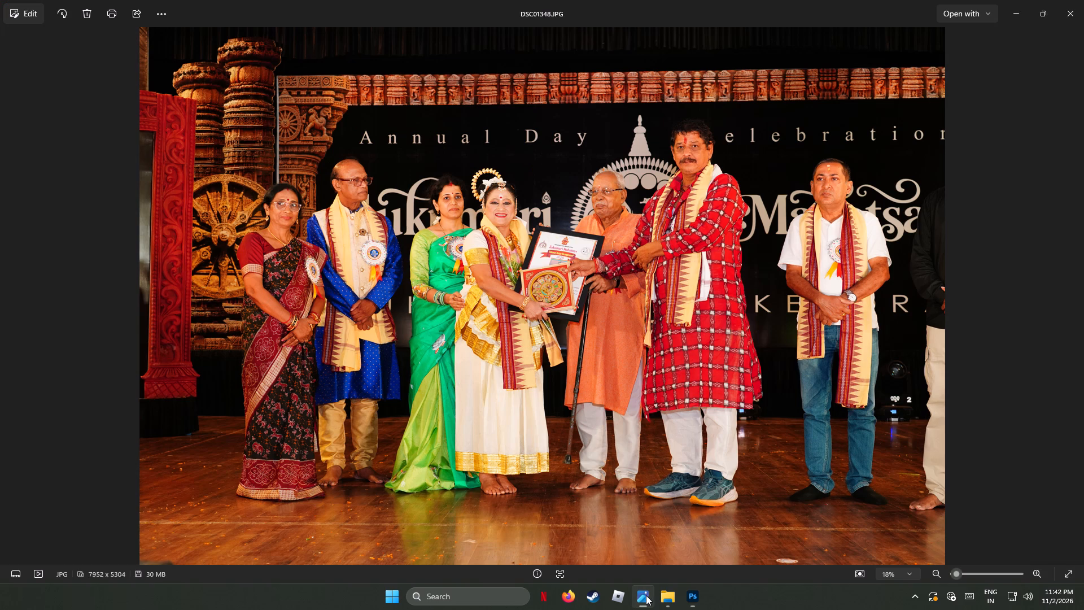
{"action": "left_click", "coordinate": [1080, 298]}
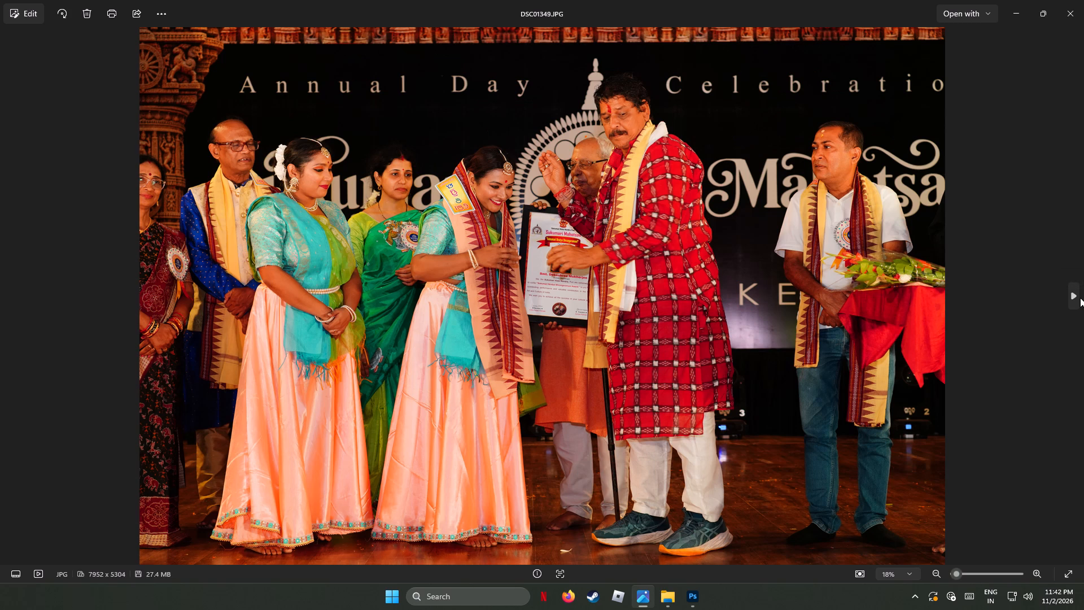
{"action": "left_click", "coordinate": [1080, 298]}
{"action": "left_click", "coordinate": [1080, 298]}
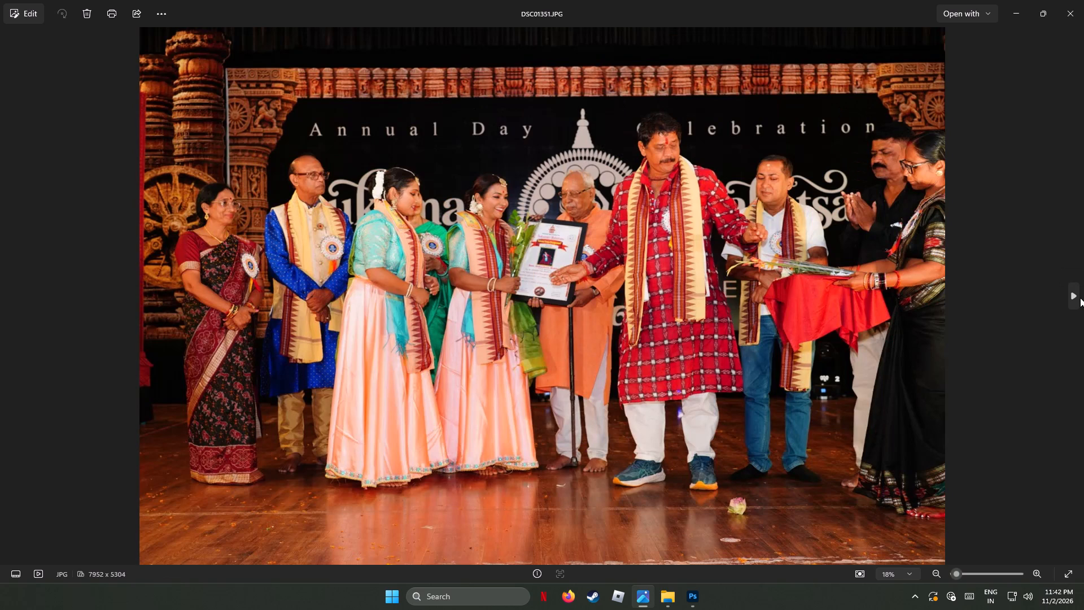
{"action": "left_click", "coordinate": [1080, 298]}
{"action": "left_click", "coordinate": [1080, 298]}
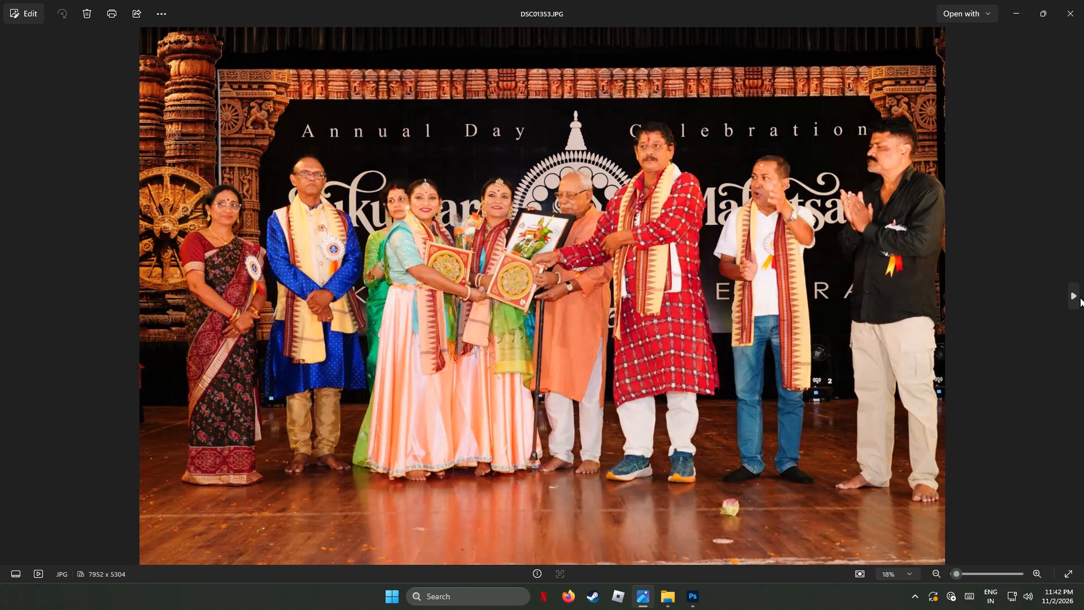
{"action": "left_click", "coordinate": [1080, 298]}
{"action": "left_click", "coordinate": [1080, 298]}
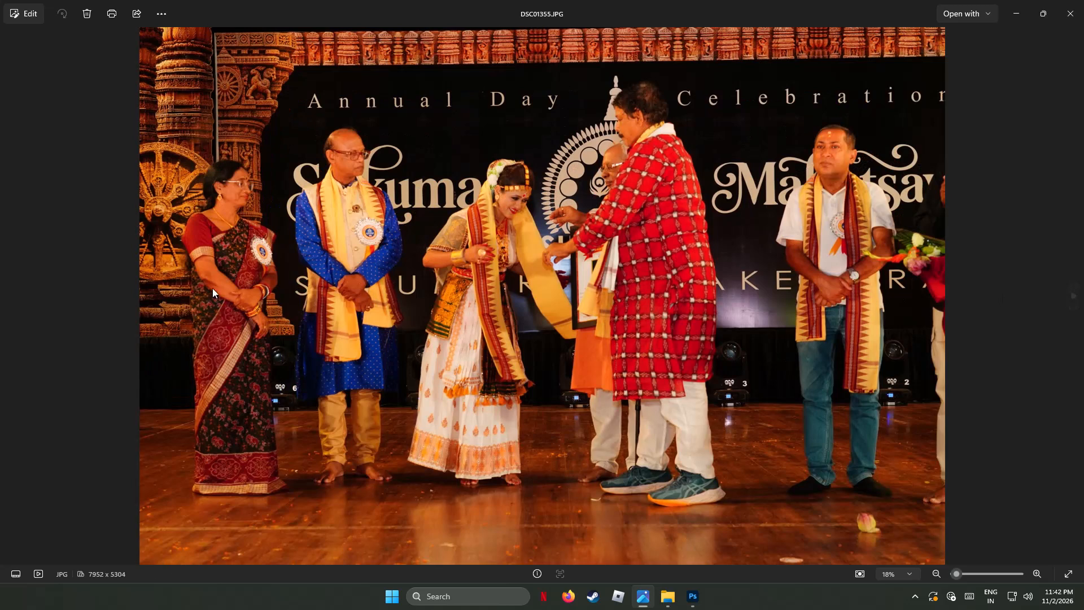
{"action": "left_click", "coordinate": [8, 298]}
{"action": "left_click", "coordinate": [8, 298]}
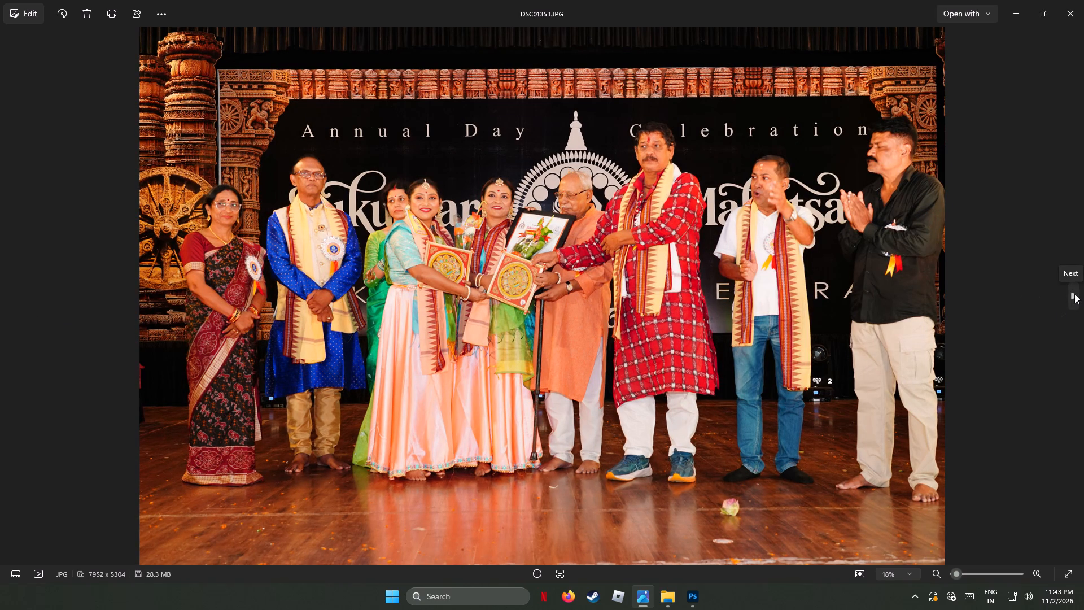
{"action": "left_click", "coordinate": [1074, 294]}
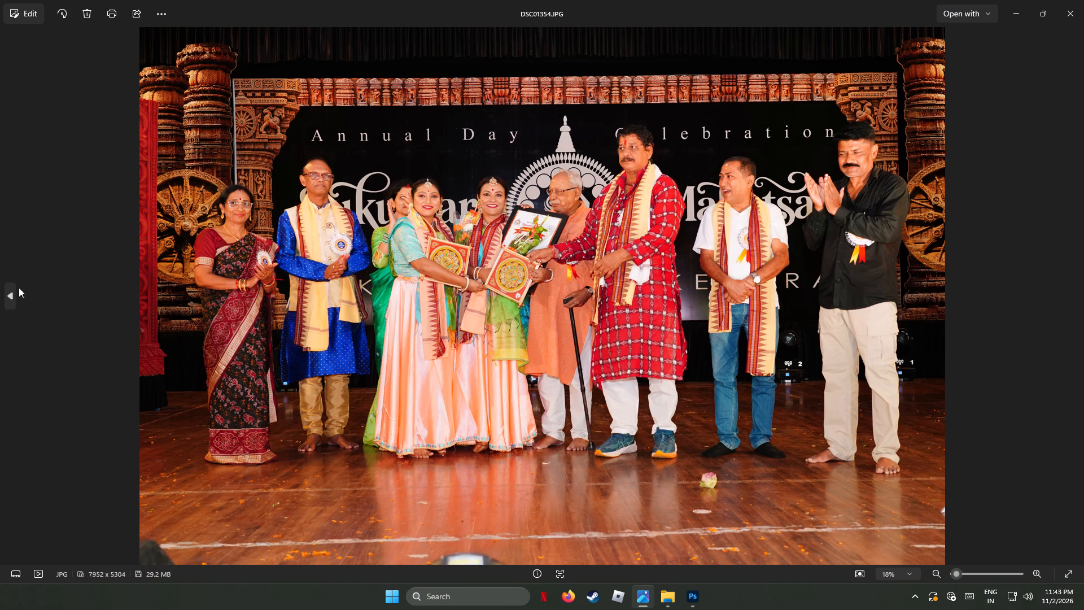
{"action": "left_click", "coordinate": [7, 299]}
{"action": "right_click", "coordinate": [501, 281]}
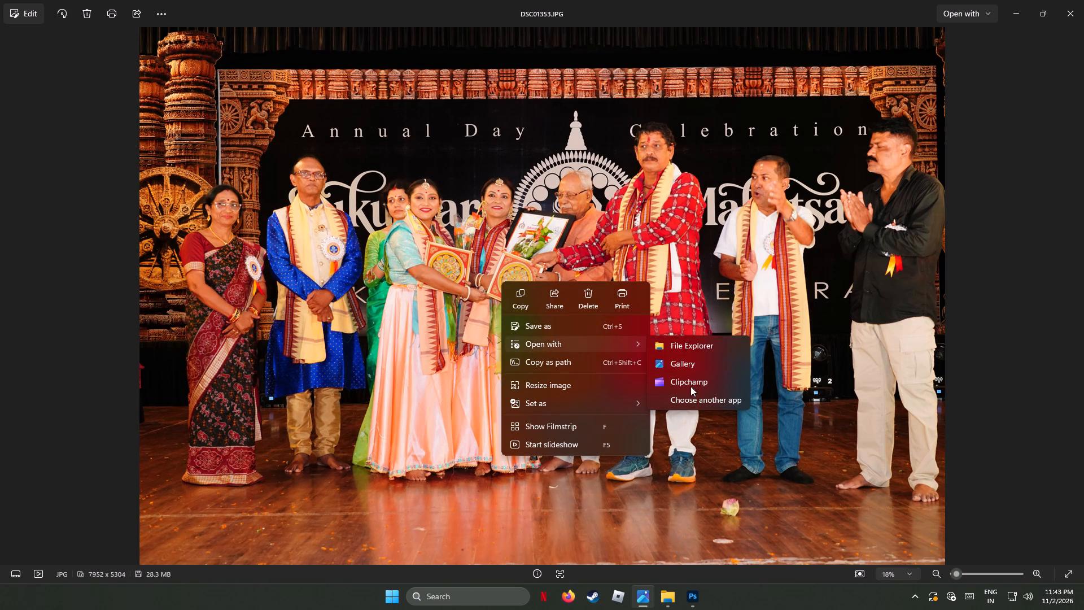
{"action": "left_click", "coordinate": [691, 400]}
{"action": "left_click", "coordinate": [493, 254]}
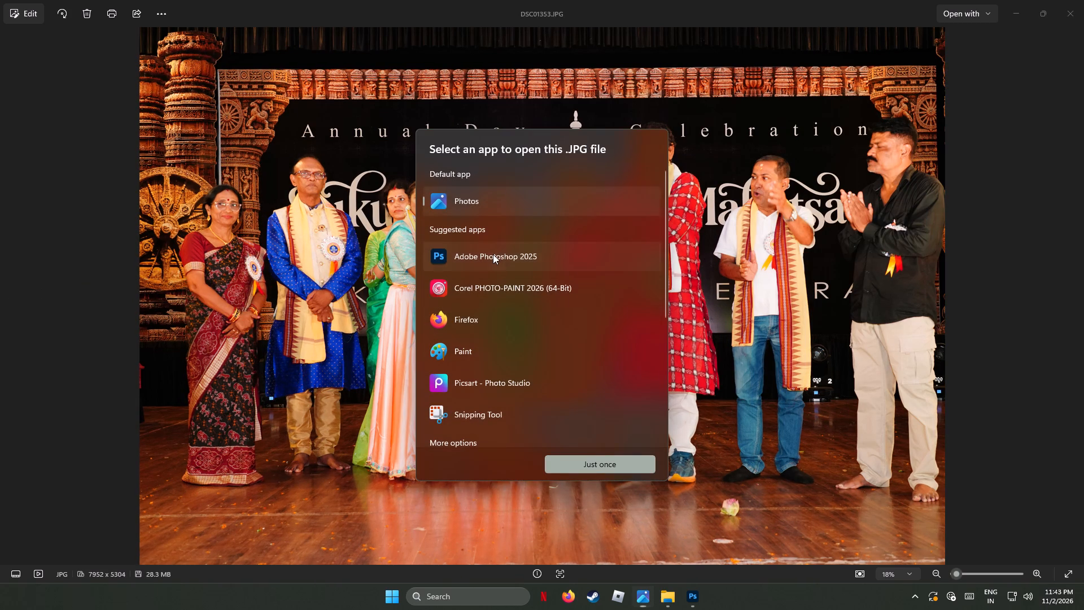
{"action": "left_click", "coordinate": [601, 462]}
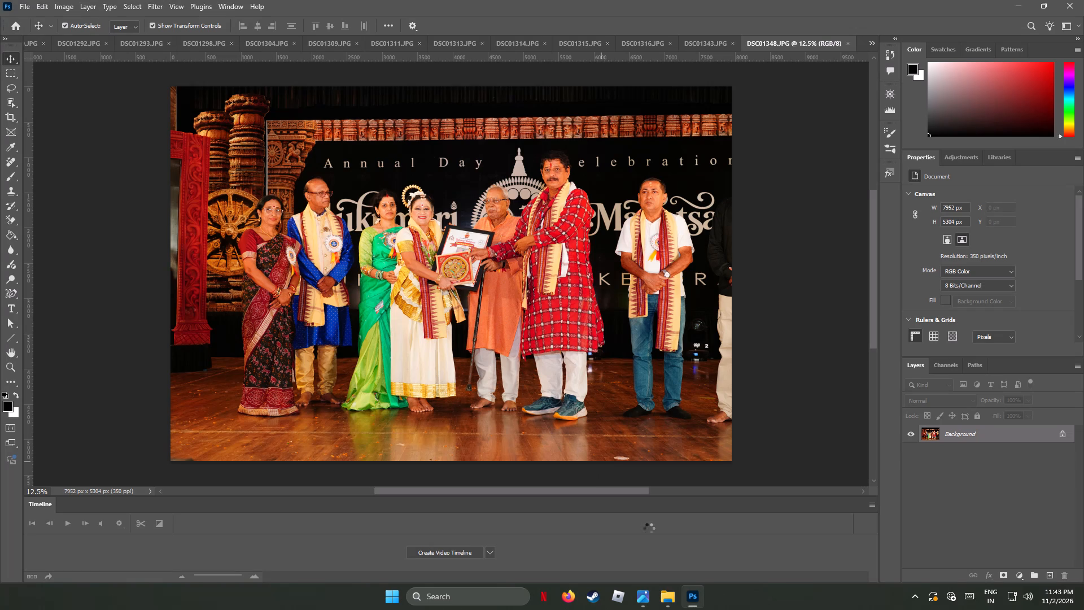
Back in the Photos viewer, compare the felicitation photos up to DSC01358.JPG and open certificate photo DSC01357.JPG in Adobe Photoshop 2025, just once.
{"action": "left_click", "coordinate": [642, 598]}
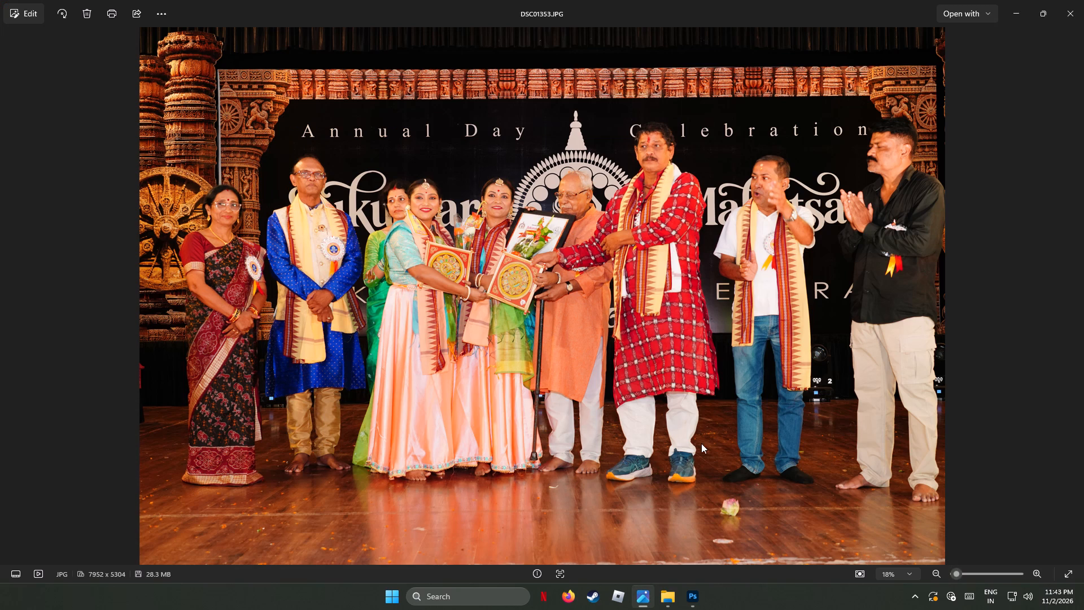
{"action": "left_click", "coordinate": [1073, 299]}
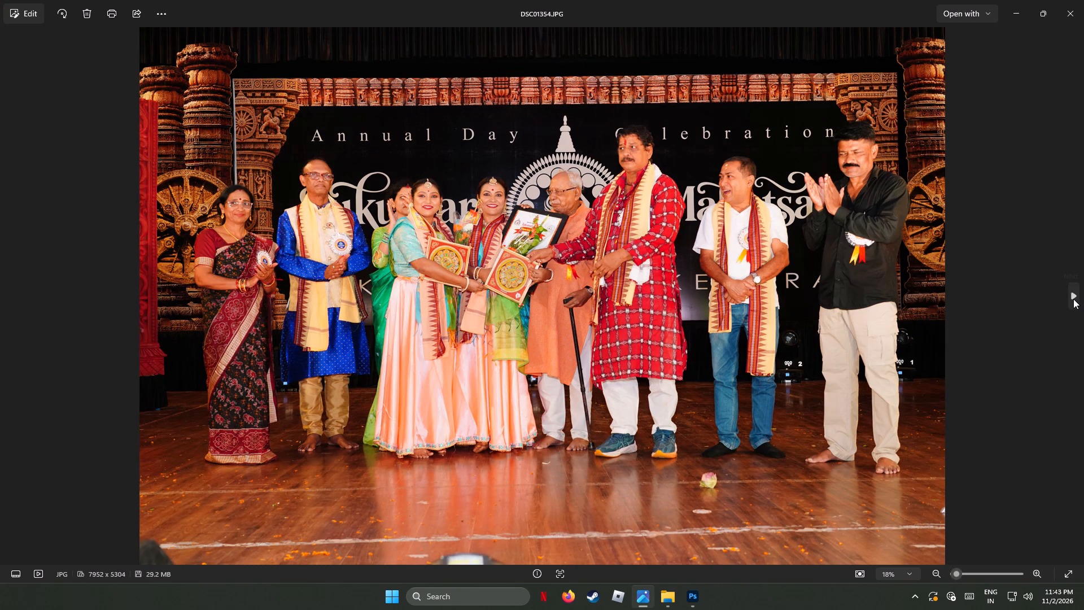
{"action": "left_click", "coordinate": [1073, 299]}
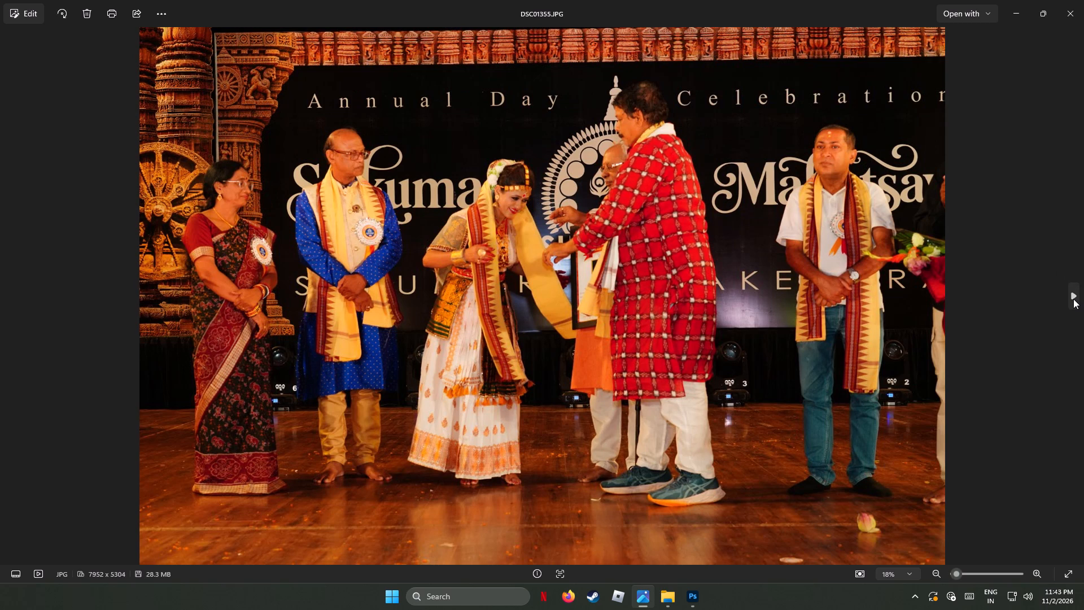
{"action": "left_click", "coordinate": [1073, 299]}
{"action": "left_click", "coordinate": [1073, 299]}
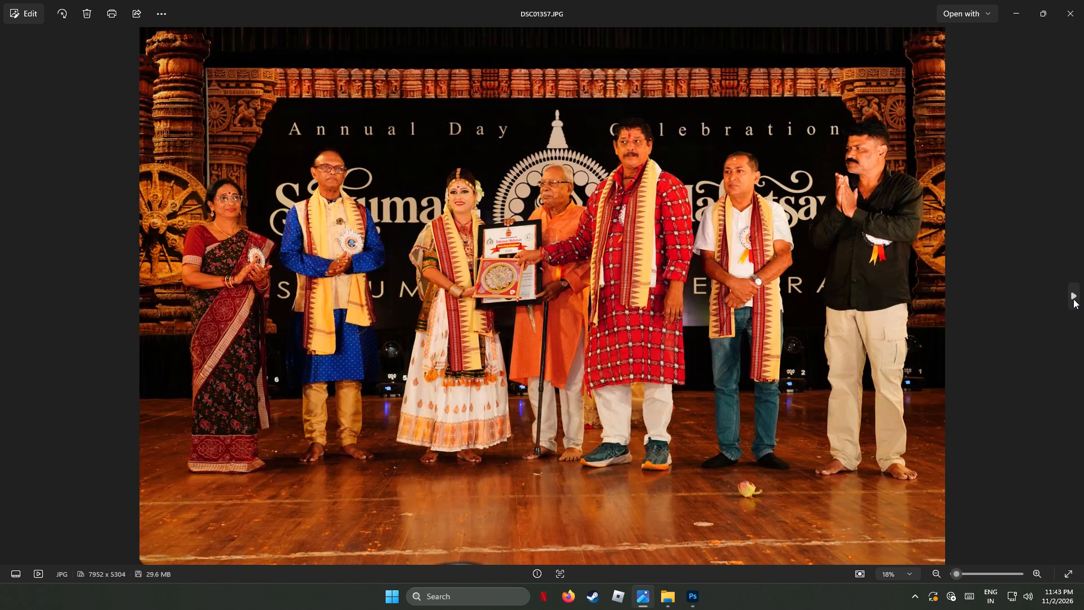
{"action": "left_click", "coordinate": [1073, 299]}
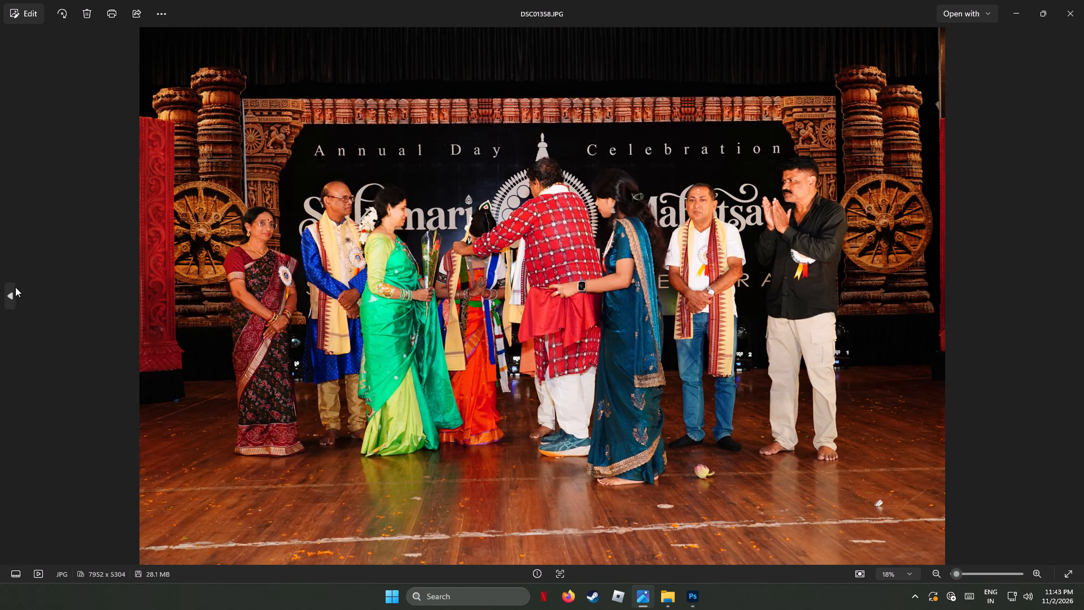
{"action": "left_click", "coordinate": [12, 295]}
{"action": "right_click", "coordinate": [505, 274]}
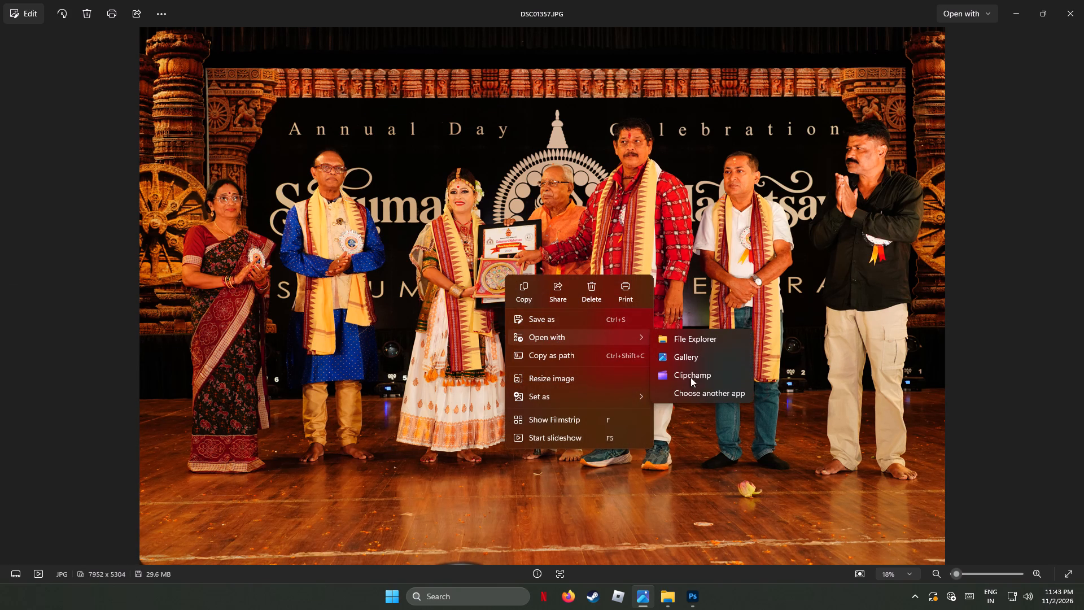
{"action": "left_click", "coordinate": [692, 393]}
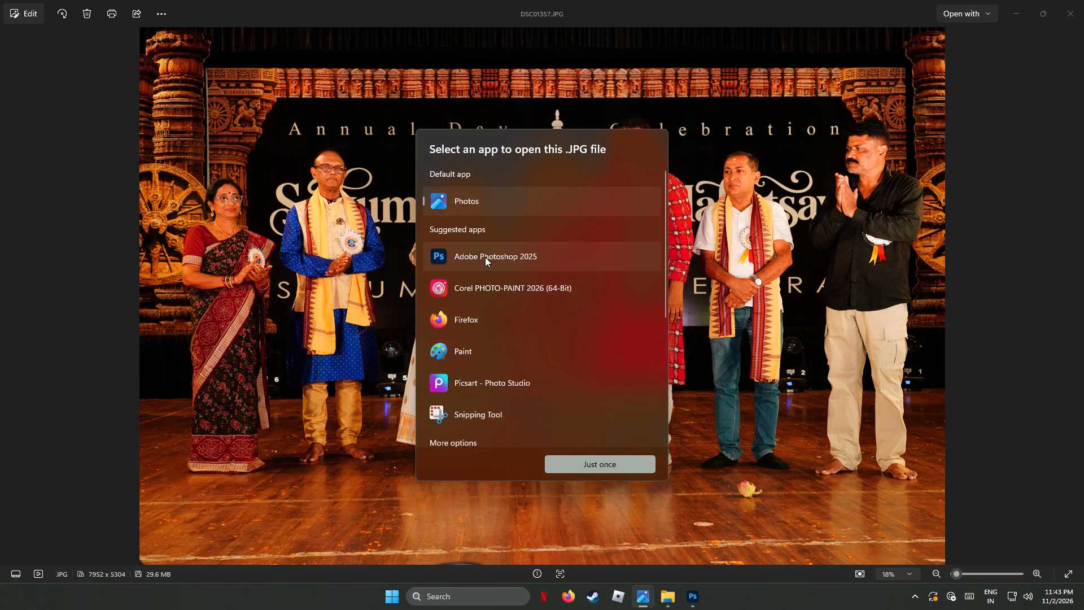
{"action": "left_click", "coordinate": [485, 257]}
{"action": "left_click", "coordinate": [591, 465]}
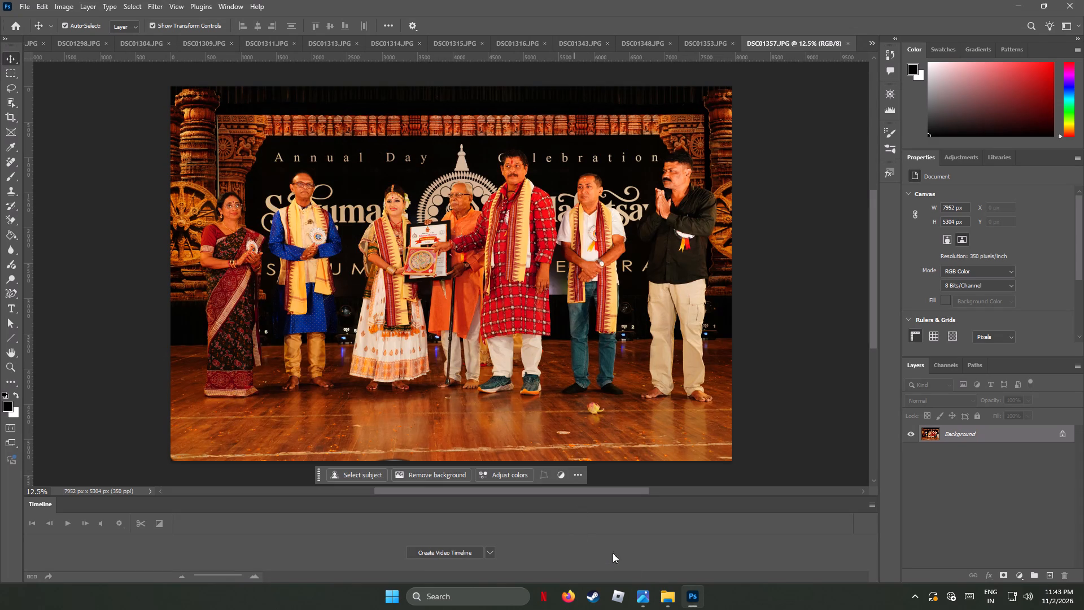
Return to the Photos viewer, compare the photos from DSC01358.JPG to DSC01363.JPG, and open certificate photo DSC01362.JPG in Adobe Photoshop 2025, just once.
{"action": "left_click", "coordinate": [645, 596]}
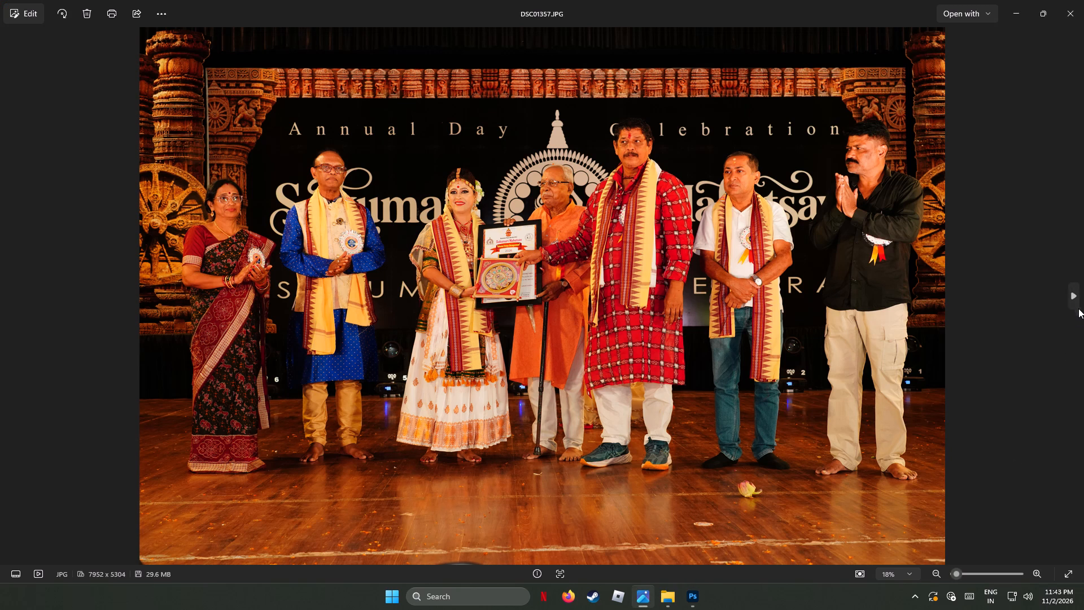
{"action": "left_click", "coordinate": [1077, 300]}
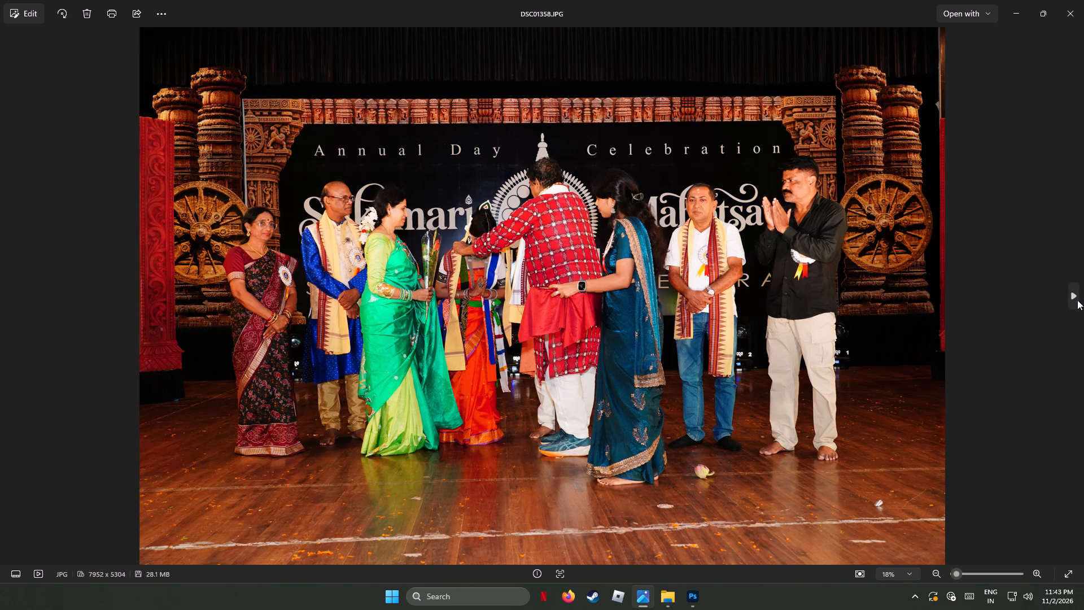
{"action": "left_click", "coordinate": [1077, 300]}
{"action": "left_click", "coordinate": [1077, 300]}
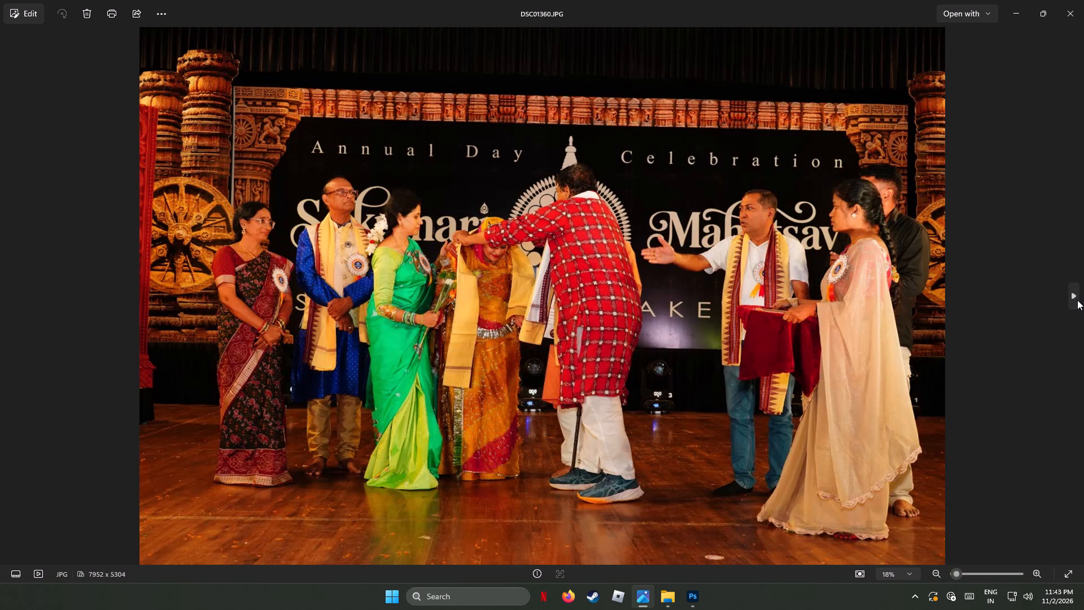
{"action": "left_click", "coordinate": [1077, 300]}
{"action": "left_click", "coordinate": [1077, 300]}
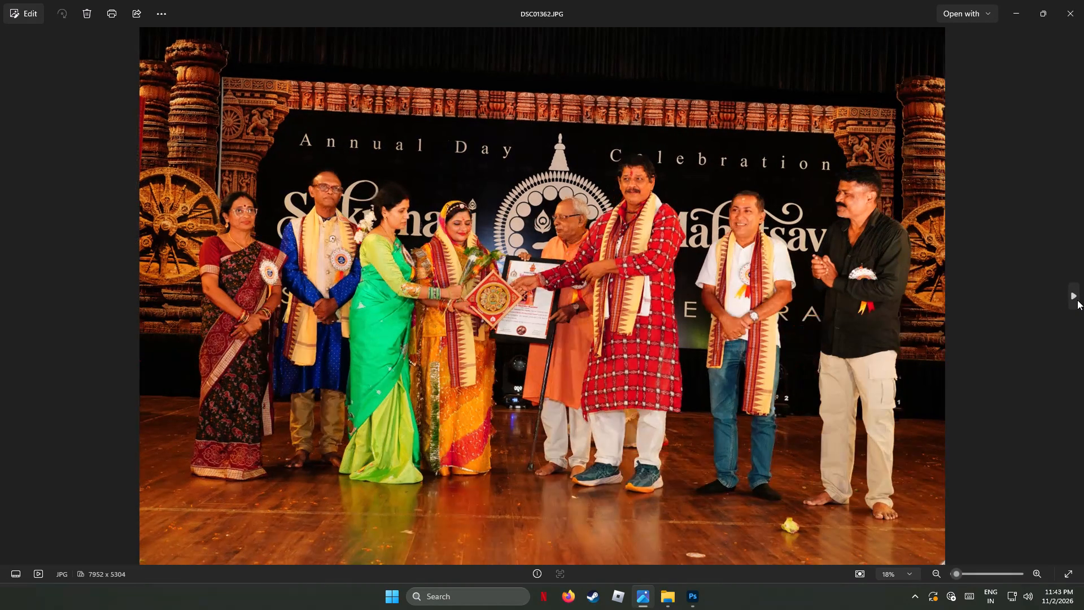
{"action": "left_click", "coordinate": [1077, 300]}
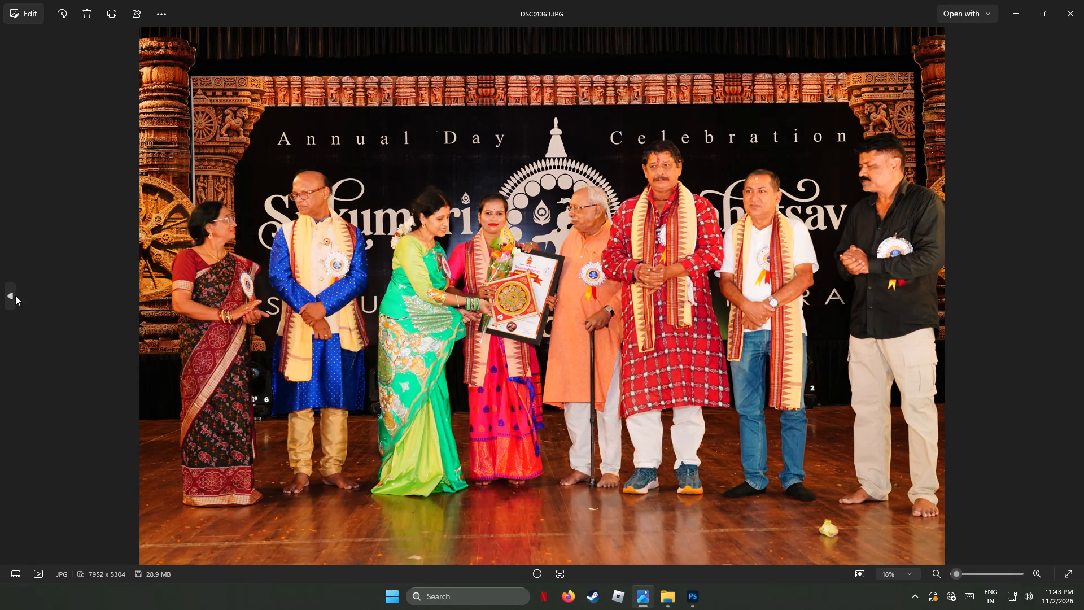
{"action": "left_click", "coordinate": [9, 299]}
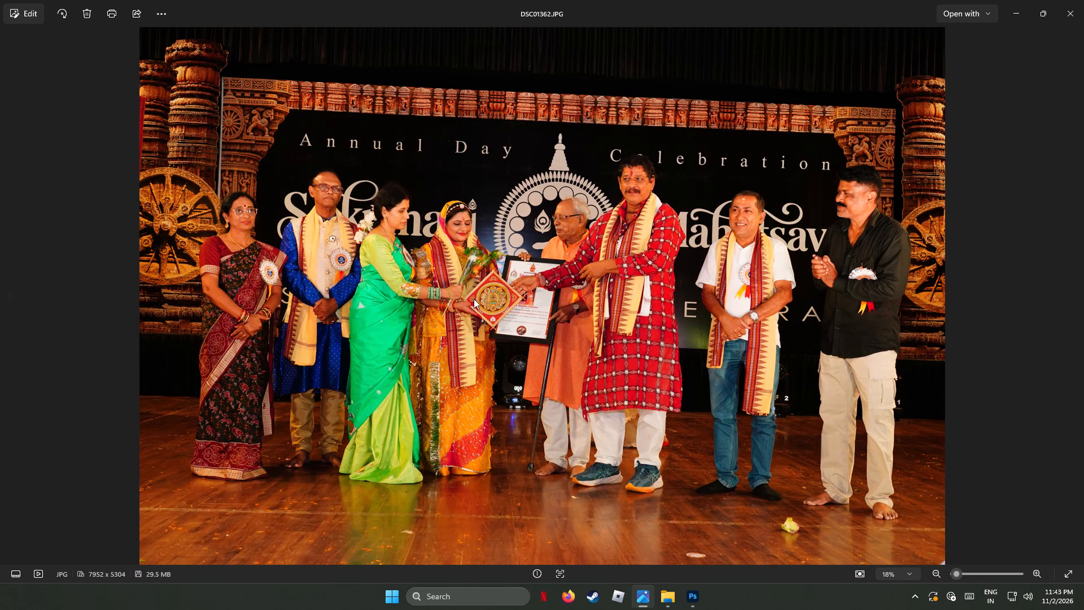
{"action": "right_click", "coordinate": [474, 297]}
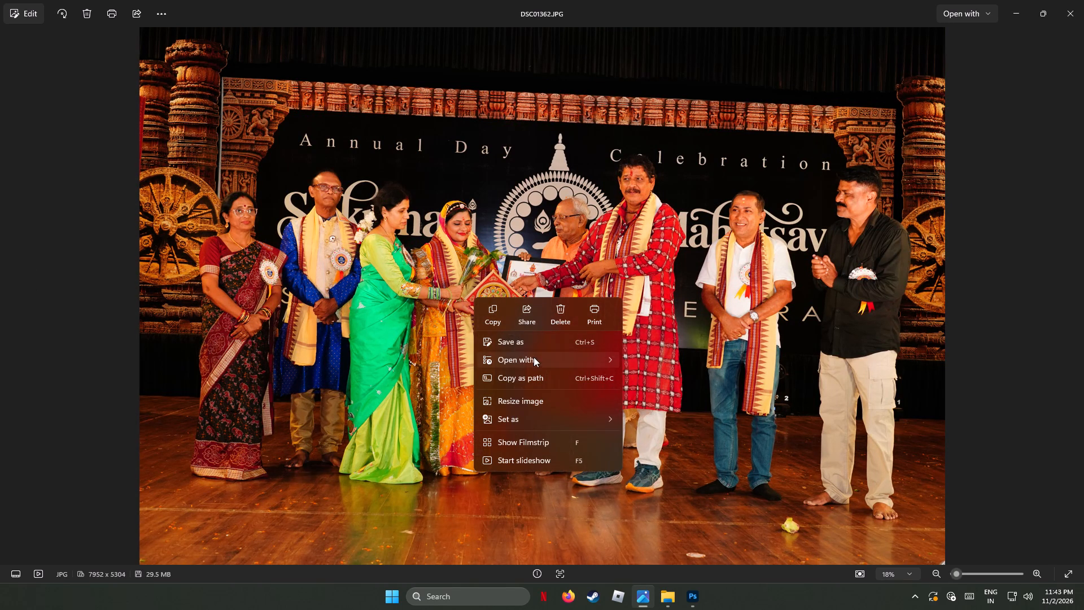
{"action": "left_click", "coordinate": [676, 416]}
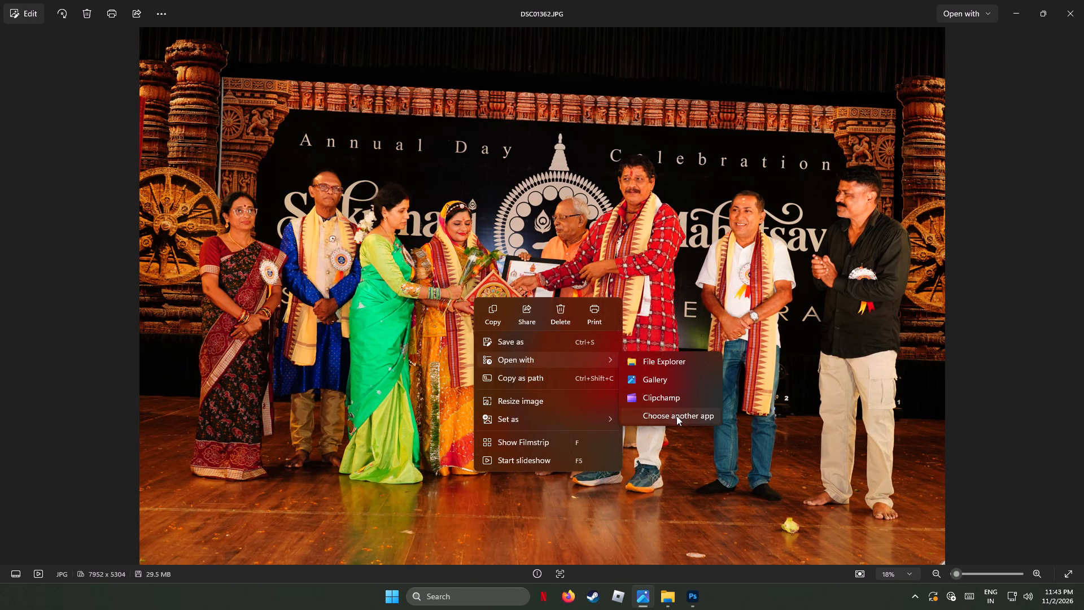
{"action": "left_click", "coordinate": [510, 259]}
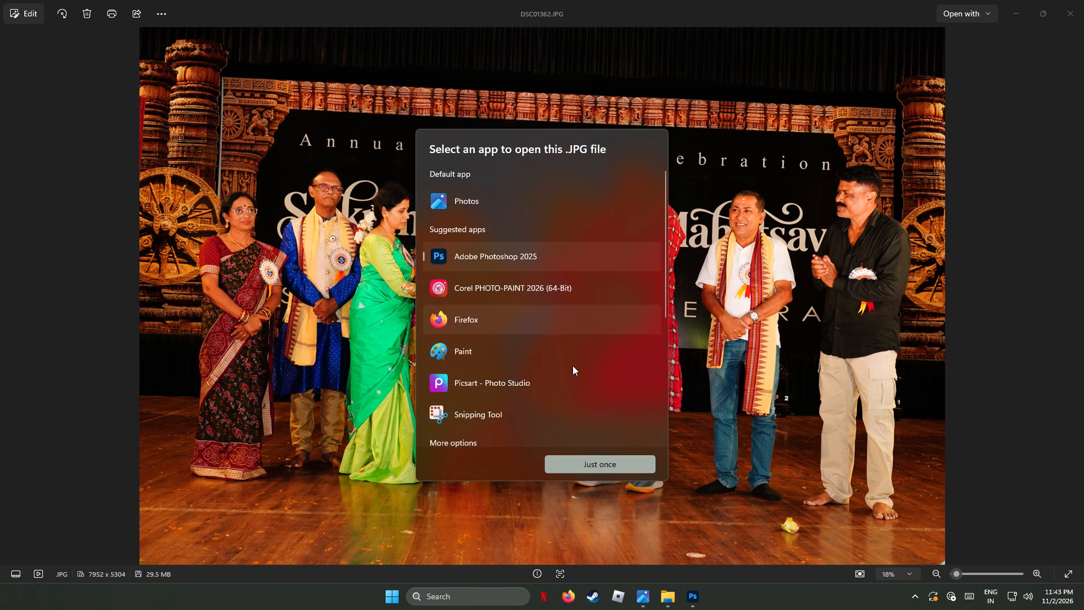
{"action": "left_click", "coordinate": [606, 466]}
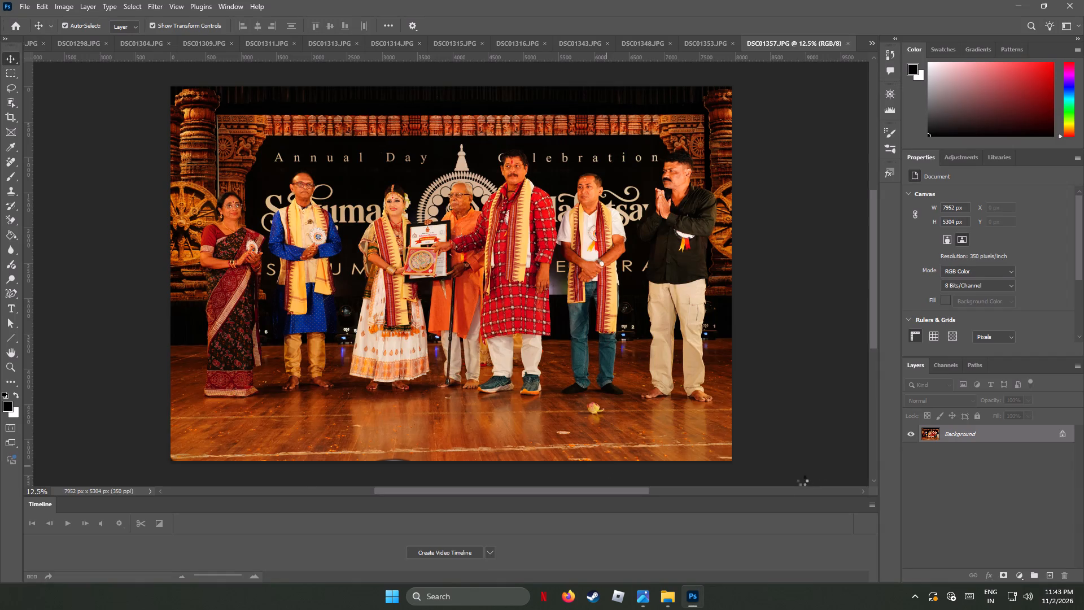
Back in the Photos viewer, compare certificate photos DSC01363.JPG and DSC01364.JPG, and open DSC01363.JPG in Adobe Photoshop 2025, just once.
{"action": "left_click", "coordinate": [641, 595]}
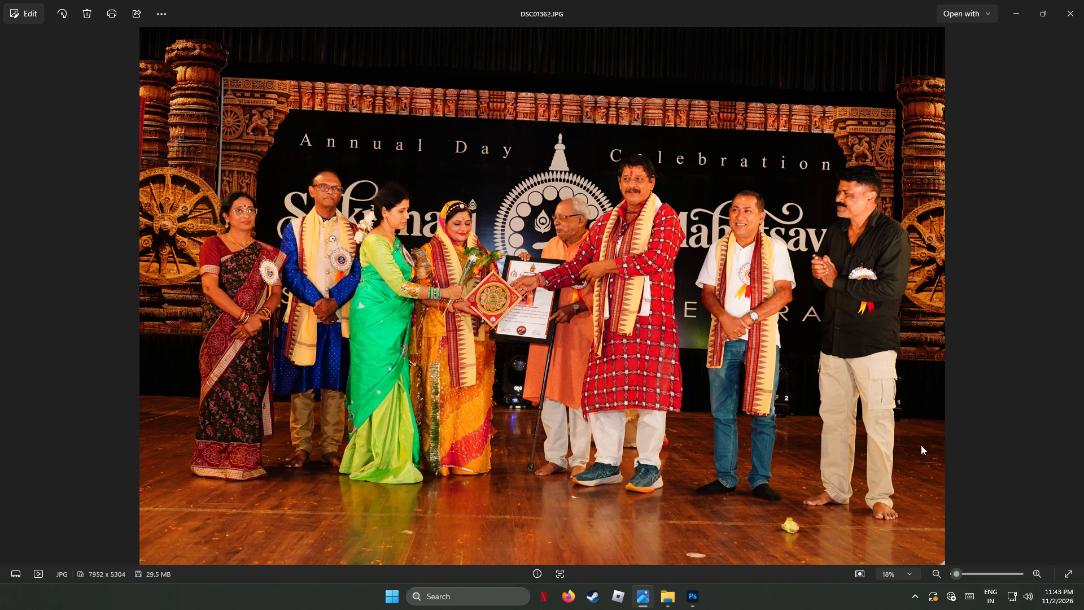
{"action": "left_click", "coordinate": [1070, 295]}
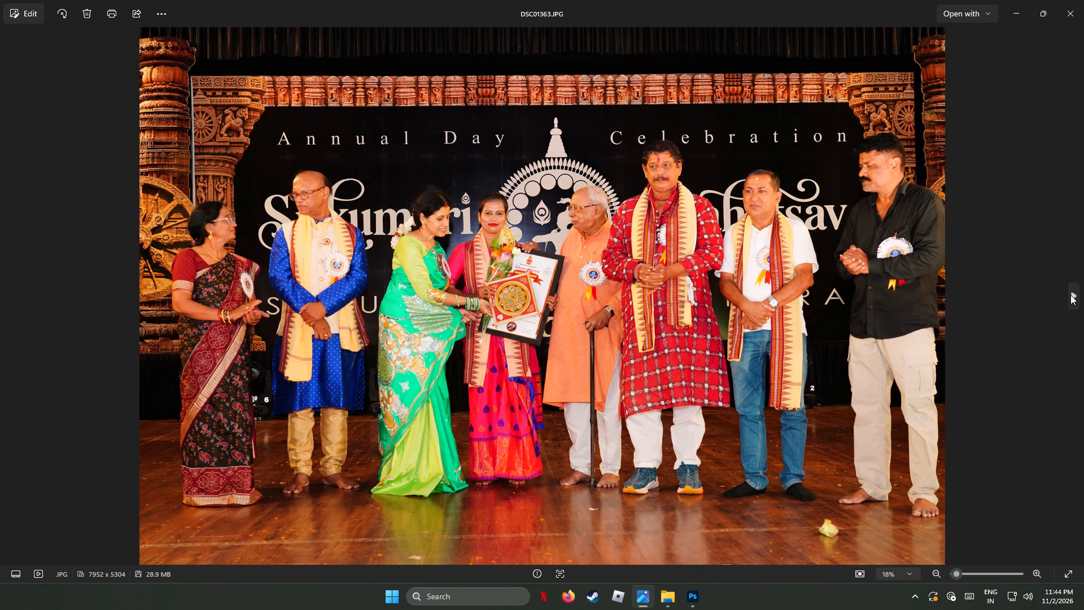
{"action": "left_click", "coordinate": [1070, 295]}
{"action": "left_click", "coordinate": [1070, 295]}
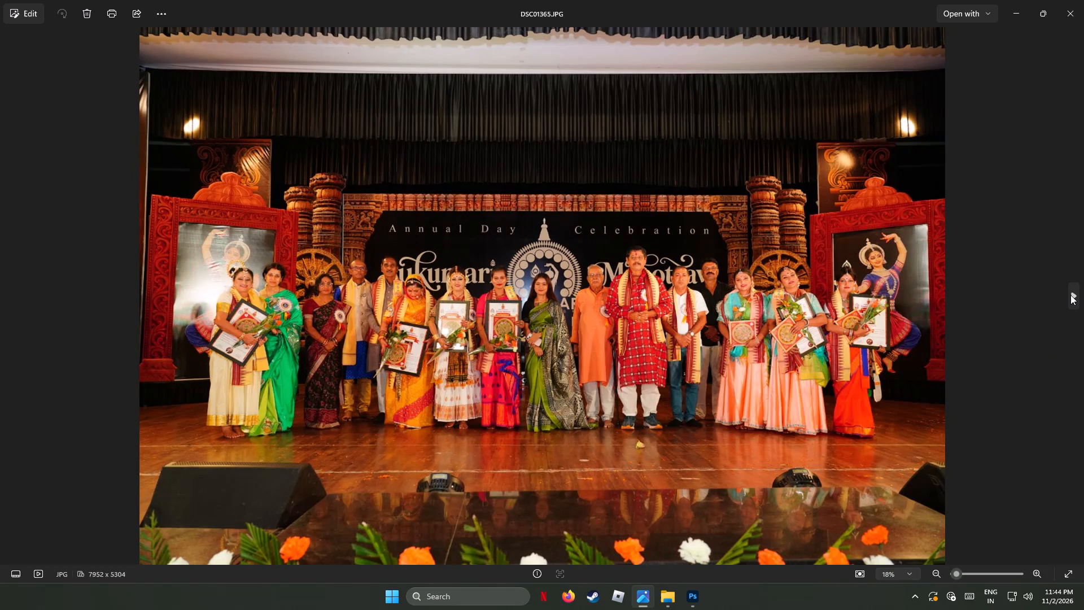
{"action": "left_click", "coordinate": [10, 298]}
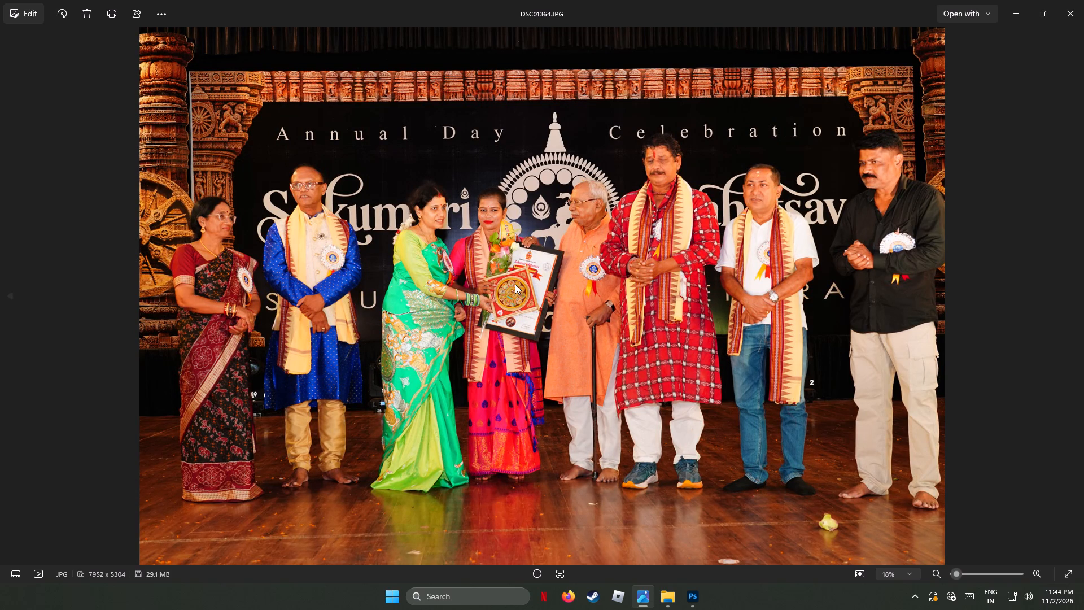
{"action": "right_click", "coordinate": [515, 284]}
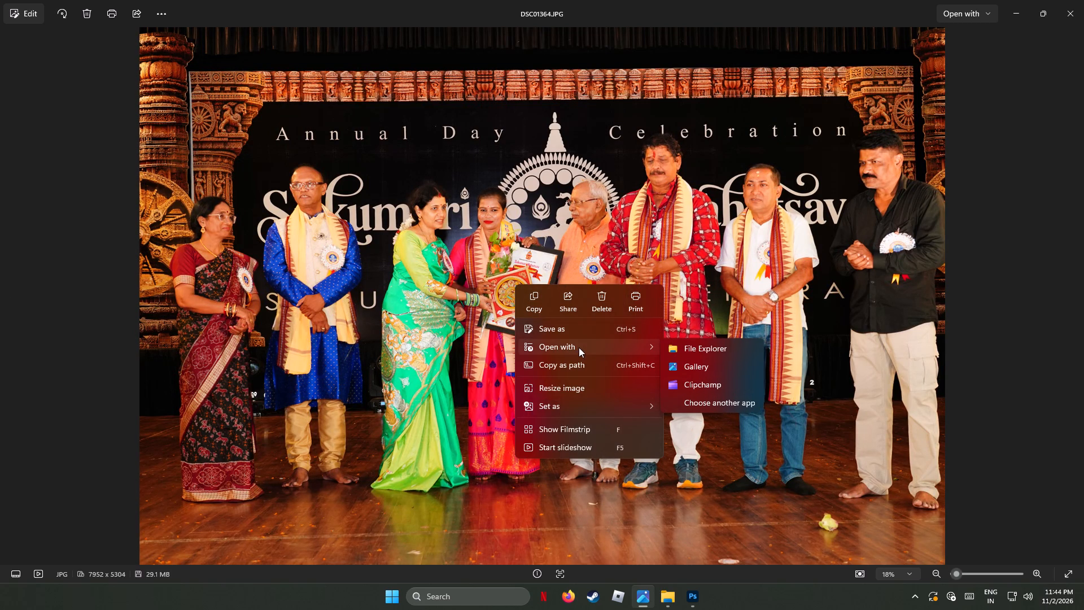
{"action": "left_click", "coordinate": [7, 277]}
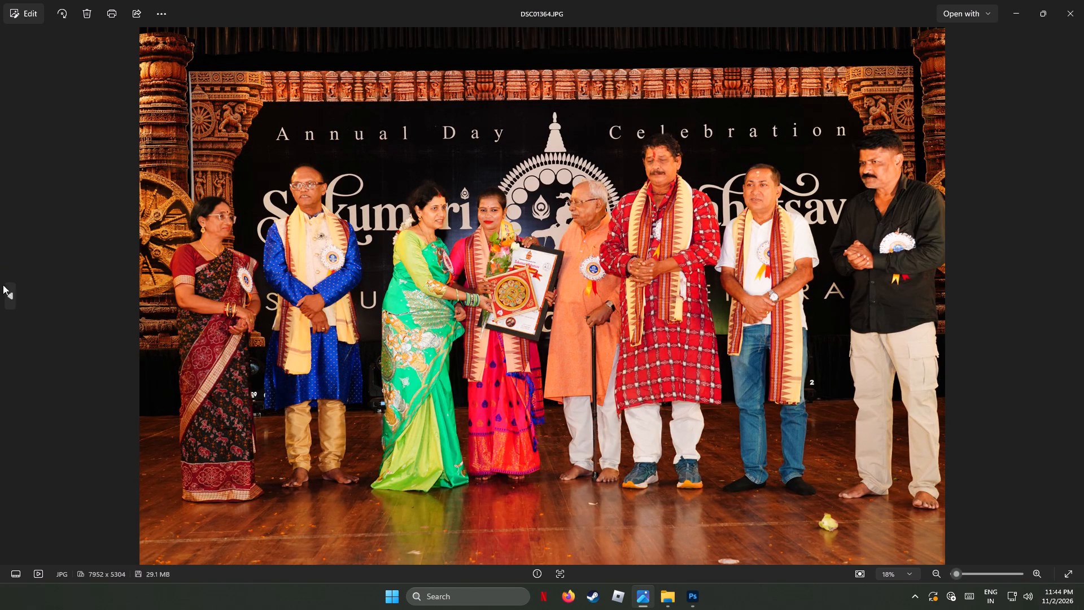
{"action": "left_click", "coordinate": [10, 294]}
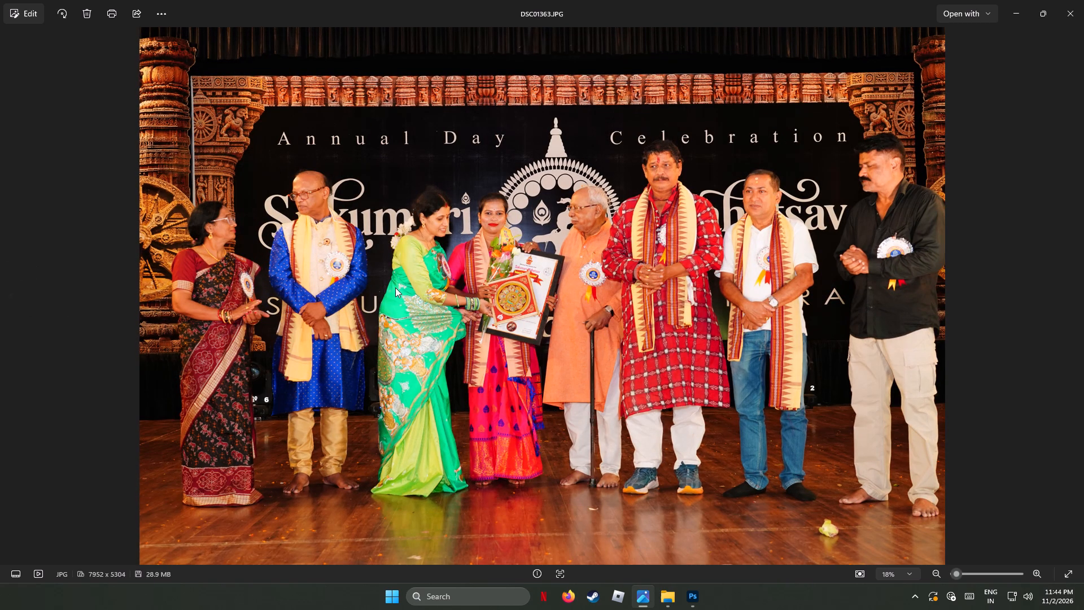
{"action": "right_click", "coordinate": [470, 299]}
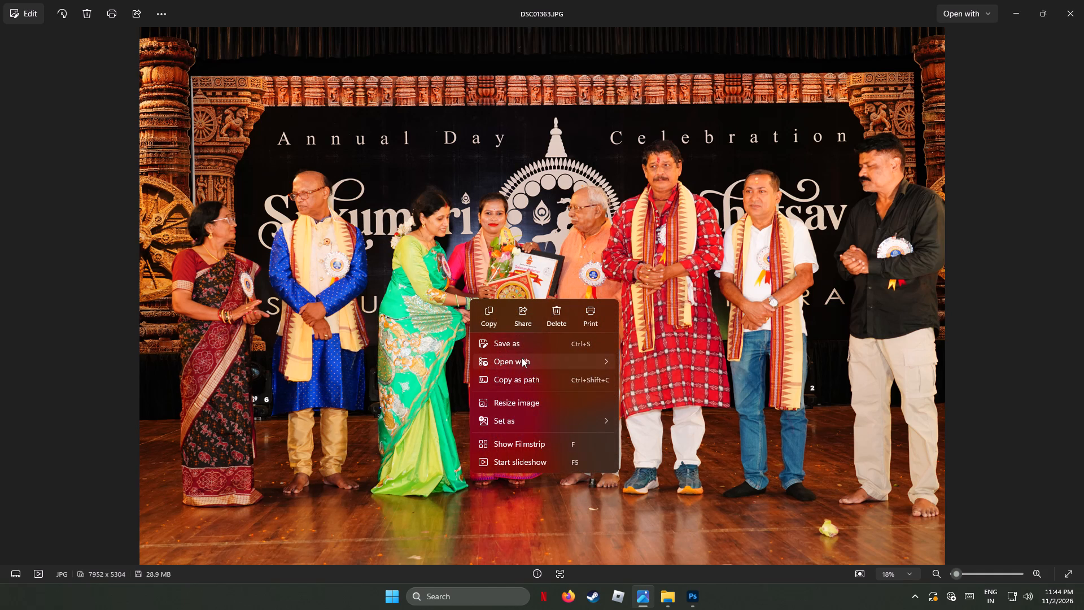
{"action": "left_click", "coordinate": [662, 416]}
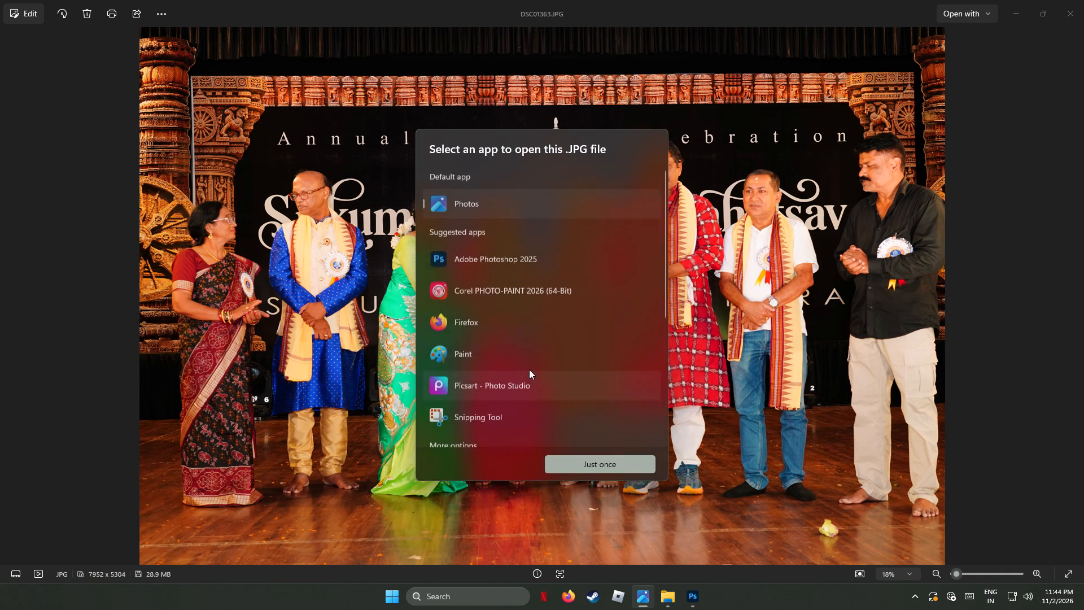
{"action": "left_click", "coordinate": [491, 260]}
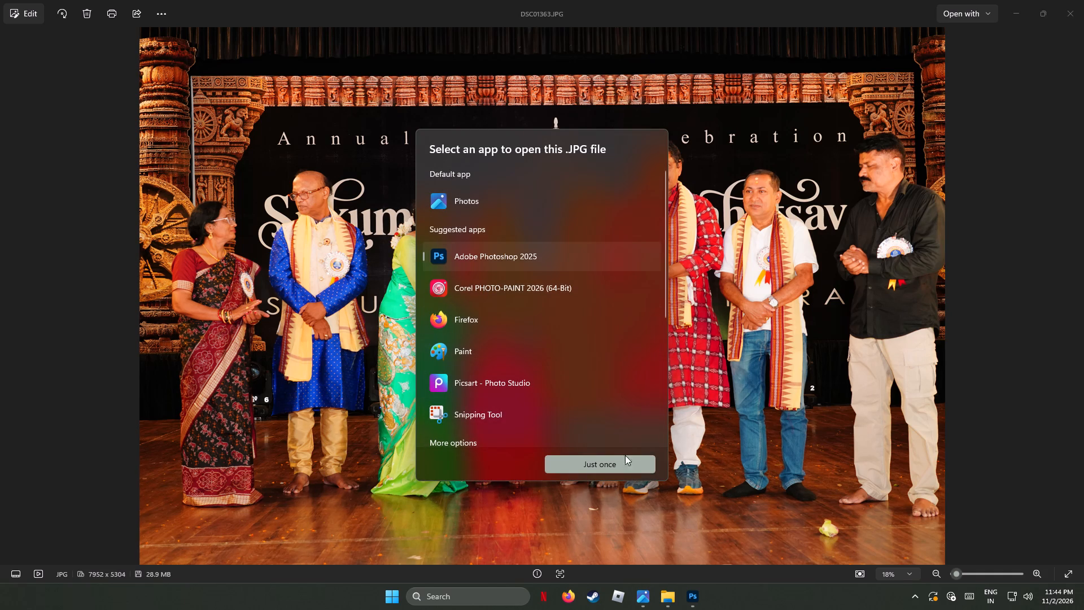
{"action": "left_click", "coordinate": [620, 462]}
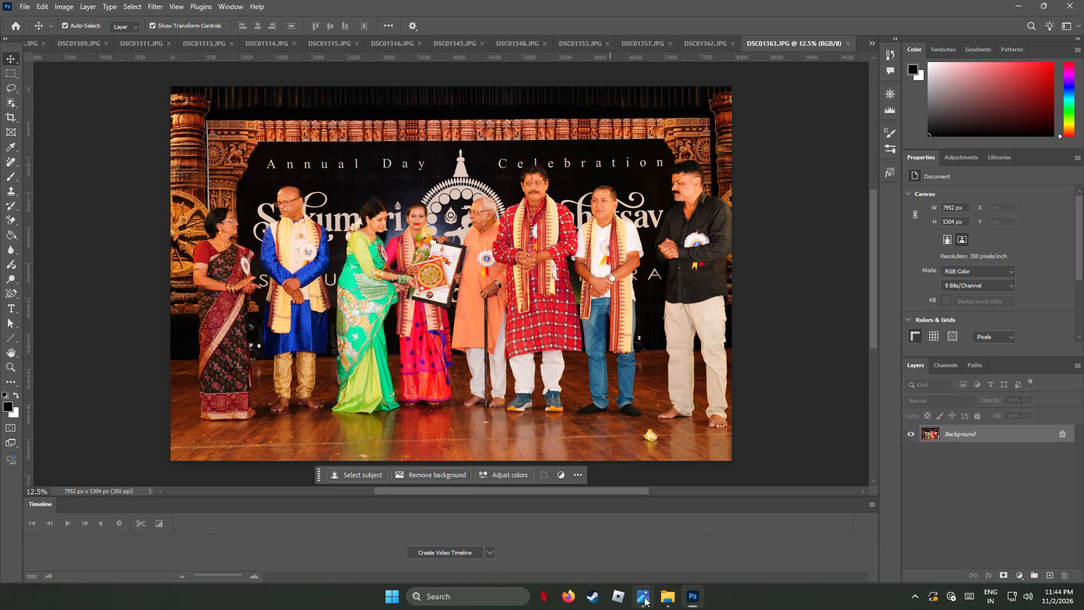
Return to the Photos viewer, compare the photos from DSC01363.JPG to DSC01368.JPG, and open group photo DSC01367.JPG in Adobe Photoshop 2025, just once.
{"action": "left_click", "coordinate": [644, 599]}
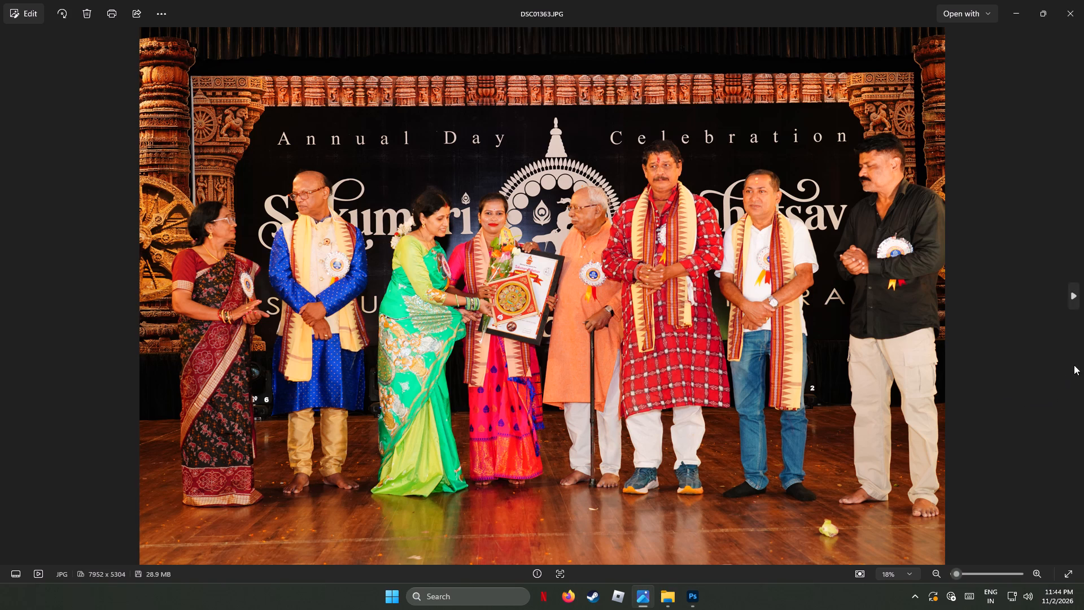
{"action": "left_click", "coordinate": [1074, 294]}
{"action": "left_click", "coordinate": [1074, 294]}
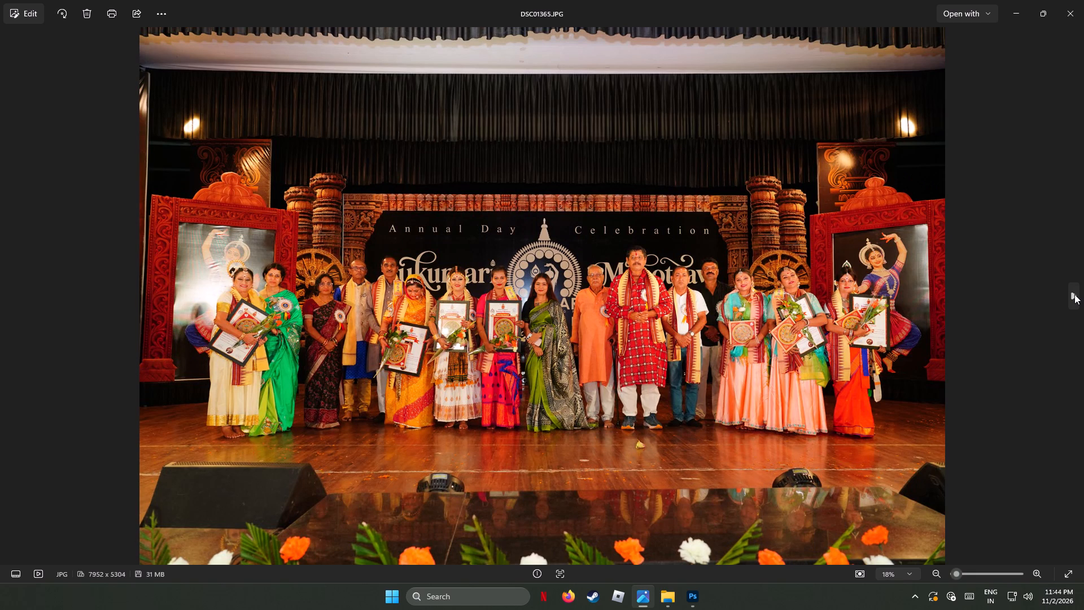
{"action": "left_click", "coordinate": [1074, 294]}
{"action": "left_click", "coordinate": [1074, 294]}
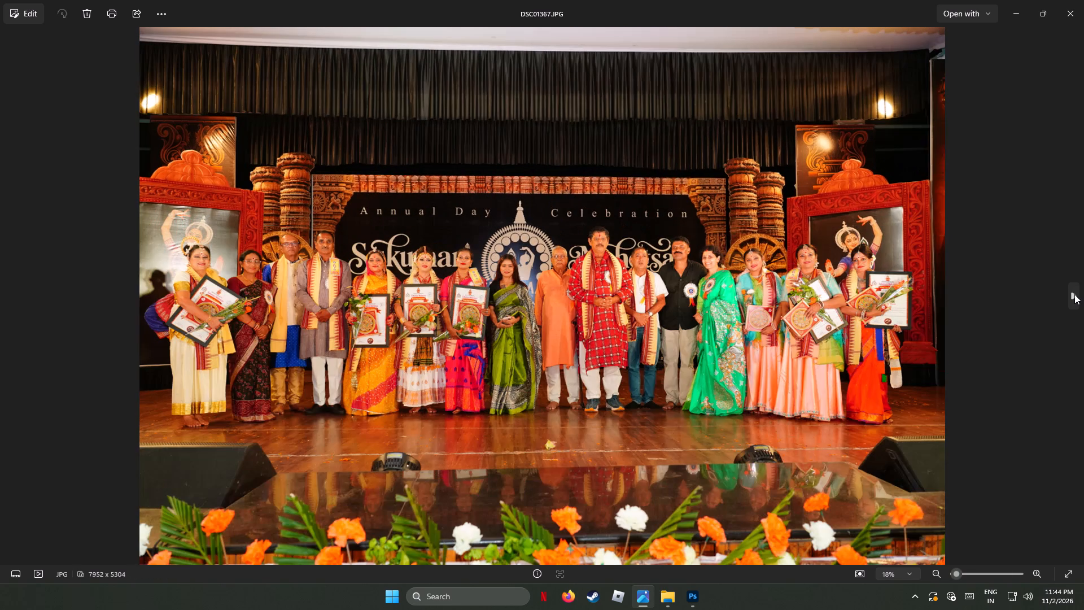
{"action": "left_click", "coordinate": [1074, 294]}
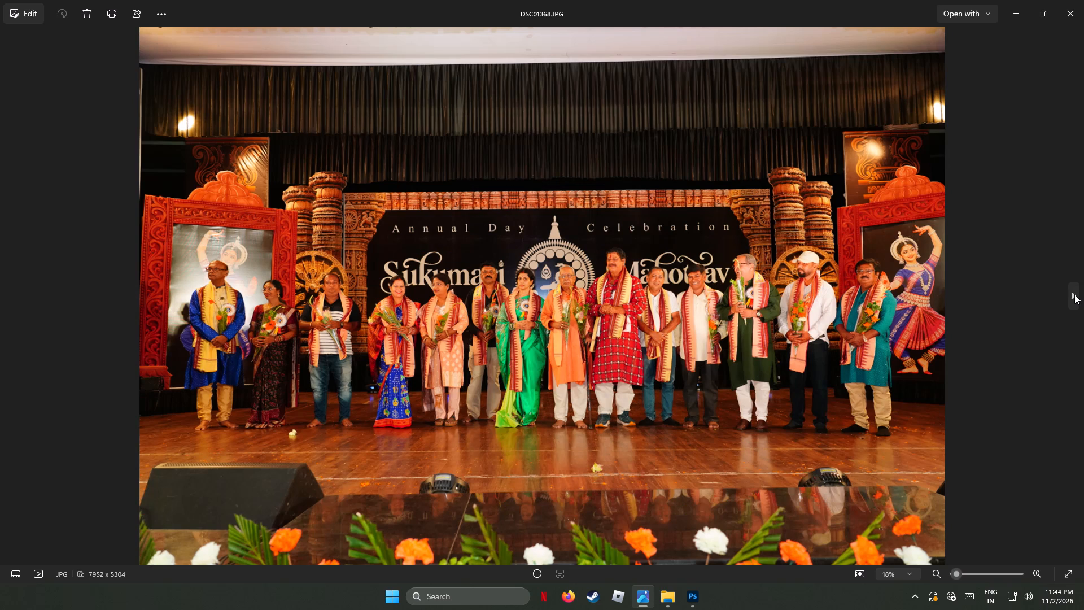
{"action": "left_click", "coordinate": [8, 296]}
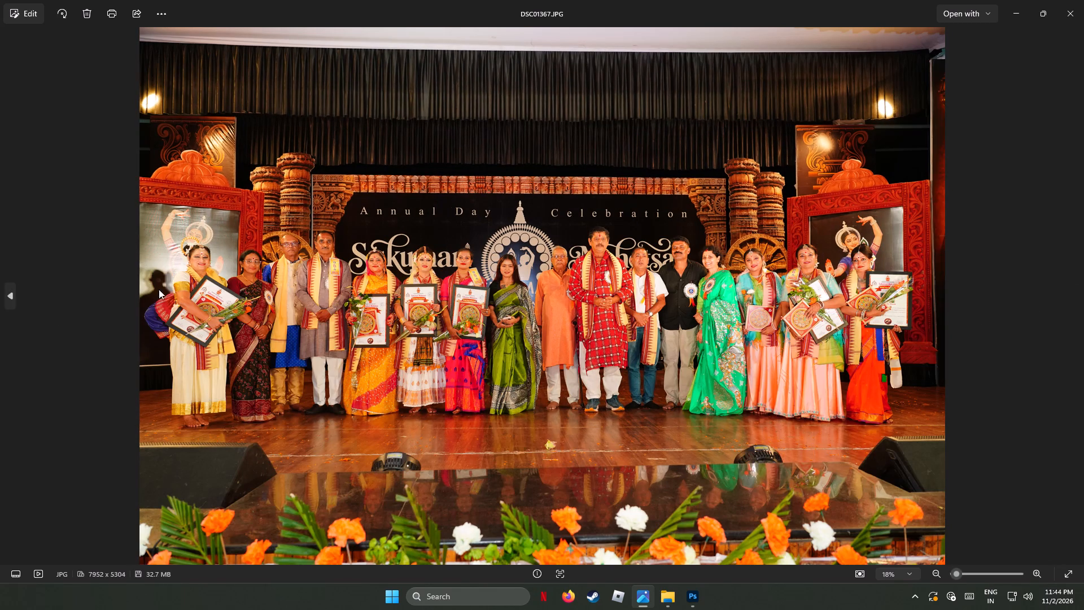
{"action": "right_click", "coordinate": [471, 294]}
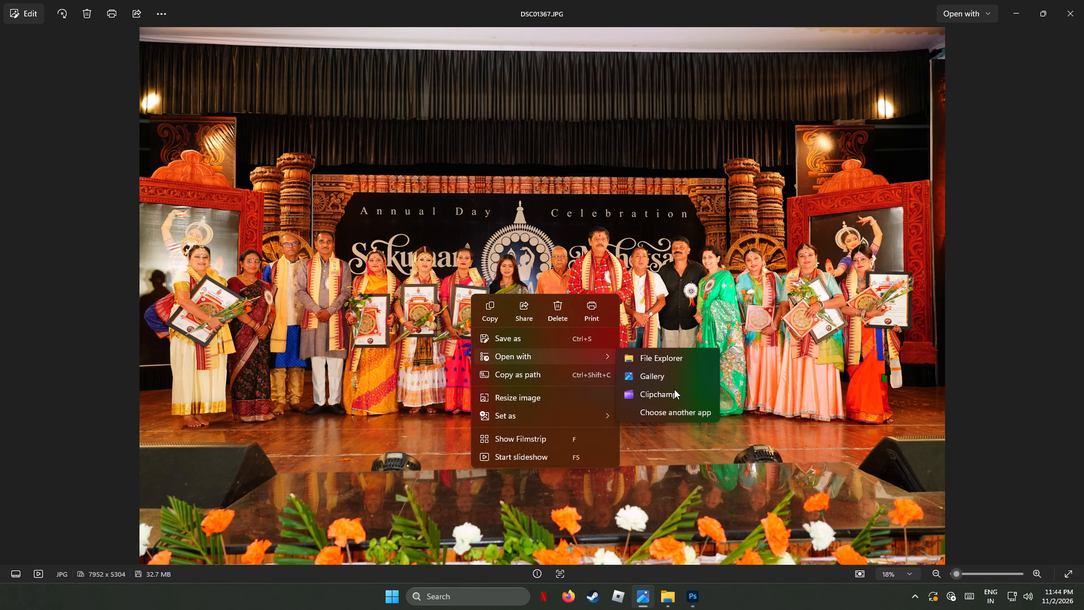
{"action": "left_click", "coordinate": [667, 412]}
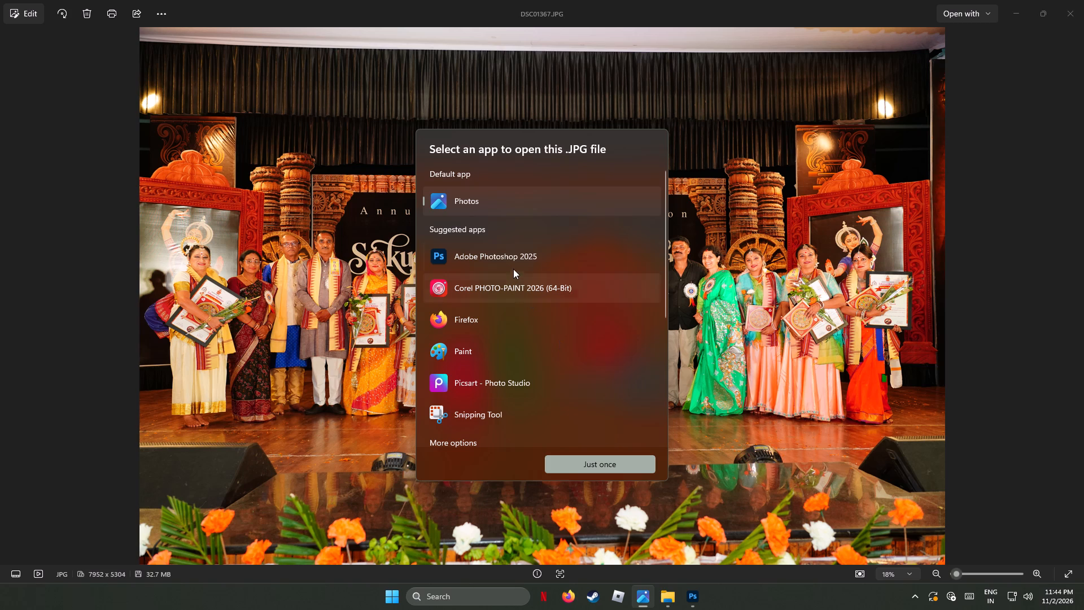
{"action": "left_click", "coordinate": [511, 260]}
{"action": "left_click", "coordinate": [597, 465]}
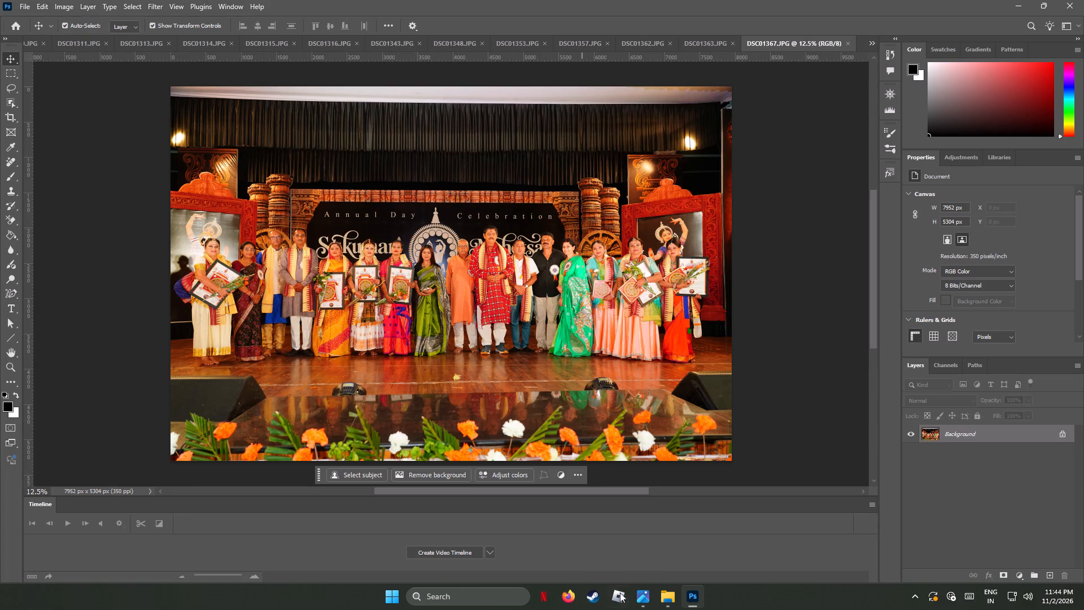
Back in the Photos viewer, compare the photos from DSC01367.JPG to DSC01371.JPG, and open group photo DSC01369.JPG in Adobe Photoshop 2025, just once.
{"action": "left_click", "coordinate": [640, 600]}
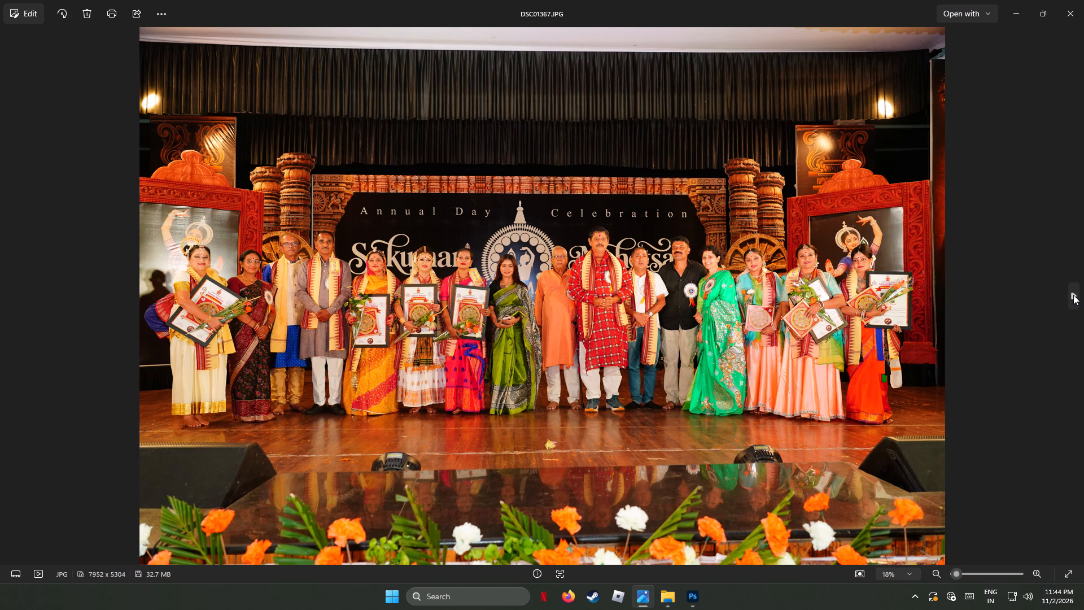
{"action": "left_click", "coordinate": [1073, 295]}
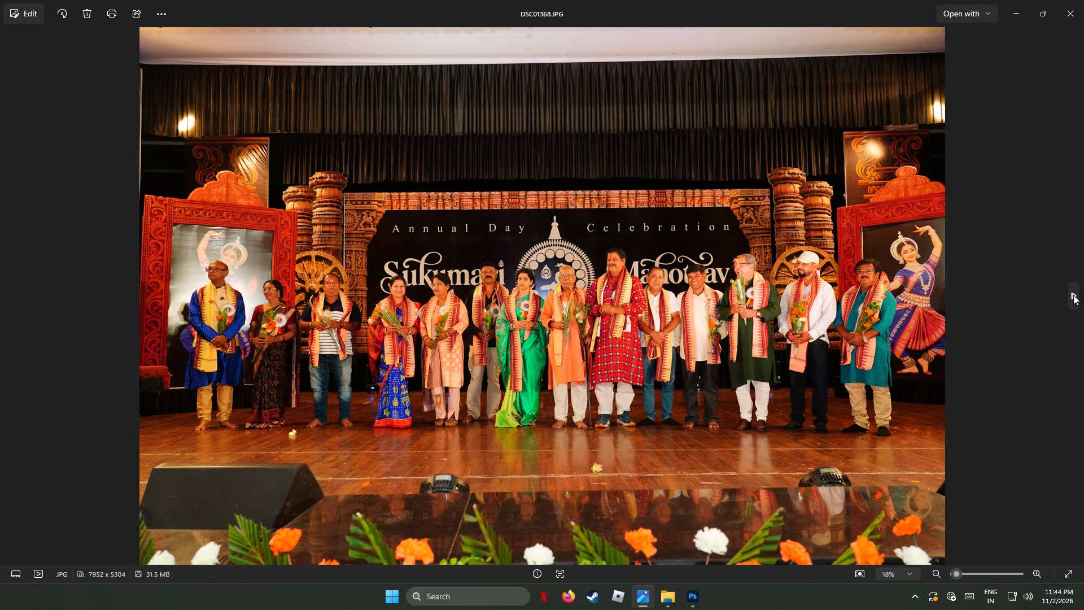
{"action": "left_click", "coordinate": [1073, 295]}
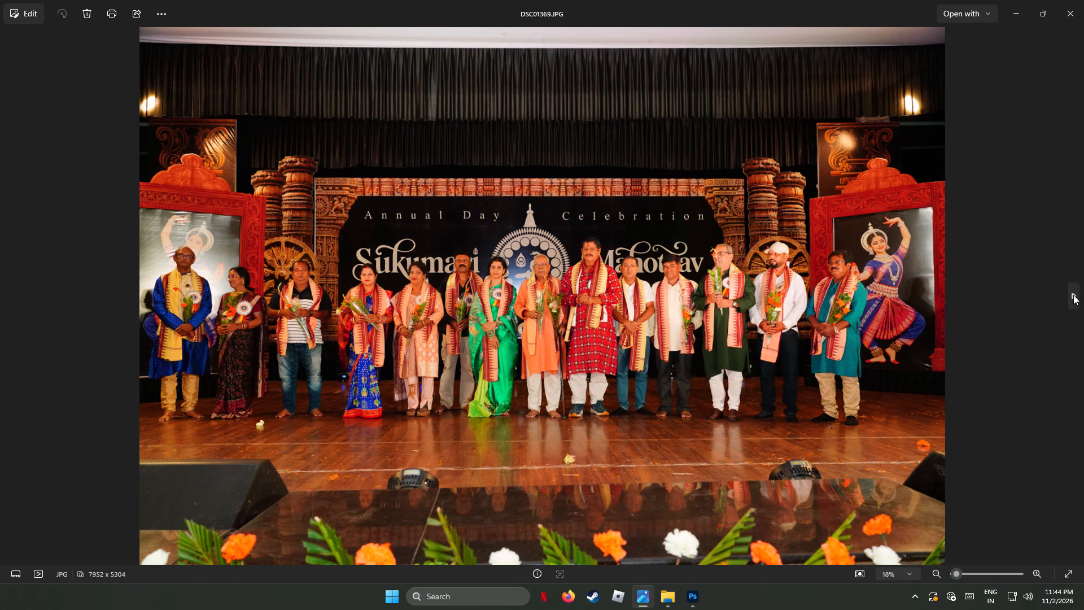
{"action": "left_click", "coordinate": [1073, 295]}
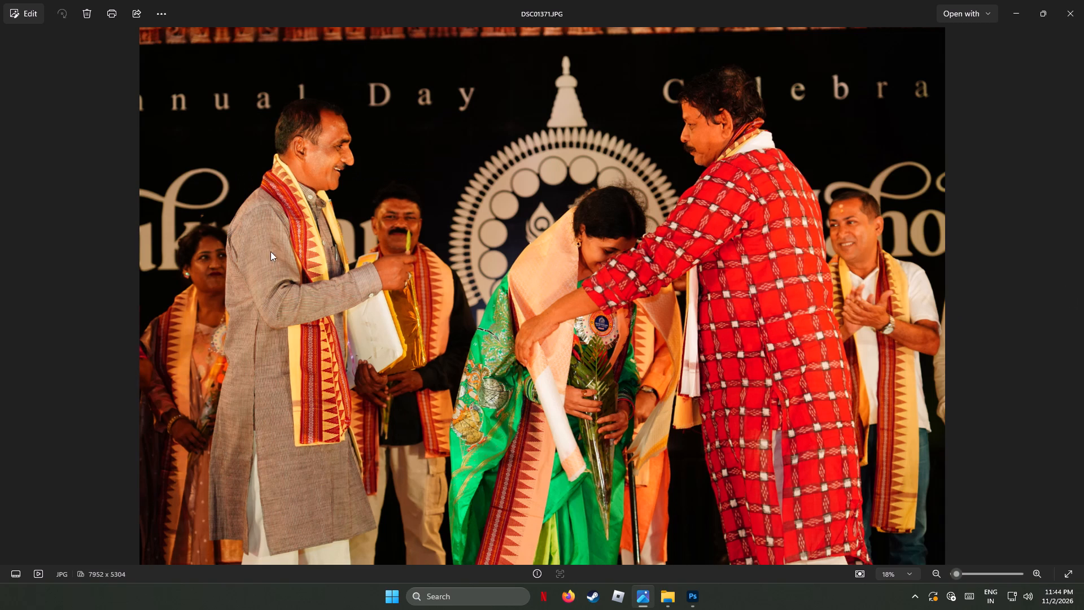
{"action": "left_click", "coordinate": [10, 292]}
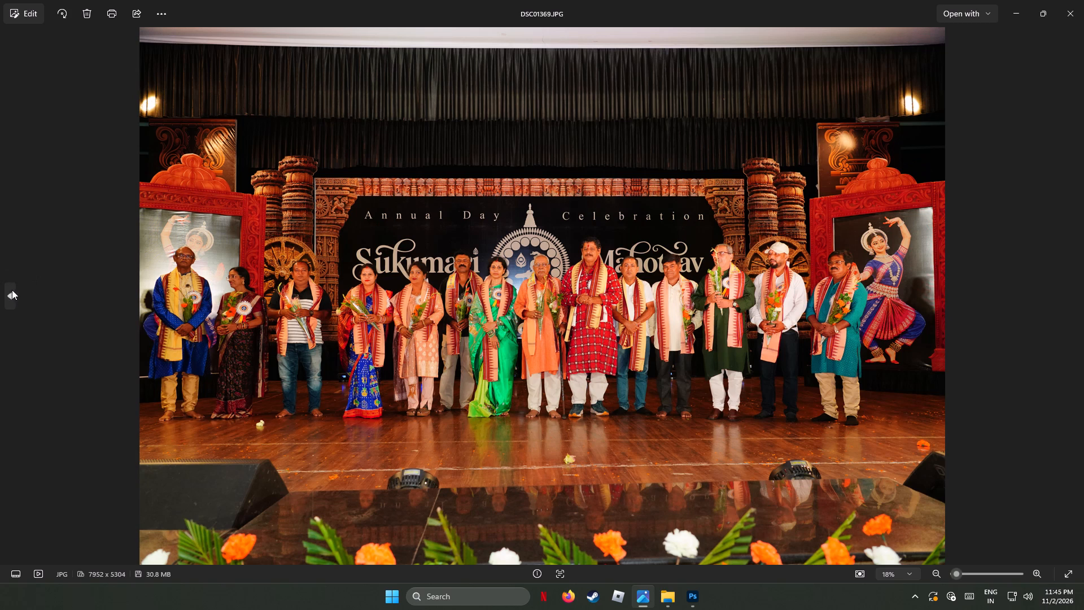
{"action": "right_click", "coordinate": [554, 311]}
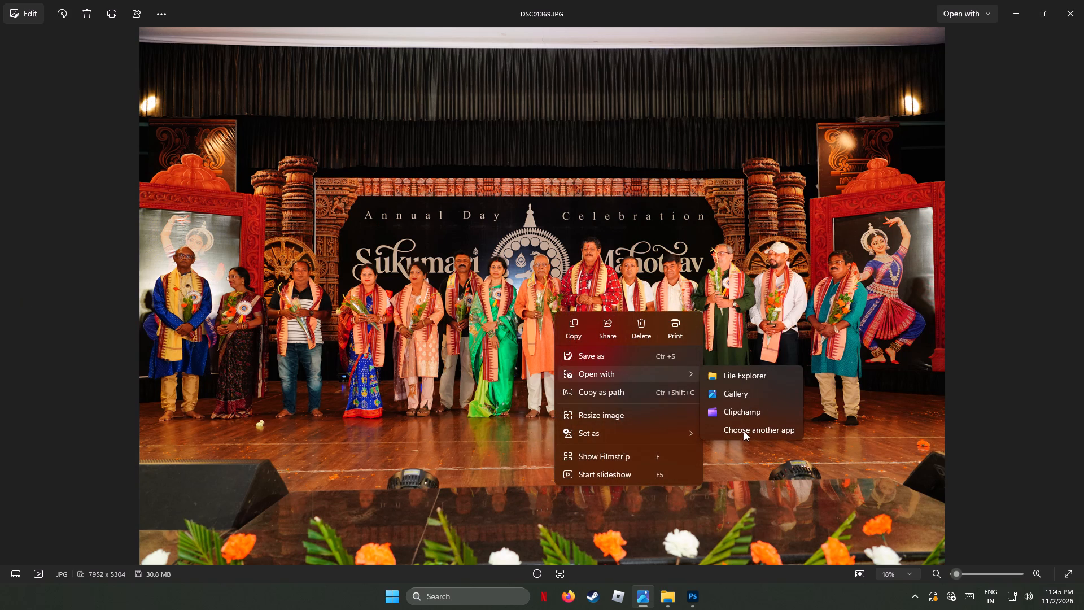
{"action": "left_click", "coordinate": [745, 433]}
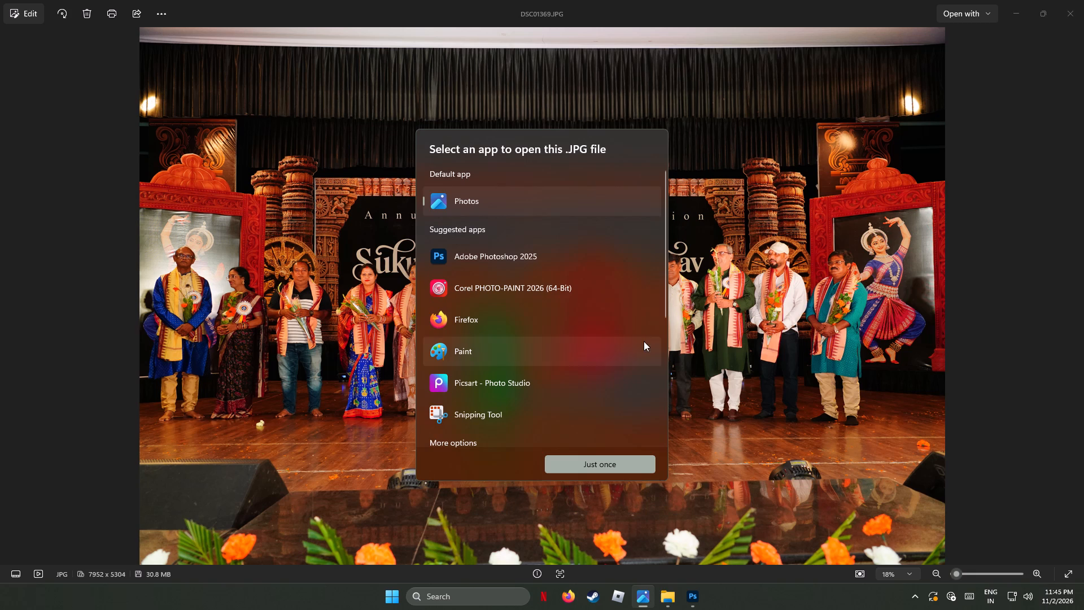
{"action": "left_click_drag", "start_coordinate": [553, 138], "coordinate": [448, 329]}
{"action": "left_click", "coordinate": [479, 259]}
{"action": "left_click", "coordinate": [600, 463]}
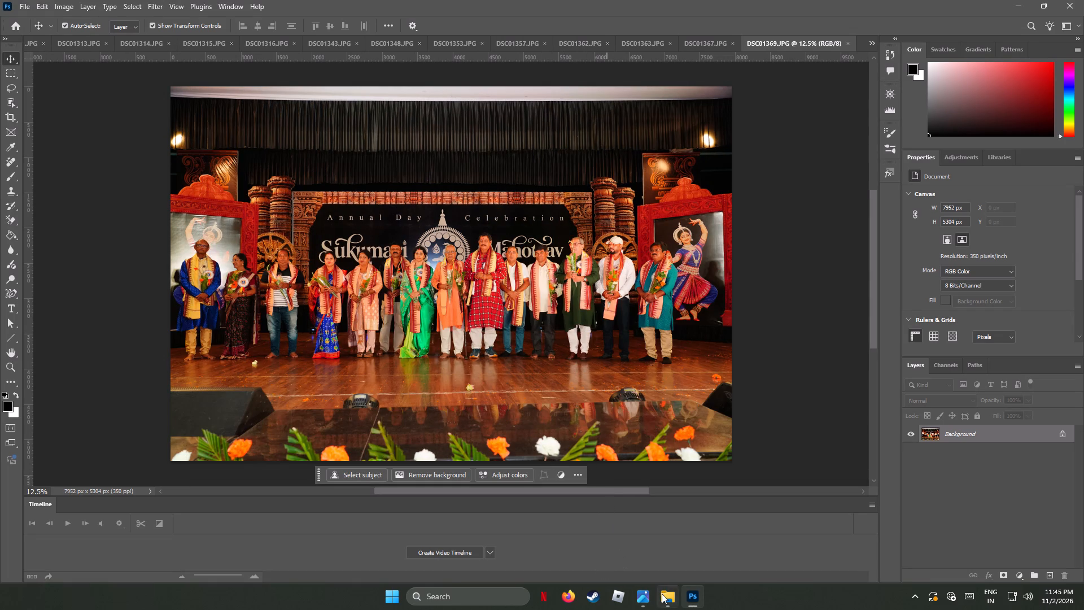
Return to the Photos viewer, compare the photos up to DSC01374.JPG, and open shawl felicitation photo DSC01372.JPG in Adobe Photoshop 2025, just once.
{"action": "left_click", "coordinate": [642, 595]}
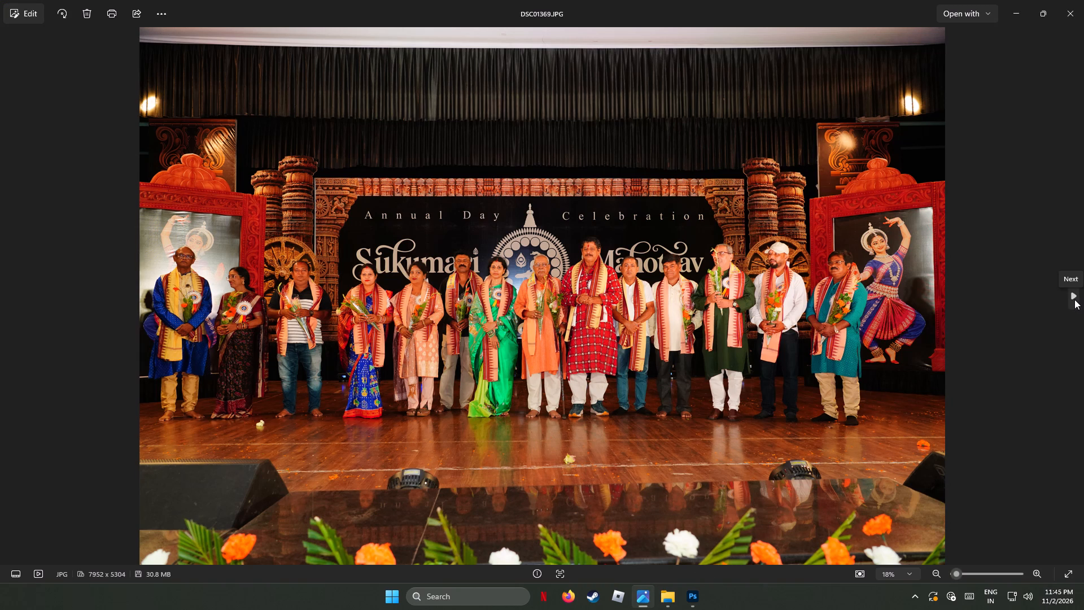
{"action": "left_click", "coordinate": [1074, 299]}
{"action": "left_click", "coordinate": [1074, 299]}
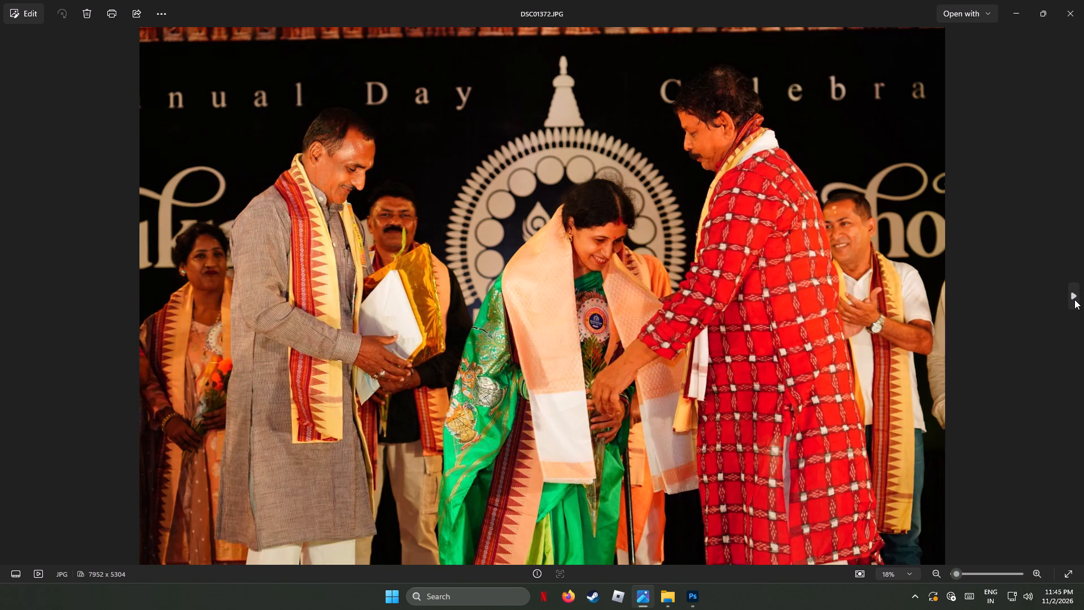
{"action": "left_click", "coordinate": [1074, 299]}
{"action": "left_click", "coordinate": [1074, 299]}
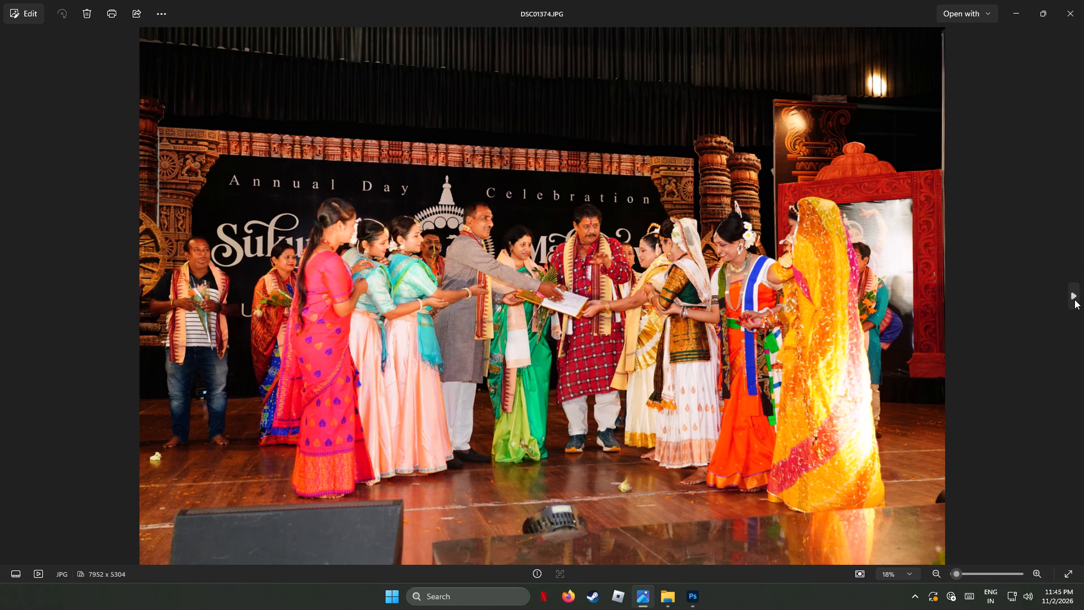
{"action": "left_click", "coordinate": [12, 296]}
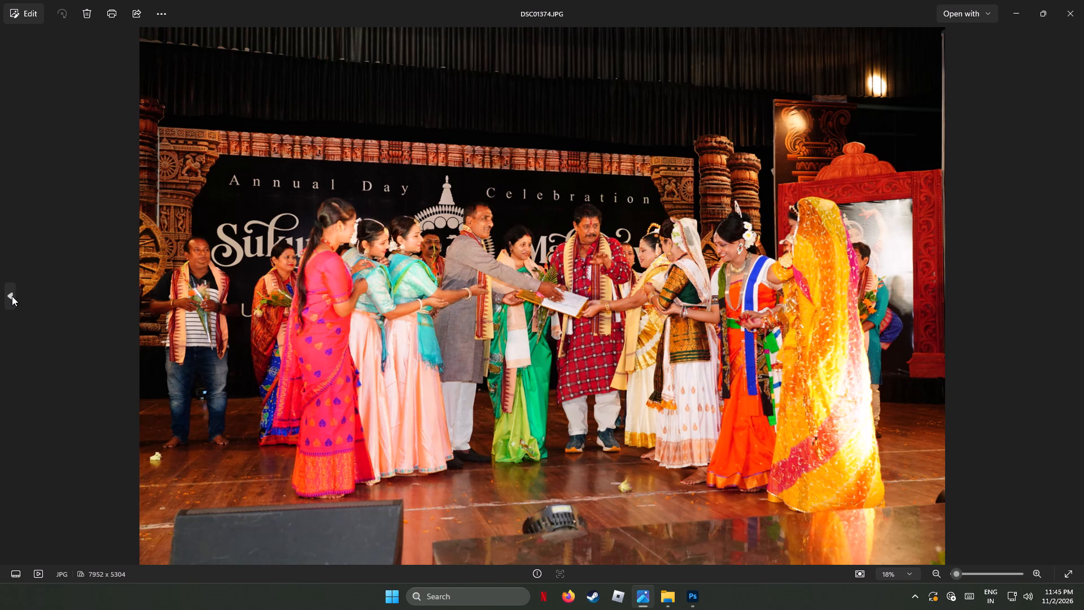
{"action": "left_click", "coordinate": [12, 296]}
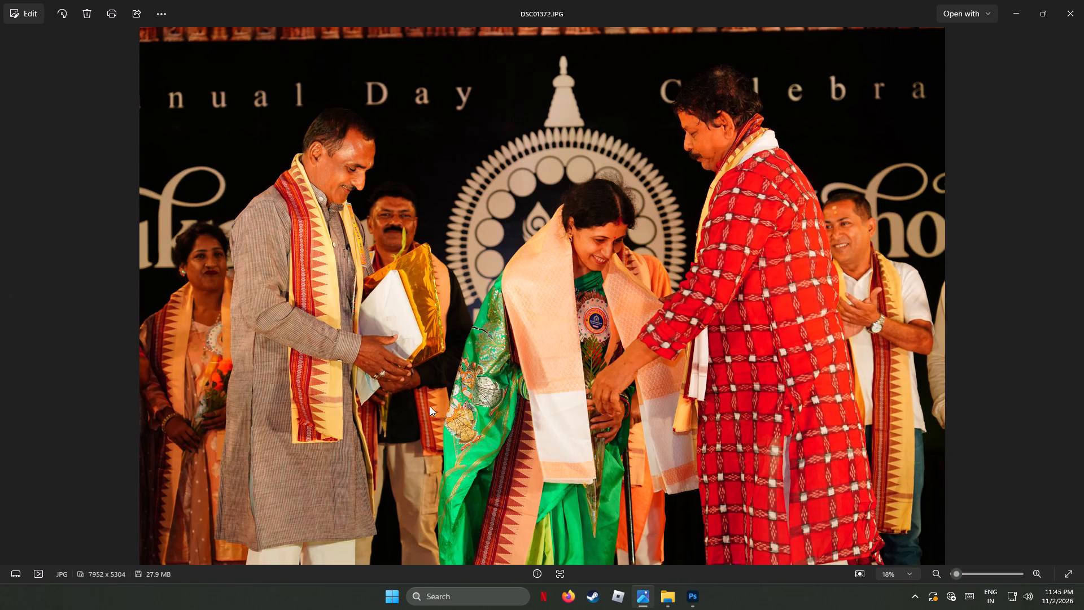
{"action": "right_click", "coordinate": [536, 317]}
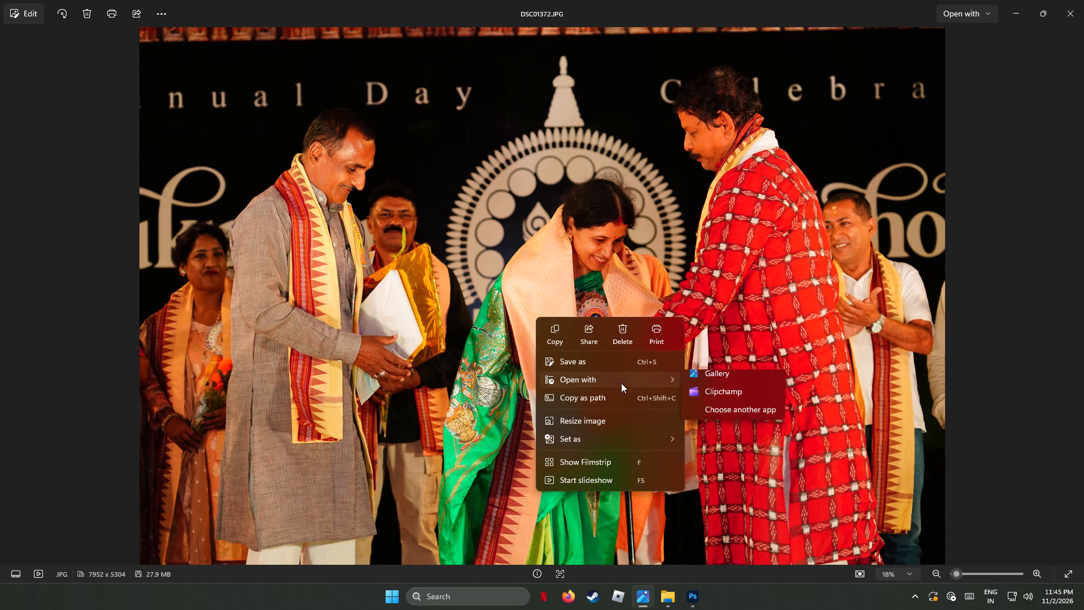
{"action": "left_click", "coordinate": [728, 435]}
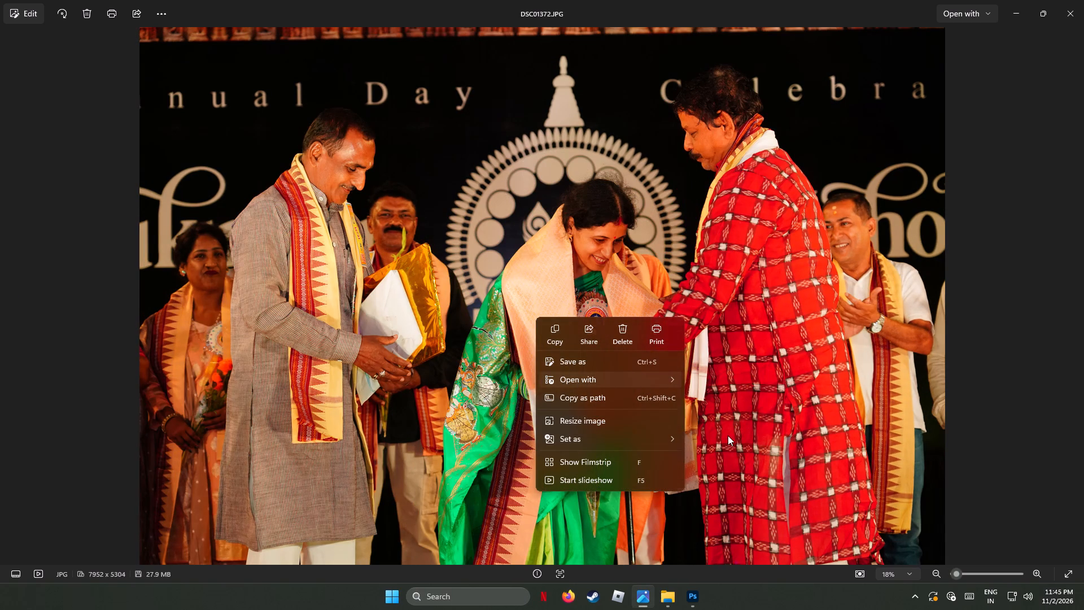
{"action": "left_click", "coordinate": [492, 258]}
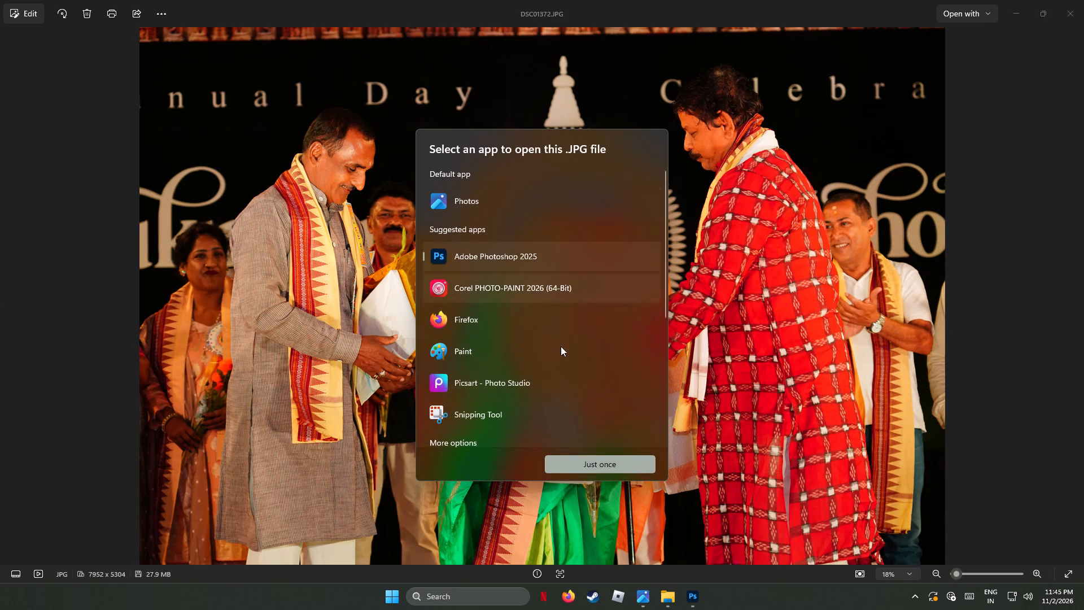
{"action": "left_click", "coordinate": [613, 463]}
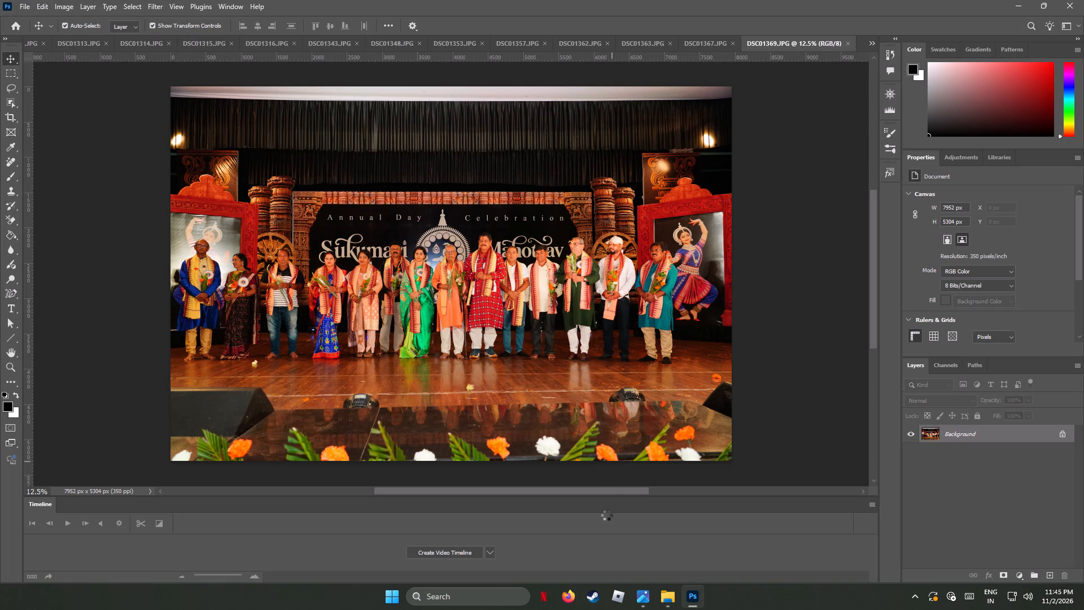
Back in the Photos viewer, compare the photos from DSC01372.JPG to DSC01381.JPG, and open group felicitation photo DSC01380.JPG in Adobe Photoshop 2025, just once.
{"action": "left_click", "coordinate": [648, 599]}
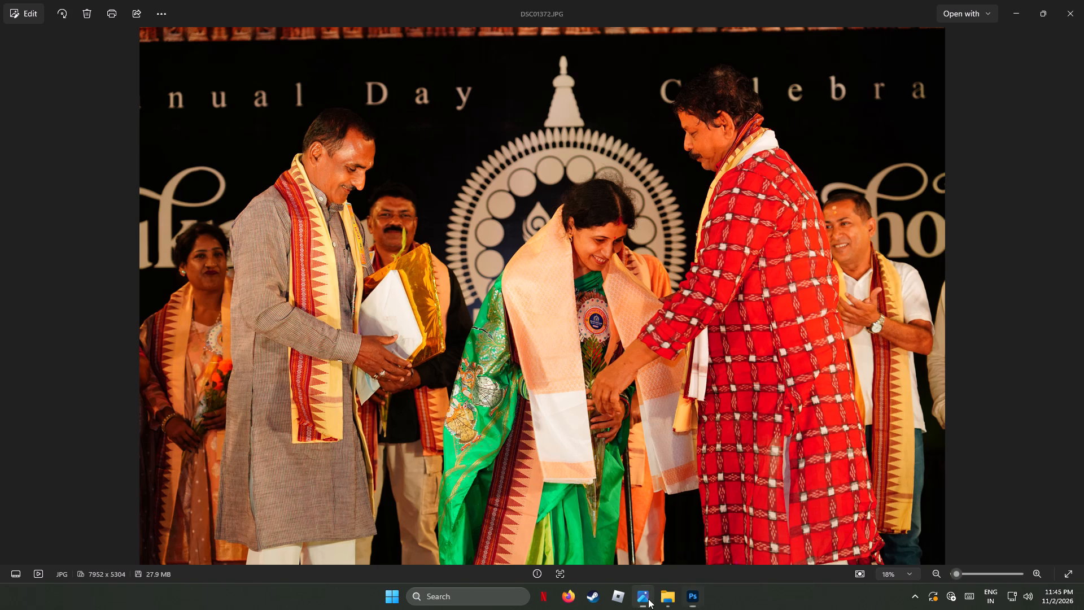
{"action": "left_click", "coordinate": [1077, 297]}
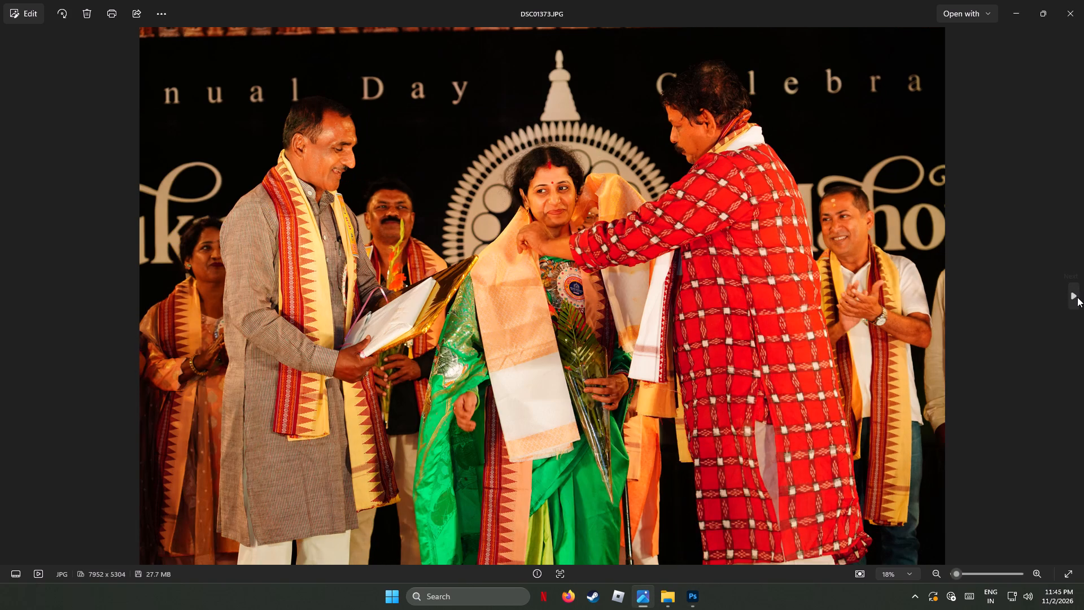
{"action": "left_click", "coordinate": [1077, 297]}
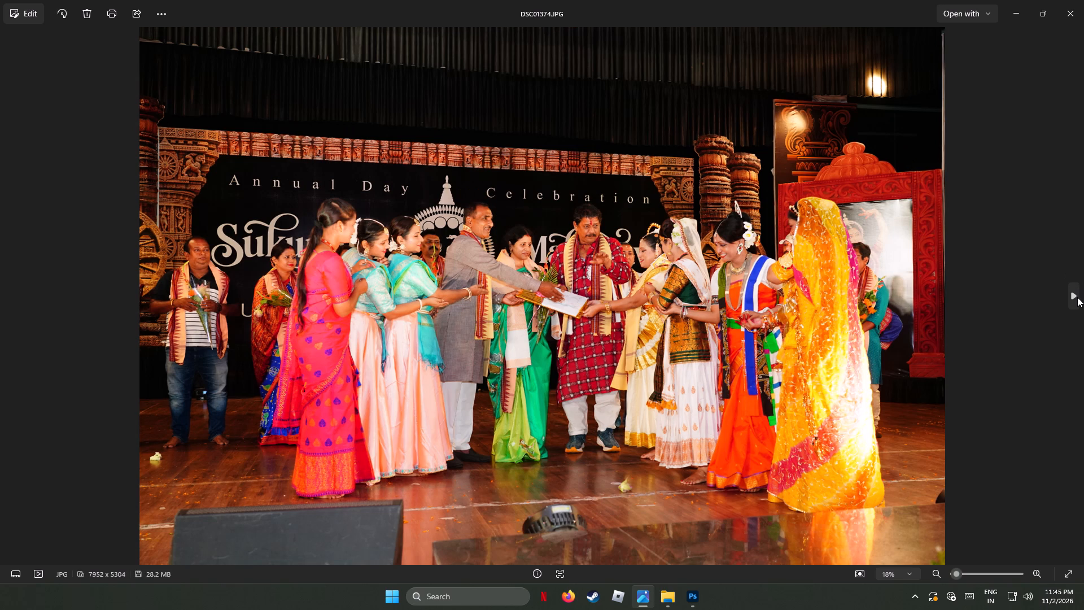
{"action": "left_click", "coordinate": [1077, 297]}
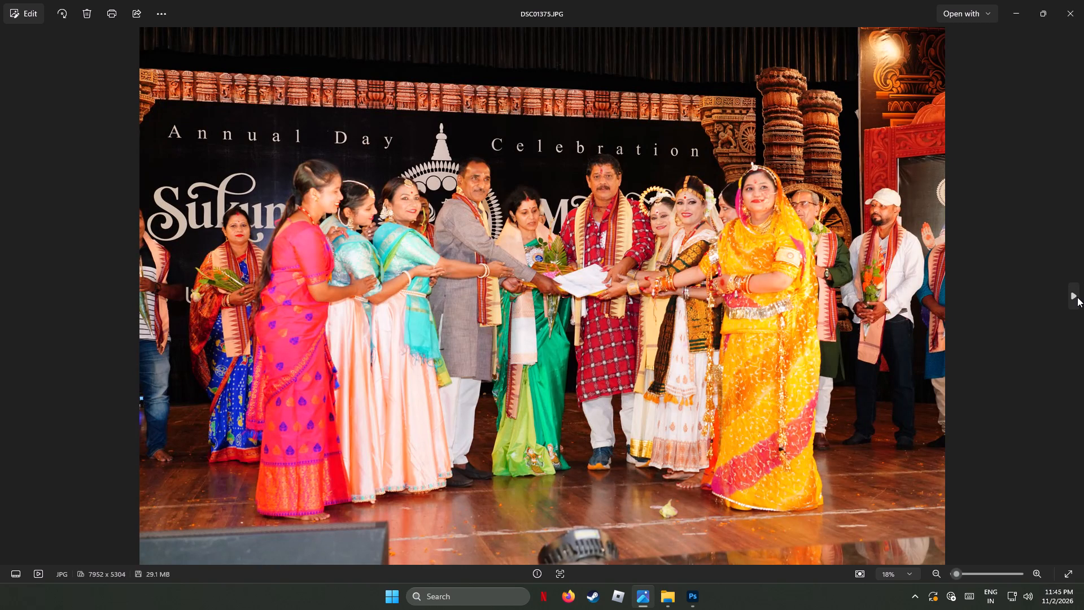
{"action": "left_click", "coordinate": [1077, 297]}
{"action": "left_click", "coordinate": [1077, 297]}
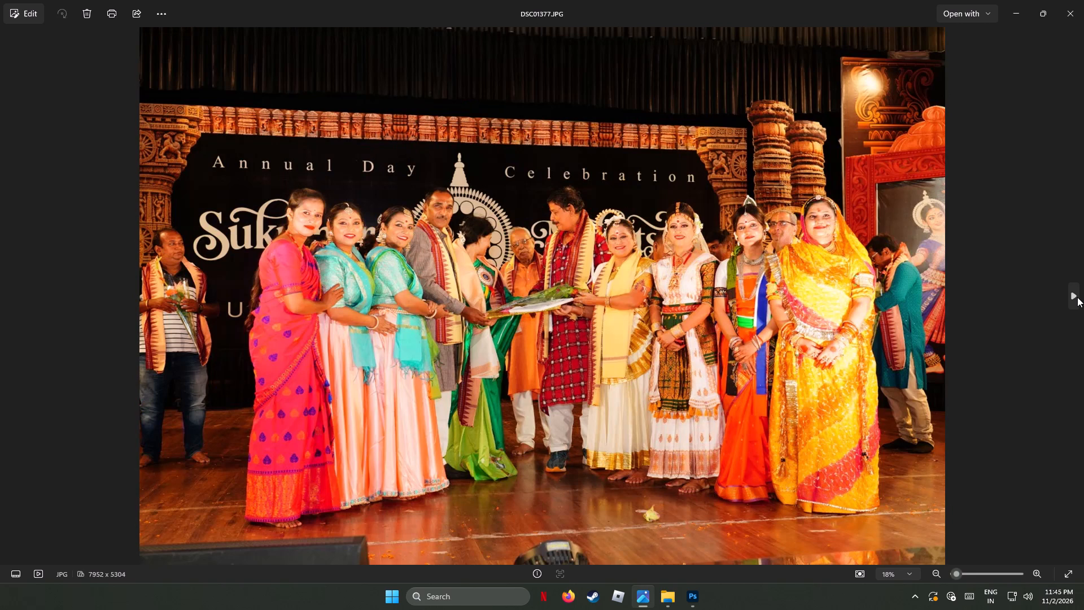
{"action": "left_click", "coordinate": [1077, 297]}
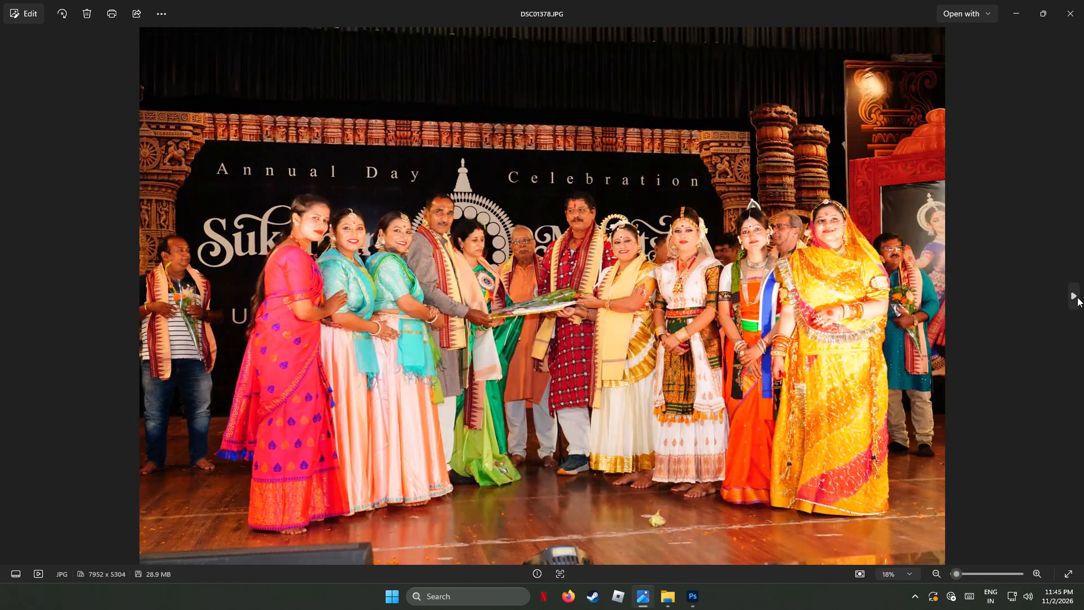
{"action": "left_click", "coordinate": [1077, 297]}
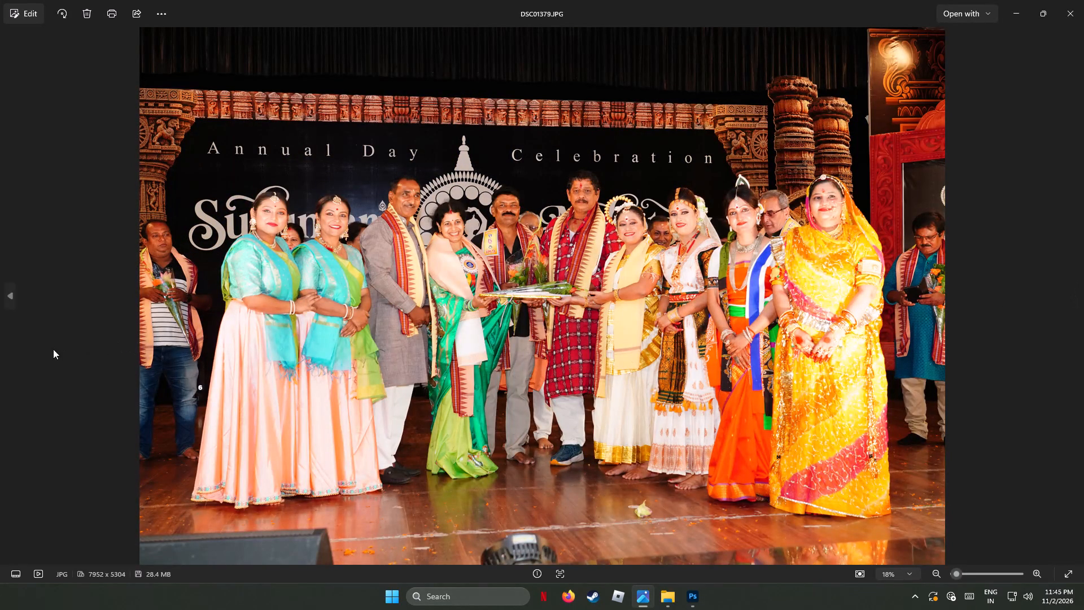
{"action": "left_click", "coordinate": [11, 299]}
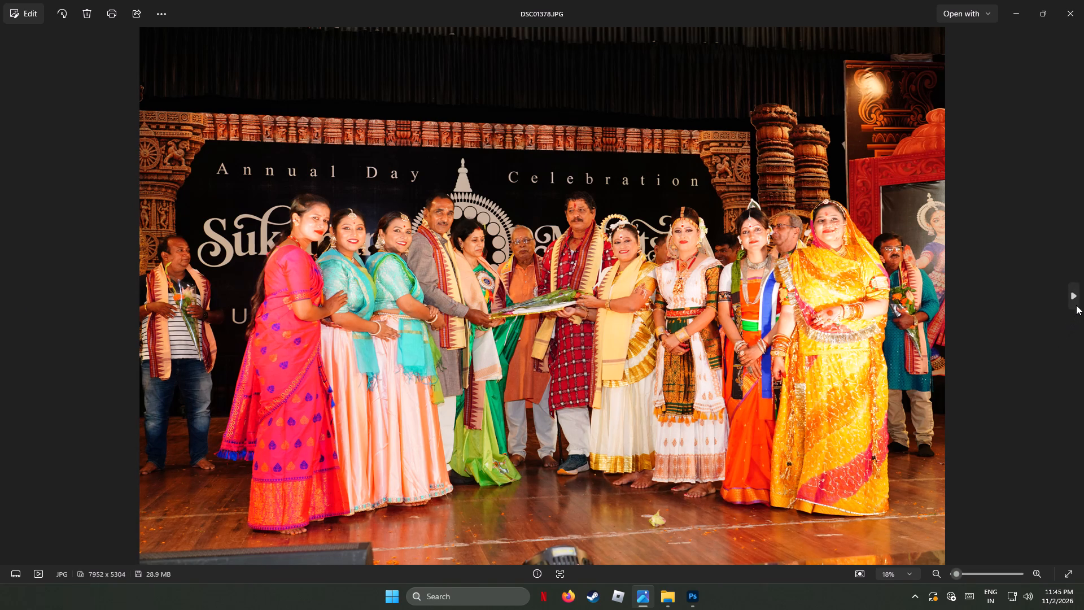
{"action": "left_click", "coordinate": [1076, 296]}
{"action": "left_click", "coordinate": [1076, 296]}
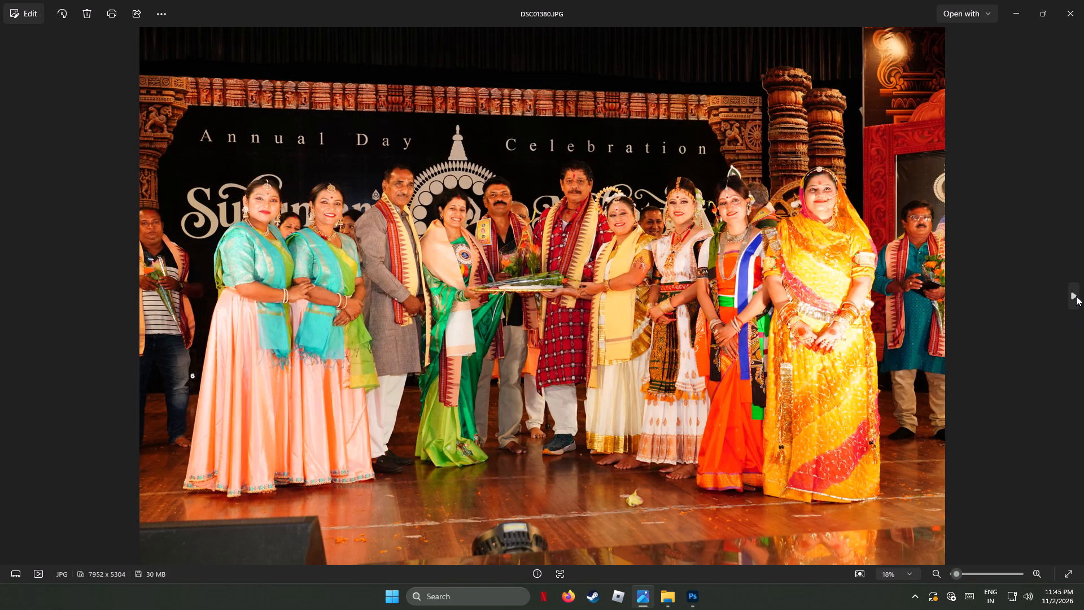
{"action": "left_click", "coordinate": [1076, 296]}
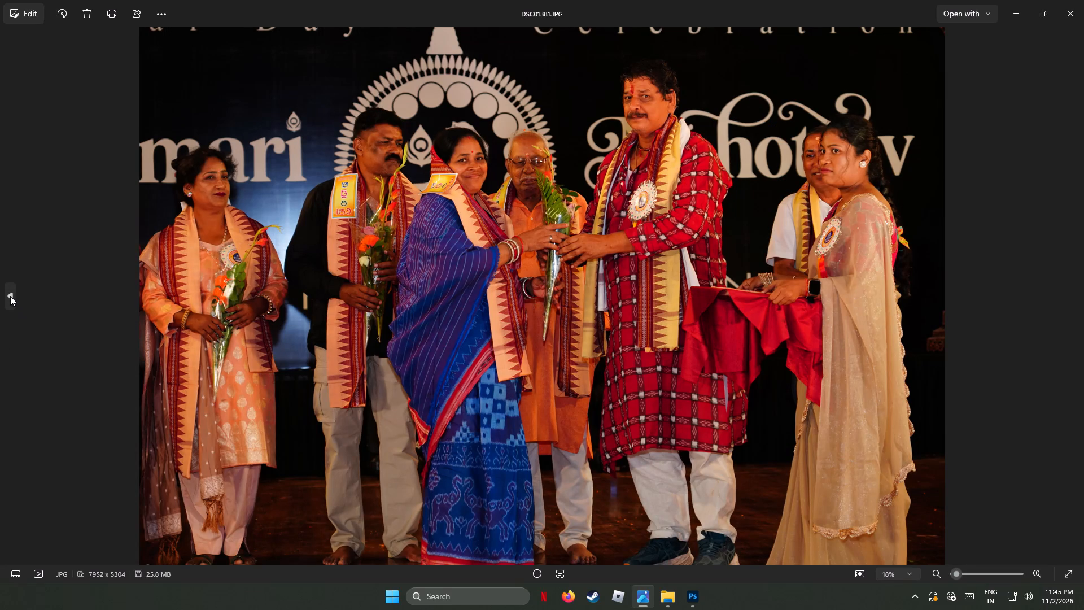
{"action": "left_click", "coordinate": [10, 296]}
{"action": "right_click", "coordinate": [511, 304]}
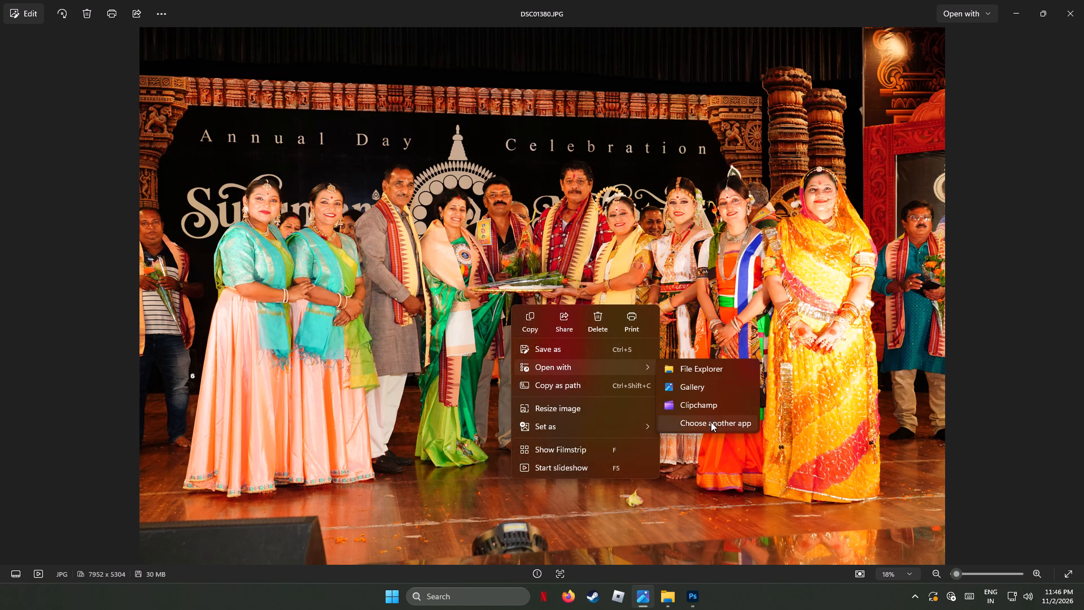
{"action": "left_click", "coordinate": [711, 422]}
{"action": "left_click", "coordinate": [476, 256]}
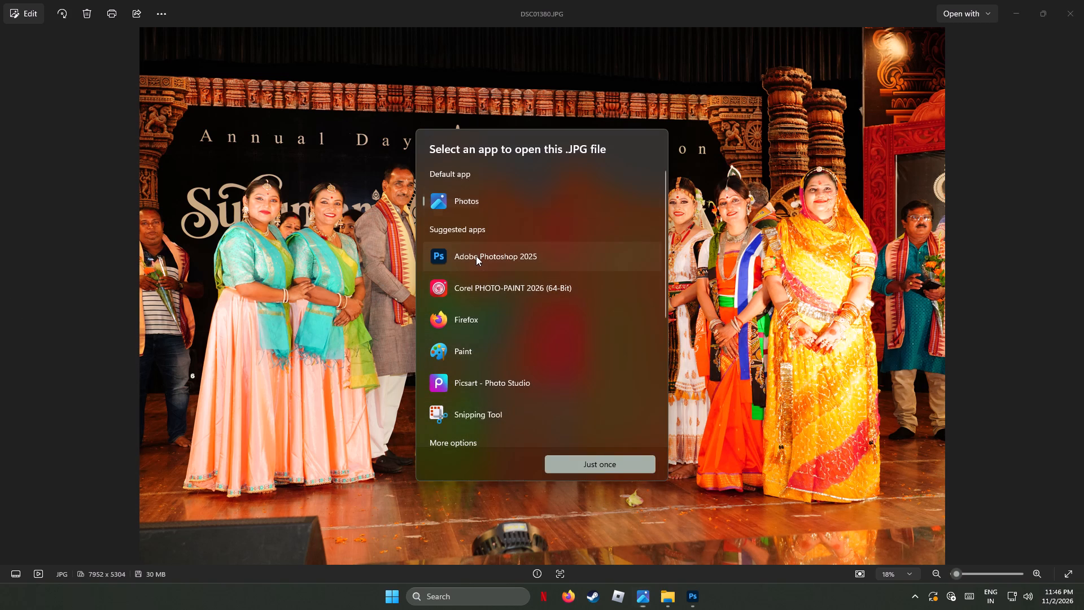
{"action": "left_click", "coordinate": [602, 465]}
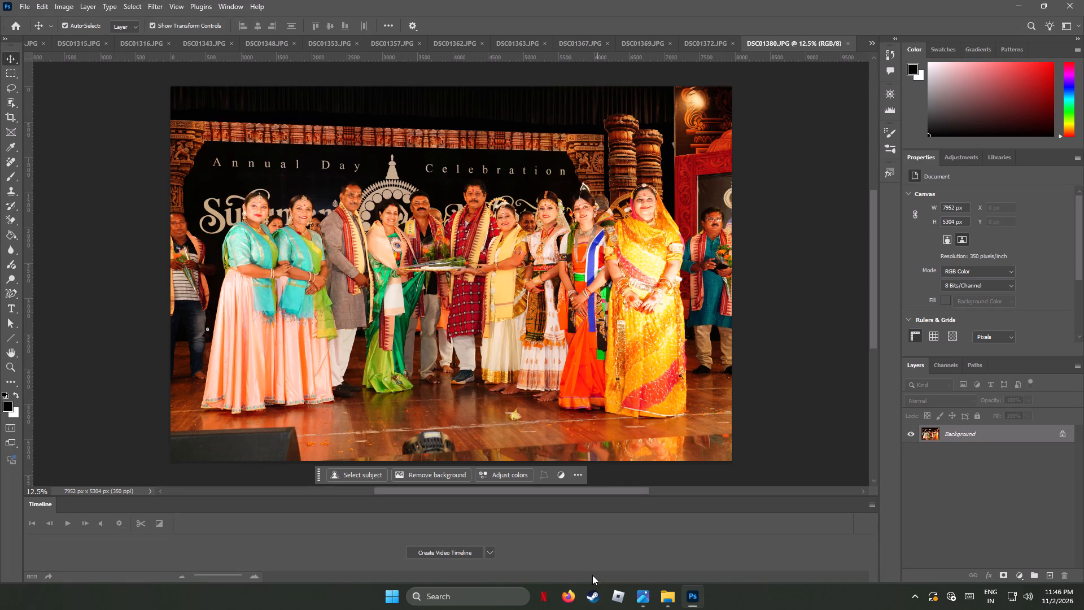
Return to the Photos viewer, compare DSC01381.JPG with DSC01383.JPG, and open bouquet presentation photo DSC01381.JPG in Adobe Photoshop 2025, just once.
{"action": "left_click", "coordinate": [646, 594]}
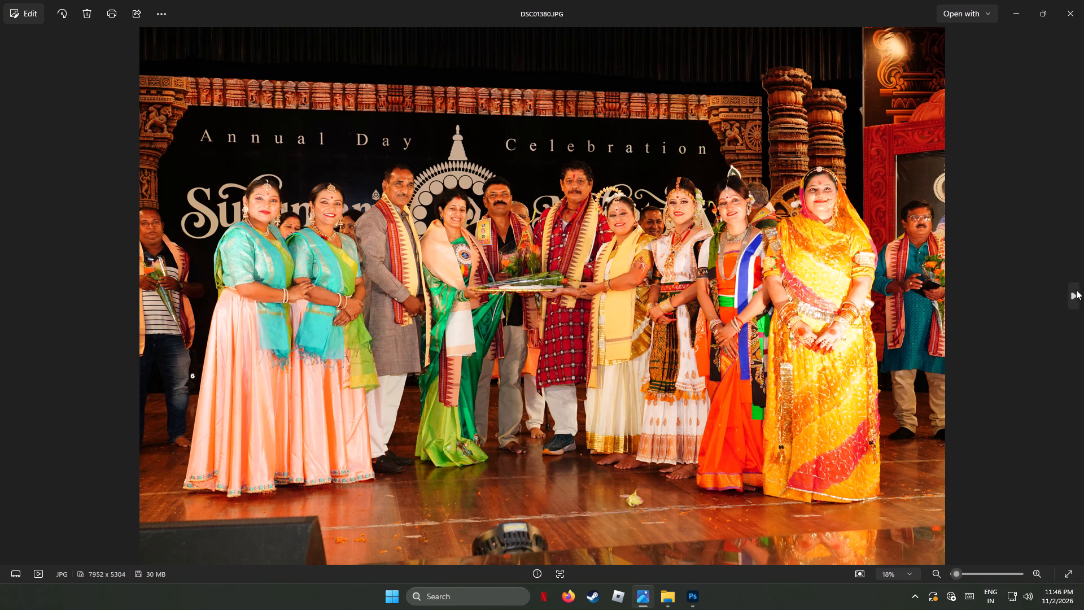
{"action": "left_click", "coordinate": [1074, 297]}
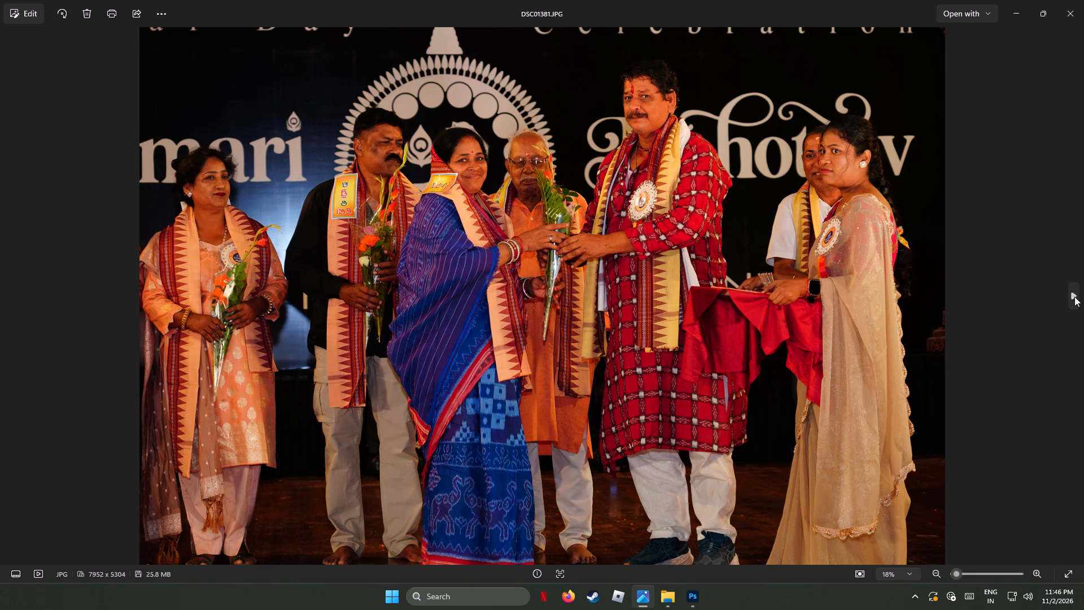
{"action": "left_click", "coordinate": [1071, 297]}
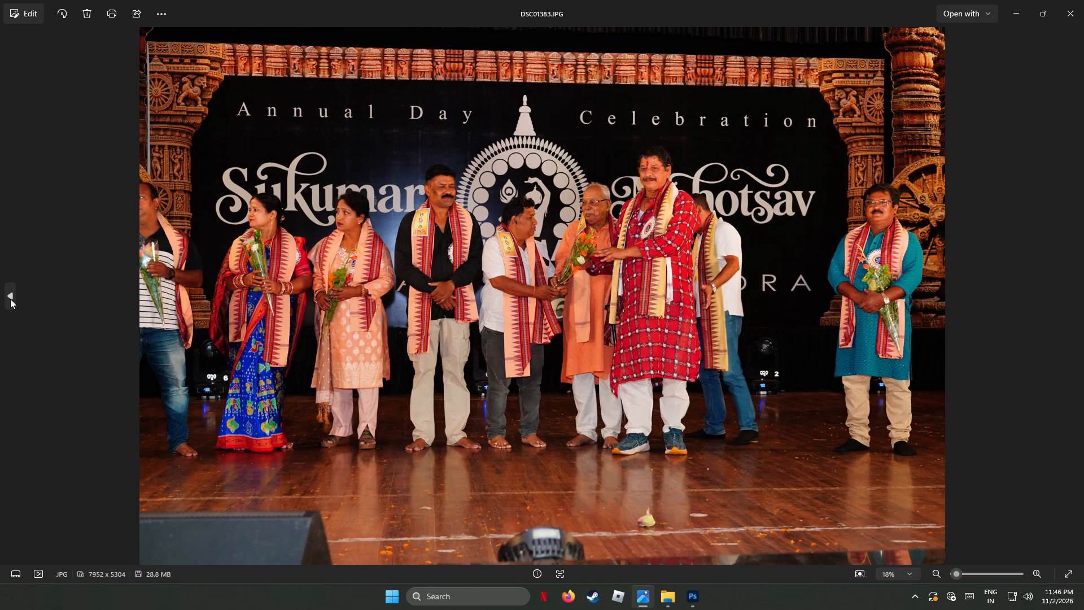
{"action": "left_click", "coordinate": [10, 299]}
{"action": "right_click", "coordinate": [550, 259]}
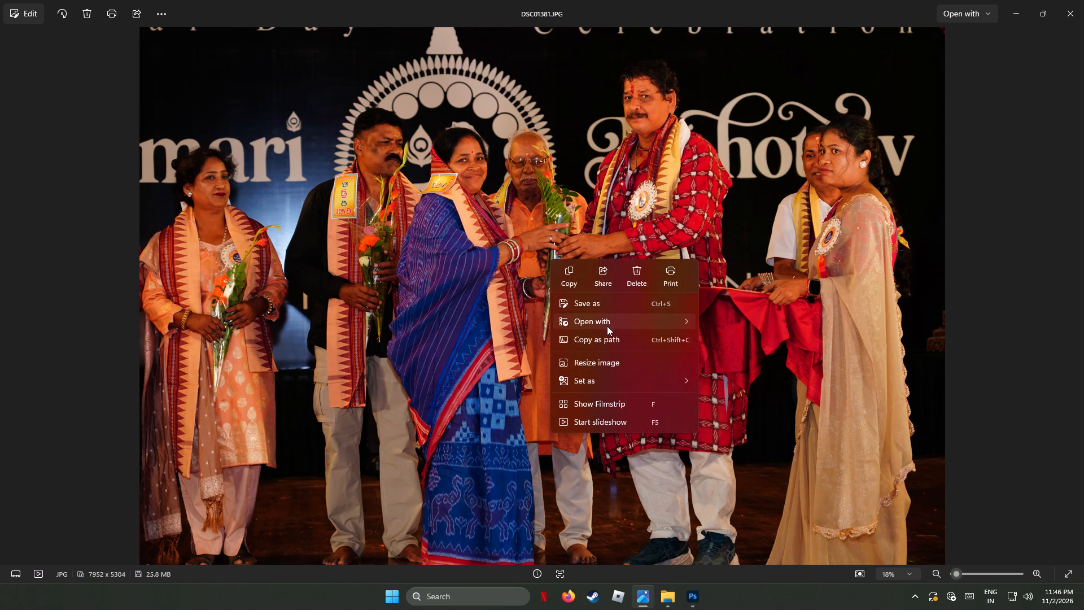
{"action": "left_click", "coordinate": [744, 374]}
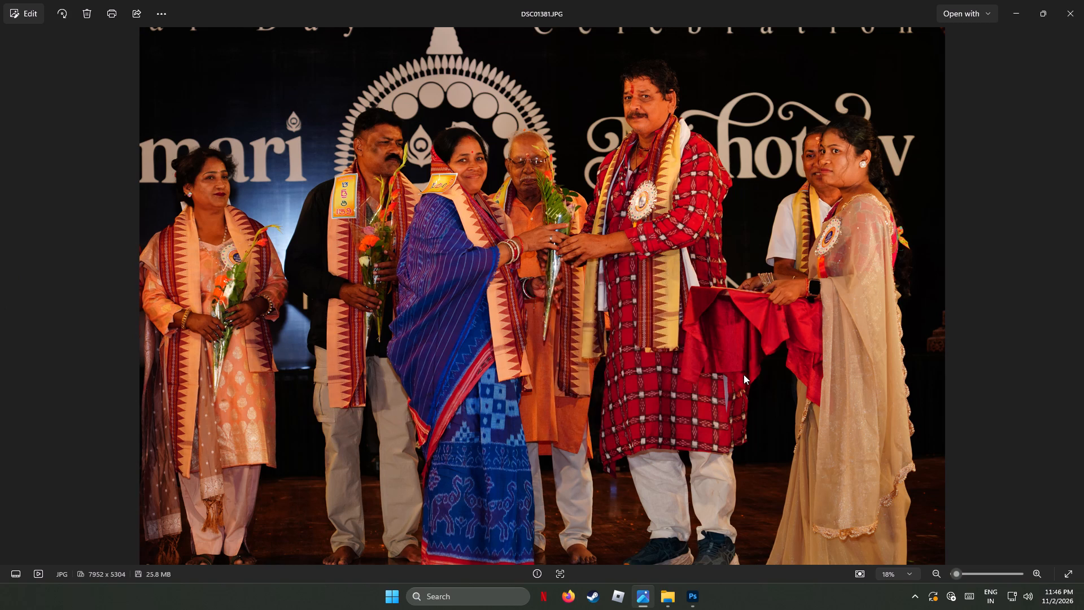
{"action": "left_click", "coordinate": [495, 256]}
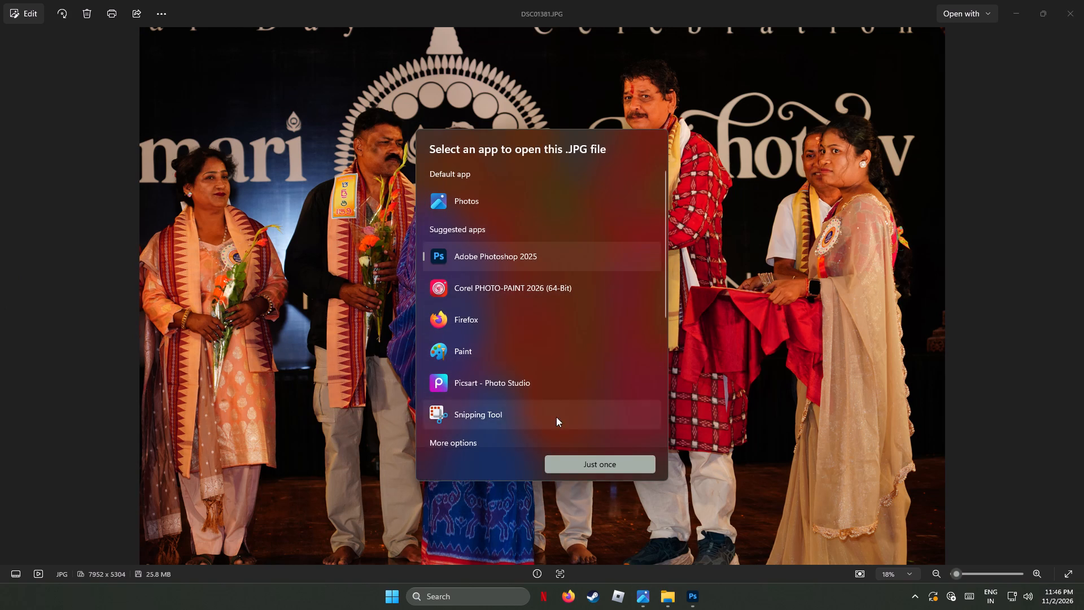
{"action": "left_click", "coordinate": [591, 466]}
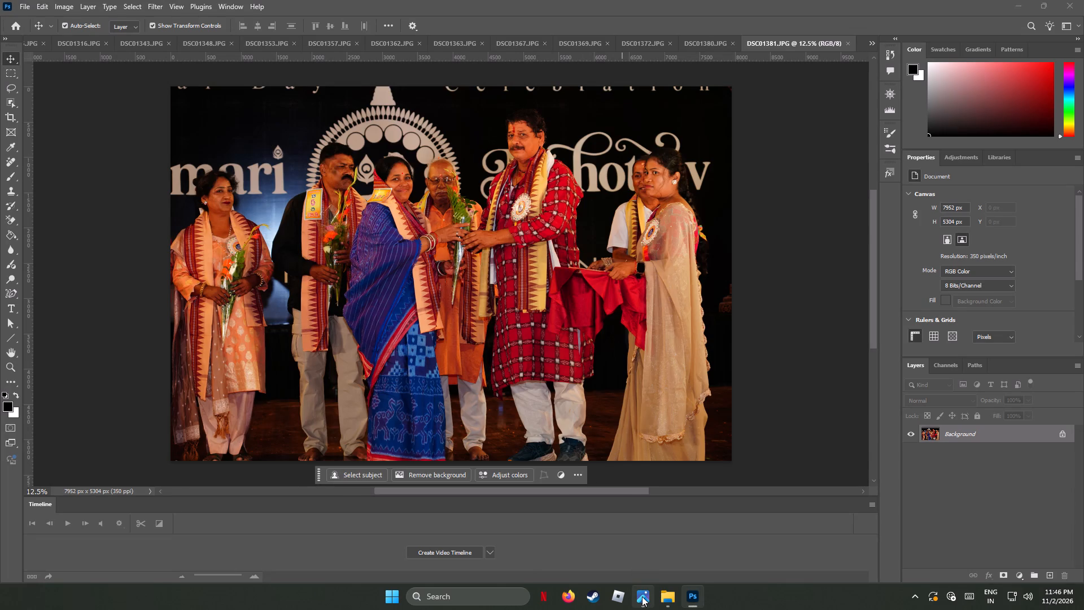
Back in the Photos viewer, compare DSC01383.JPG with DSC01384.JPG, and open bouquet presentation photo DSC01383.JPG in Adobe Photoshop 2025, just once.
{"action": "left_click", "coordinate": [642, 596]}
{"action": "left_click", "coordinate": [1076, 299]}
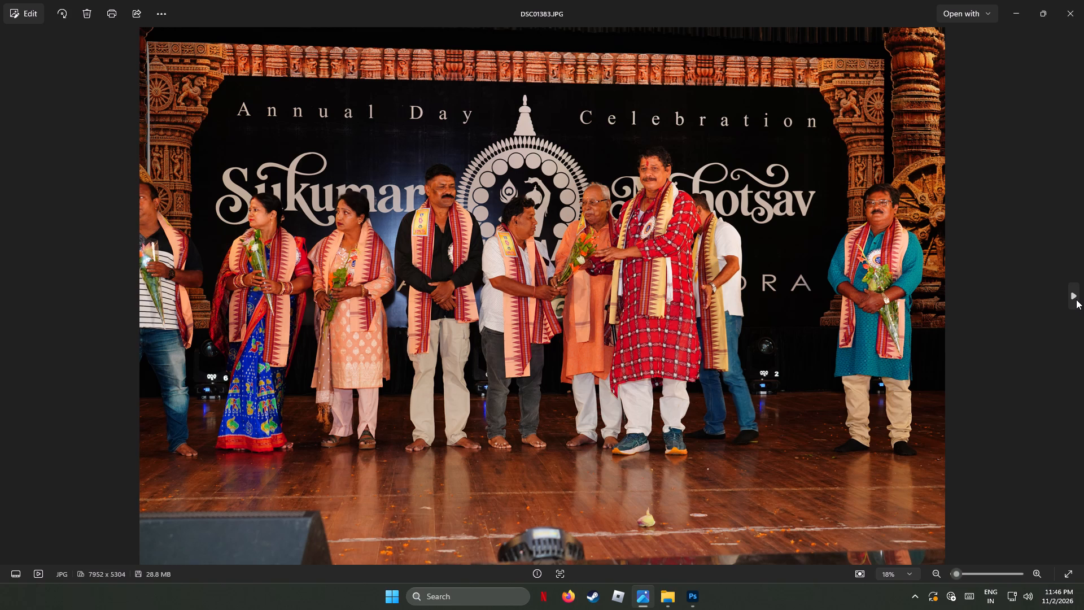
{"action": "left_click", "coordinate": [1076, 299]}
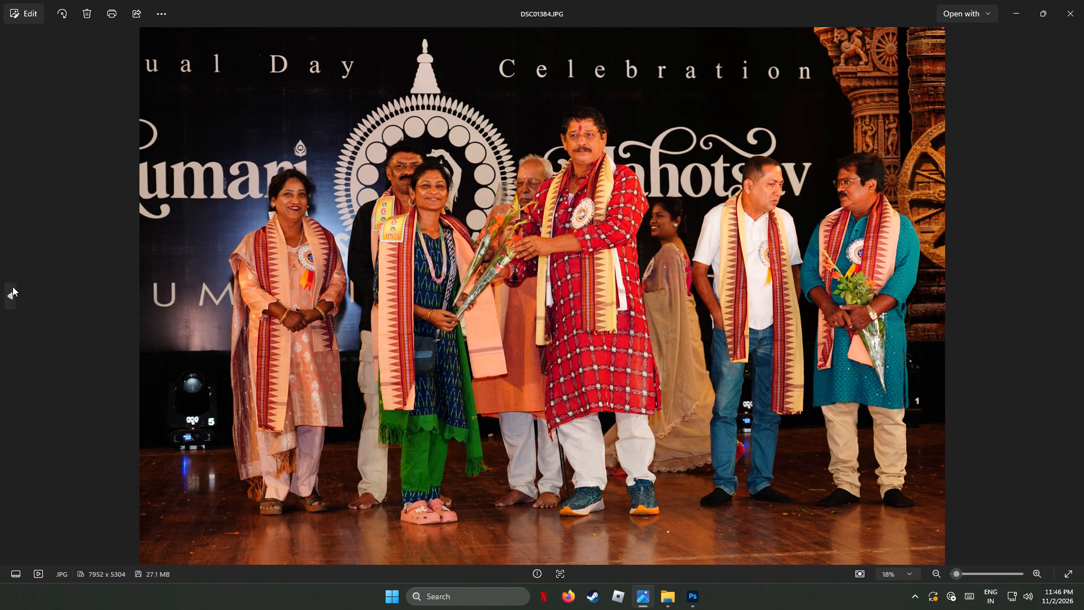
{"action": "left_click", "coordinate": [10, 295]}
{"action": "right_click", "coordinate": [499, 273]}
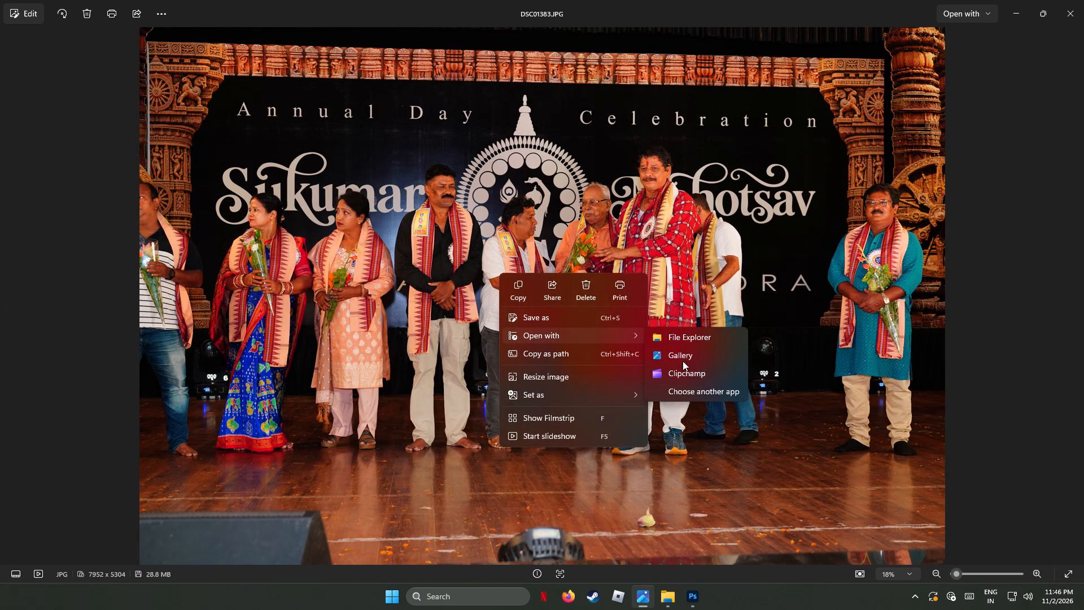
{"action": "left_click", "coordinate": [690, 391]}
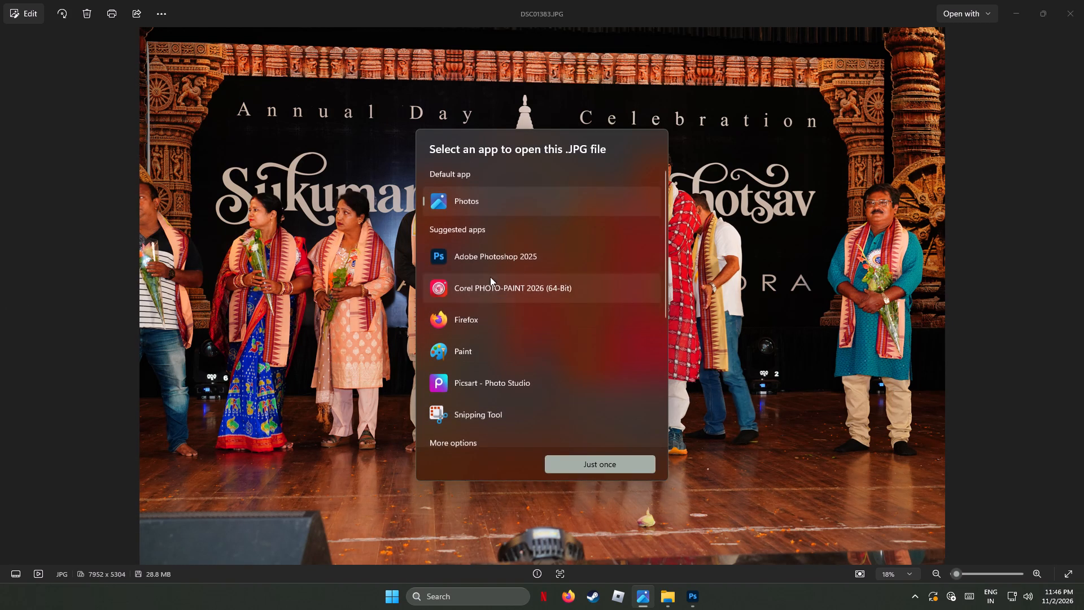
{"action": "left_click", "coordinate": [486, 262]}
{"action": "left_click", "coordinate": [587, 463]}
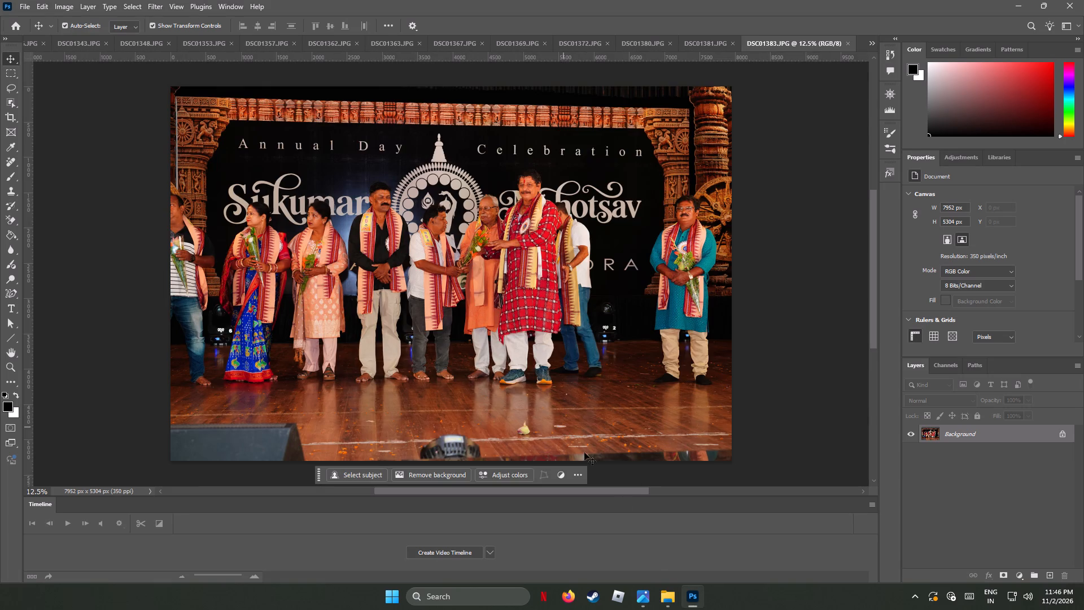
Return to the Photos viewer, advance to bouquet presentation photo DSC01384.JPG, and open it in Adobe Photoshop 2025, just once.
{"action": "left_click", "coordinate": [645, 595]}
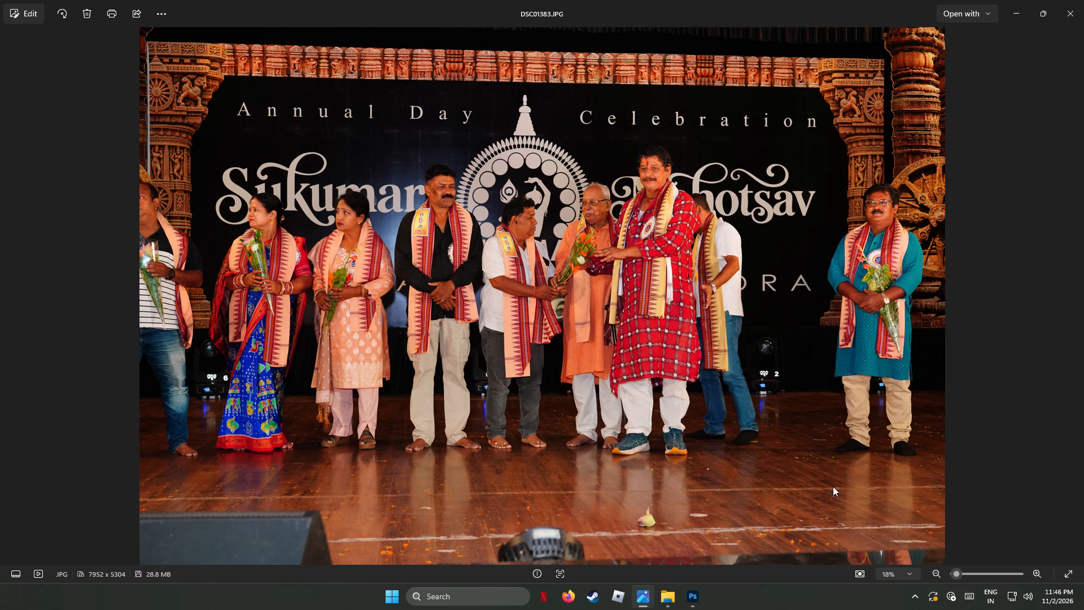
{"action": "left_click", "coordinate": [1072, 293]}
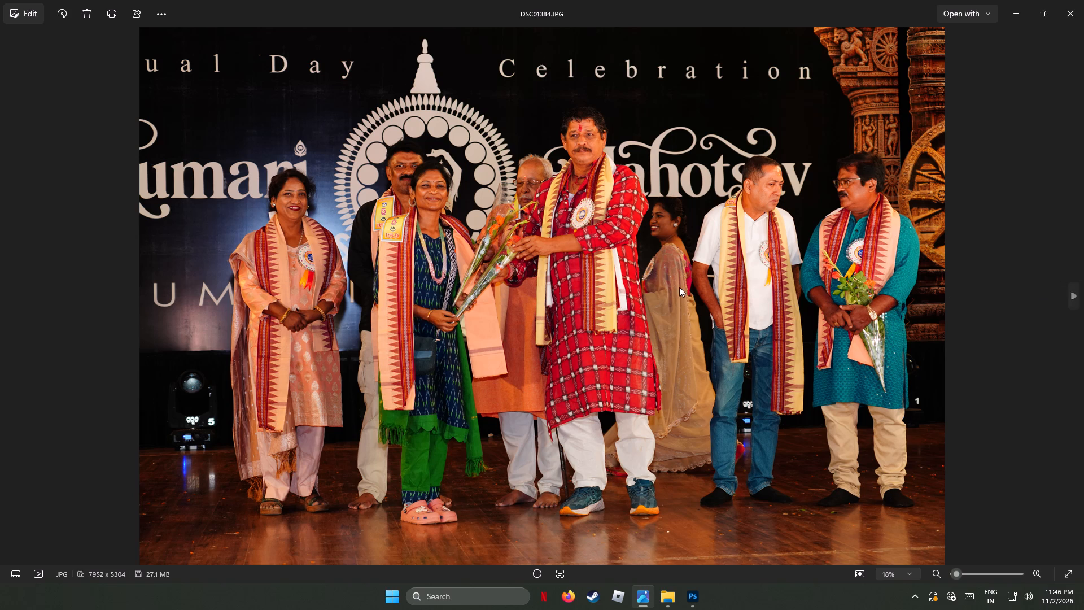
{"action": "right_click", "coordinate": [506, 246]}
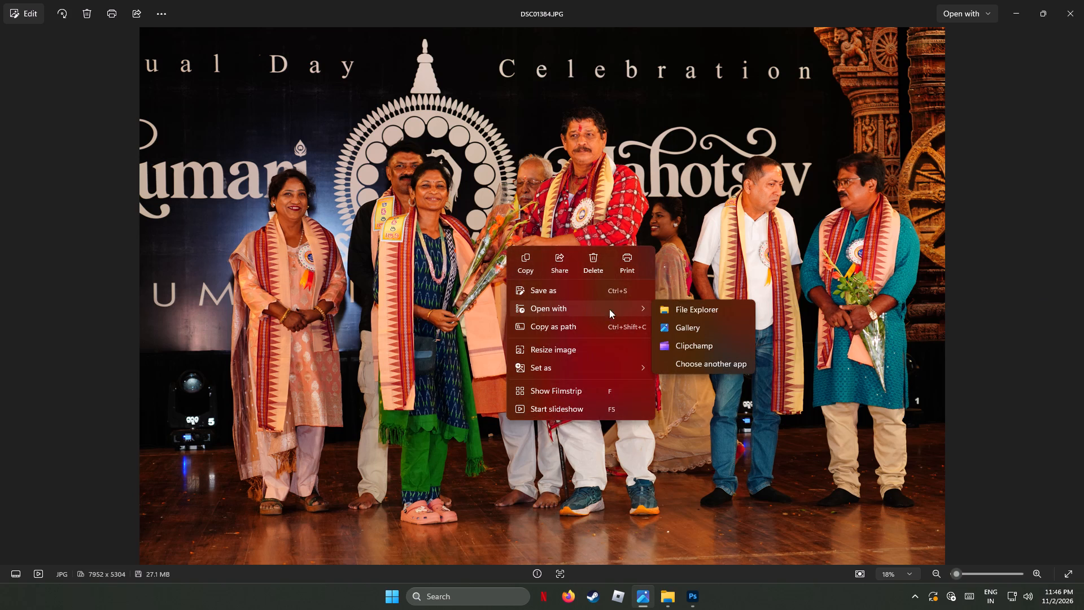
{"action": "left_click", "coordinate": [696, 364]}
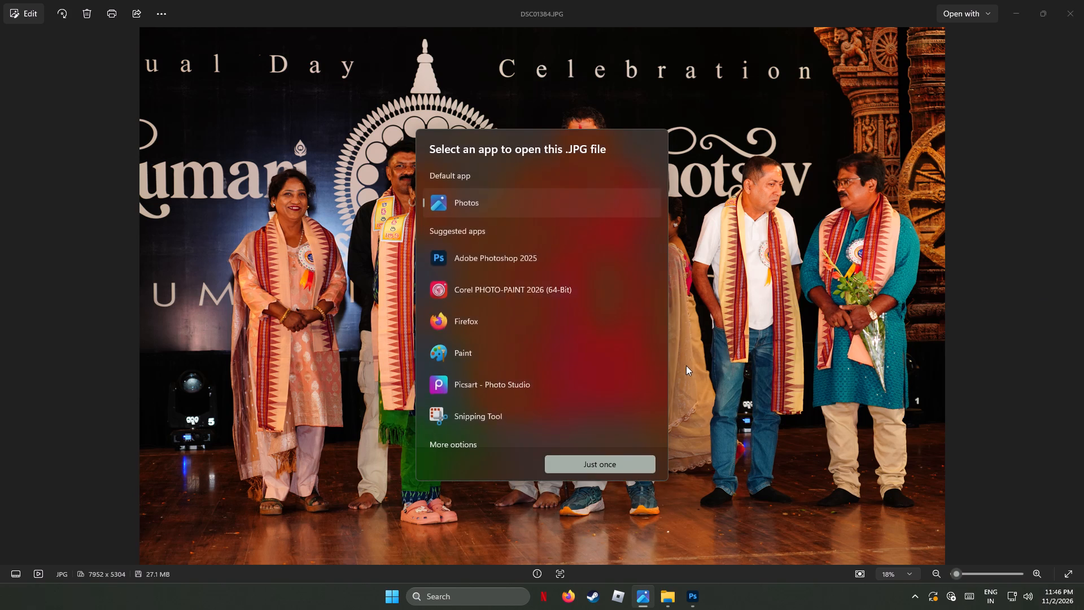
{"action": "left_click", "coordinate": [495, 260]}
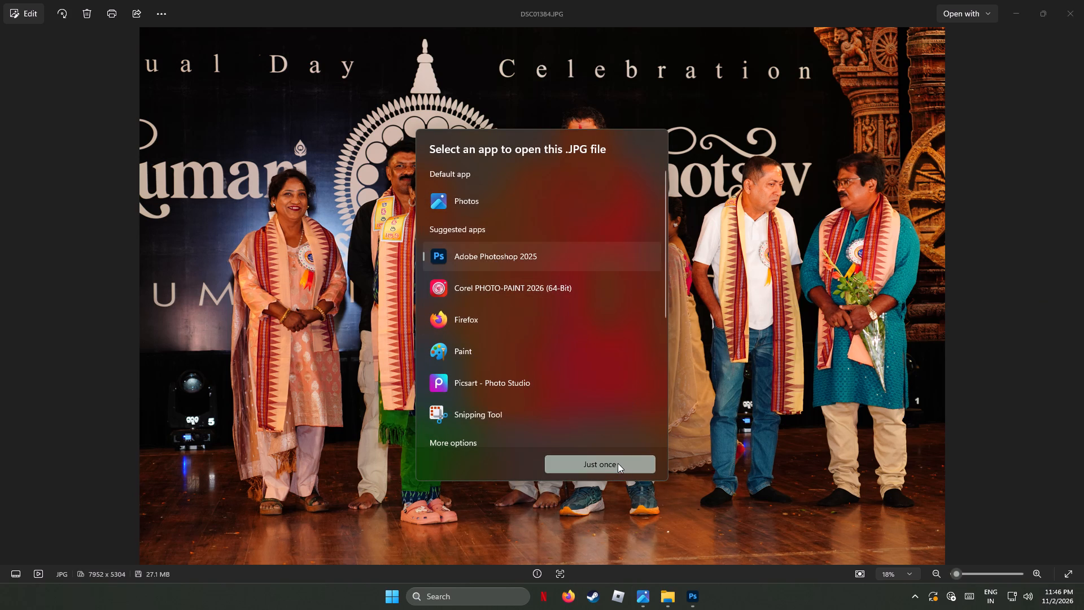
{"action": "left_click", "coordinate": [618, 463]}
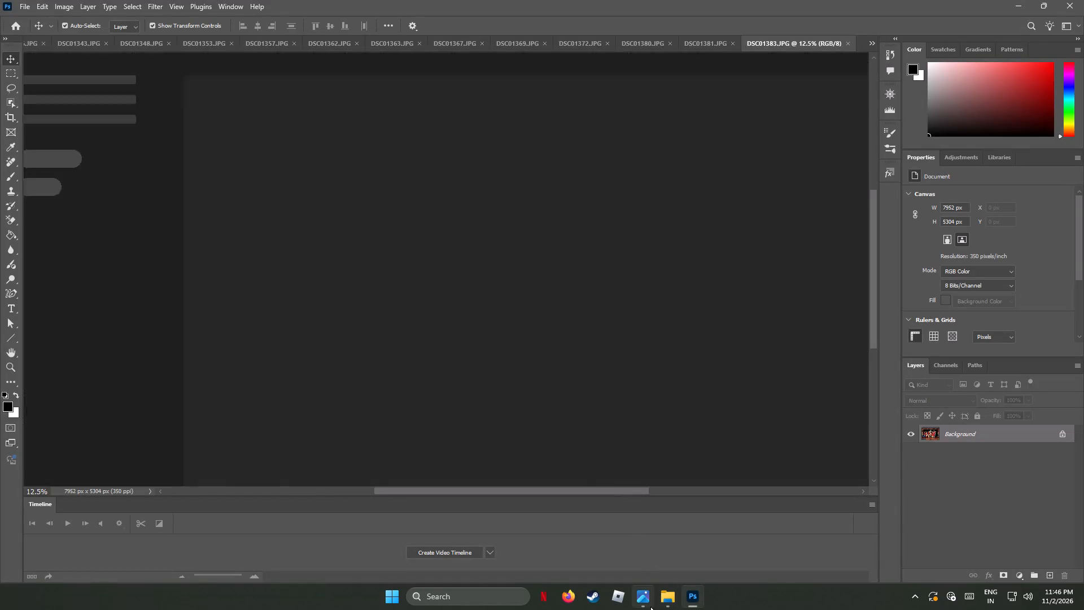
Return to the Photos viewer, compare the photos from DSC01384.JPG to DSC01389.JPG, and open group dance photo DSC01388.JPG in Adobe Photoshop 2025, just once.
{"action": "left_click", "coordinate": [639, 594]}
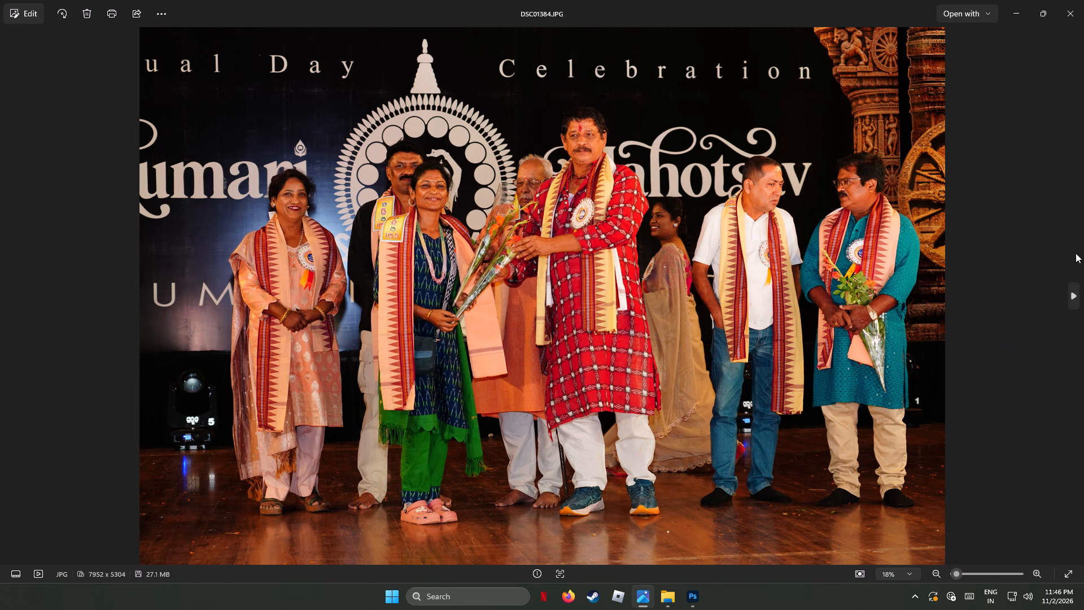
{"action": "left_click", "coordinate": [1077, 298]}
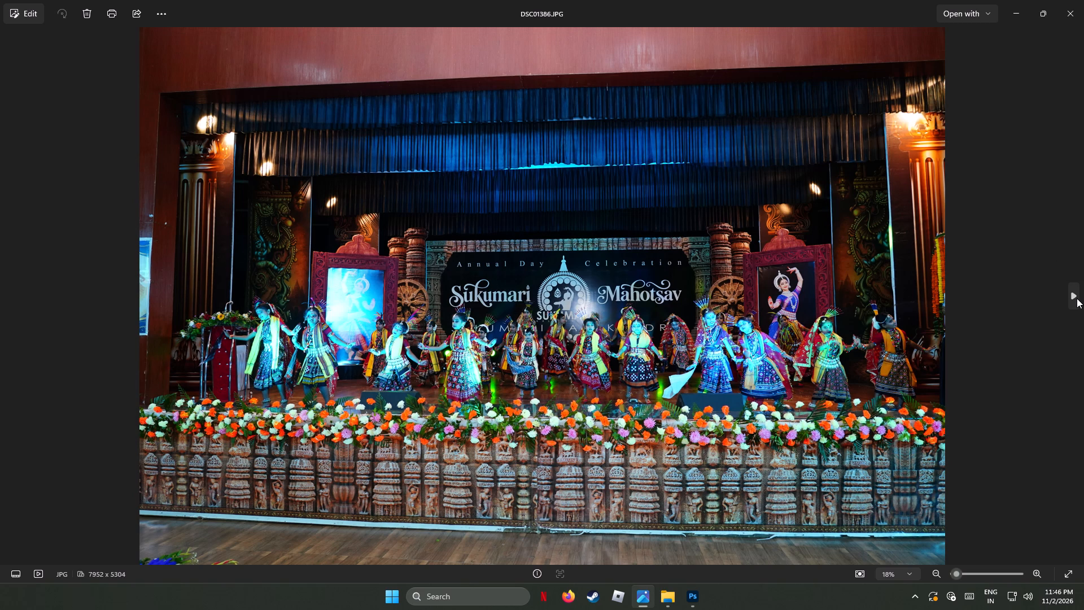
{"action": "left_click", "coordinate": [1077, 298]}
{"action": "left_click", "coordinate": [1076, 298]}
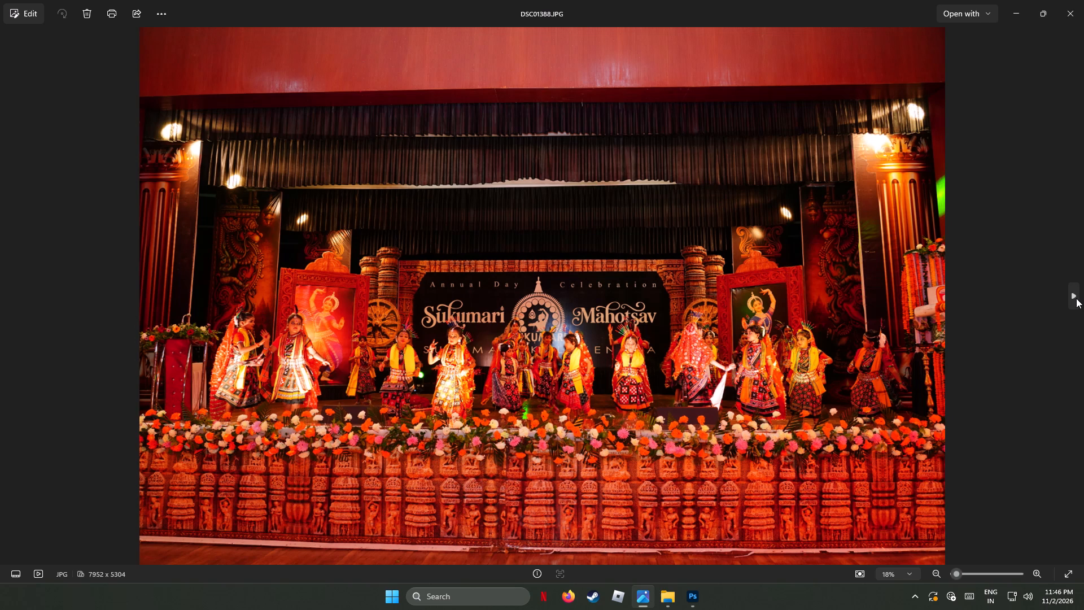
{"action": "left_click", "coordinate": [1076, 298]}
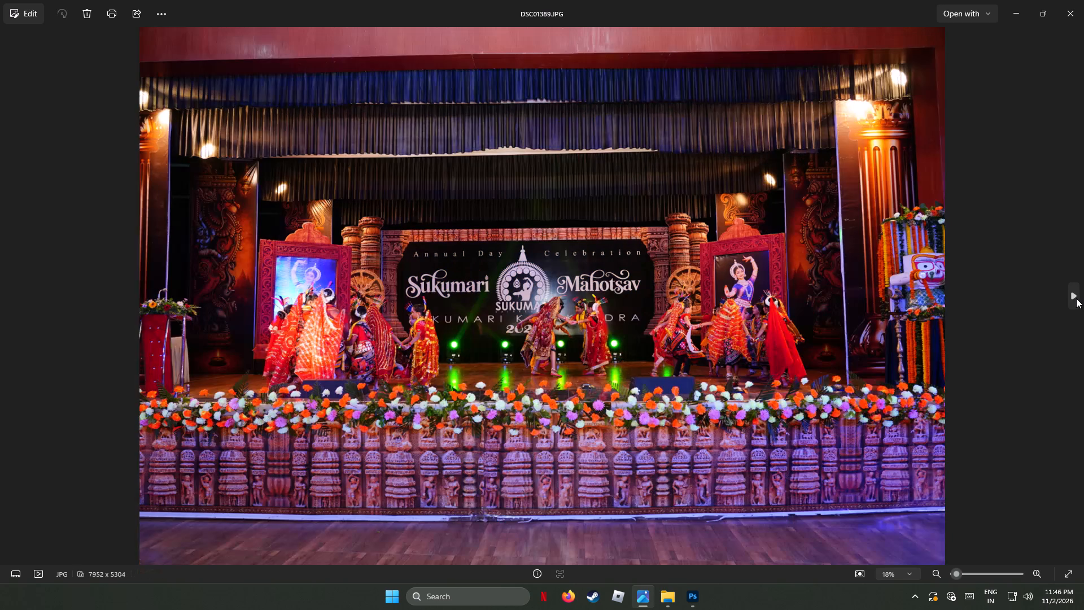
{"action": "left_click", "coordinate": [6, 295]}
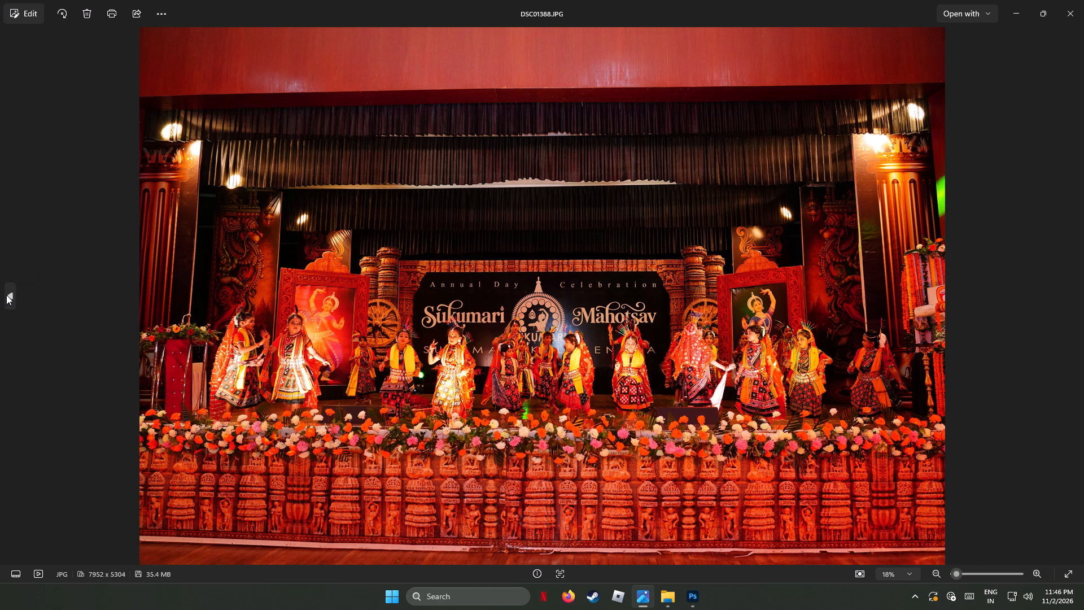
{"action": "right_click", "coordinate": [547, 358]}
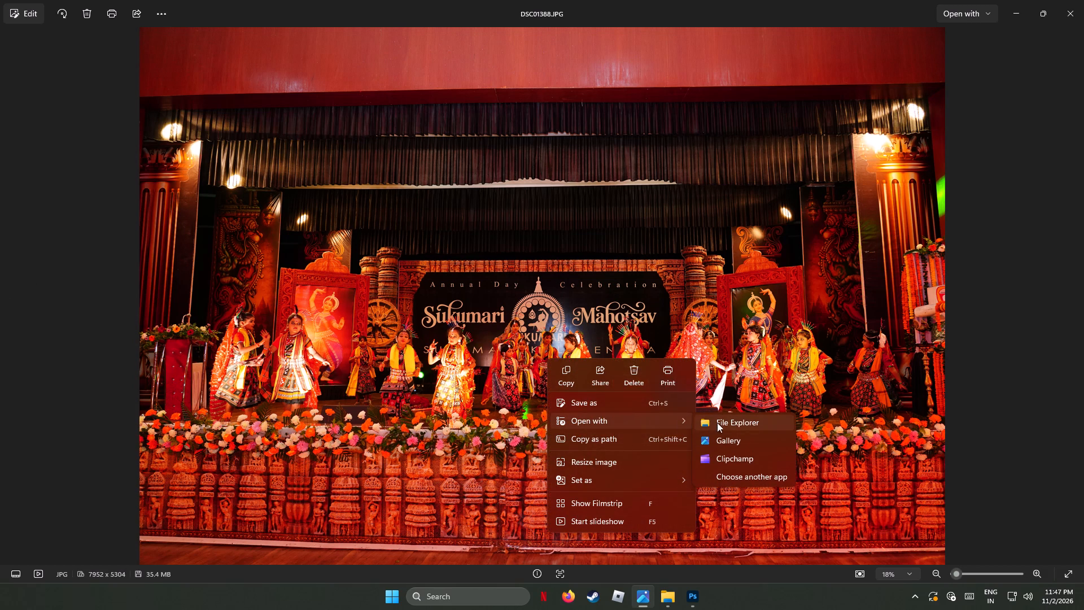
{"action": "left_click", "coordinate": [738, 477]}
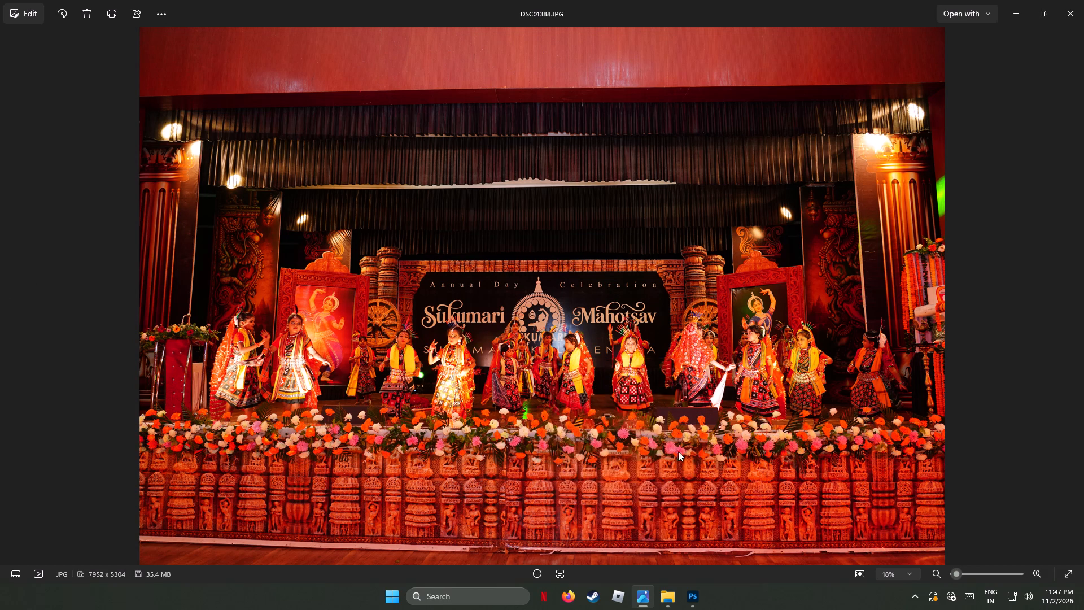
{"action": "left_click", "coordinate": [466, 262]}
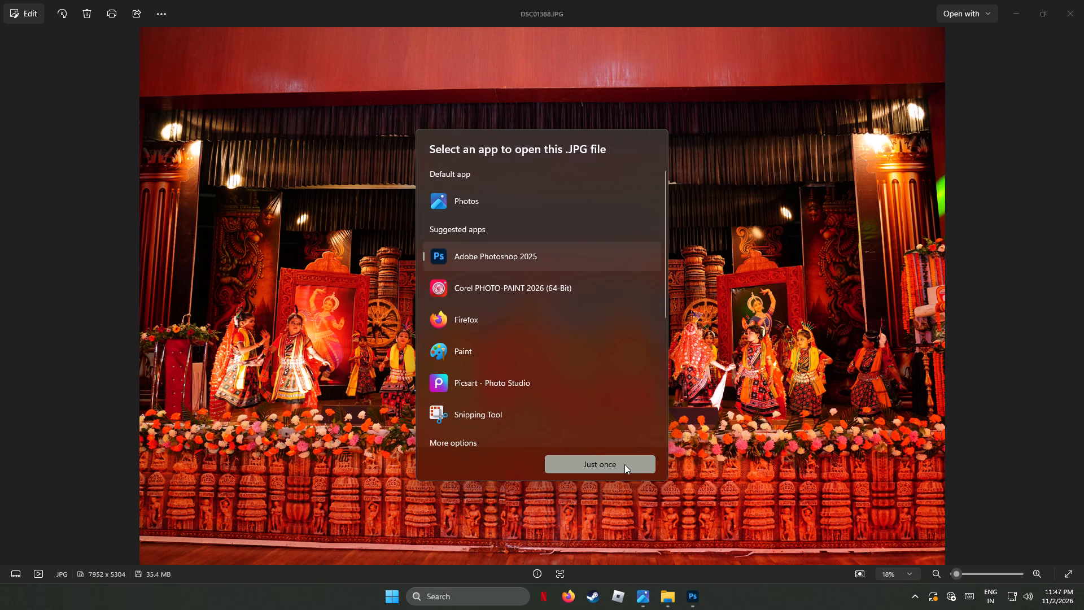
{"action": "left_click", "coordinate": [623, 463]}
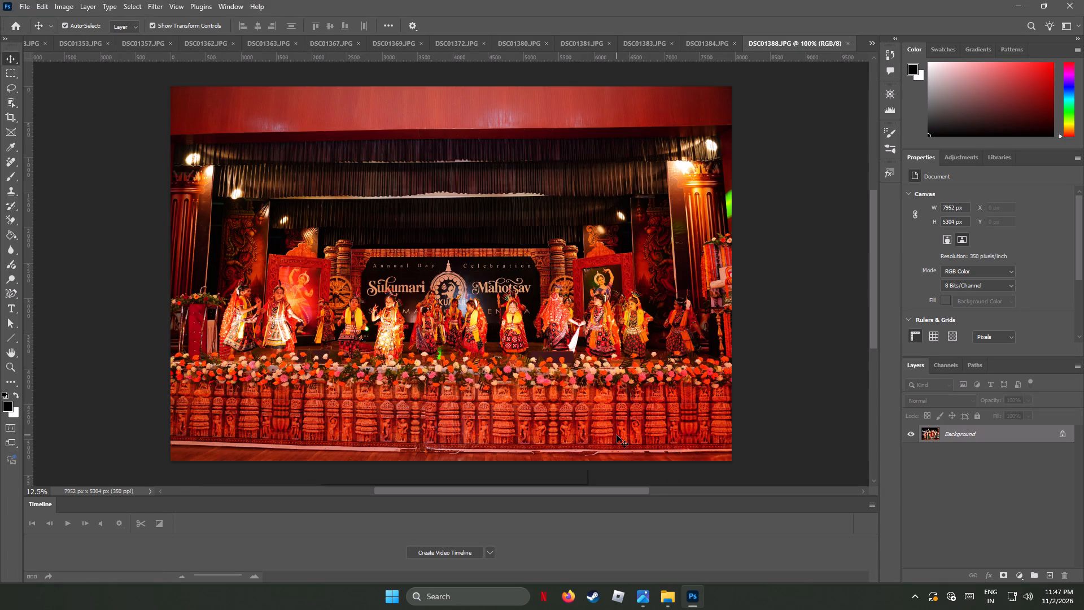
Back in the Photos viewer, review the dance photos from DSC01388.JPG to DSC01395.JPG, rechecking solo dance photos DSC01394.JPG and DSC01393.JPG.
{"action": "left_click", "coordinate": [641, 595]}
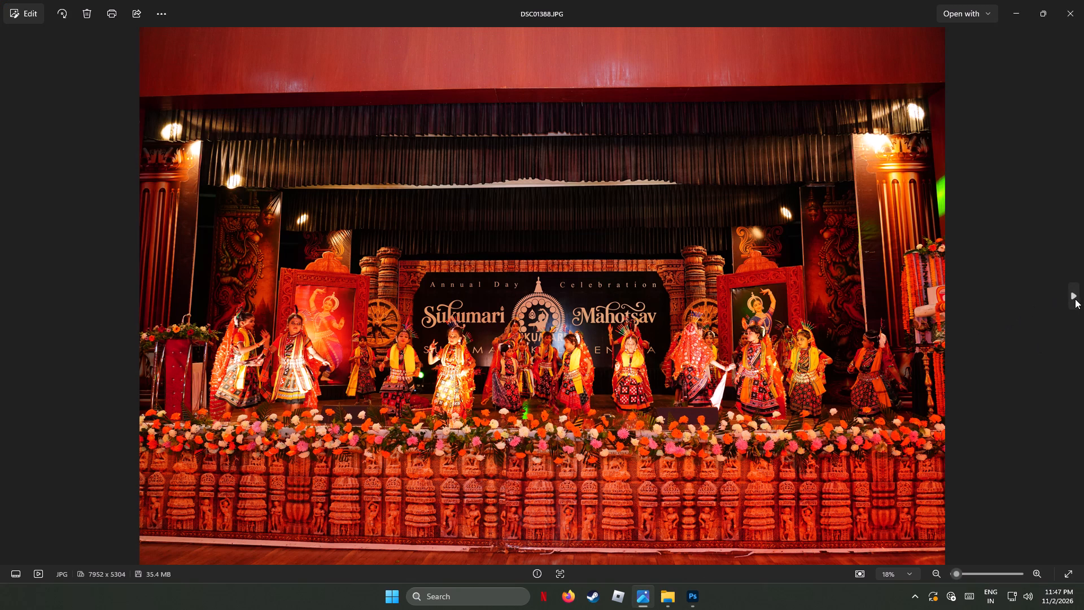
{"action": "left_click", "coordinate": [1075, 298]}
{"action": "left_click", "coordinate": [1075, 298]}
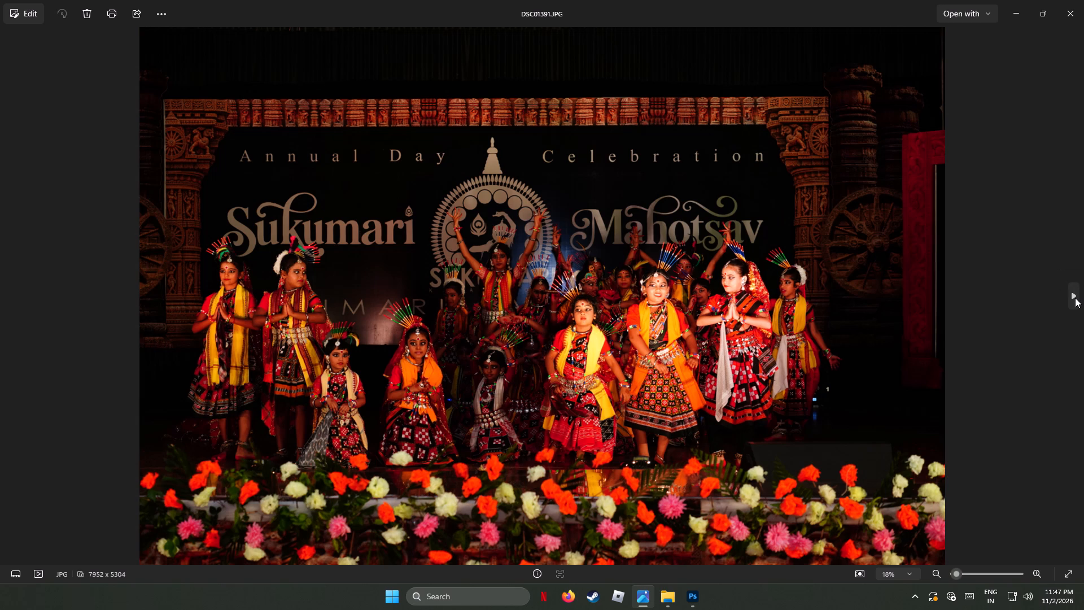
{"action": "left_click", "coordinate": [1075, 298]}
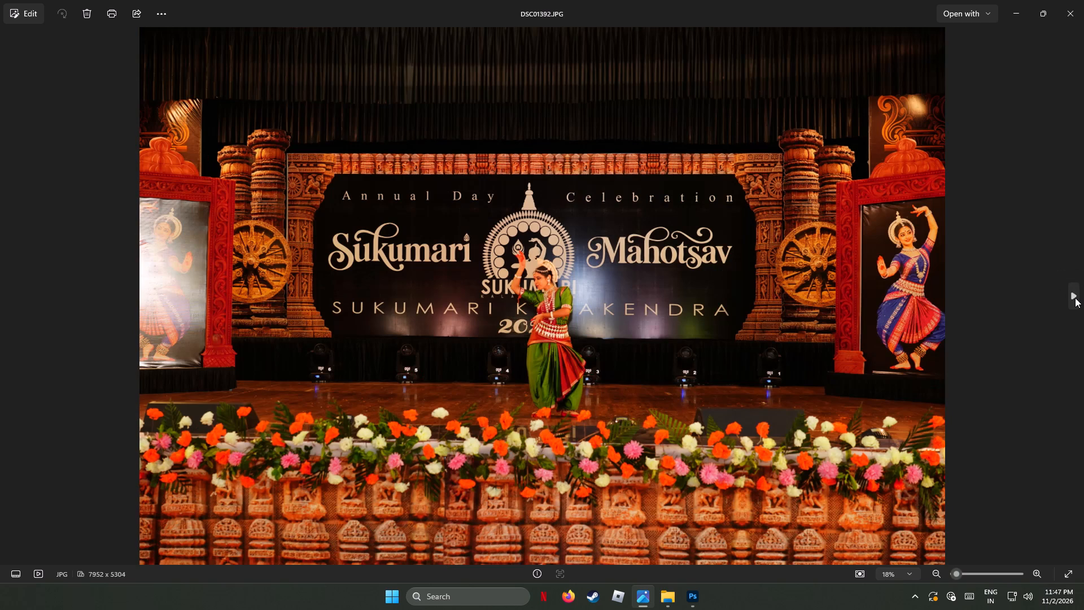
{"action": "left_click", "coordinate": [1075, 298]}
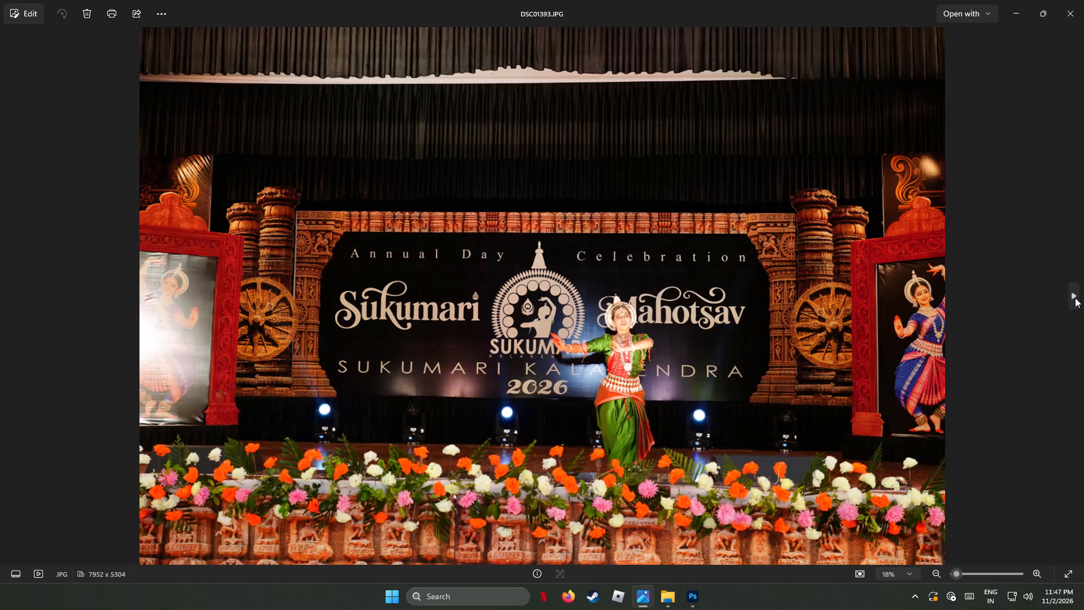
{"action": "left_click", "coordinate": [1075, 298]}
{"action": "left_click", "coordinate": [1075, 298]}
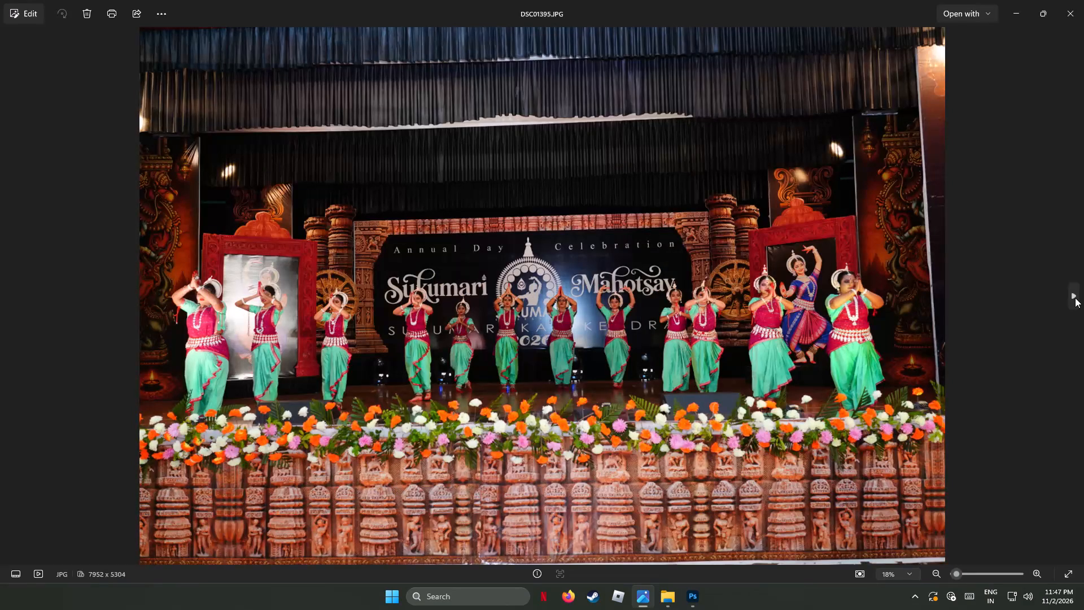
{"action": "left_click", "coordinate": [15, 294]}
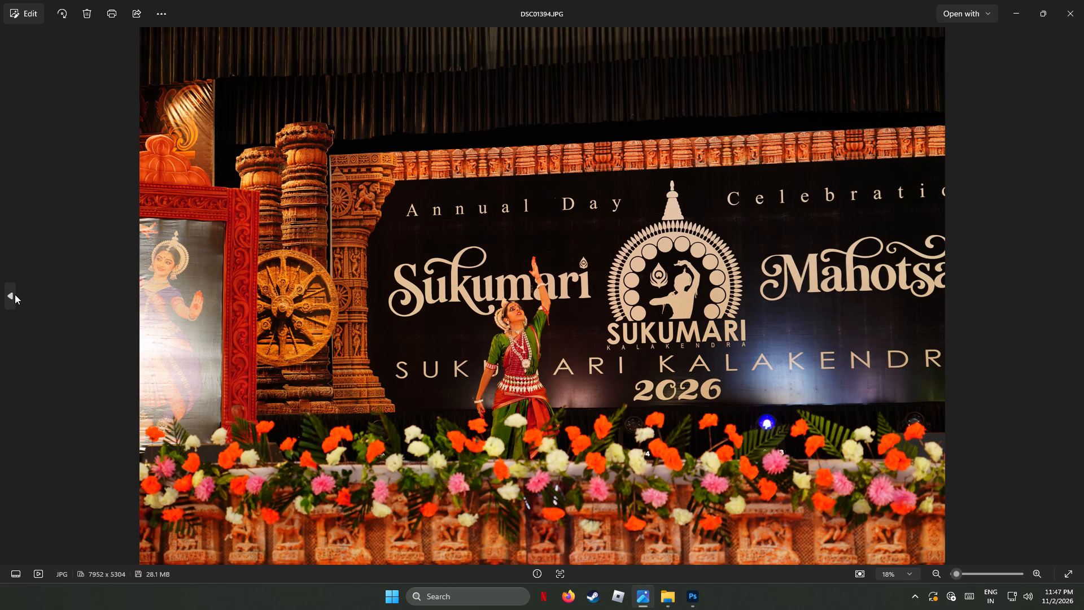
{"action": "left_click", "coordinate": [15, 294]}
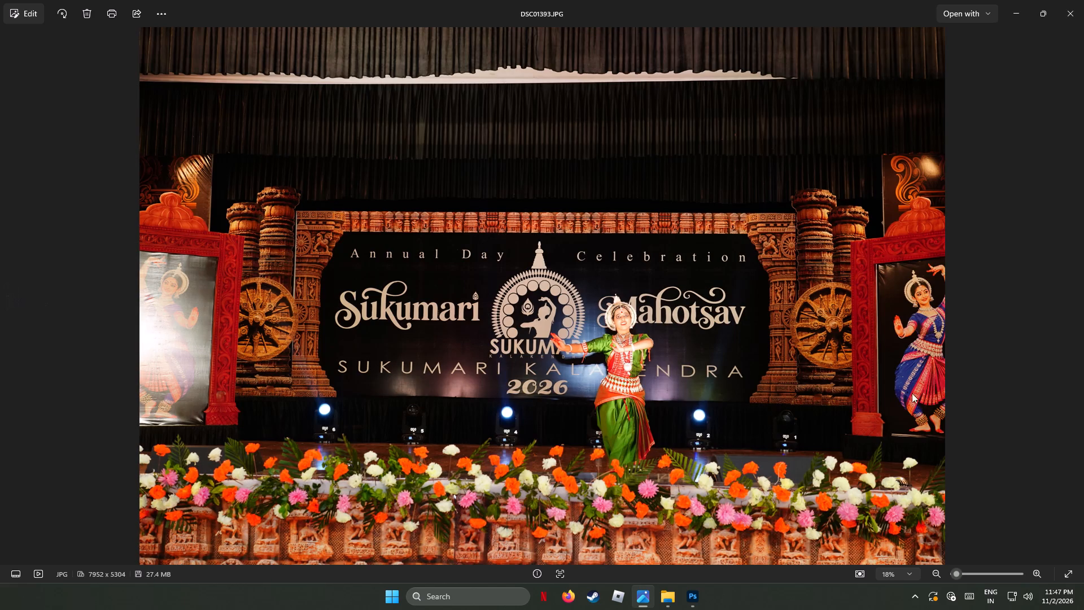
Compare the dance photos from DSC01393.JPG to DSC01399.JPG, and open group dance photo DSC01398.JPG in Adobe Photoshop 2025, just once.
{"action": "left_click", "coordinate": [1076, 297]}
{"action": "left_click", "coordinate": [1076, 297]}
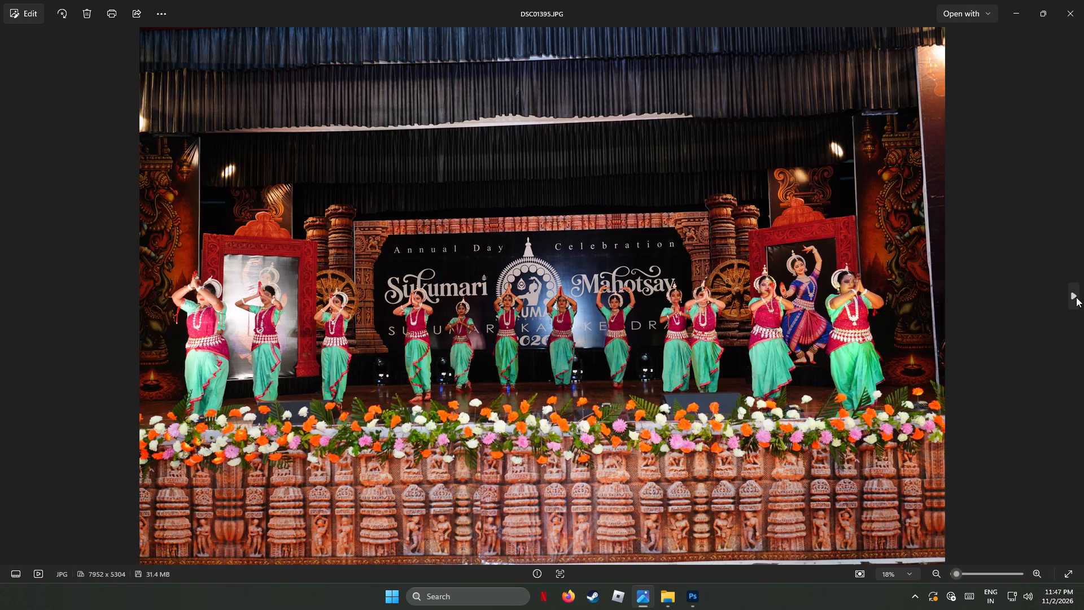
{"action": "left_click", "coordinate": [1076, 297]}
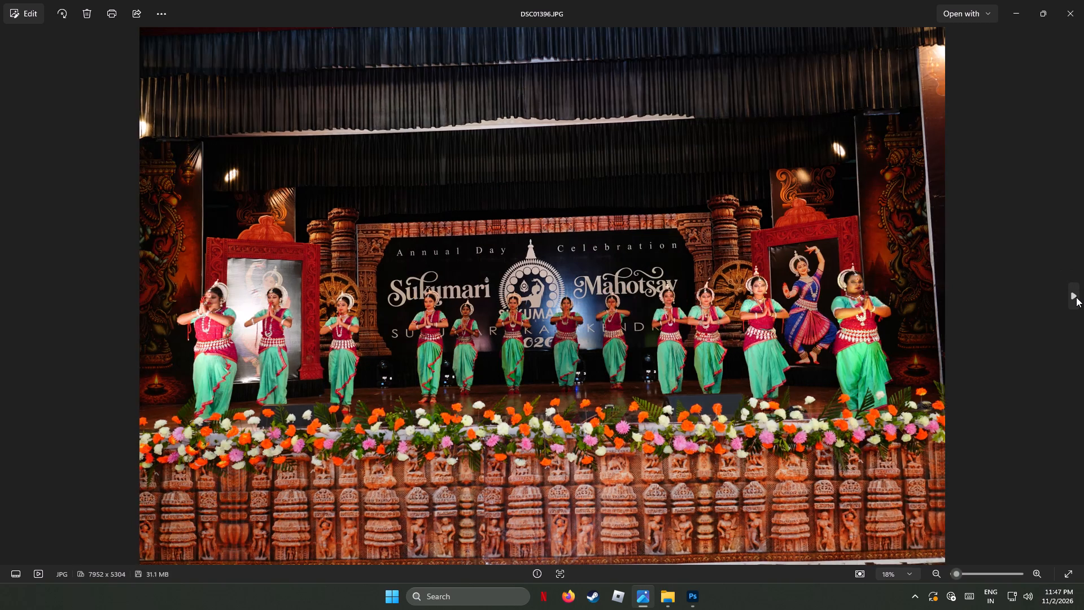
{"action": "left_click", "coordinate": [1076, 297]}
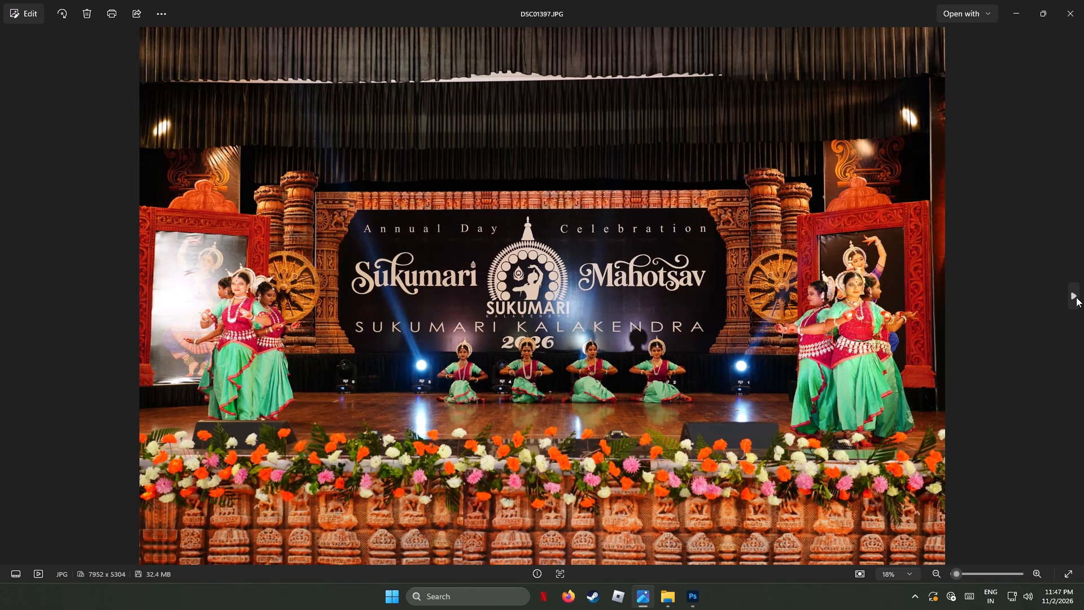
{"action": "left_click", "coordinate": [1076, 297]}
{"action": "left_click", "coordinate": [1076, 297]}
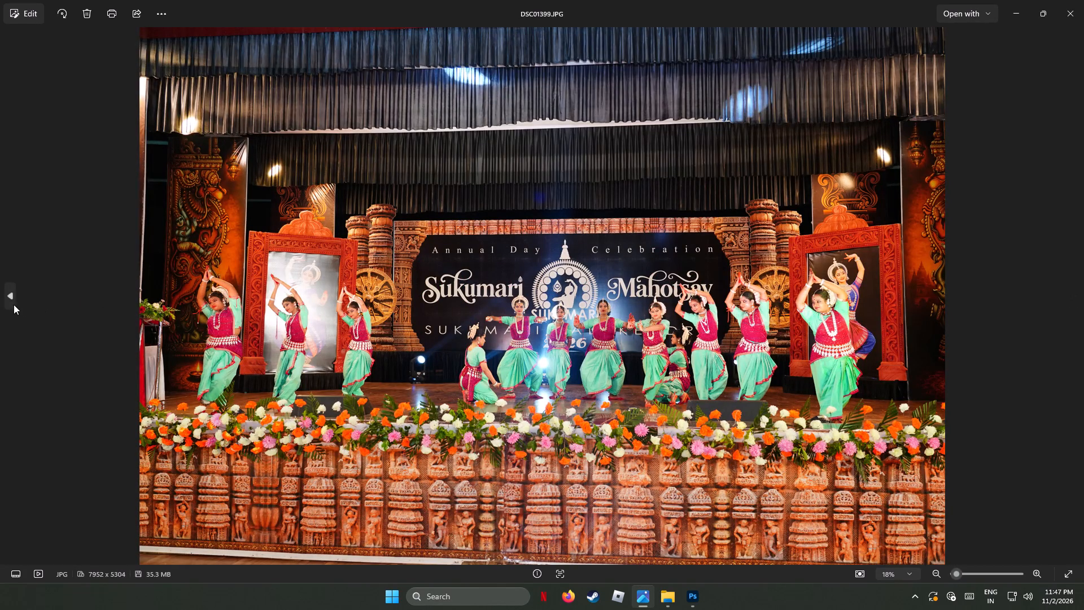
{"action": "left_click", "coordinate": [8, 295]}
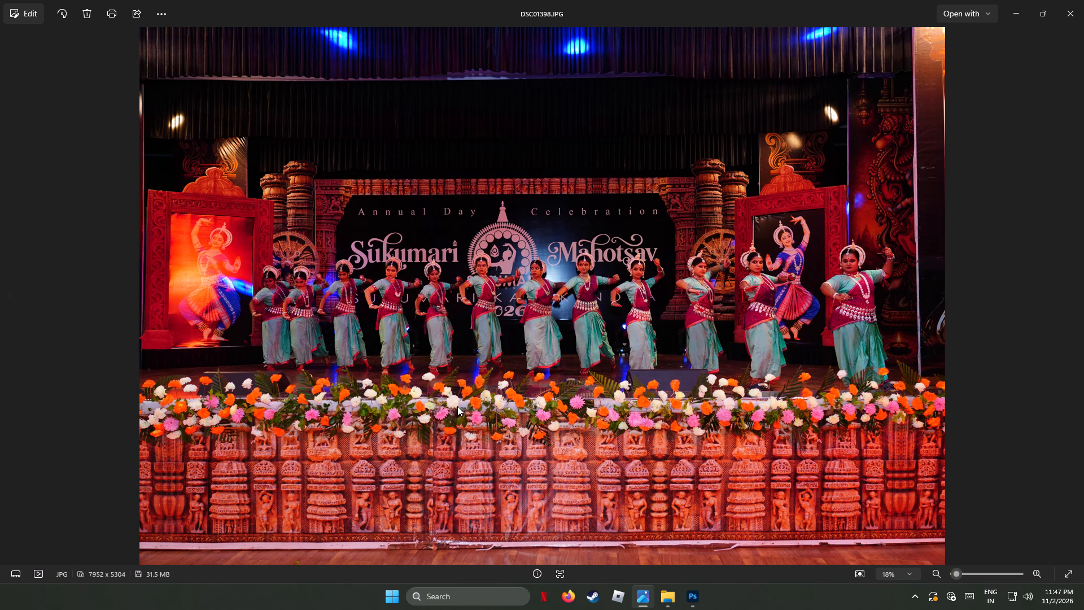
{"action": "right_click", "coordinate": [581, 291]}
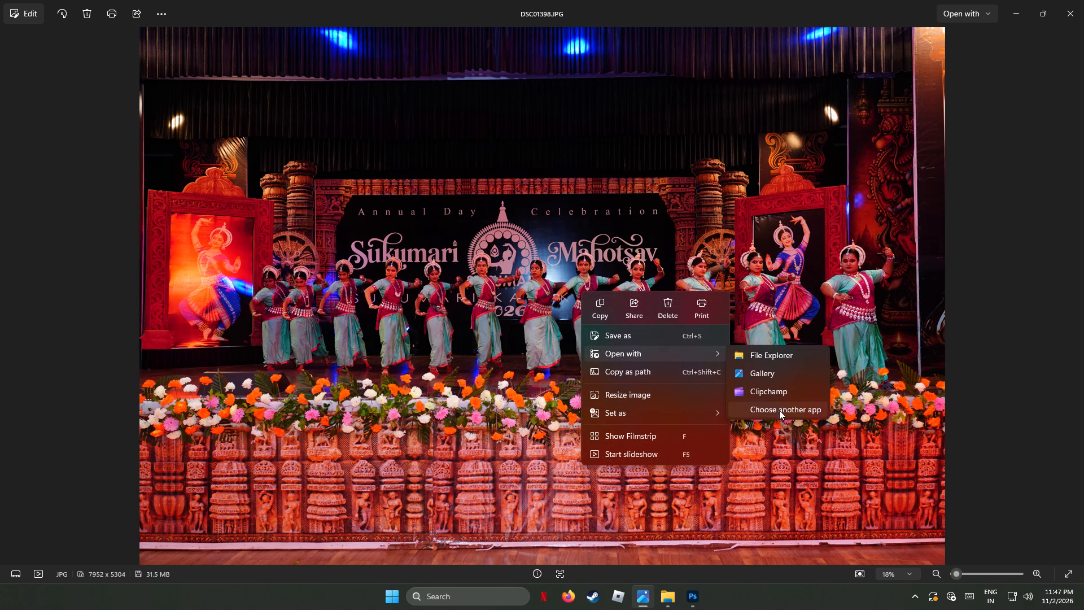
{"action": "left_click", "coordinate": [779, 410]}
{"action": "left_click", "coordinate": [458, 261]}
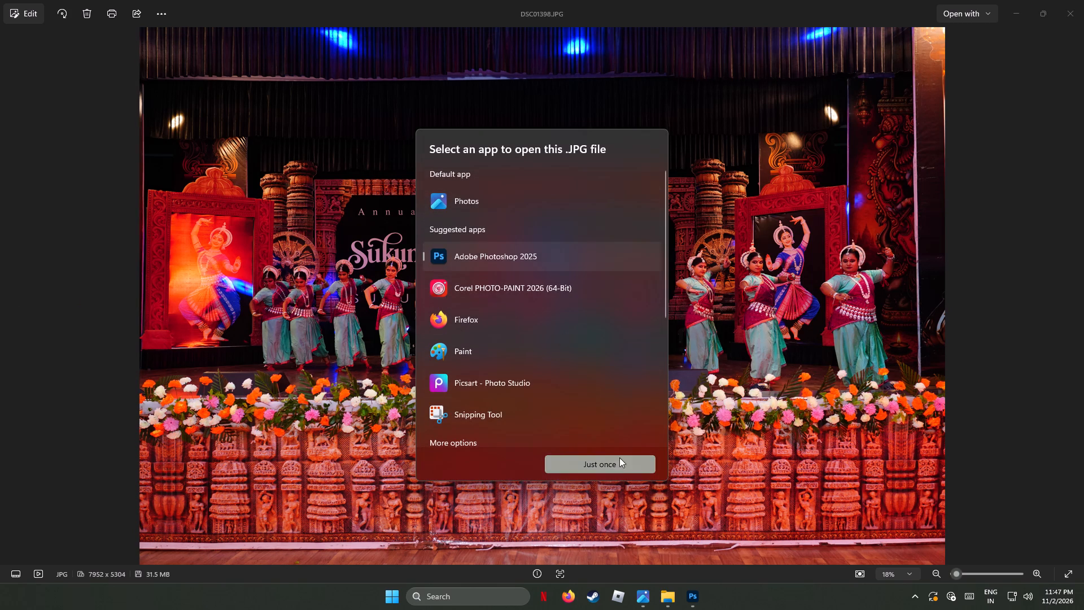
{"action": "left_click", "coordinate": [621, 464]}
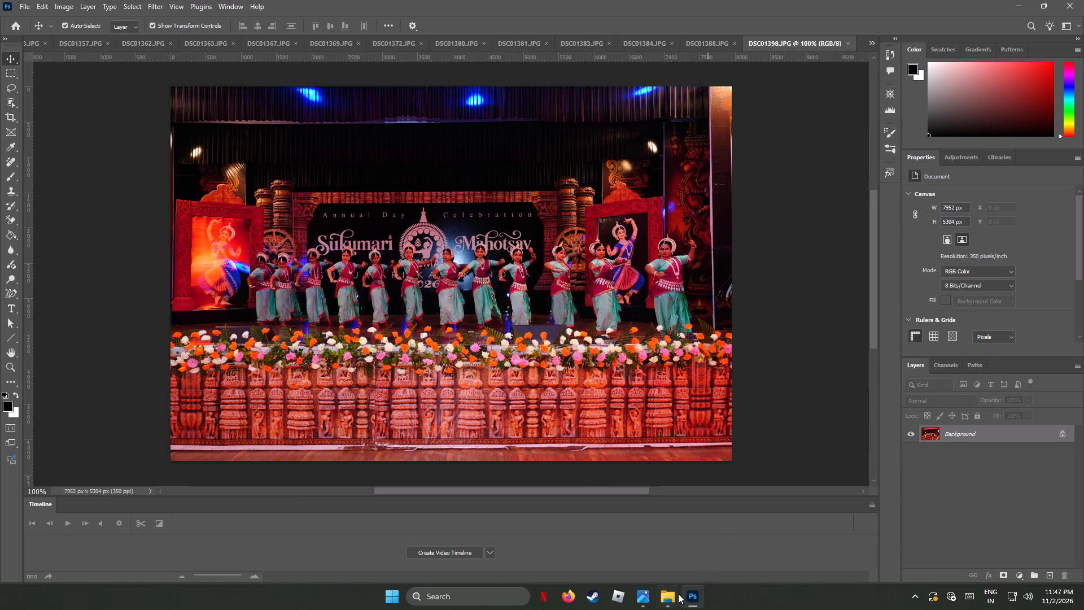
Return to the Photos viewer, compare the photos from DSC01398.JPG to DSC01401.JPG, and open group dance photo DSC01400.JPG in Adobe Photoshop 2025, just once.
{"action": "left_click", "coordinate": [646, 595]}
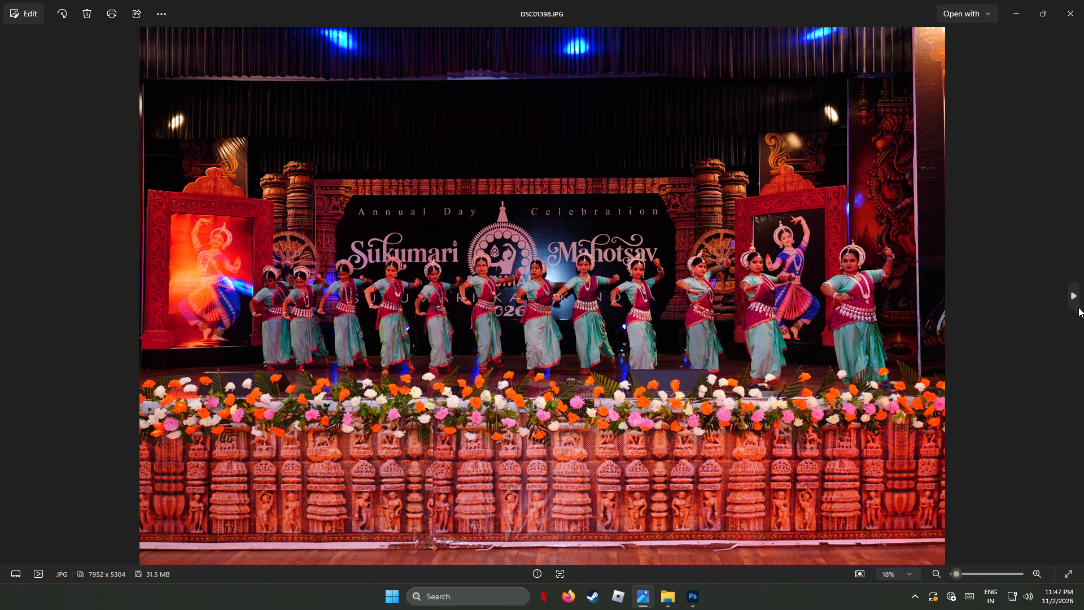
{"action": "left_click", "coordinate": [1073, 298]}
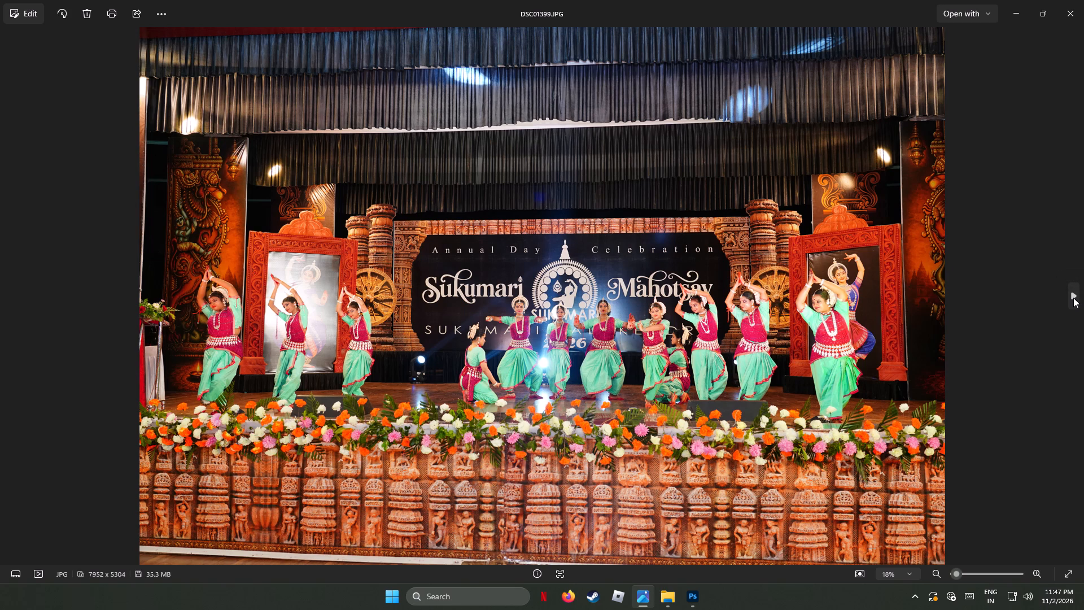
{"action": "left_click", "coordinate": [1073, 298]}
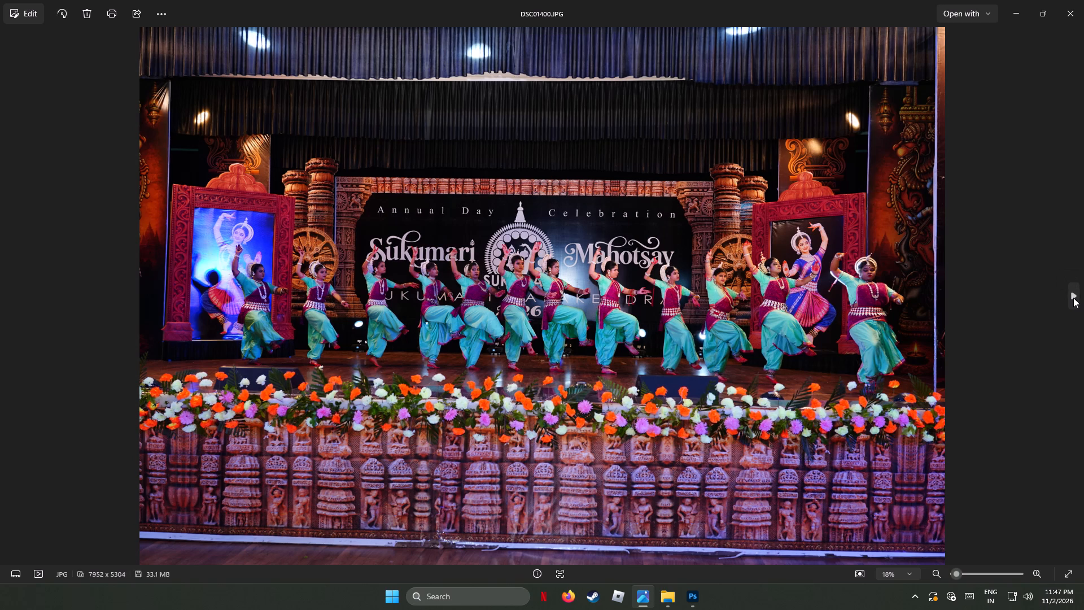
{"action": "left_click", "coordinate": [1073, 298]}
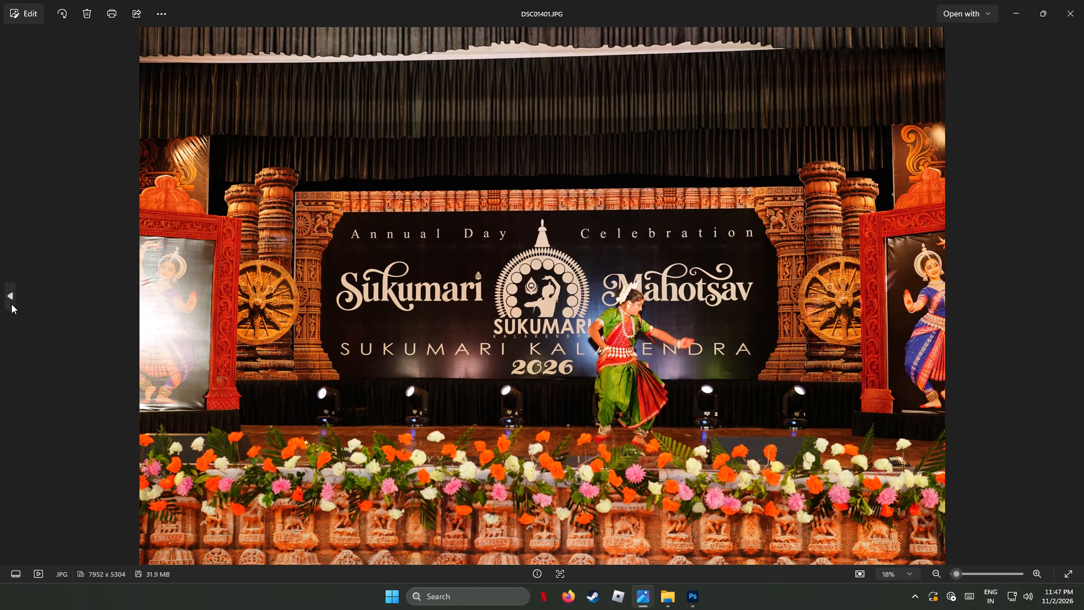
{"action": "left_click", "coordinate": [10, 298]}
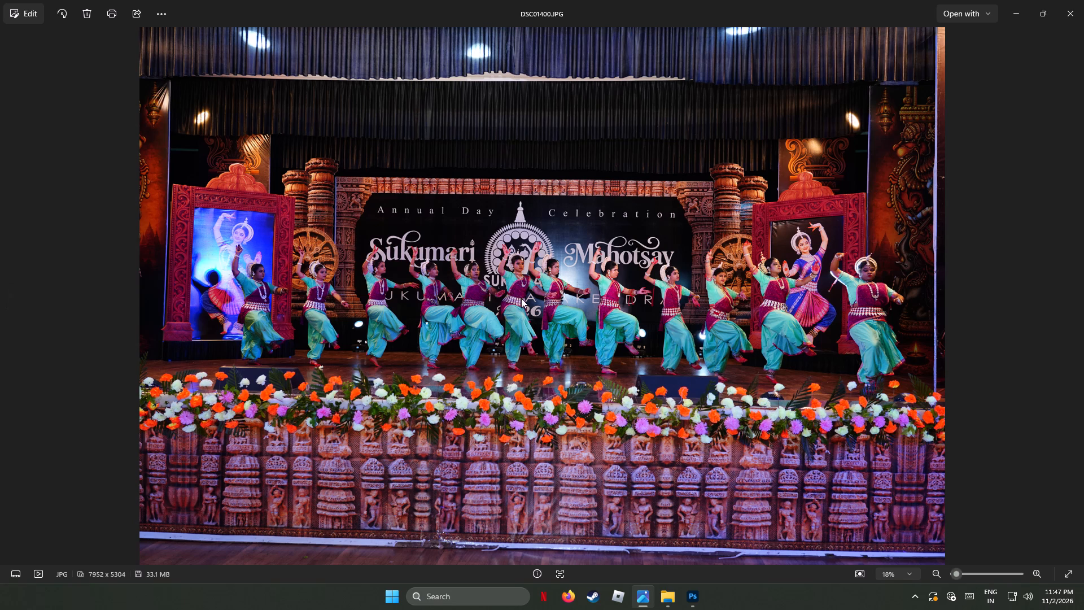
{"action": "right_click", "coordinate": [562, 310]}
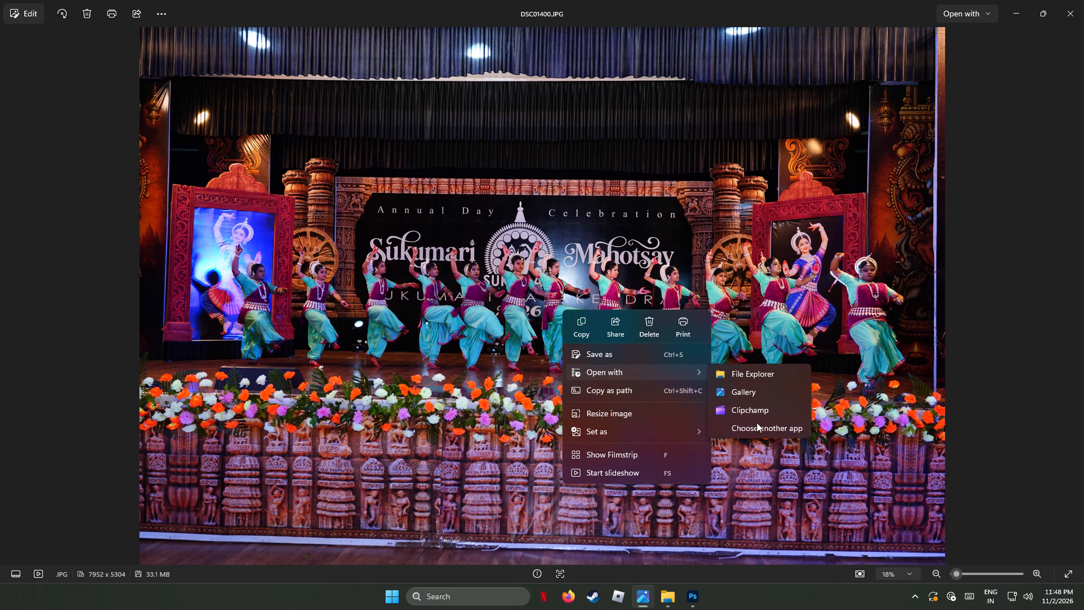
{"action": "left_click", "coordinate": [757, 433]}
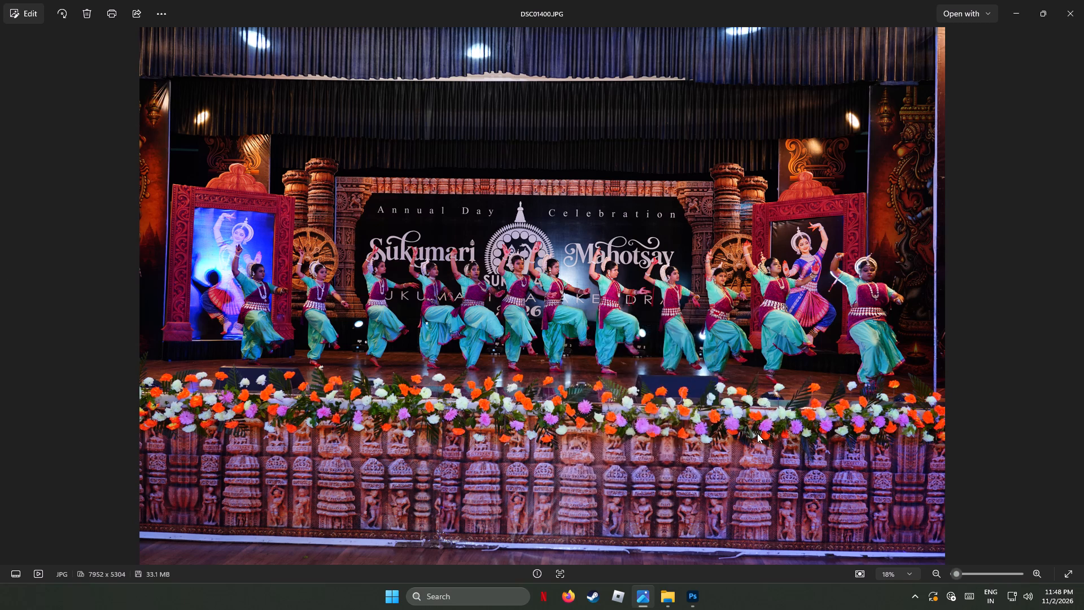
{"action": "left_click", "coordinate": [490, 263]}
{"action": "left_click", "coordinate": [613, 463]}
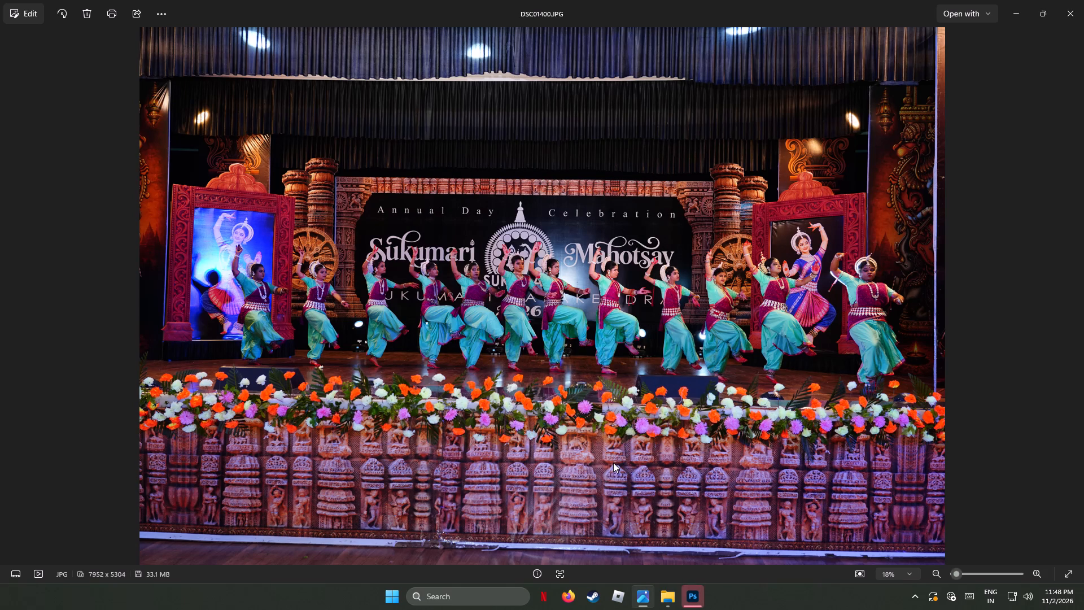
Open group dance photo DSC01400.JPG in Adobe Photoshop 2025, just once, and switch to Photoshop.
{"action": "right_click", "coordinate": [489, 247]}
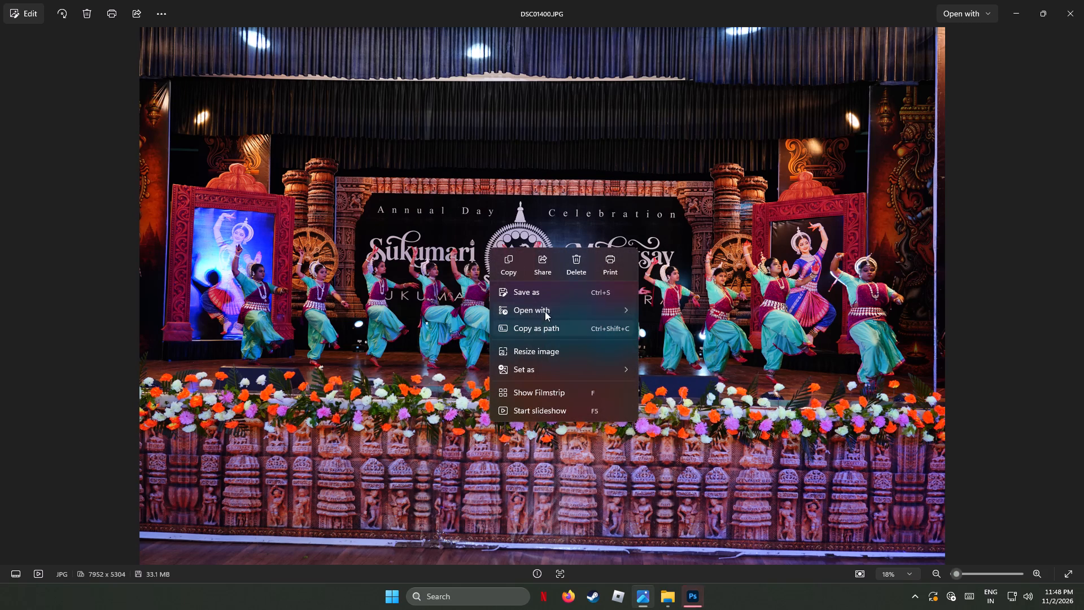
{"action": "left_click", "coordinate": [695, 368]}
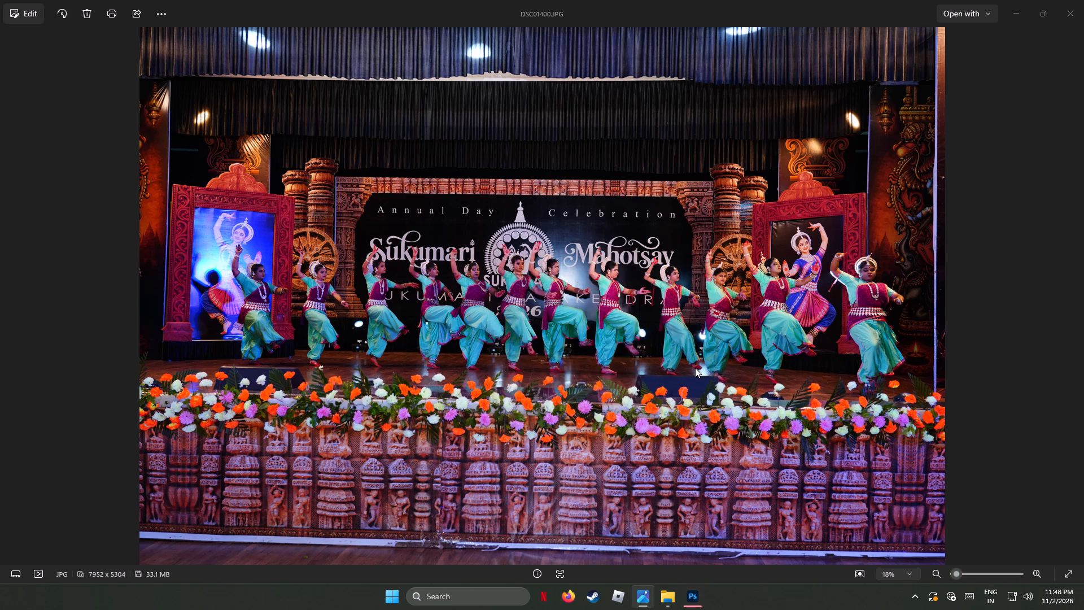
{"action": "left_click", "coordinate": [471, 254]}
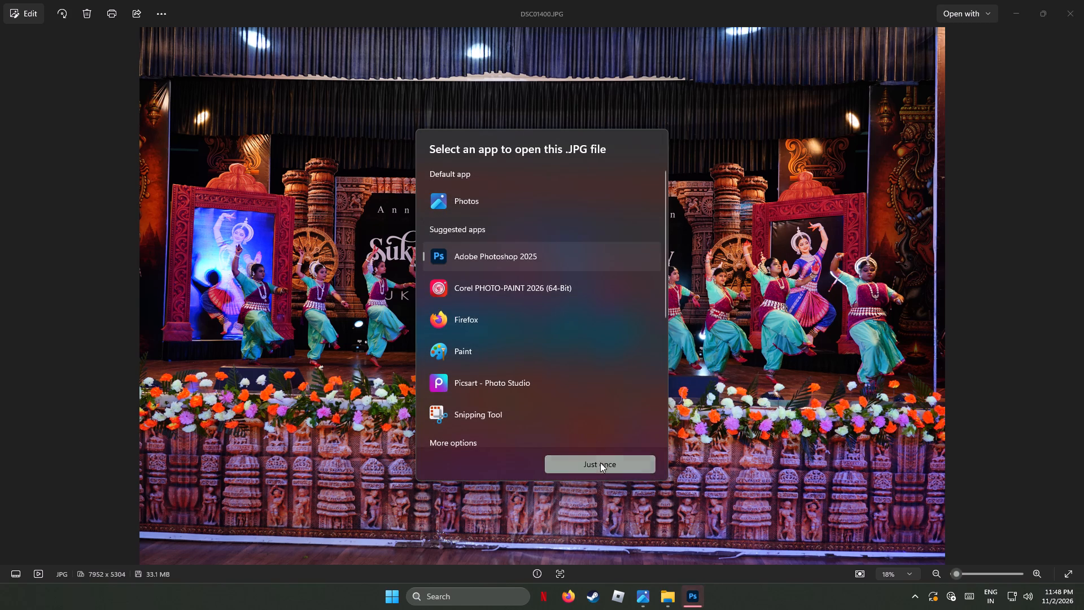
{"action": "left_click", "coordinate": [600, 463]}
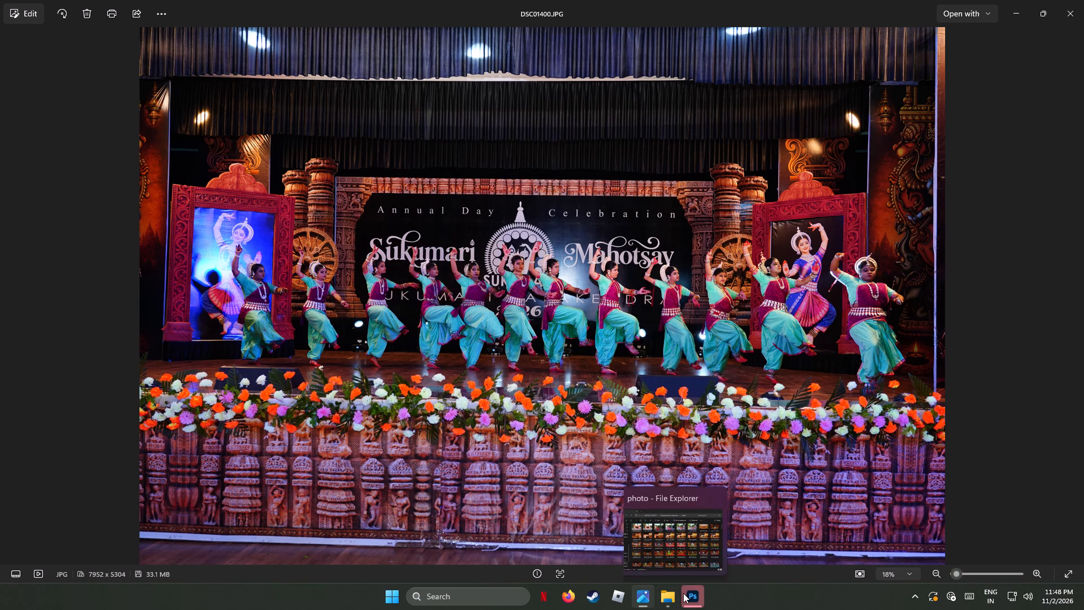
{"action": "left_click", "coordinate": [687, 596]}
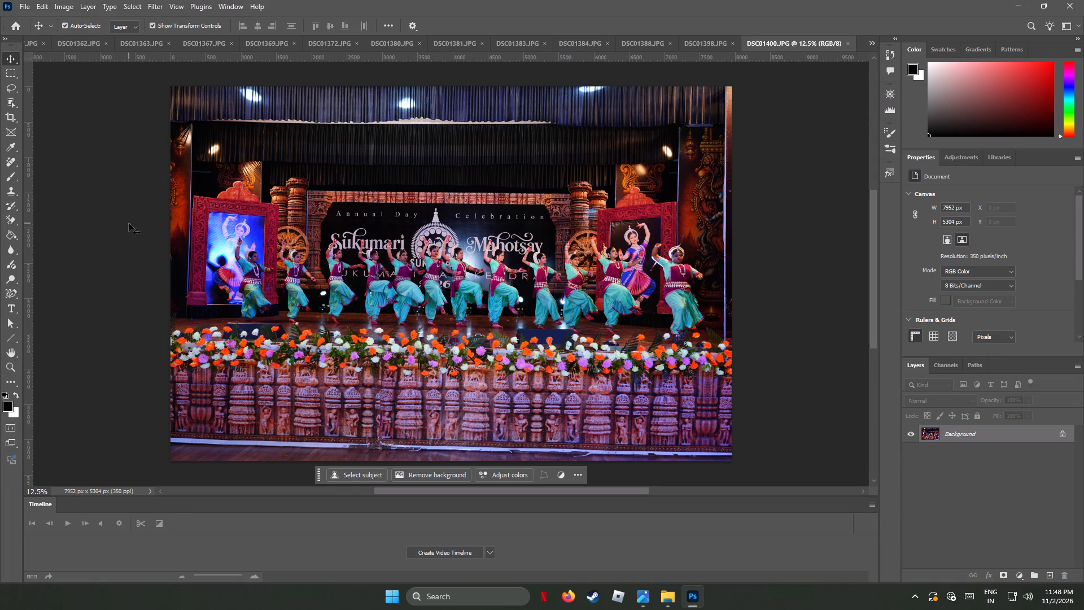
Select the whole DSC01400.JPG image and rotate it about 1.14° counter-clockwise to straighten the stage.
{"action": "key", "text": "ctrl+a"}
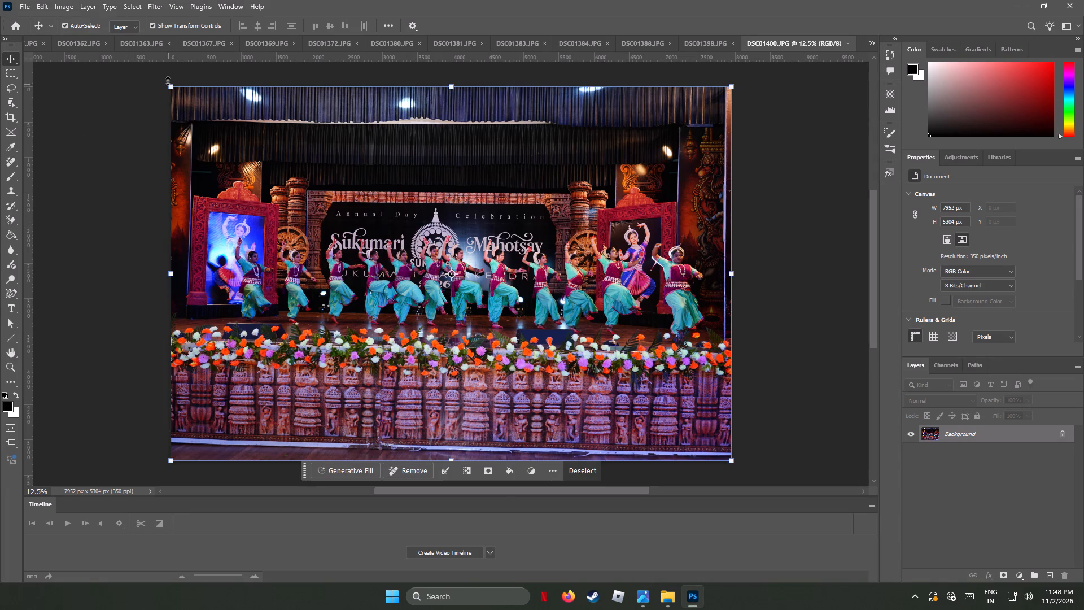
{"action": "left_click_drag", "start_coordinate": [168, 79], "coordinate": [159, 81]}
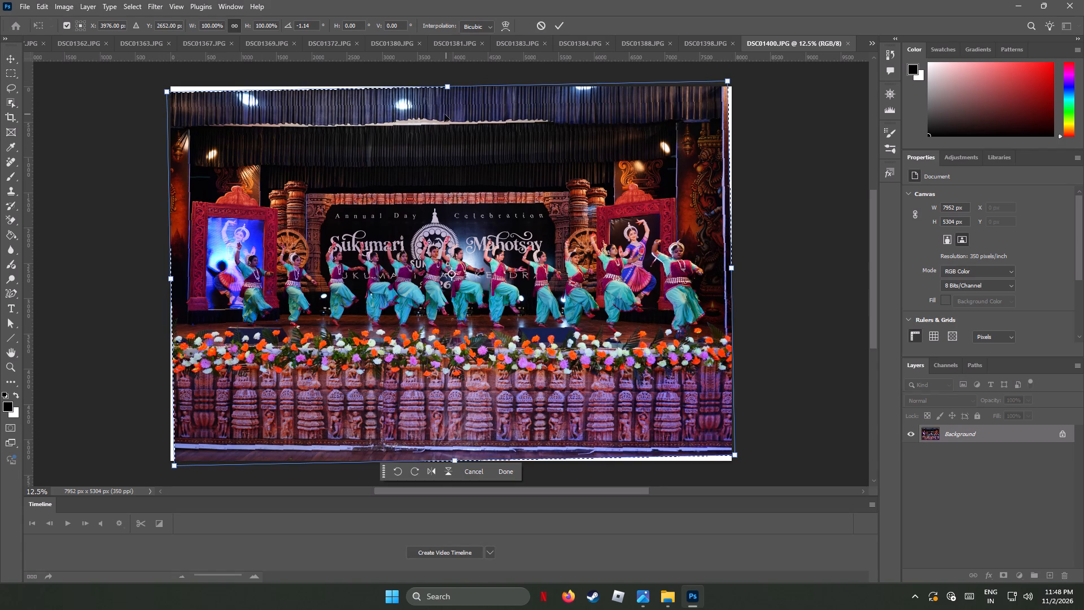
Crop the tilted top and bottom edges off the rotated photo, to a height of about 4730 px.
{"action": "left_click", "coordinate": [14, 115]}
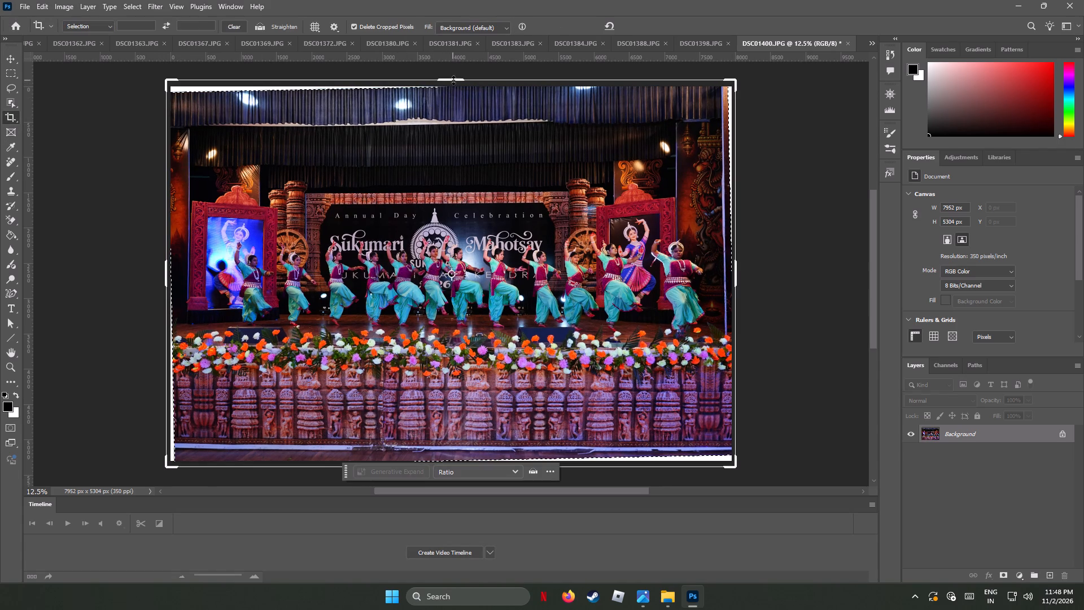
{"action": "left_click_drag", "start_coordinate": [453, 80], "coordinate": [456, 92]}
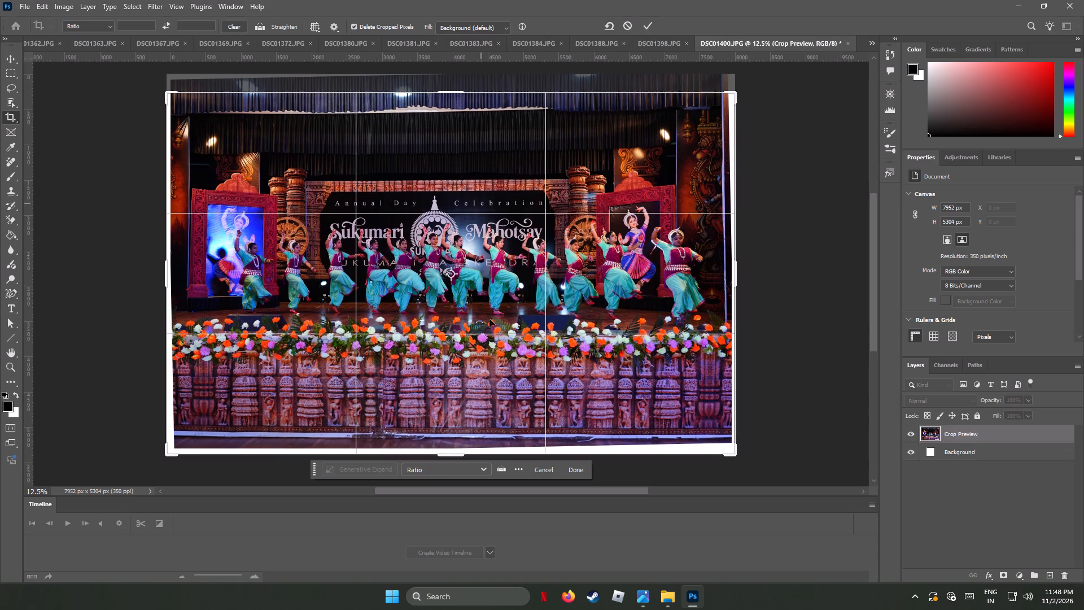
{"action": "left_click_drag", "start_coordinate": [452, 457], "coordinate": [452, 454]}
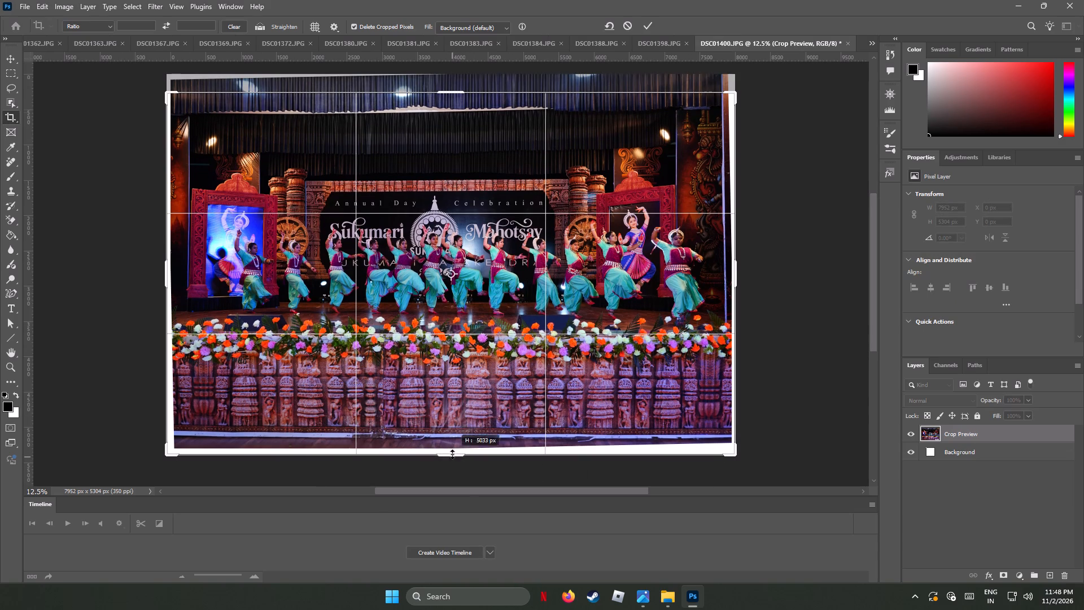
{"action": "left_click_drag", "start_coordinate": [452, 454], "coordinate": [454, 445]}
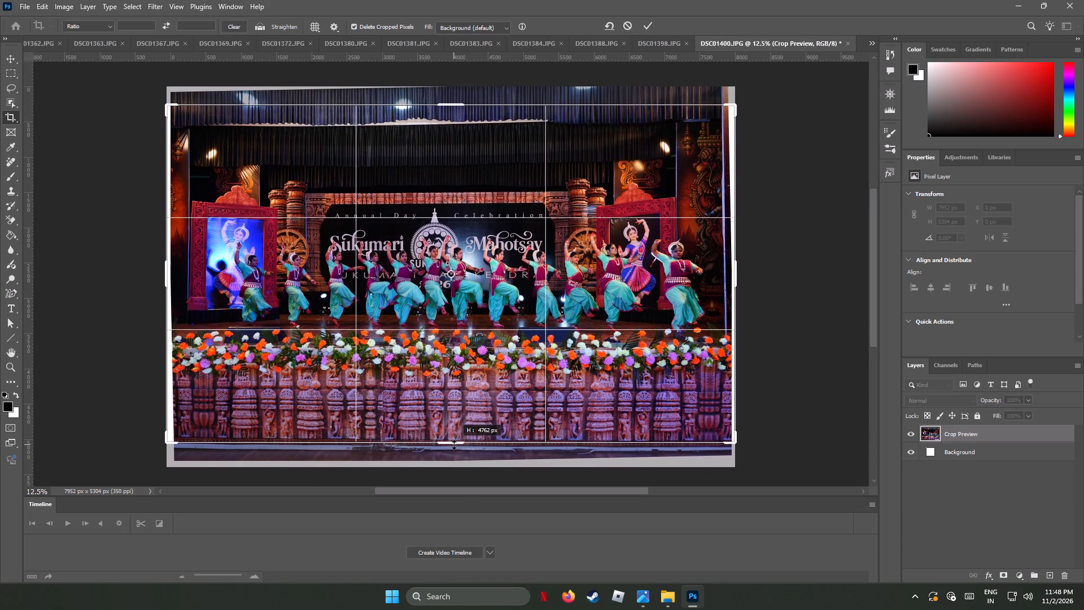
{"action": "left_click_drag", "start_coordinate": [454, 445], "coordinate": [456, 443]}
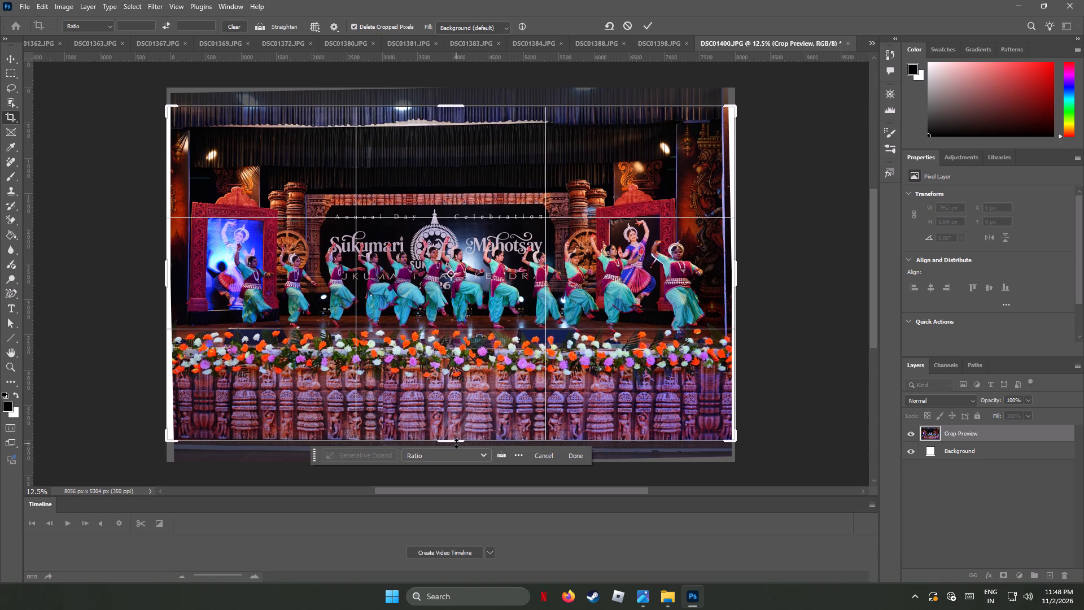
{"action": "key", "text": "Return"}
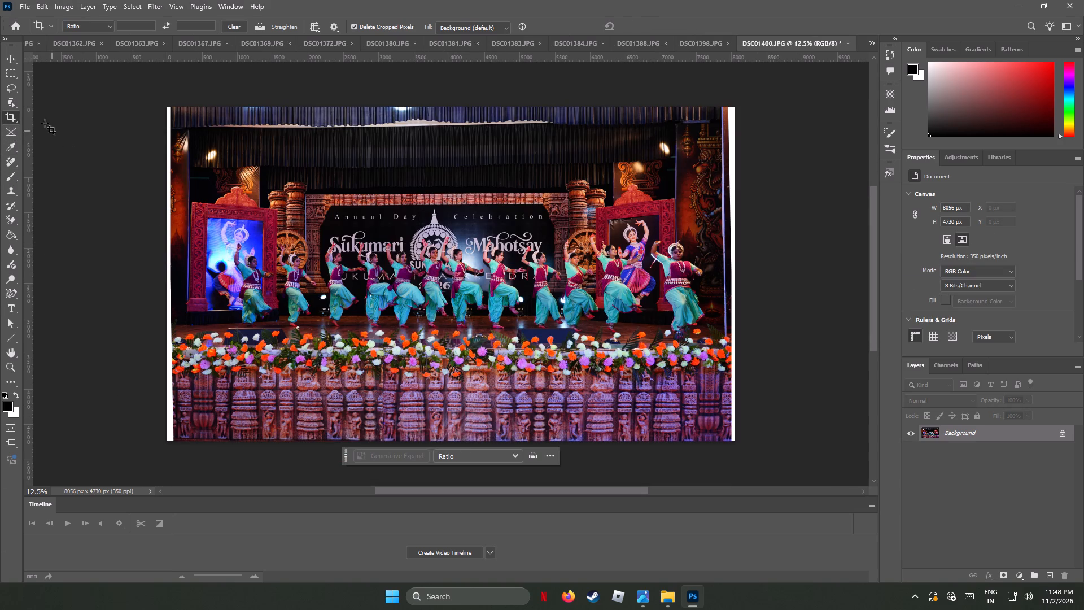
Crop away the white strips on both sides and more of the top curtain, to about 7768 × 4394 px.
{"action": "left_click", "coordinate": [10, 117]}
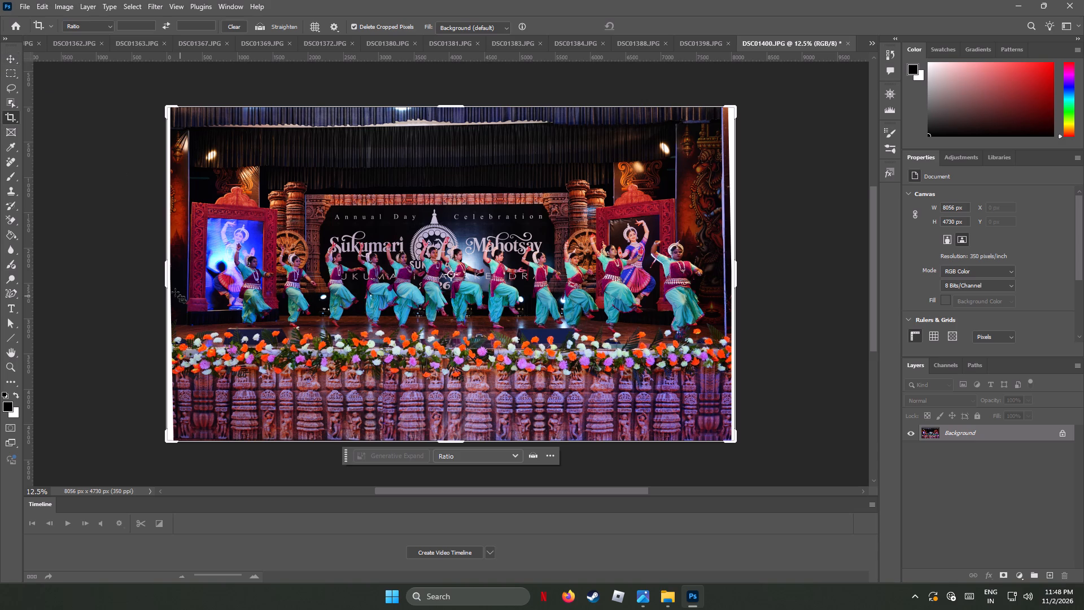
{"action": "left_click", "coordinate": [165, 277]}
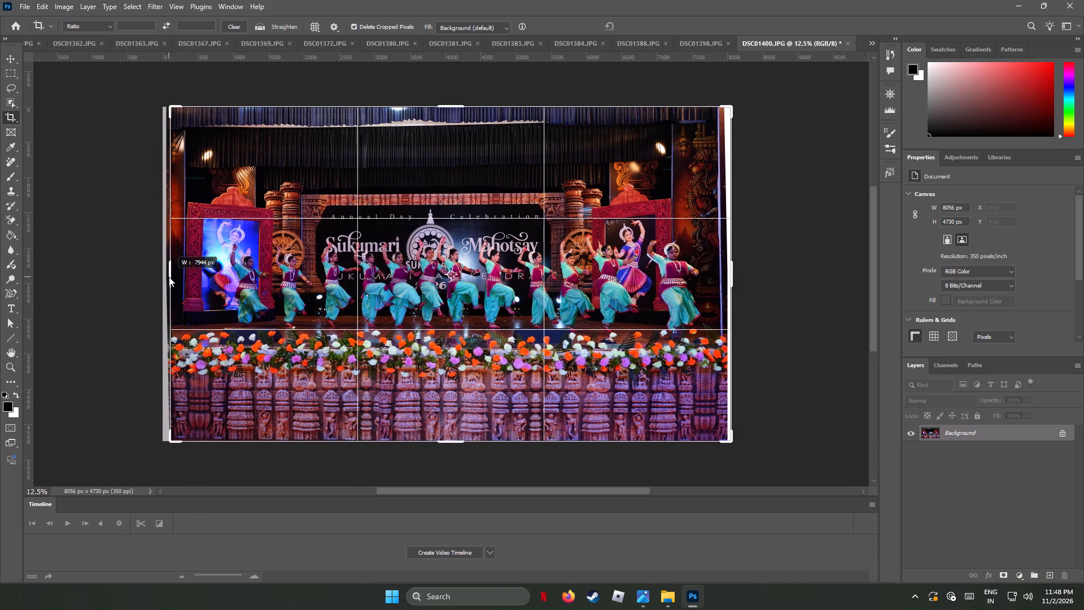
{"action": "left_click_drag", "start_coordinate": [734, 277], "coordinate": [728, 277]}
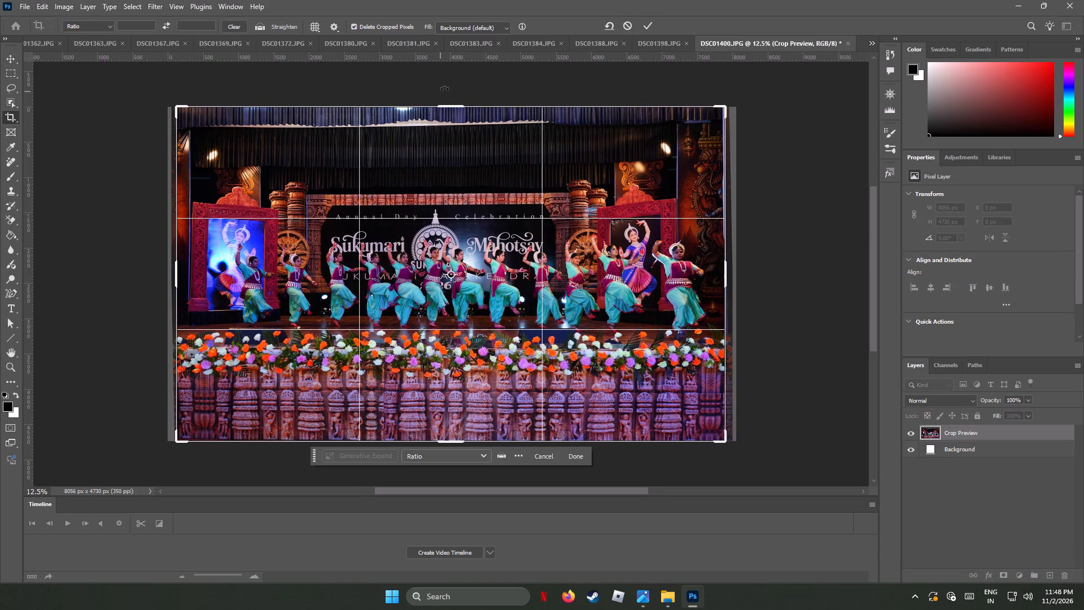
{"action": "left_click_drag", "start_coordinate": [456, 104], "coordinate": [458, 117]}
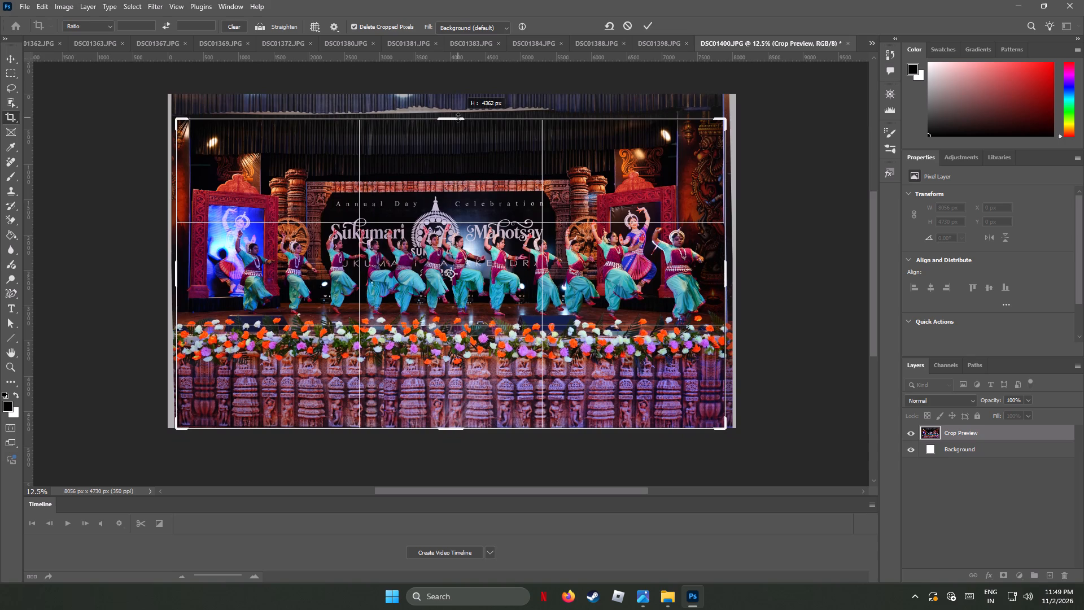
{"action": "left_click_drag", "start_coordinate": [458, 117], "coordinate": [458, 116]}
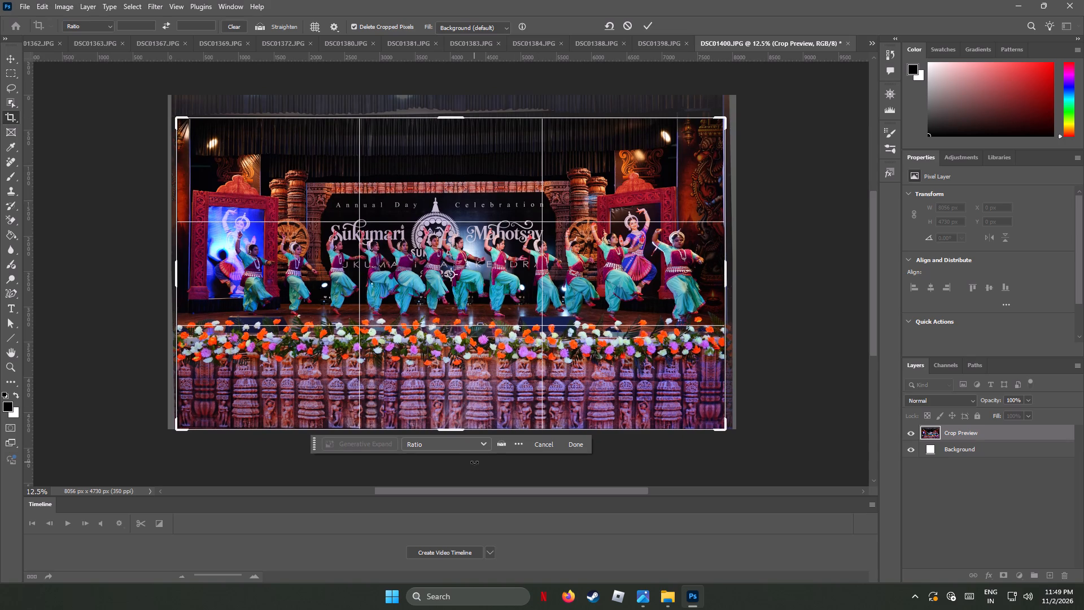
{"action": "left_click", "coordinate": [9, 58]}
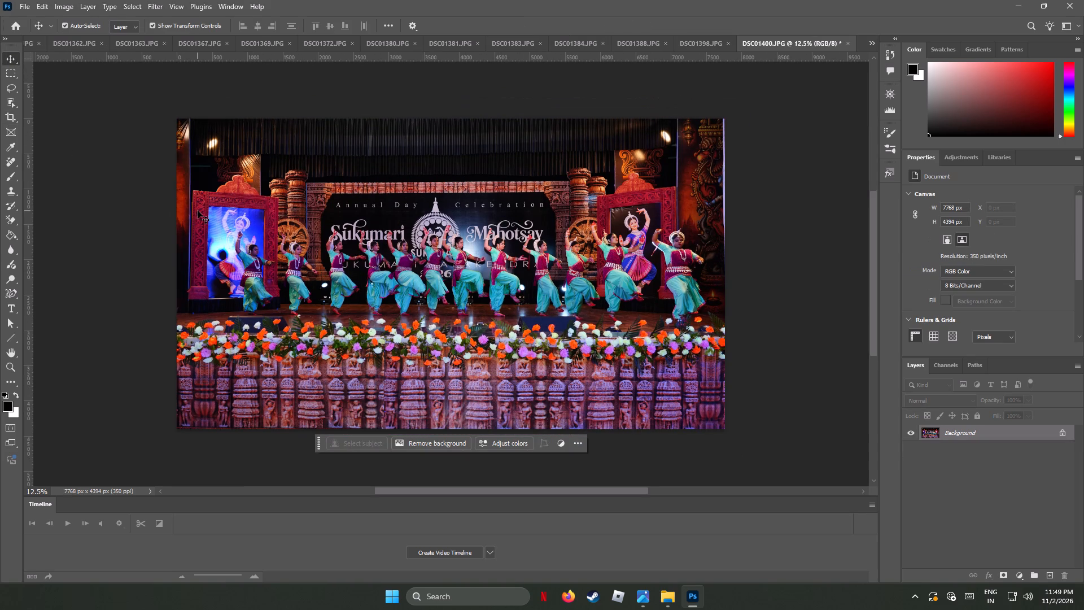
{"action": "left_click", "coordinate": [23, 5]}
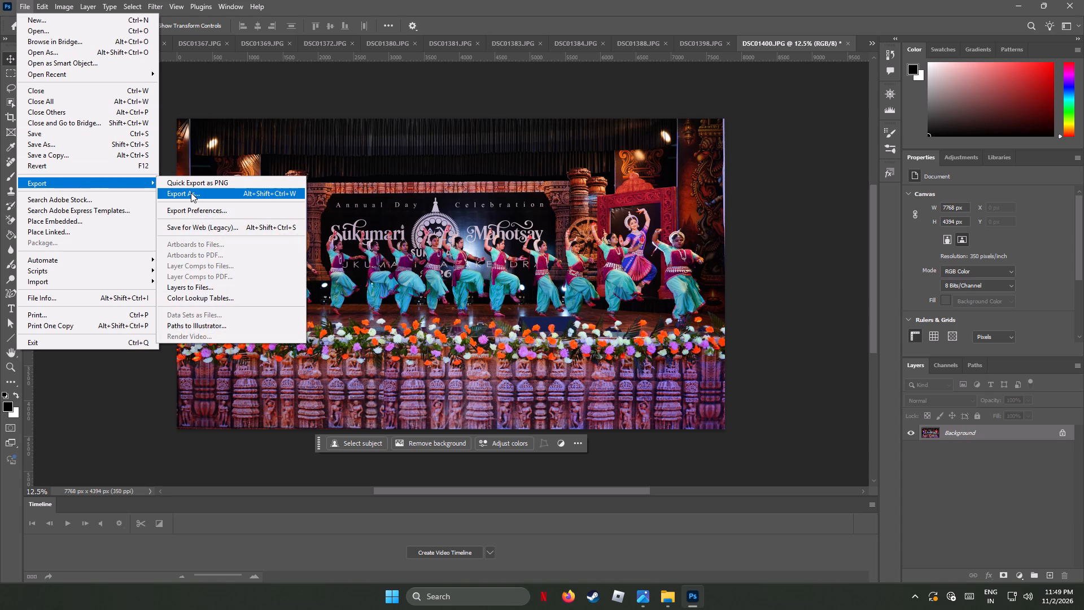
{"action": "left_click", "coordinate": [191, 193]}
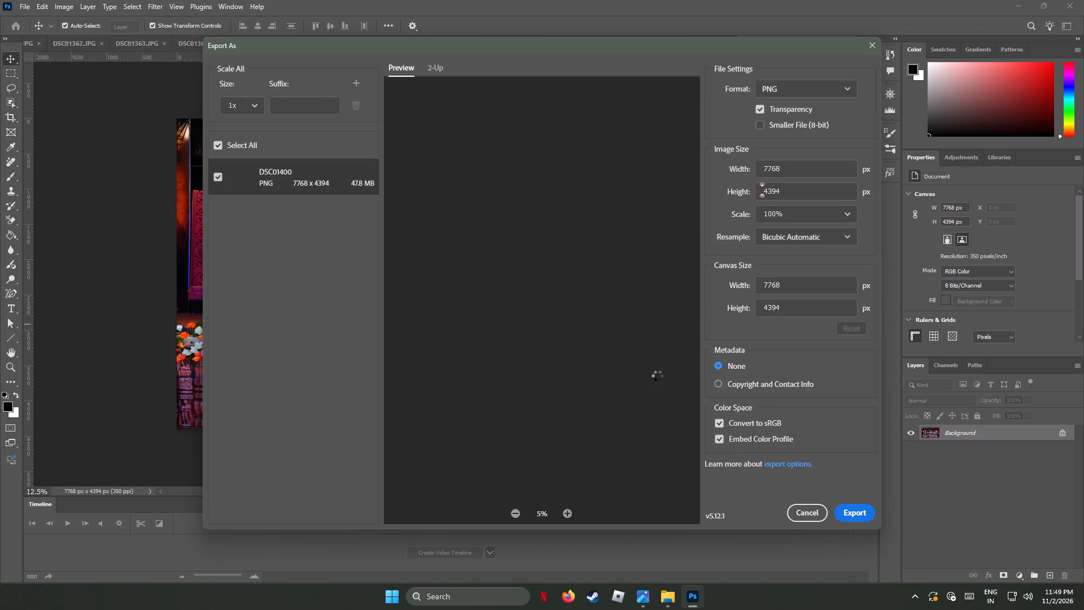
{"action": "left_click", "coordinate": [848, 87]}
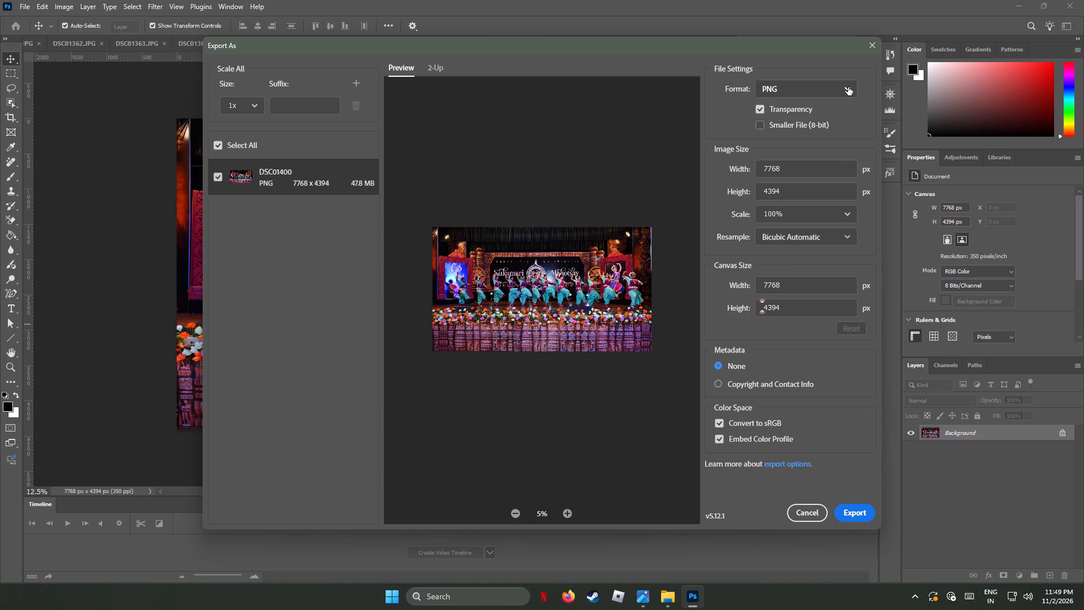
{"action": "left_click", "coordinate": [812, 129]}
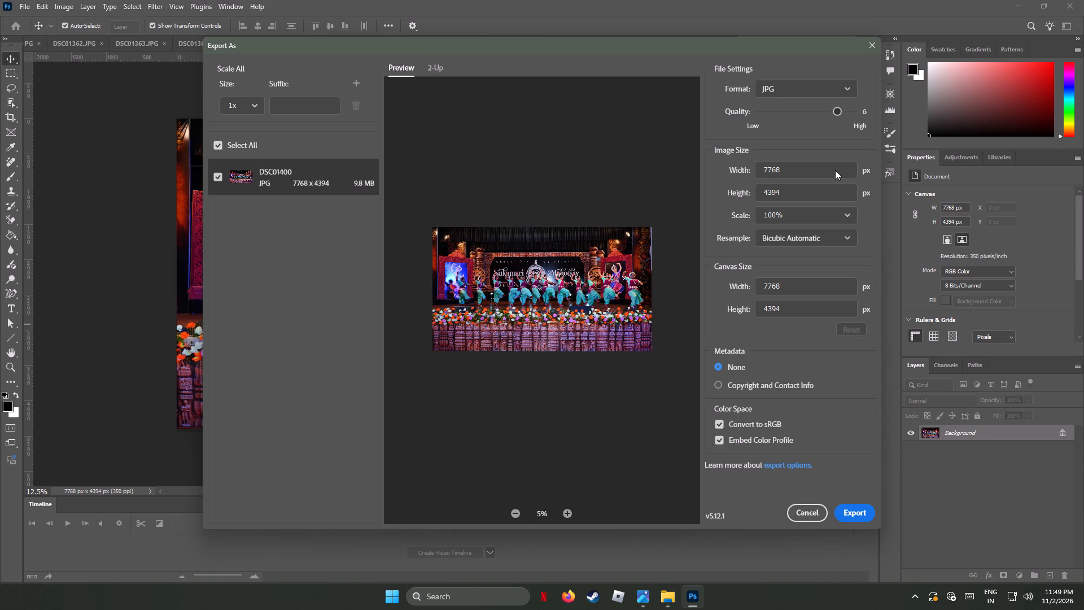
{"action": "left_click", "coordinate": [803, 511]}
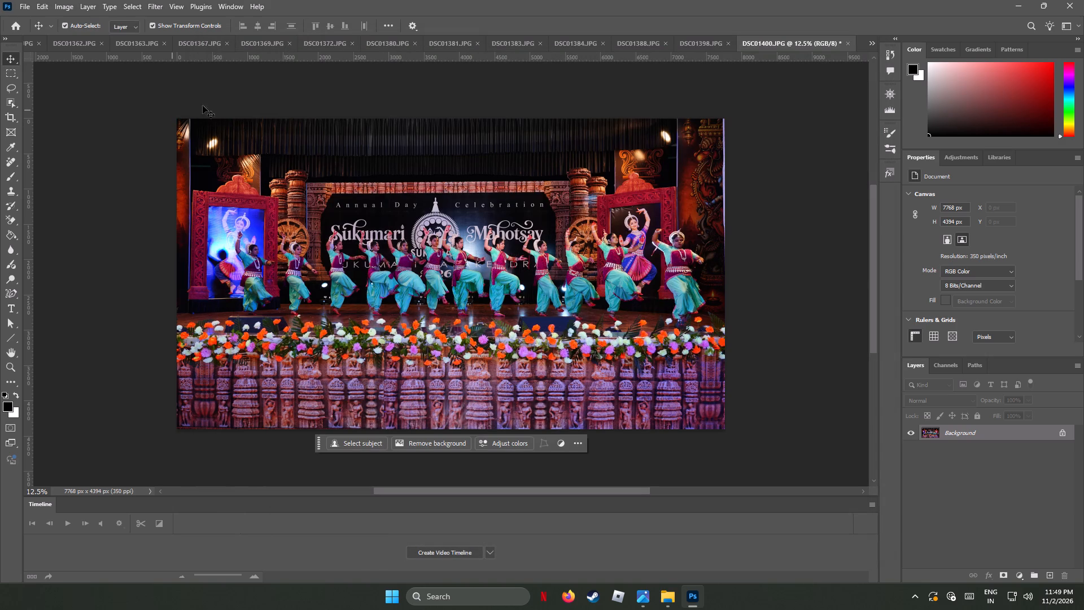
Resize the cropped photo to a width of 2000 pixels with proportions kept, using pixels as the unit.
{"action": "left_click", "coordinate": [65, 6]}
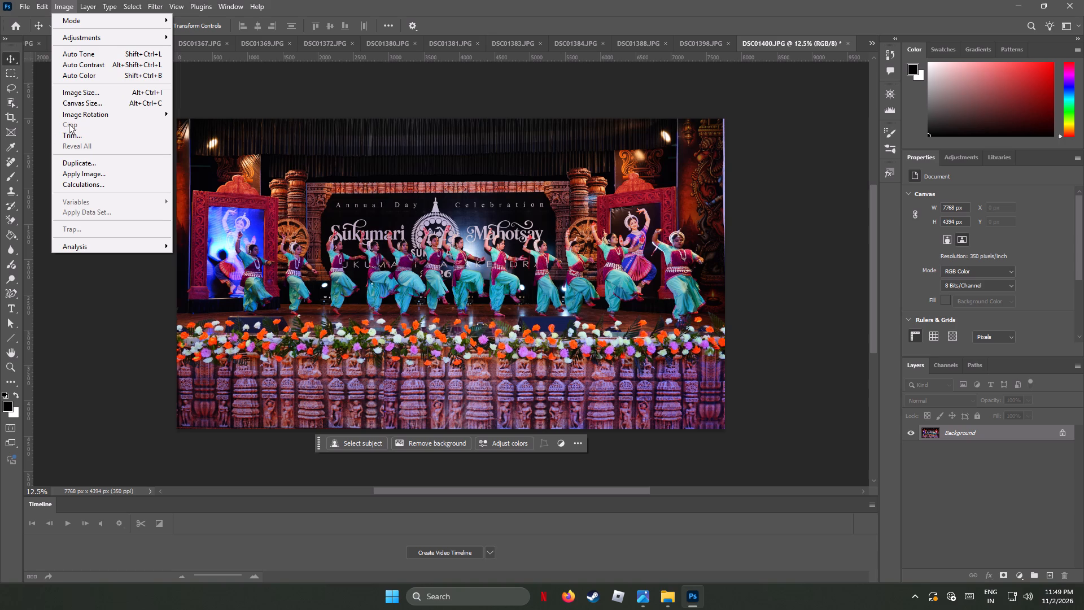
{"action": "left_click", "coordinate": [103, 92]}
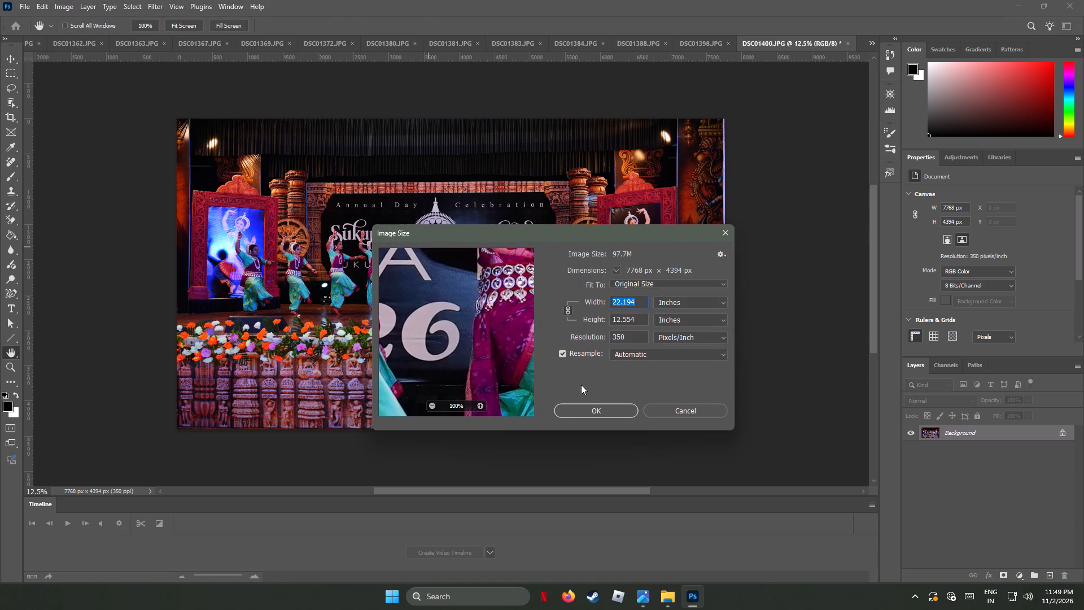
{"action": "left_click", "coordinate": [723, 303]}
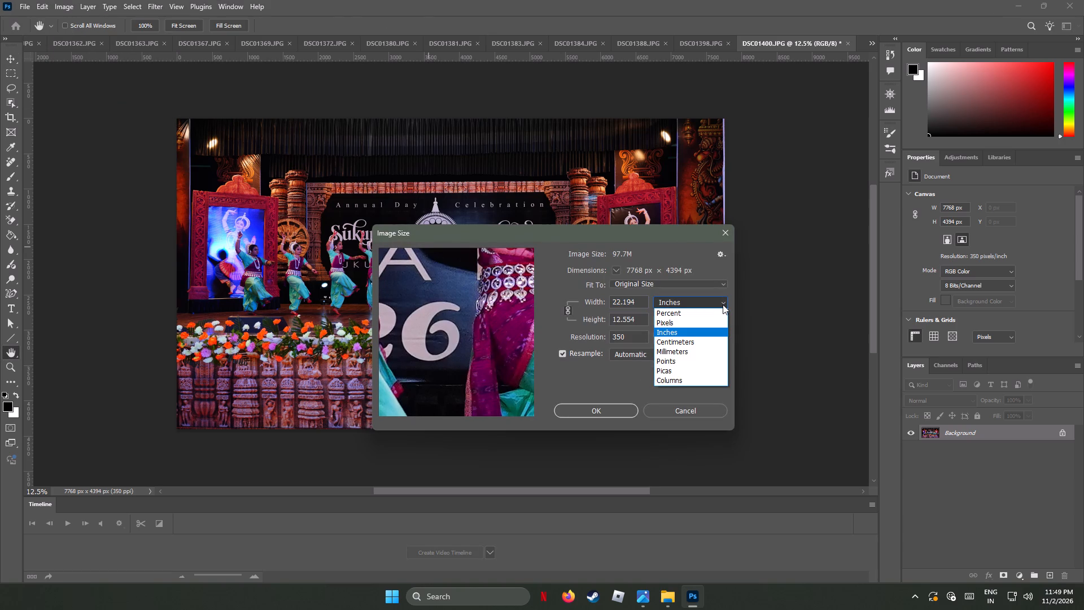
{"action": "left_click", "coordinate": [694, 321]}
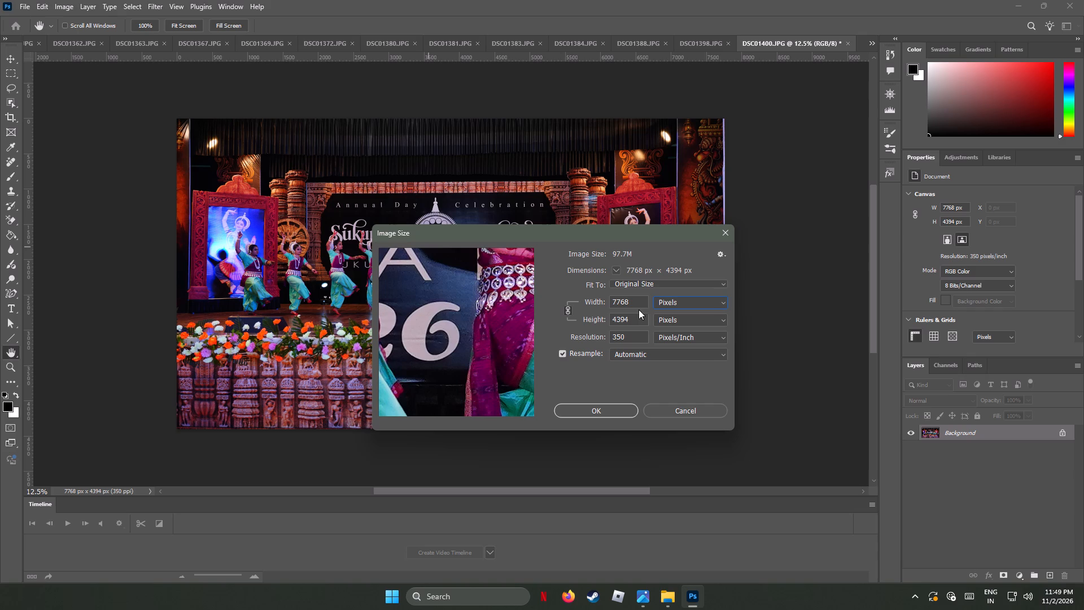
{"action": "left_click_drag", "start_coordinate": [636, 301], "coordinate": [636, 300]}
{"action": "left_click_drag", "start_coordinate": [636, 300], "coordinate": [555, 300]}
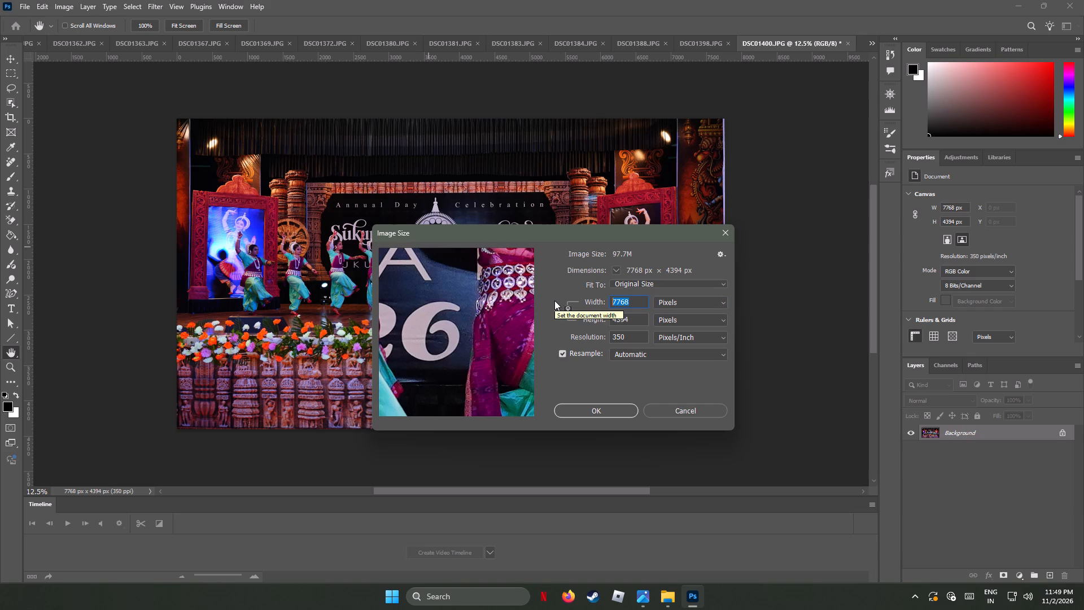
{"action": "type", "text": "2000"}
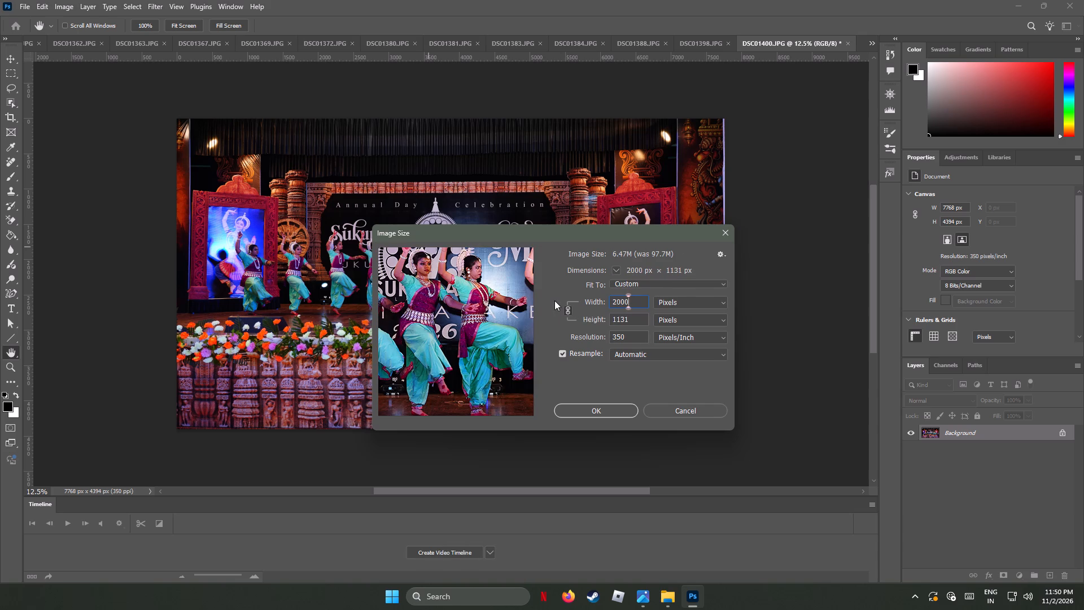
{"action": "left_click", "coordinate": [650, 381]}
{"action": "left_click", "coordinate": [616, 410]}
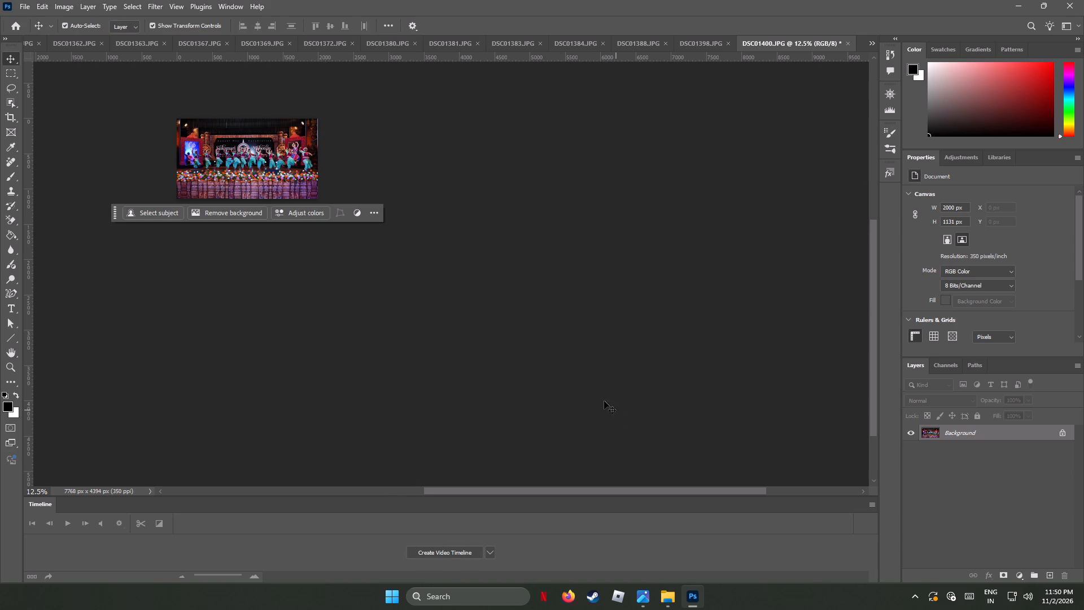
Examine the resized photo close up, checking the sharpness of the dancers and the stage backdrop.
{"action": "scroll", "coordinate": [153, 125], "scroll_direction": "up", "scroll_amount": 5, "text": "alt"}
{"action": "scroll", "coordinate": [151, 117], "scroll_direction": "down", "scroll_amount": 2, "text": "alt"}
{"action": "scroll", "coordinate": [151, 117], "scroll_direction": "up", "scroll_amount": 11, "text": "alt"}
{"action": "scroll", "coordinate": [279, 229], "scroll_direction": "up", "scroll_amount": 4, "text": "alt"}
{"action": "scroll", "coordinate": [301, 223], "scroll_direction": "down", "scroll_amount": 2, "text": "alt"}
{"action": "scroll", "coordinate": [305, 220], "scroll_direction": "up", "scroll_amount": 5, "text": "alt"}
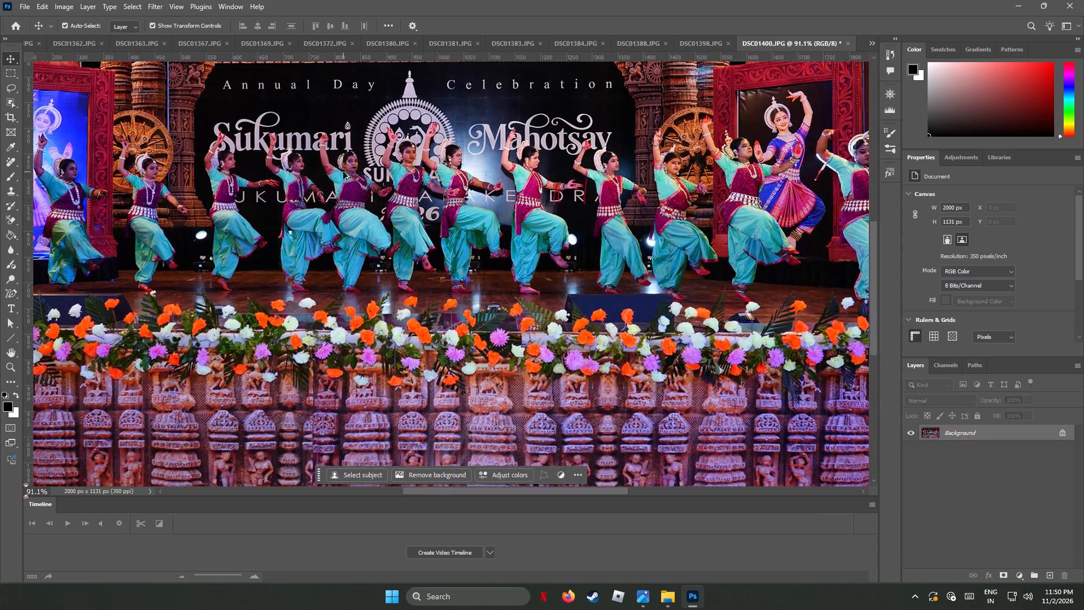
{"action": "scroll", "coordinate": [344, 169], "scroll_direction": "up", "scroll_amount": 12, "text": "alt"}
{"action": "scroll", "coordinate": [350, 170], "scroll_direction": "down", "scroll_amount": 10, "text": "alt"}
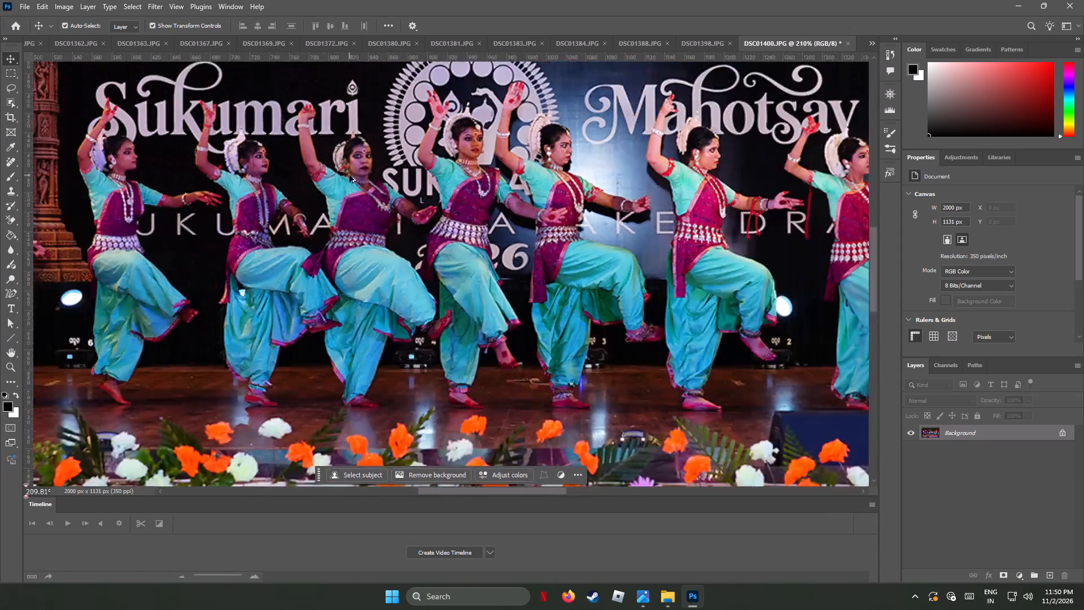
Examine the resized photo at several magnifications, checking the sharpness of the dancers and the backdrop lettering.
{"action": "scroll", "coordinate": [349, 175], "scroll_direction": "down", "scroll_amount": 4, "text": "alt"}
{"action": "scroll", "coordinate": [348, 175], "scroll_direction": "up", "scroll_amount": 5}
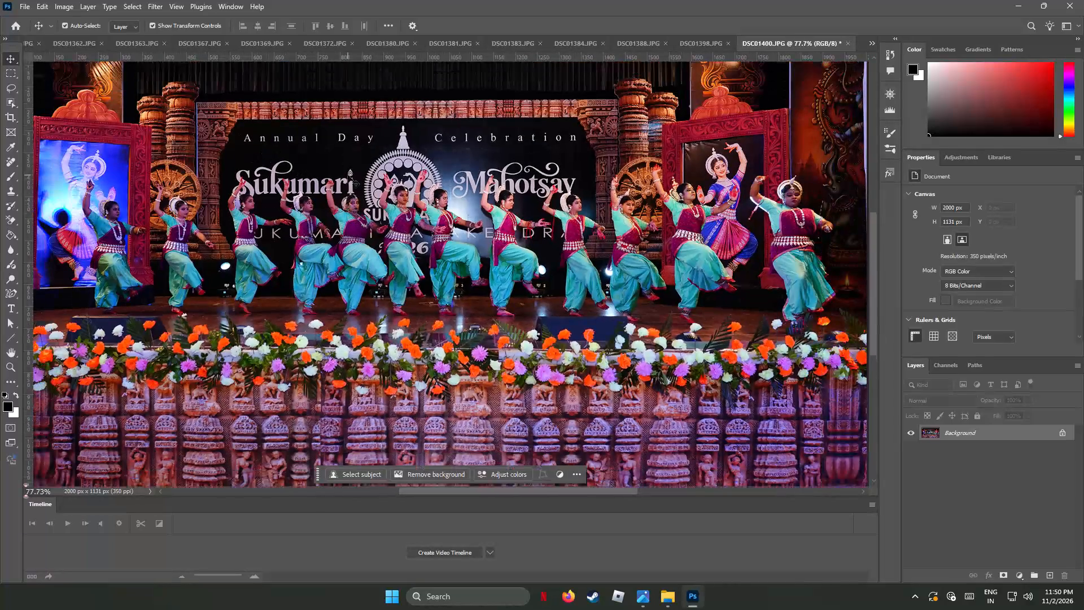
{"action": "scroll", "coordinate": [348, 175], "scroll_direction": "up", "scroll_amount": 2}
{"action": "scroll", "coordinate": [348, 175], "scroll_direction": "down", "scroll_amount": 4}
{"action": "scroll", "coordinate": [357, 206], "scroll_direction": "up", "scroll_amount": 7, "text": "alt"}
{"action": "scroll", "coordinate": [357, 206], "scroll_direction": "down", "scroll_amount": 1, "text": "alt"}
{"action": "scroll", "coordinate": [357, 206], "scroll_direction": "up", "scroll_amount": 1, "text": "alt"}
{"action": "scroll", "coordinate": [357, 206], "scroll_direction": "down", "scroll_amount": 1, "text": "alt"}
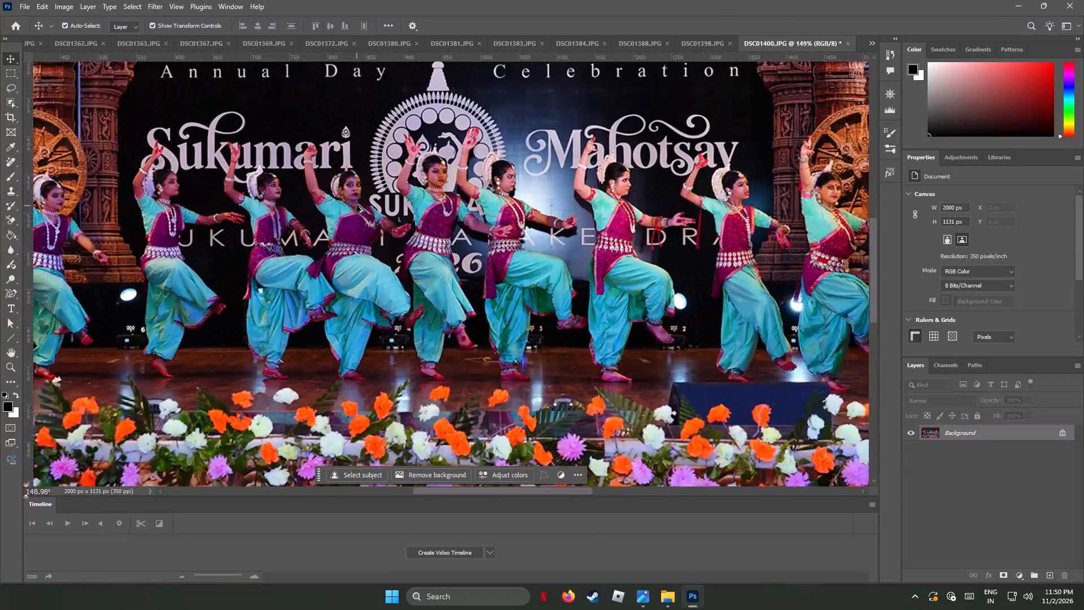
{"action": "scroll", "coordinate": [357, 206], "scroll_direction": "up", "scroll_amount": 3, "text": "alt"}
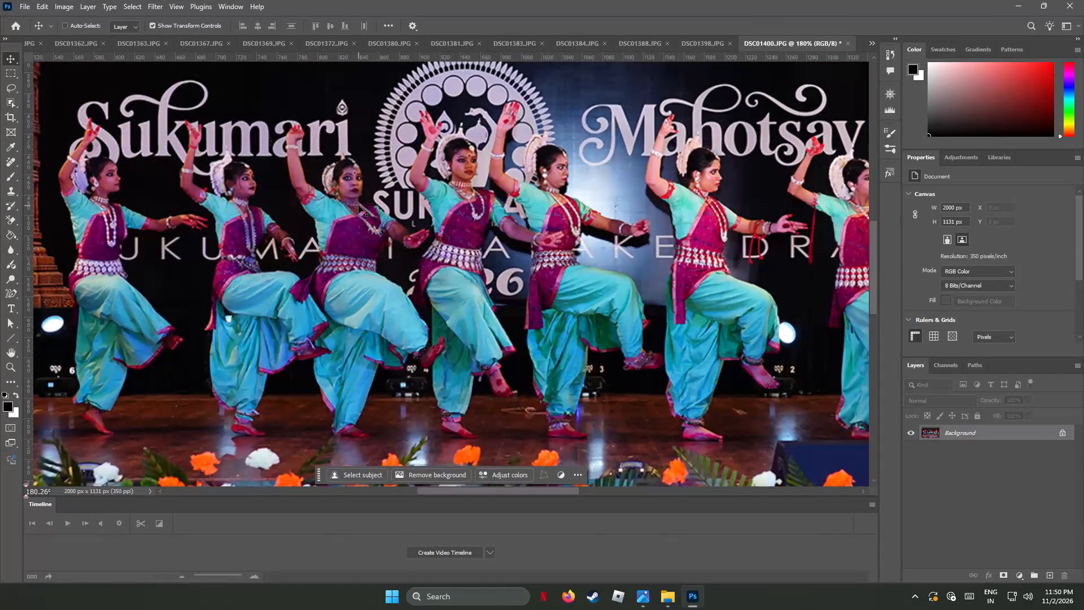
Undo the last resize and resize the cropped photo to a width of 4000 pixels instead, keeping proportions.
{"action": "key", "text": "ctrl+z"}
{"action": "left_click", "coordinate": [67, 5]}
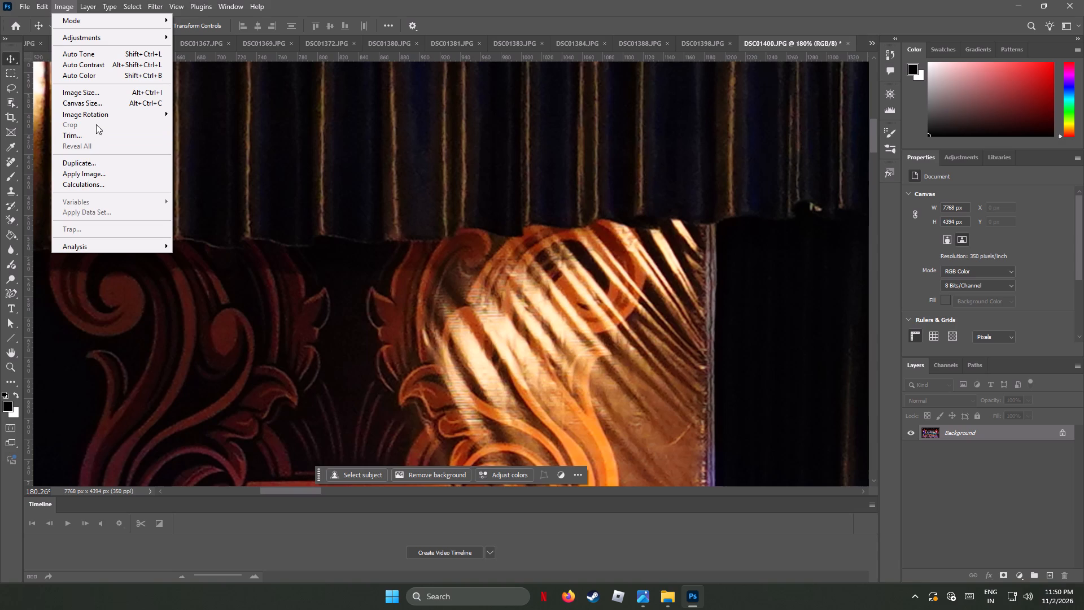
{"action": "left_click", "coordinate": [97, 94]}
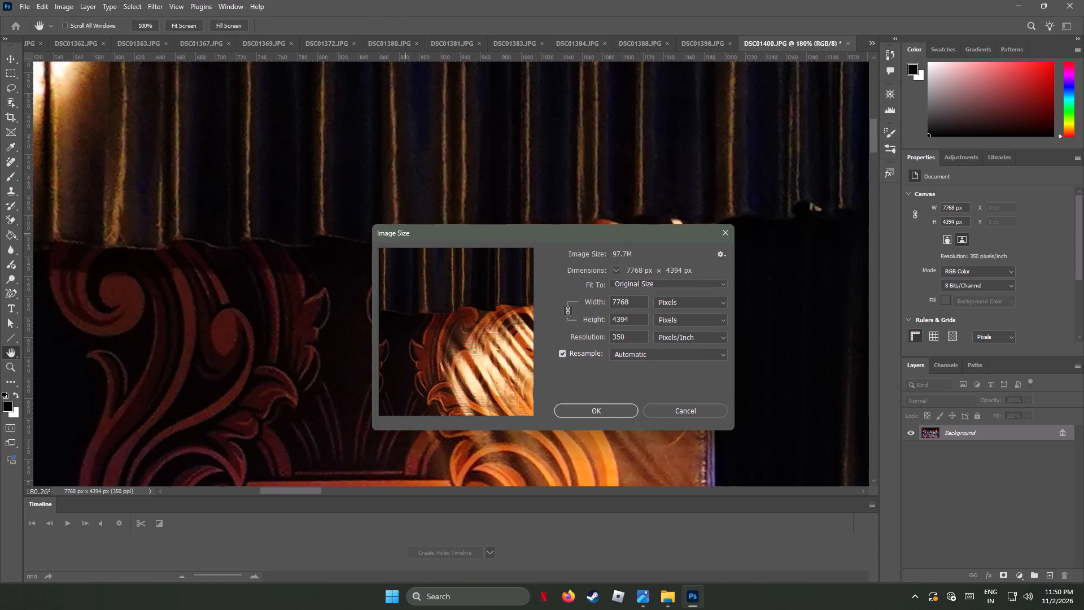
{"action": "left_click_drag", "start_coordinate": [637, 300], "coordinate": [582, 300]}
{"action": "type", "text": "4000"}
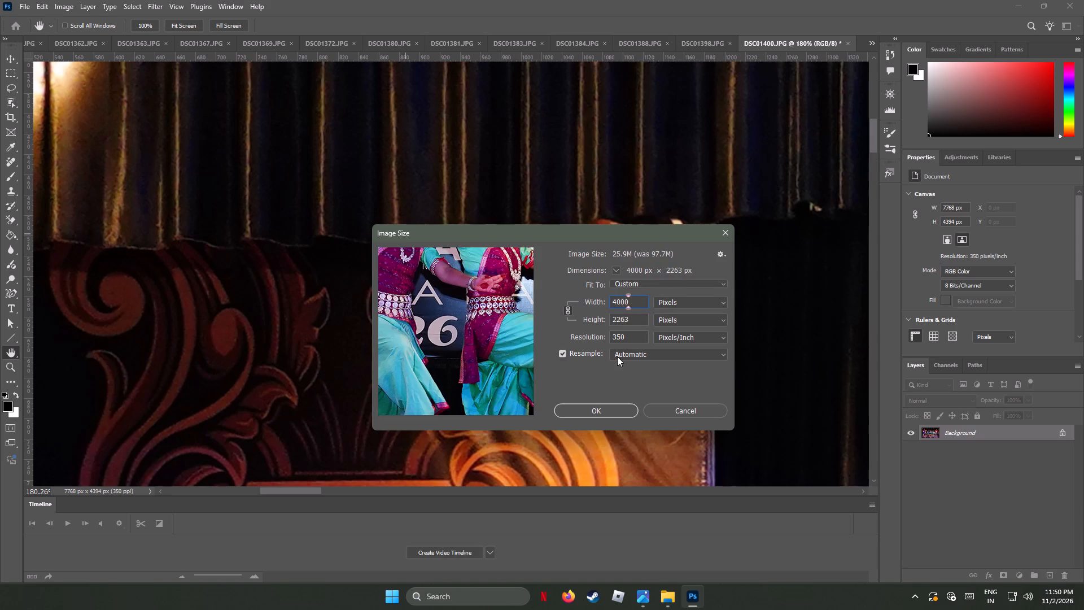
{"action": "left_click", "coordinate": [614, 380]}
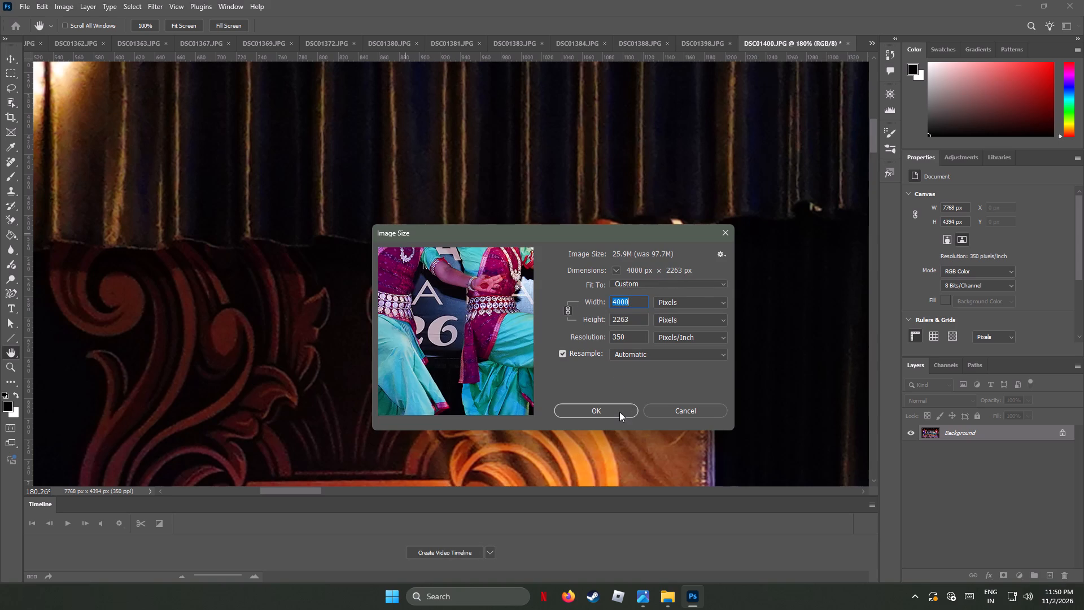
{"action": "left_click", "coordinate": [619, 412]}
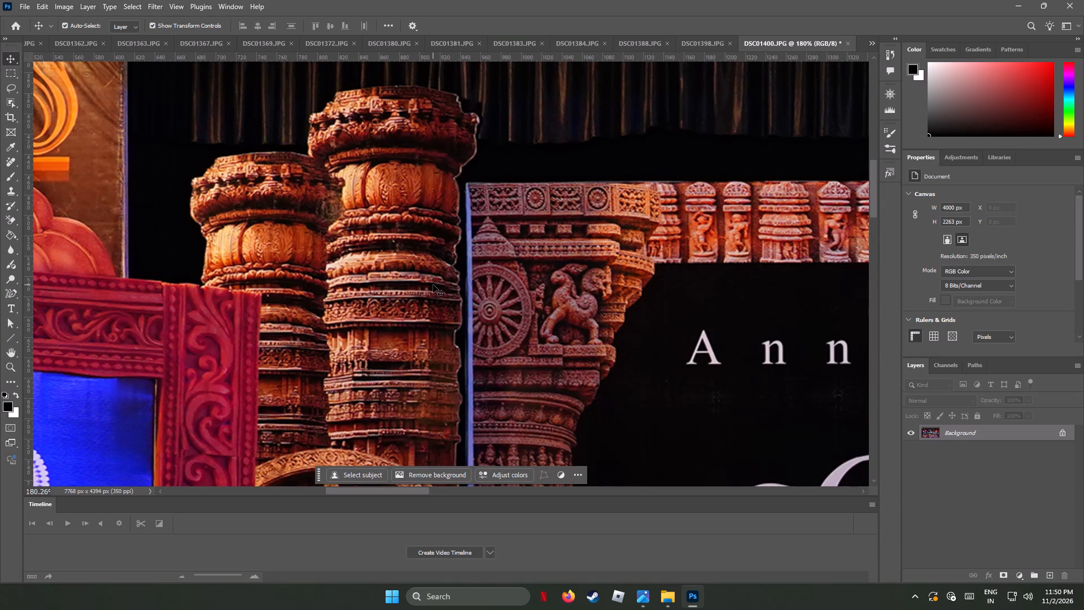
Examine the resized photo from close up to a wider view, checking the detail of the pillars and stage backdrop.
{"action": "scroll", "coordinate": [435, 286], "scroll_direction": "down", "scroll_amount": 2, "text": "alt"}
{"action": "scroll", "coordinate": [435, 286], "scroll_direction": "up", "scroll_amount": 2, "text": "alt"}
{"action": "scroll", "coordinate": [435, 286], "scroll_direction": "down", "scroll_amount": 7, "text": "alt"}
{"action": "scroll", "coordinate": [435, 286], "scroll_direction": "up", "scroll_amount": 3, "text": "alt"}
{"action": "scroll", "coordinate": [435, 286], "scroll_direction": "down", "scroll_amount": 2, "text": "alt"}
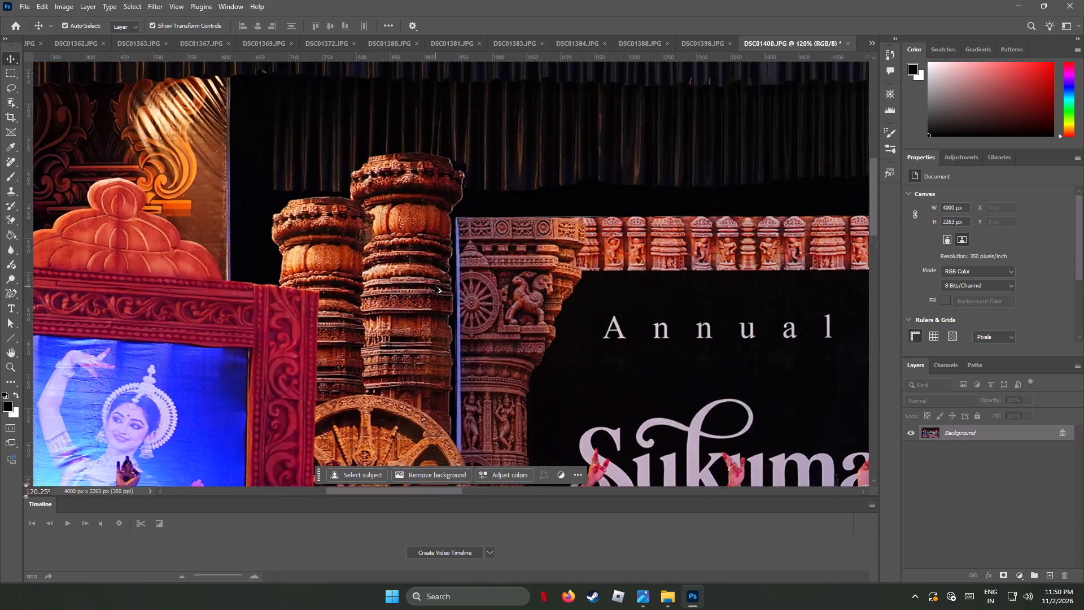
{"action": "scroll", "coordinate": [435, 286], "scroll_direction": "down", "scroll_amount": 10, "text": "alt"}
{"action": "scroll", "coordinate": [435, 287], "scroll_direction": "up", "scroll_amount": 2}
{"action": "scroll", "coordinate": [435, 287], "scroll_direction": "down", "scroll_amount": 2}
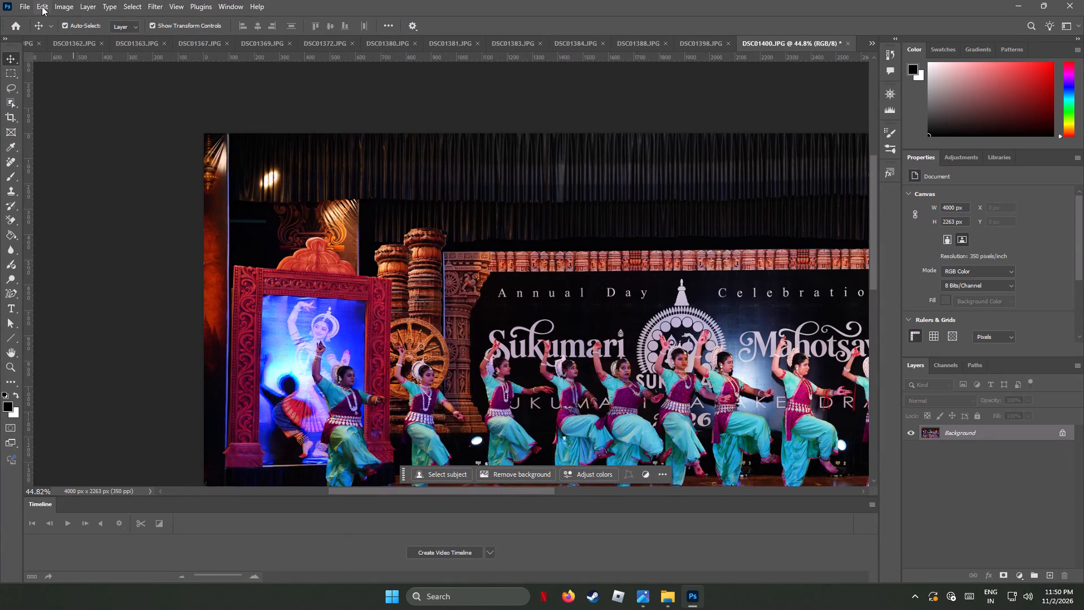
Export the photo as a JPG at the highest quality, 7, keeping the 4000 × 2263 px size.
{"action": "left_click", "coordinate": [26, 6]}
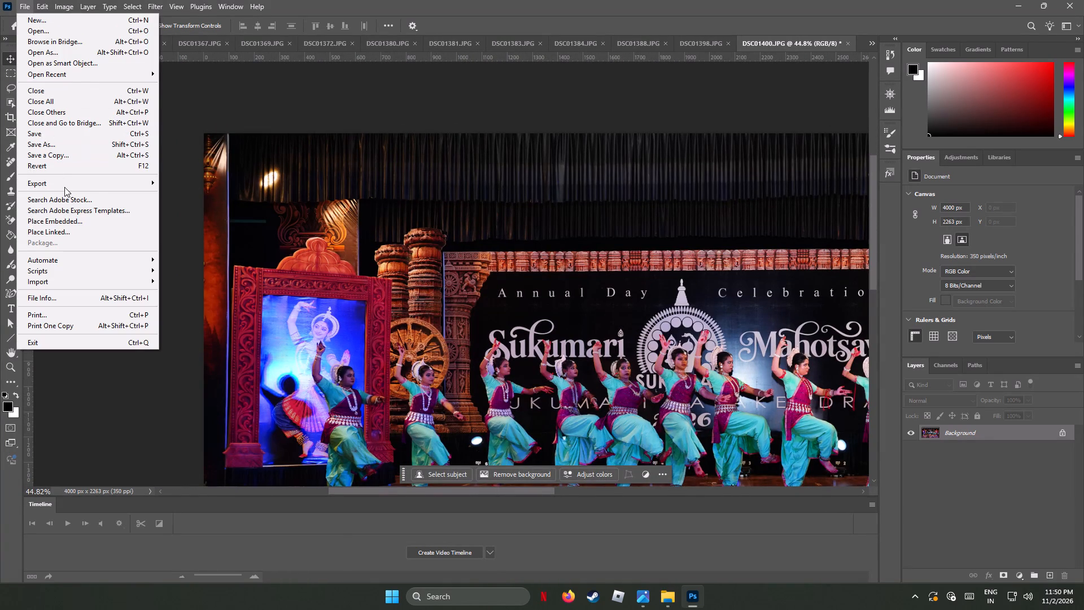
{"action": "left_click", "coordinate": [204, 192]}
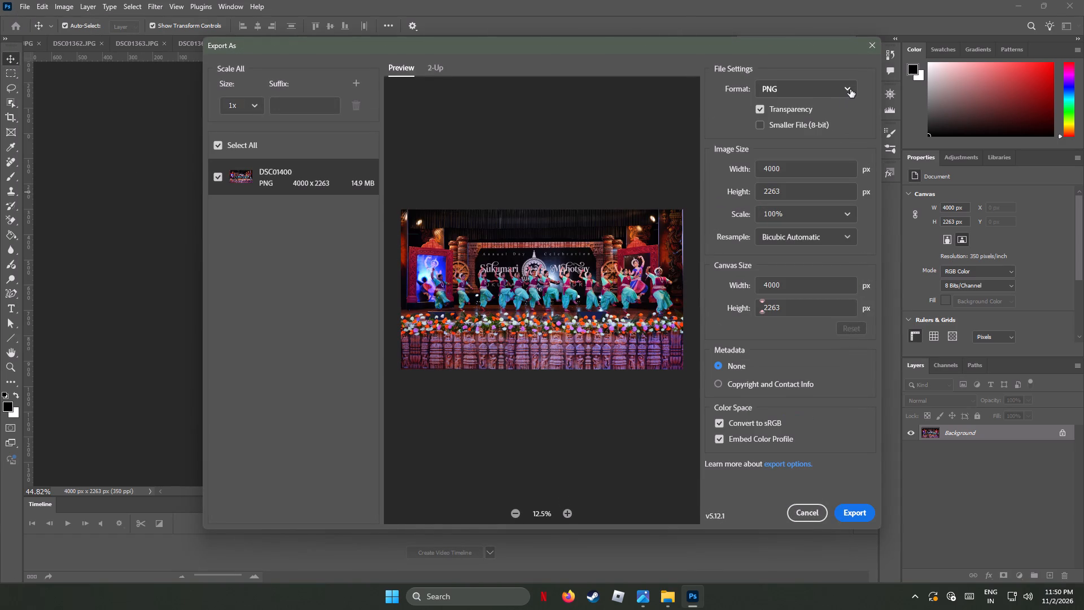
{"action": "left_click", "coordinate": [850, 89]}
{"action": "left_click", "coordinate": [799, 128]}
{"action": "left_click_drag", "start_coordinate": [837, 110], "coordinate": [919, 112]}
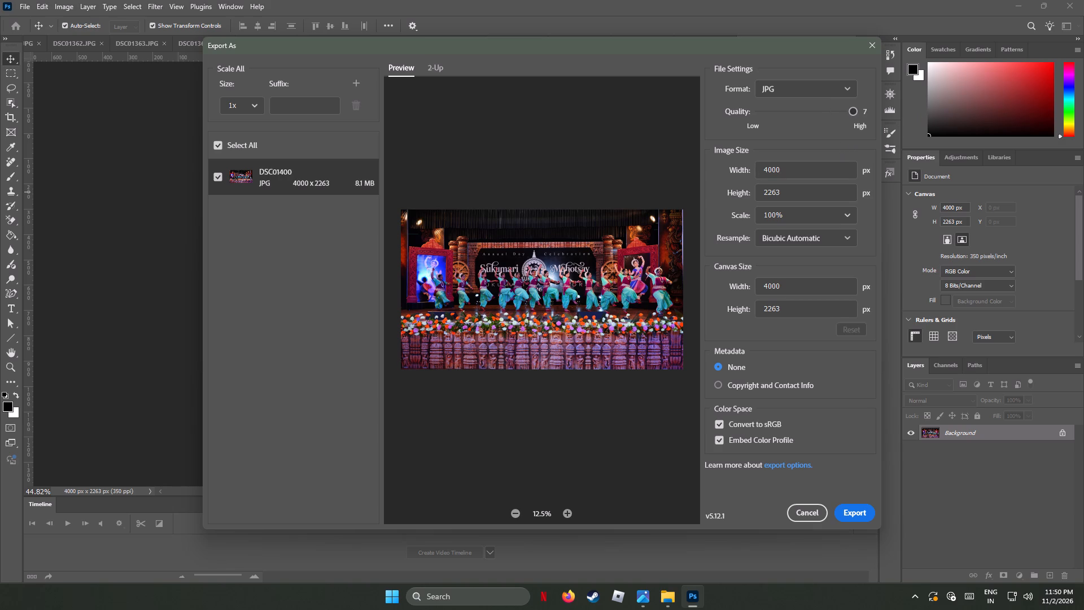
{"action": "left_click", "coordinate": [854, 510]}
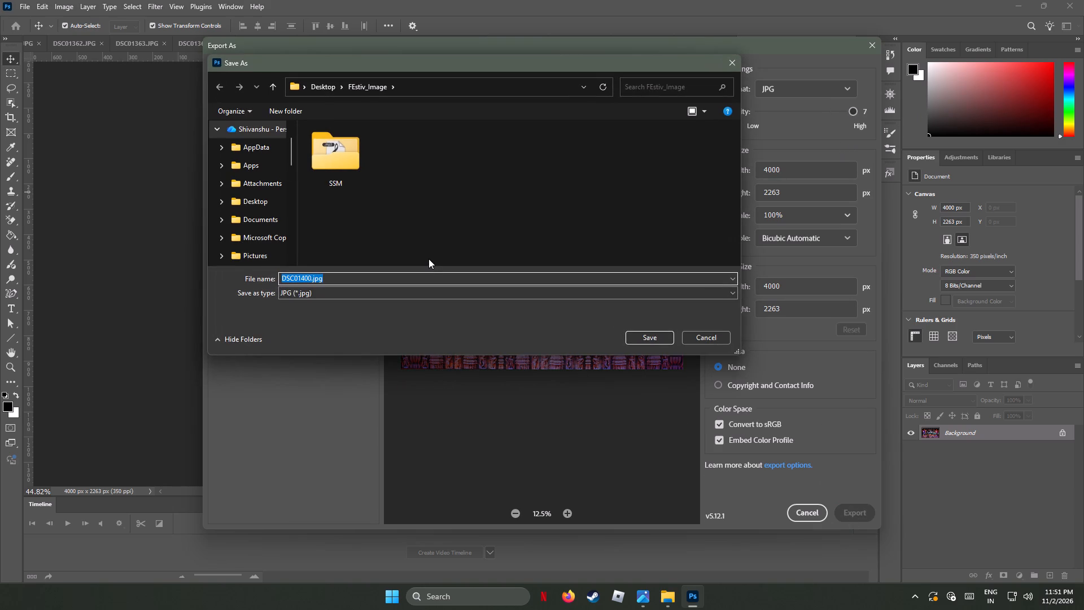
Create a folder named AF_Img inside FEstiv_Image and save the exported photo in it as DSC01400.jpg.
{"action": "right_click", "coordinate": [419, 156]}
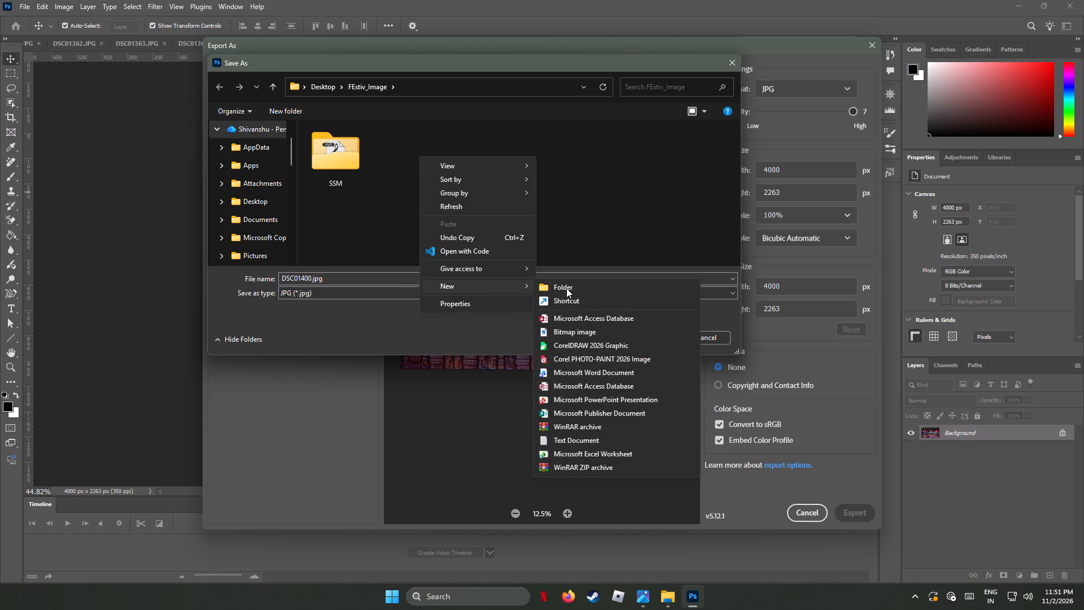
{"action": "left_click", "coordinate": [567, 288]}
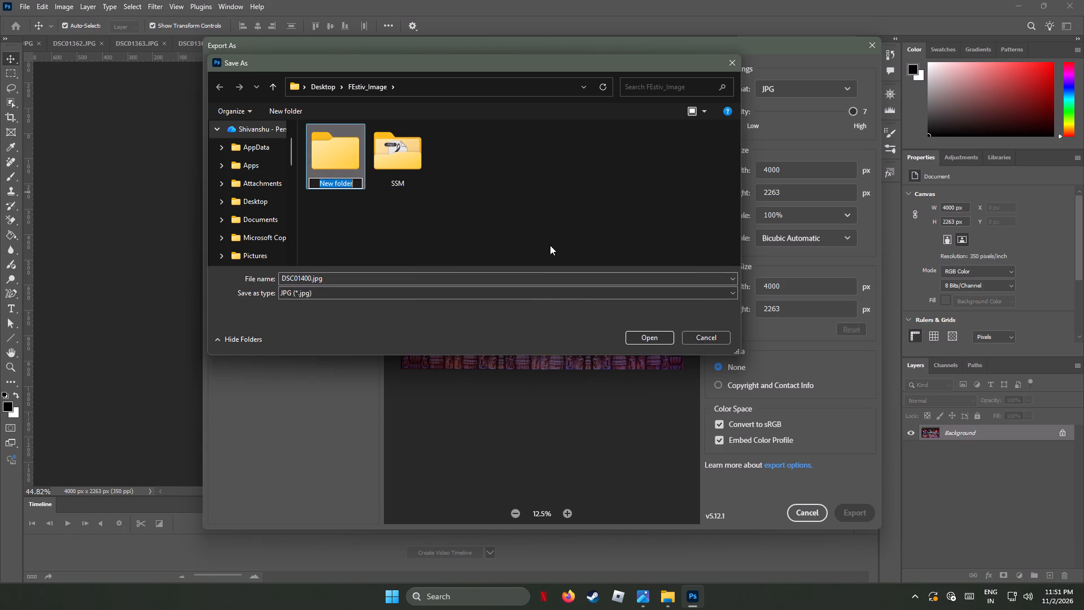
{"action": "key", "text": "shift+a"}
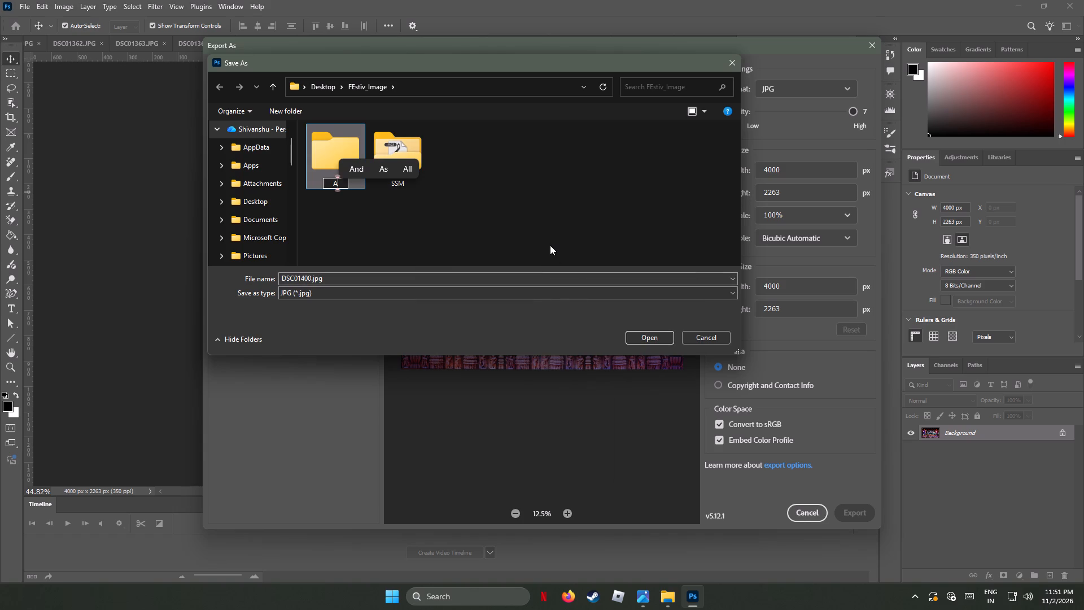
{"action": "key", "text": "shift+f"}
{"action": "key", "text": "shift+underscore"}
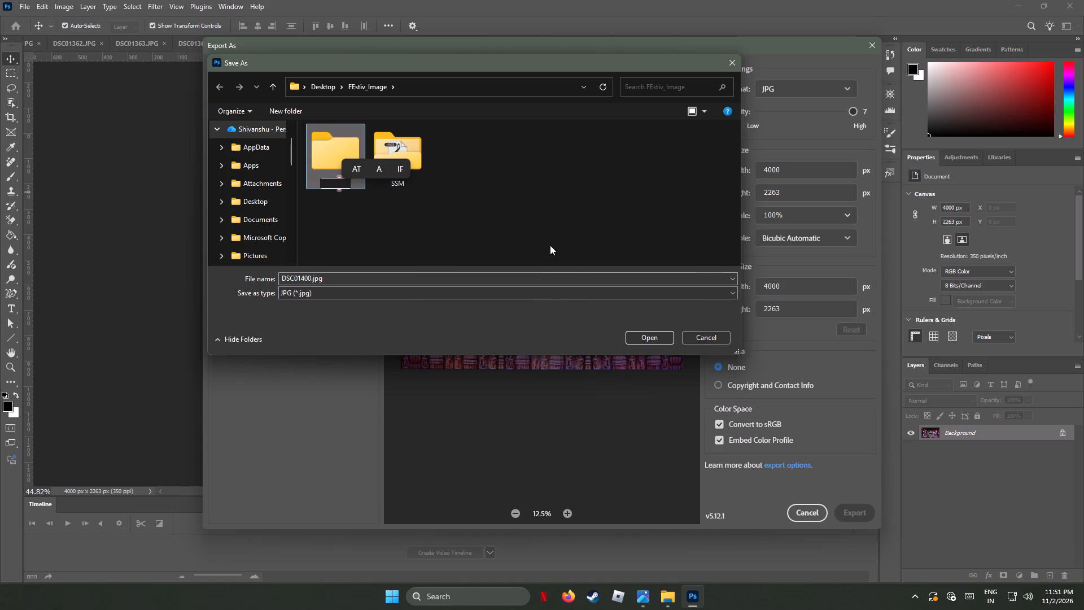
{"action": "key", "text": "shift+i"}
{"action": "type", "text": "mg"}
{"action": "key", "text": "Return"}
{"action": "key", "text": "Return"}
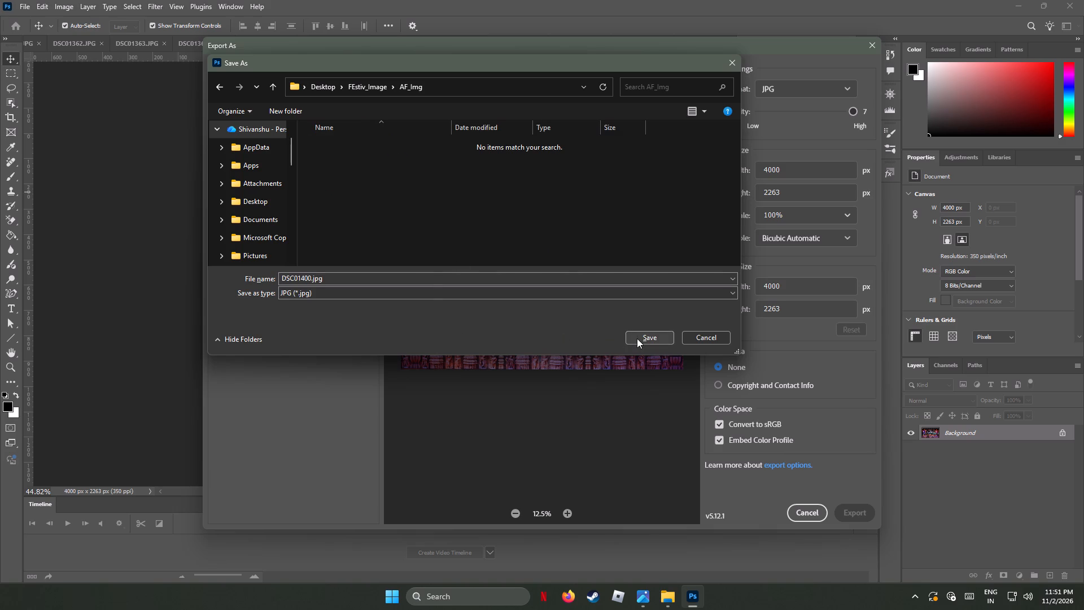
{"action": "left_click", "coordinate": [639, 338]}
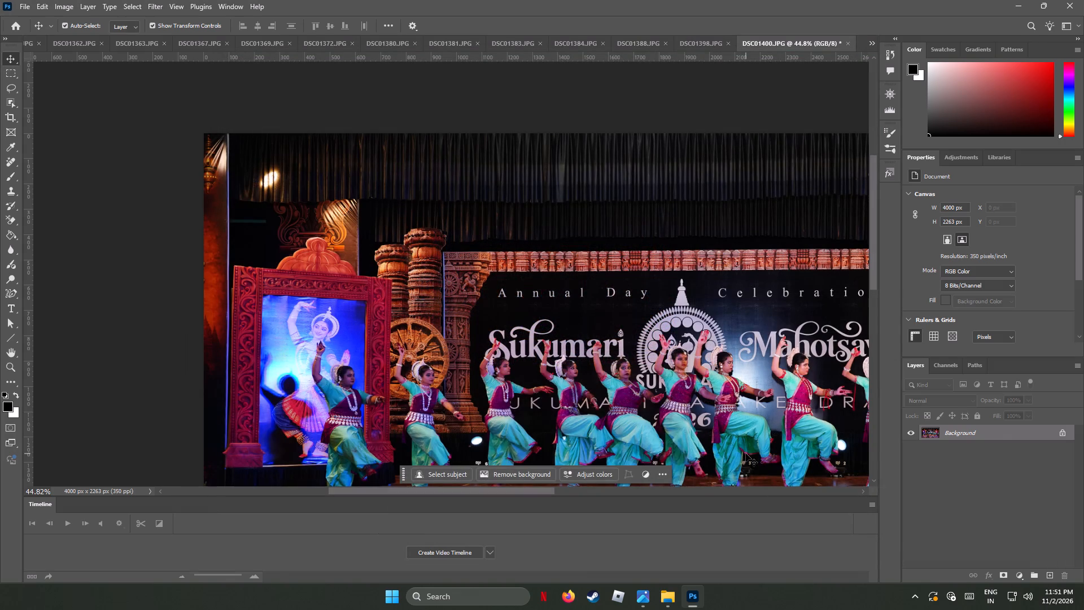
Close DSC01400.JPG without saving changes to the original file.
{"action": "left_click", "coordinate": [848, 45]}
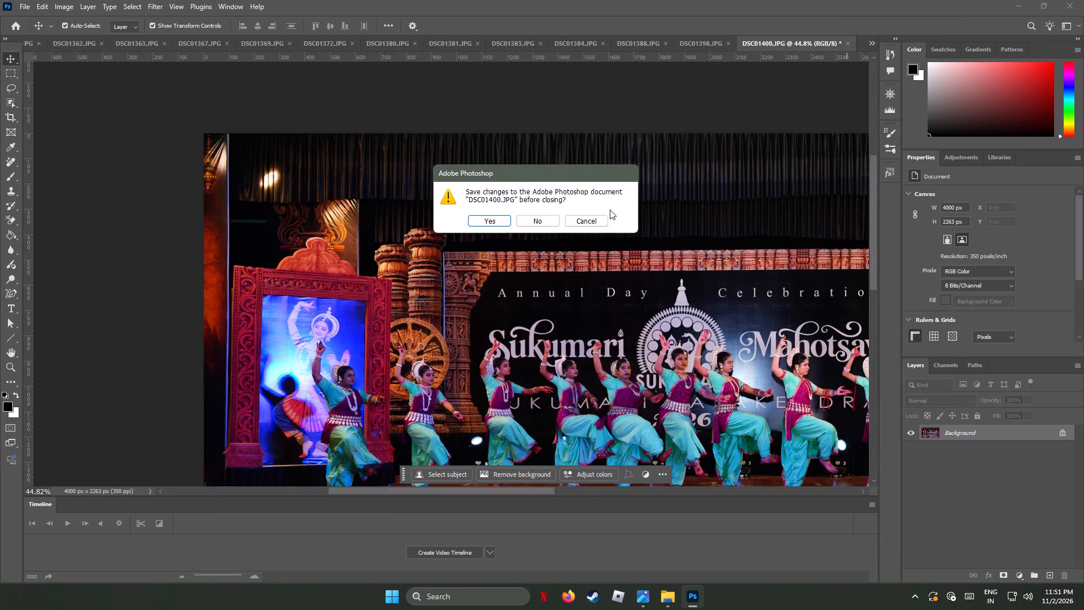
{"action": "left_click", "coordinate": [540, 218]}
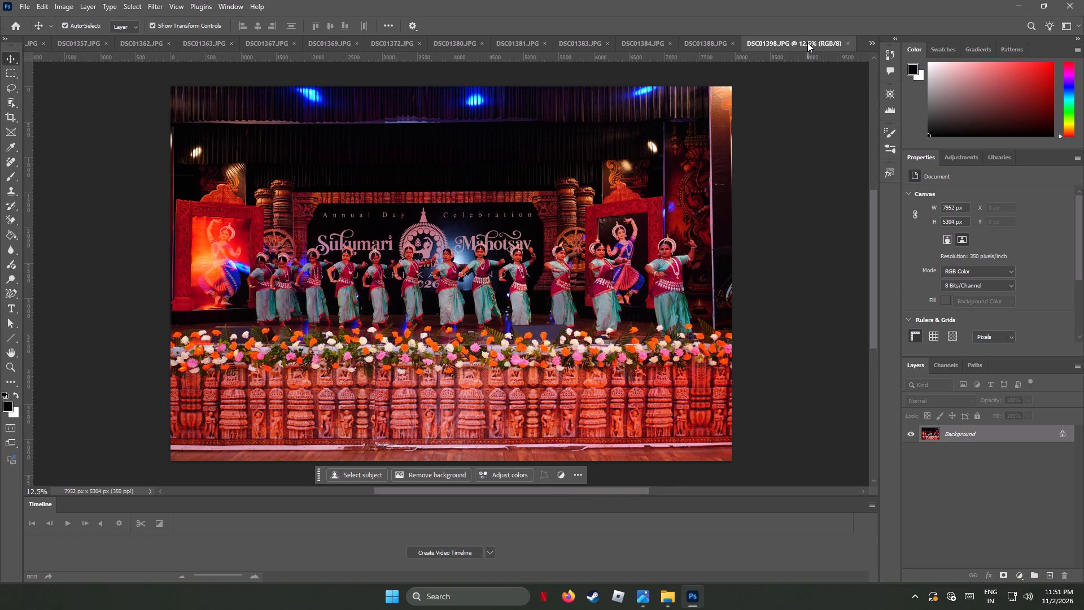
Crop DSC01398.JPG at the top and bottom, removing the blue stage lights and the floor strip below the carved stage front.
{"action": "left_click", "coordinate": [807, 42]}
{"action": "left_click", "coordinate": [7, 116]}
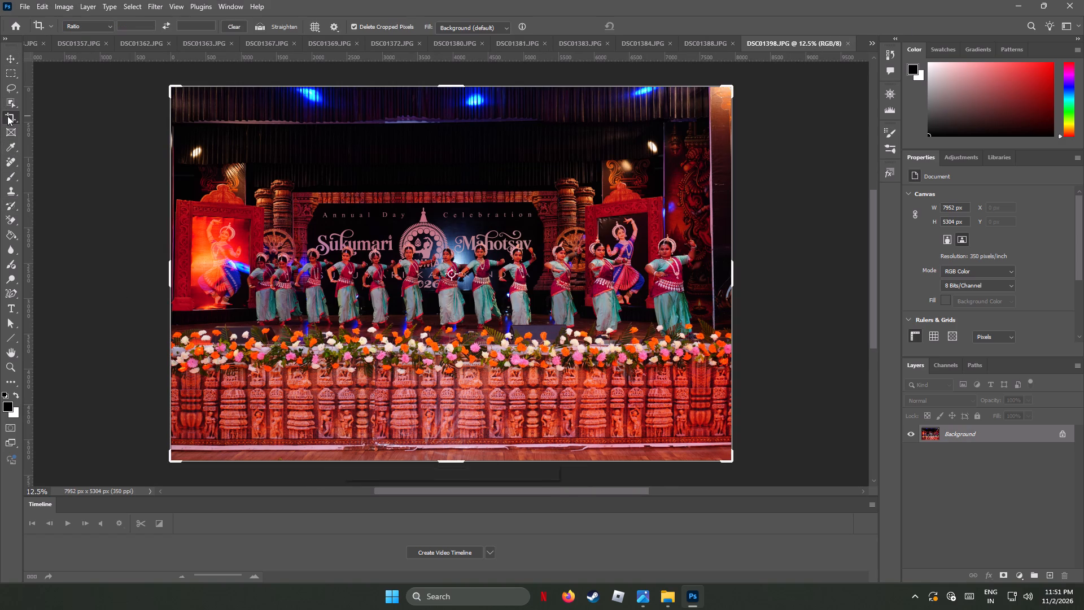
{"action": "left_click_drag", "start_coordinate": [449, 88], "coordinate": [453, 104]}
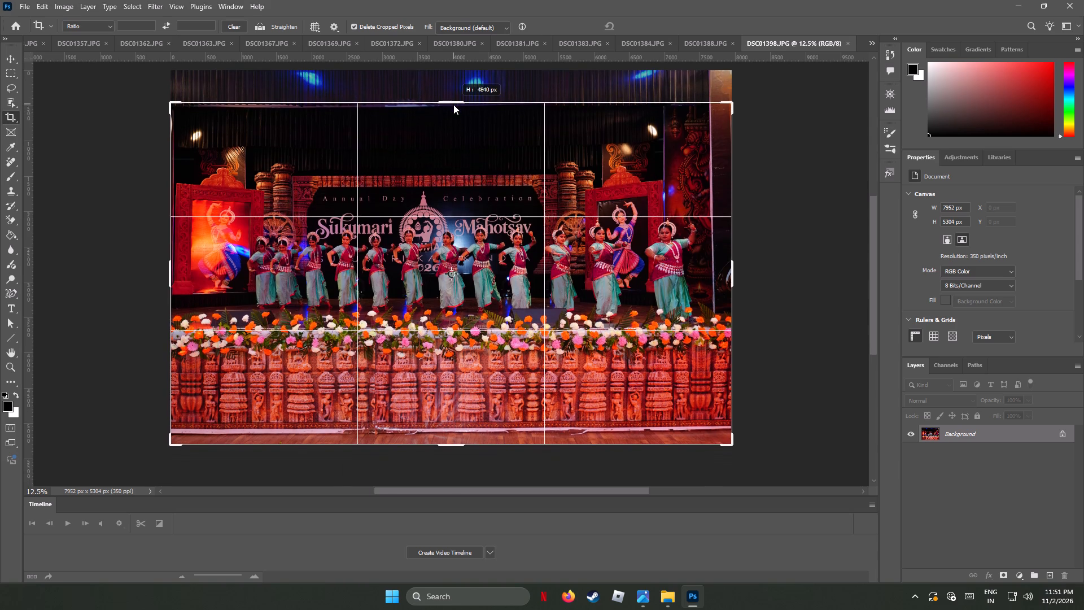
{"action": "left_click_drag", "start_coordinate": [453, 104], "coordinate": [454, 113]}
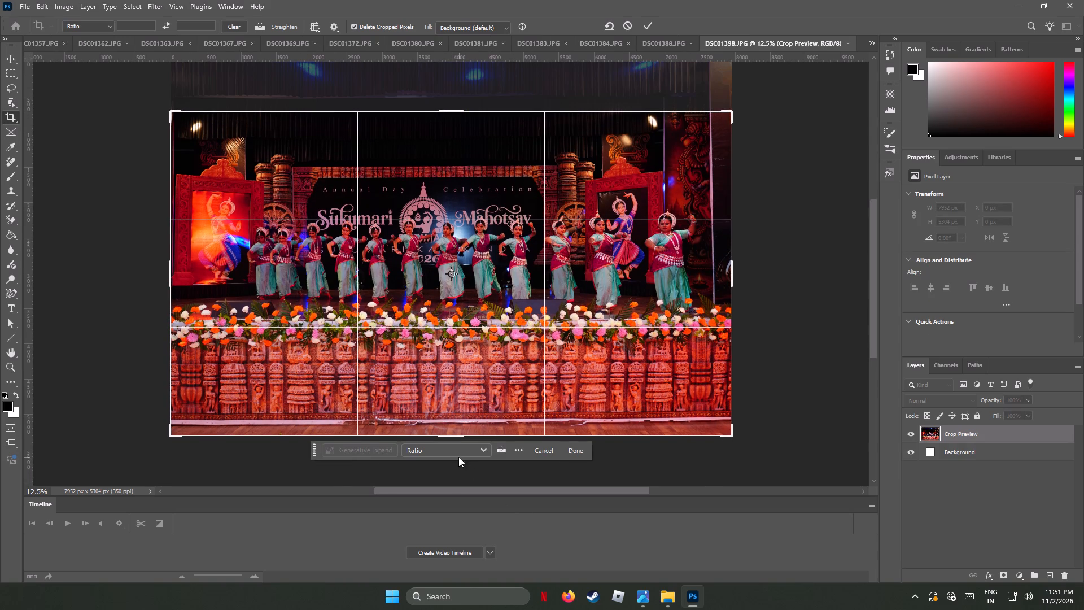
{"action": "left_click_drag", "start_coordinate": [451, 435], "coordinate": [452, 424]}
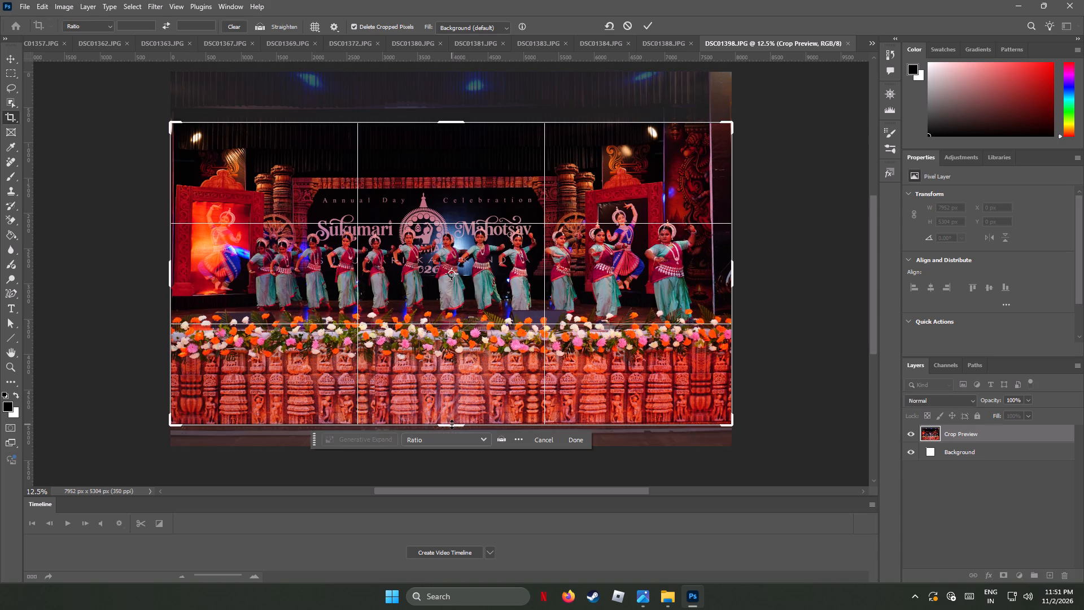
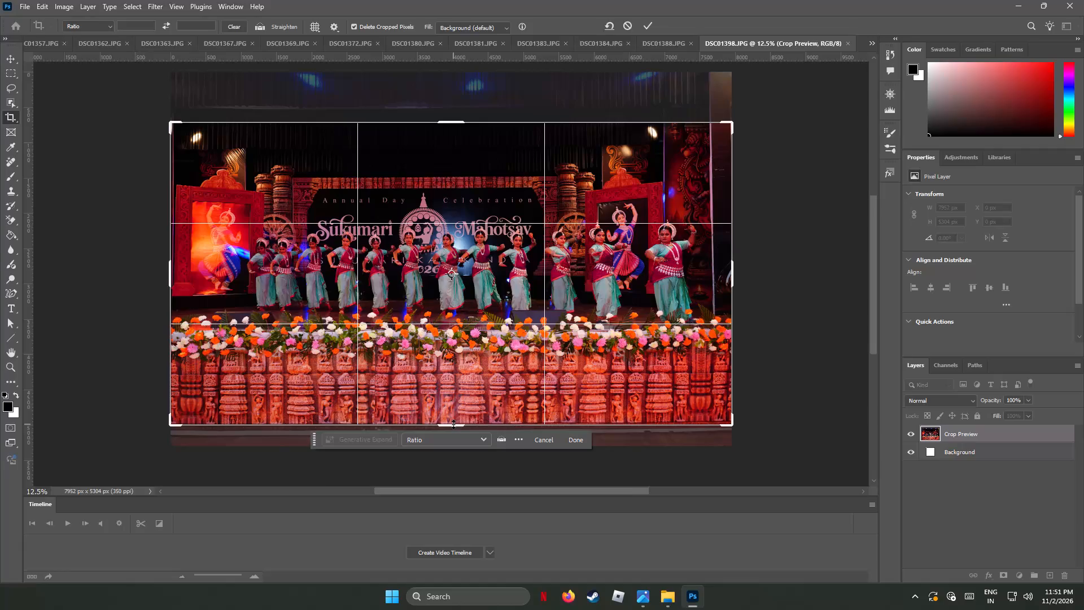
Apply the pending top and bottom crop to DSC01398.JPG.
{"action": "key", "text": "Return"}
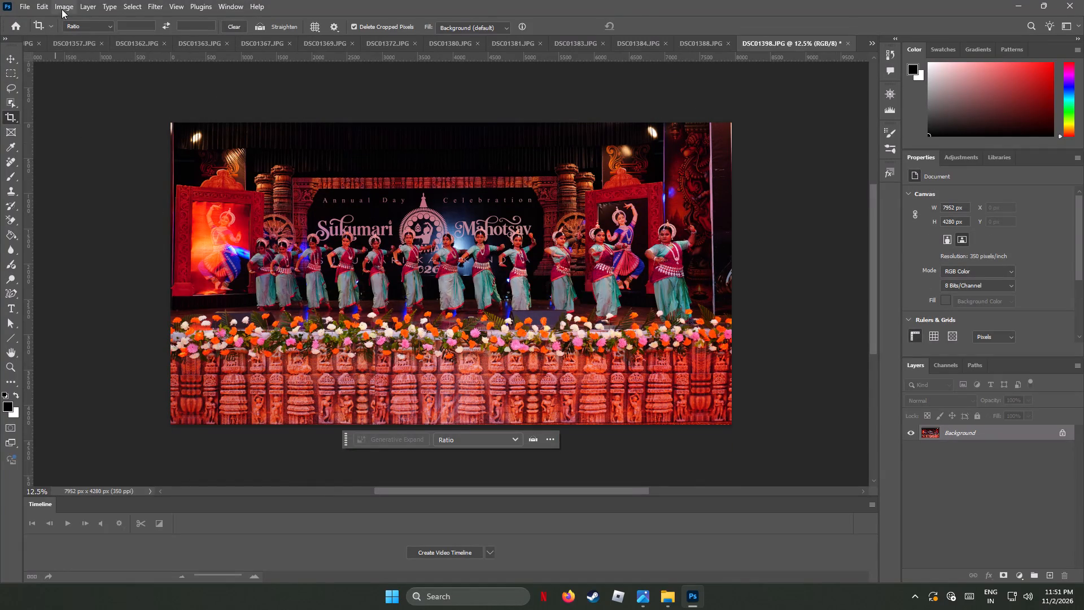
Resize DSC01398.JPG to a width of 4000 px, keeping its proportions and the 350 pixels/inch resolution.
{"action": "left_click", "coordinate": [62, 8]}
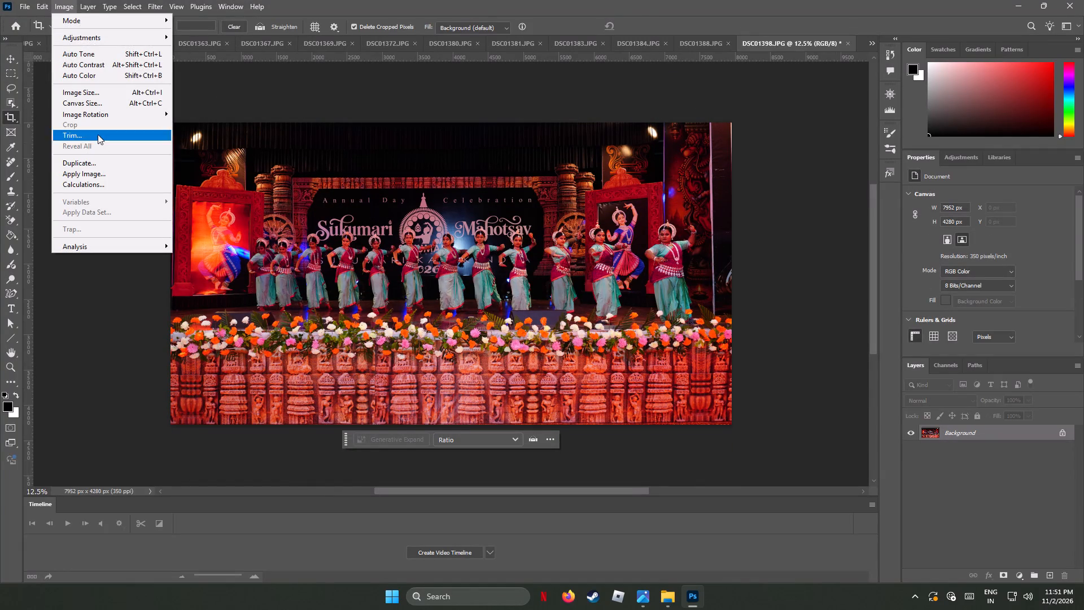
{"action": "left_click", "coordinate": [106, 94]}
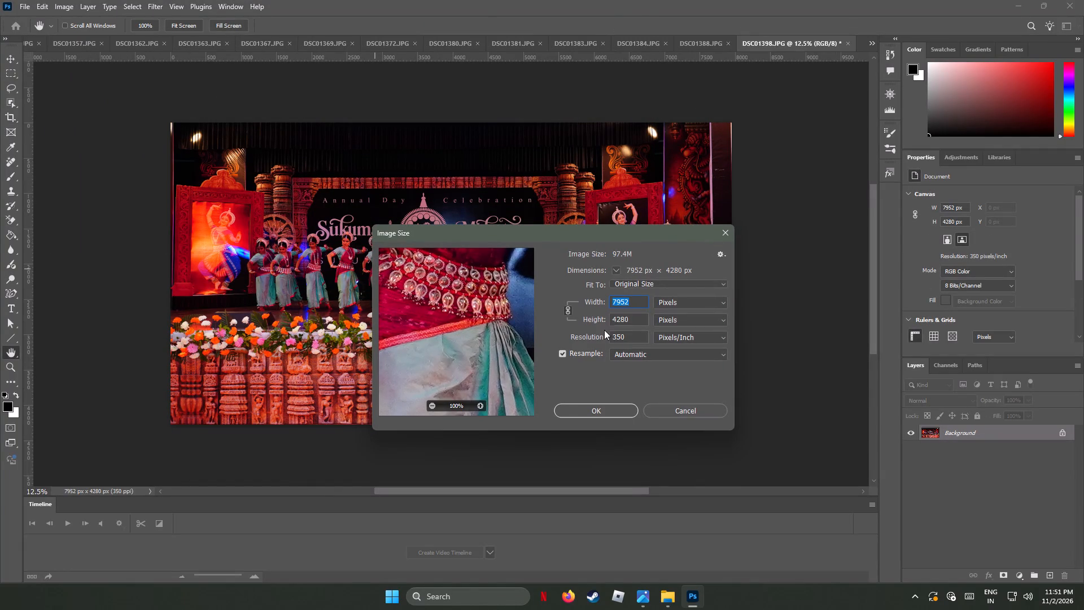
{"action": "type", "text": "4000"}
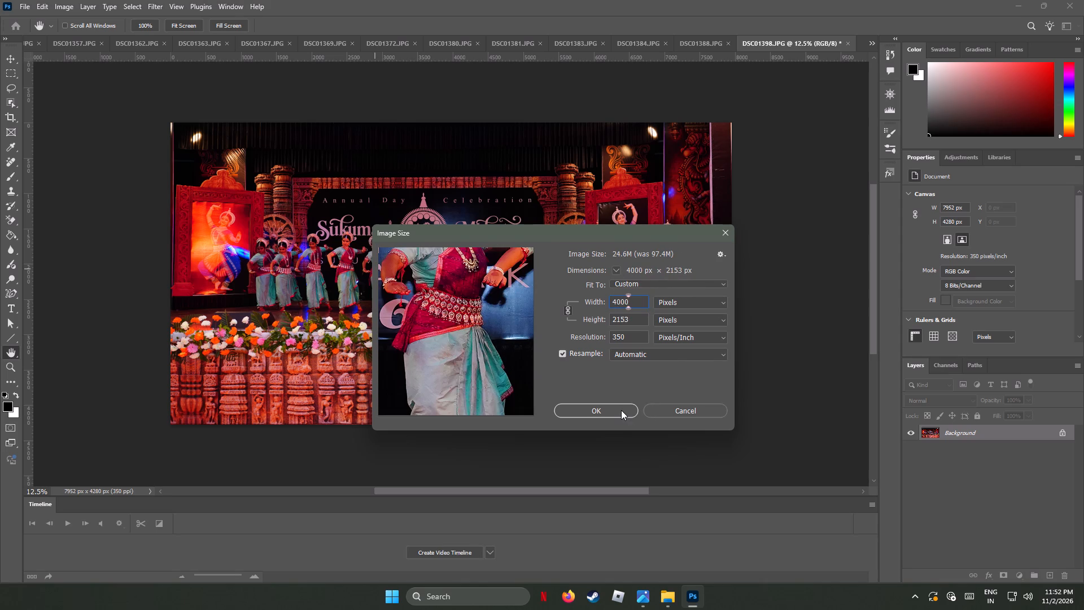
{"action": "left_click", "coordinate": [621, 410]}
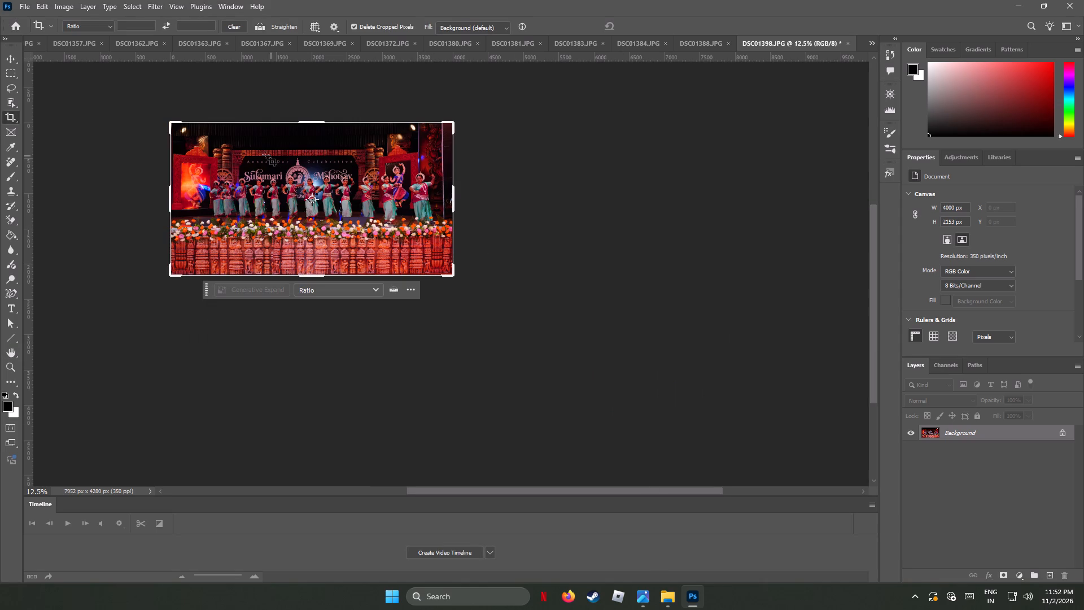
Examine the image detail of the resized photo around the row of dancers.
{"action": "scroll", "coordinate": [242, 189], "scroll_direction": "up", "scroll_amount": 12, "text": "alt"}
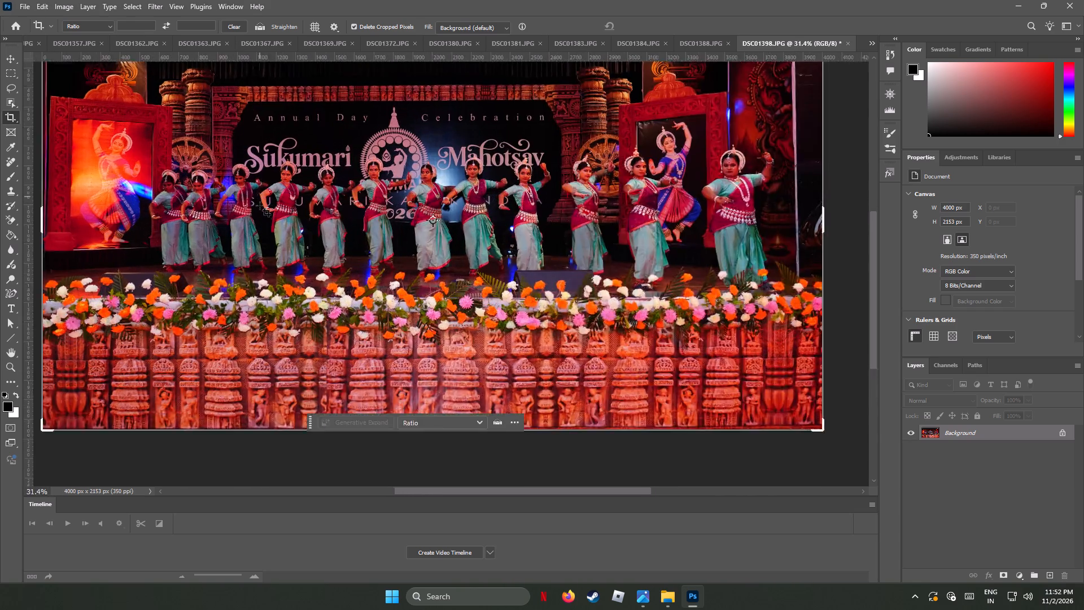
{"action": "scroll", "coordinate": [260, 210], "scroll_direction": "up", "scroll_amount": 10, "text": "alt"}
{"action": "scroll", "coordinate": [260, 210], "scroll_direction": "down", "scroll_amount": 4, "text": "alt"}
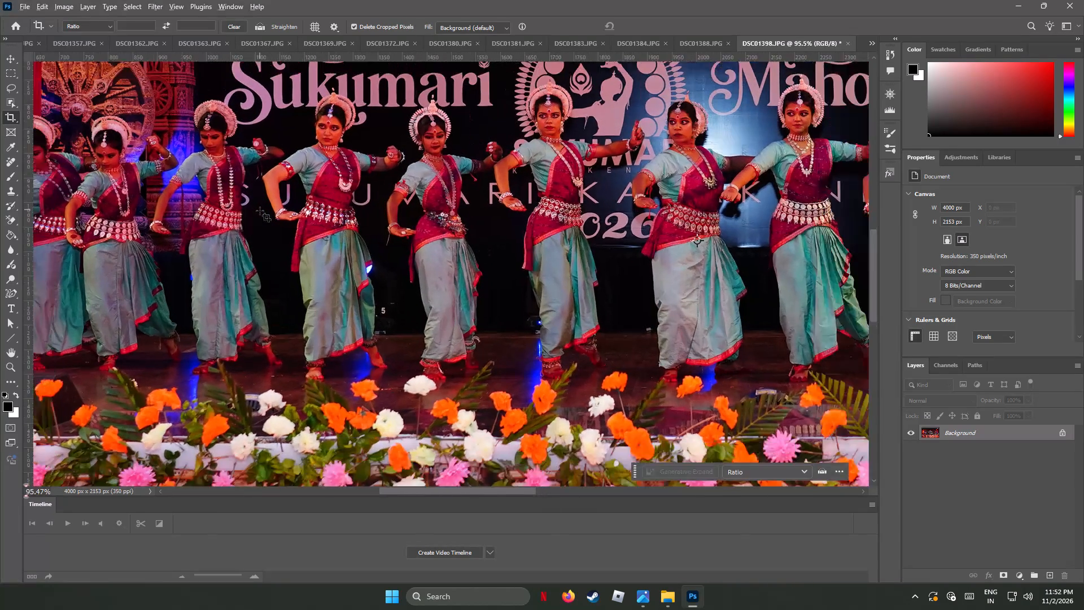
{"action": "scroll", "coordinate": [260, 211], "scroll_direction": "down", "scroll_amount": 1, "text": "alt"}
{"action": "scroll", "coordinate": [260, 212], "scroll_direction": "up", "scroll_amount": 3, "text": "alt"}
{"action": "scroll", "coordinate": [260, 212], "scroll_direction": "down", "scroll_amount": 5, "text": "alt"}
{"action": "scroll", "coordinate": [259, 212], "scroll_direction": "up", "scroll_amount": 2, "text": "alt"}
{"action": "scroll", "coordinate": [259, 212], "scroll_direction": "down", "scroll_amount": 5, "text": "alt"}
{"action": "scroll", "coordinate": [259, 212], "scroll_direction": "up", "scroll_amount": 1, "text": "alt"}
{"action": "scroll", "coordinate": [259, 212], "scroll_direction": "down", "scroll_amount": 8, "text": "alt"}
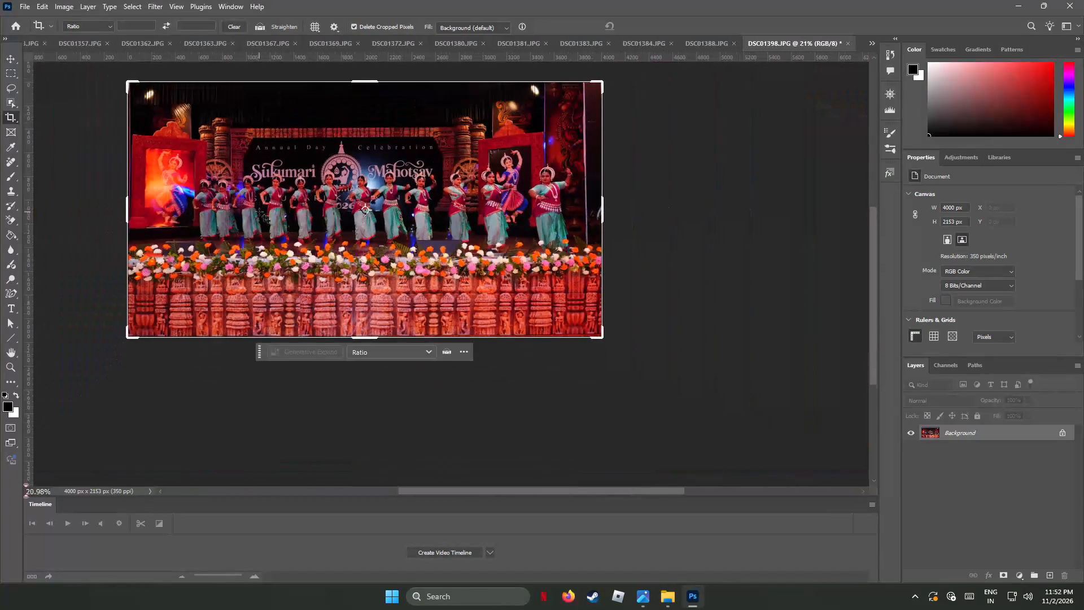
Export the photo as a JPG at quality 7 and save it in the AF_Img folder as DSC01398.jpg.
{"action": "left_click", "coordinate": [25, 7]}
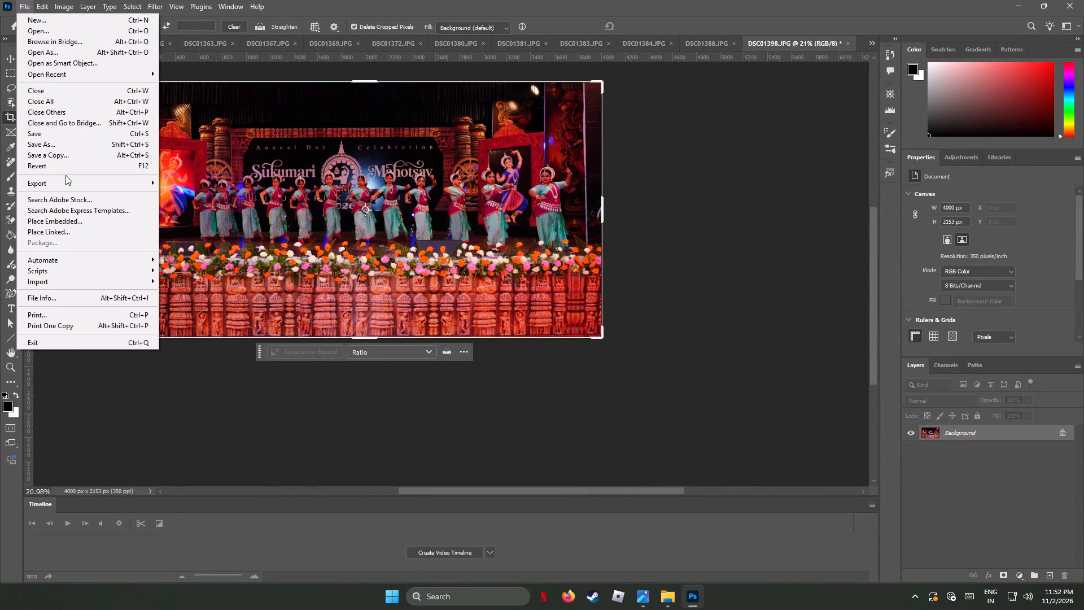
{"action": "left_click", "coordinate": [198, 191]}
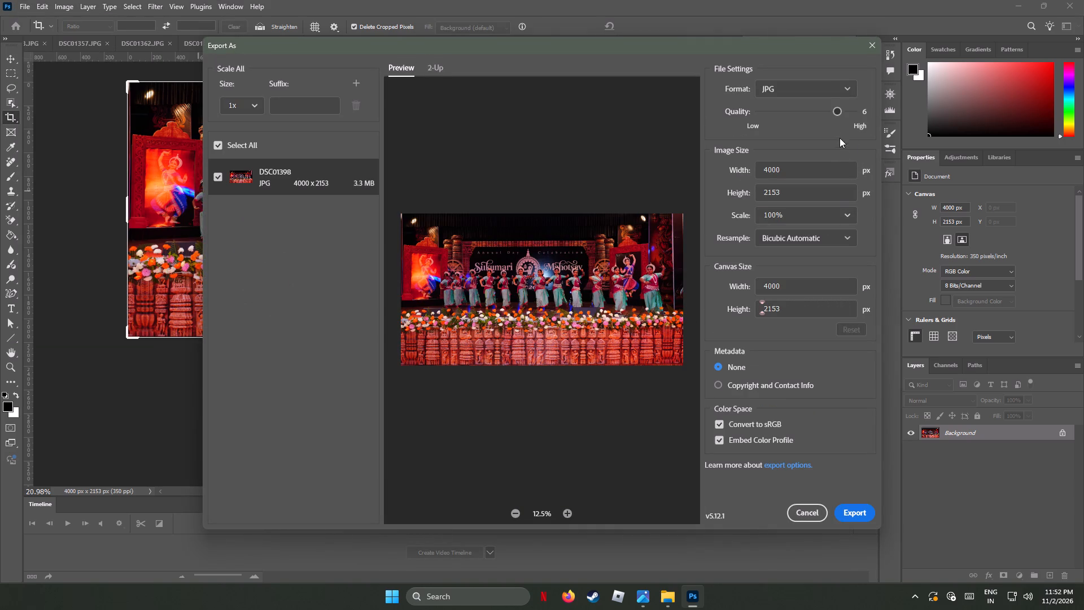
{"action": "left_click_drag", "start_coordinate": [838, 113], "coordinate": [876, 114]}
{"action": "left_click", "coordinate": [860, 511]}
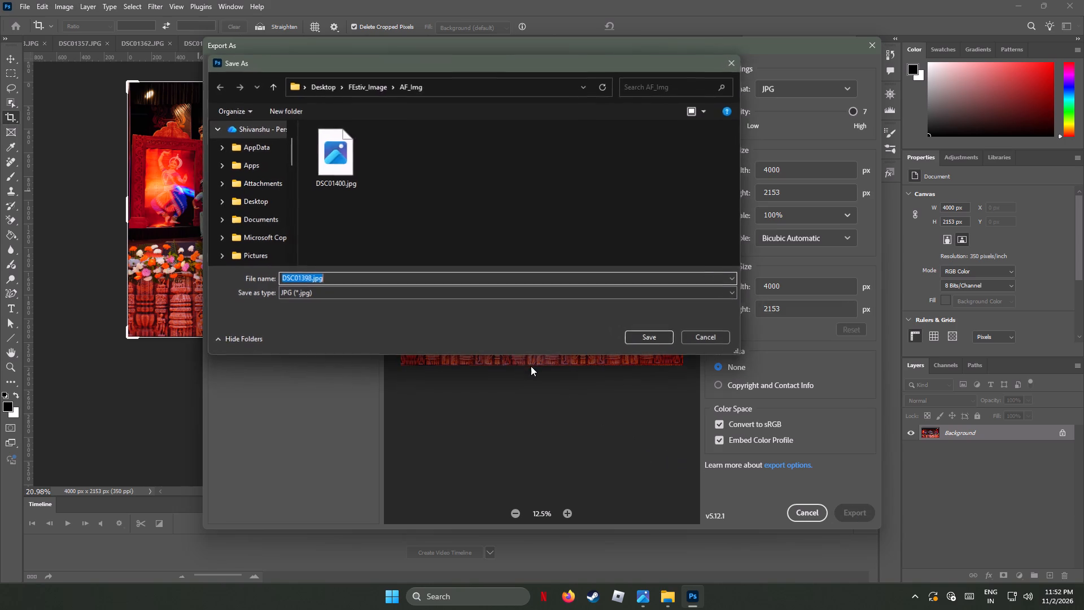
{"action": "left_click", "coordinate": [654, 335]}
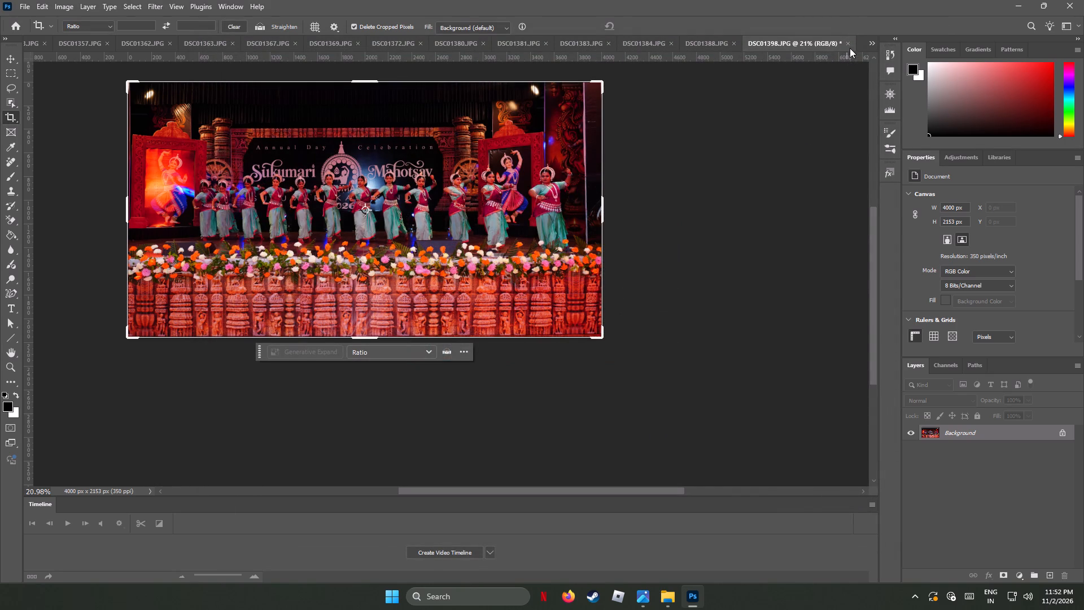
Close DSC01398.JPG without saving changes to the original file.
{"action": "left_click", "coordinate": [848, 43]}
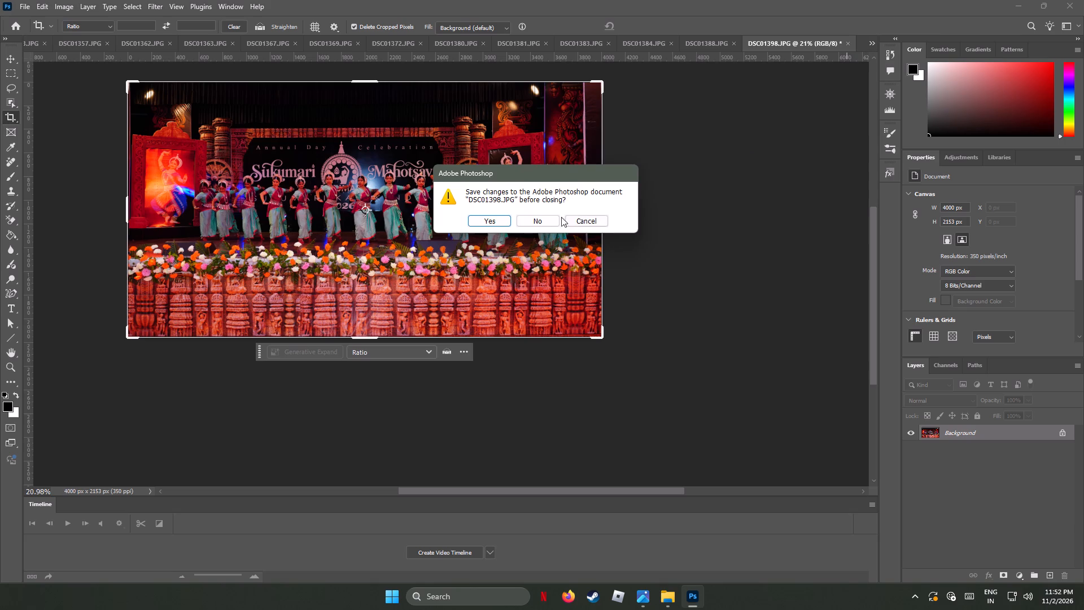
{"action": "left_click", "coordinate": [550, 219]}
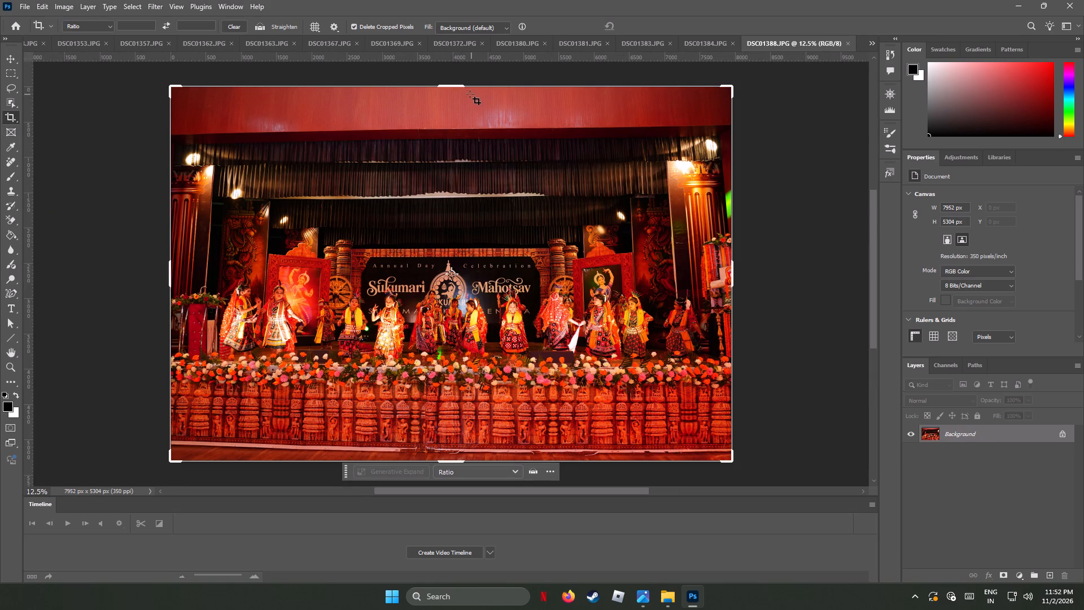
Crop DSC01388.JPG at the top and bottom to about 7952 × 4264 px, removing most of the red beam and the floor strip below the stage front.
{"action": "left_click_drag", "start_coordinate": [457, 85], "coordinate": [454, 107]}
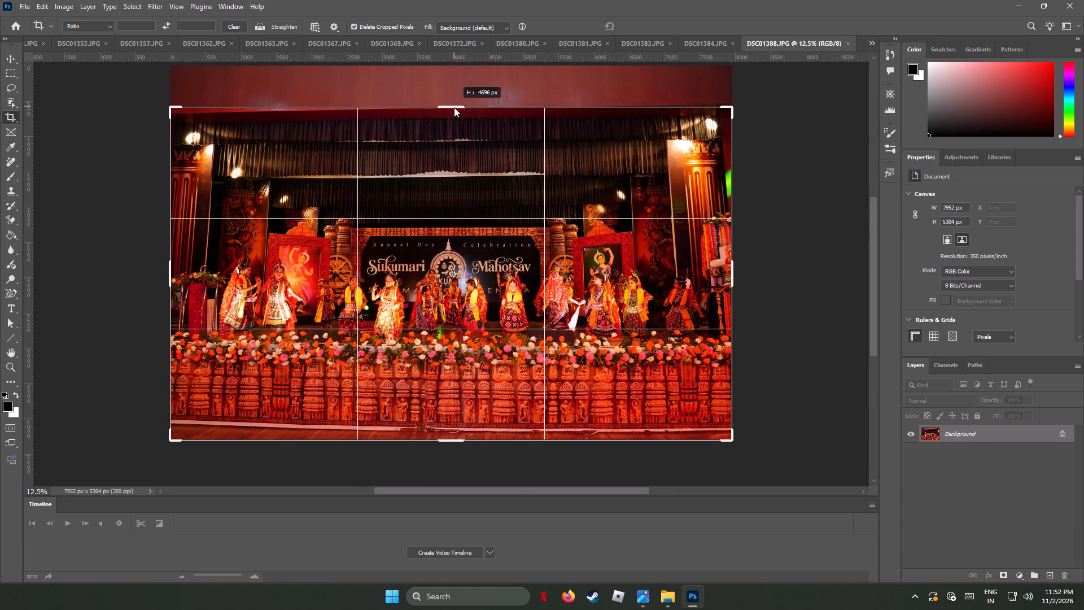
{"action": "left_click_drag", "start_coordinate": [454, 107], "coordinate": [454, 108]}
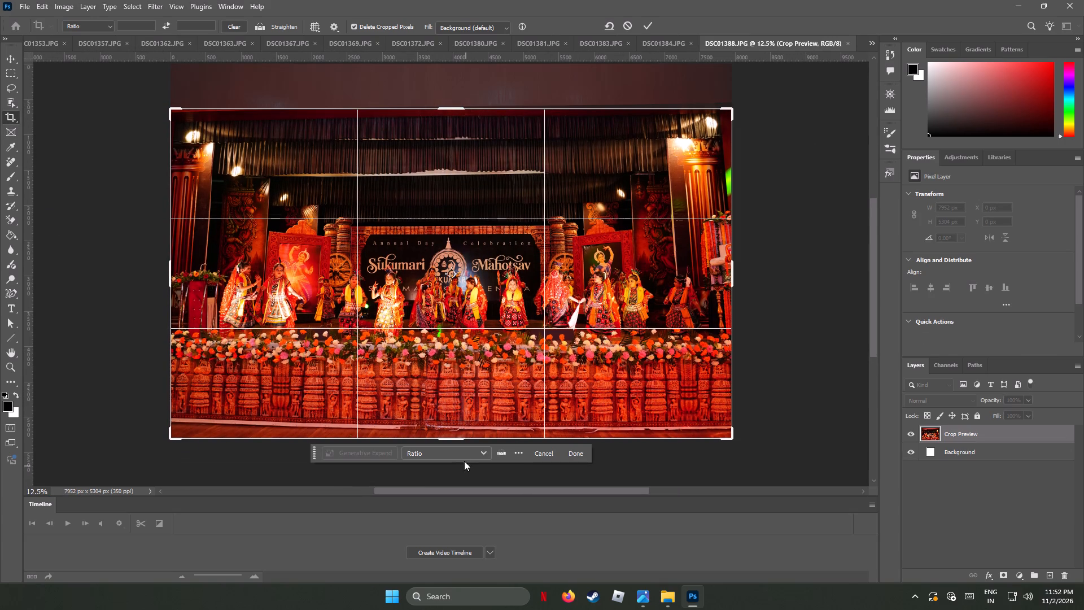
{"action": "left_click_drag", "start_coordinate": [451, 441], "coordinate": [454, 427]}
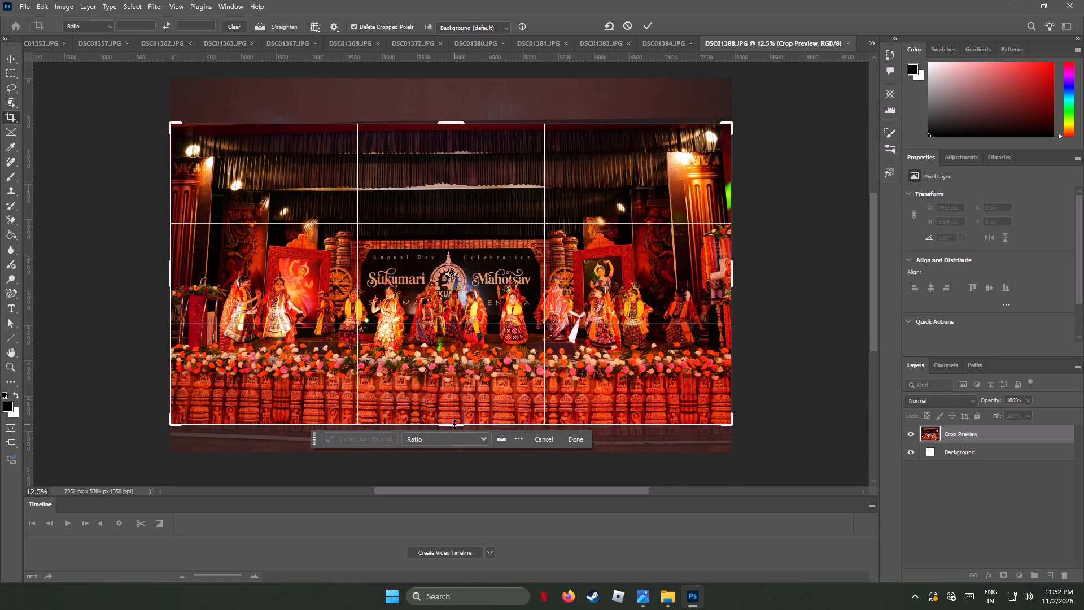
{"action": "key", "text": "Return"}
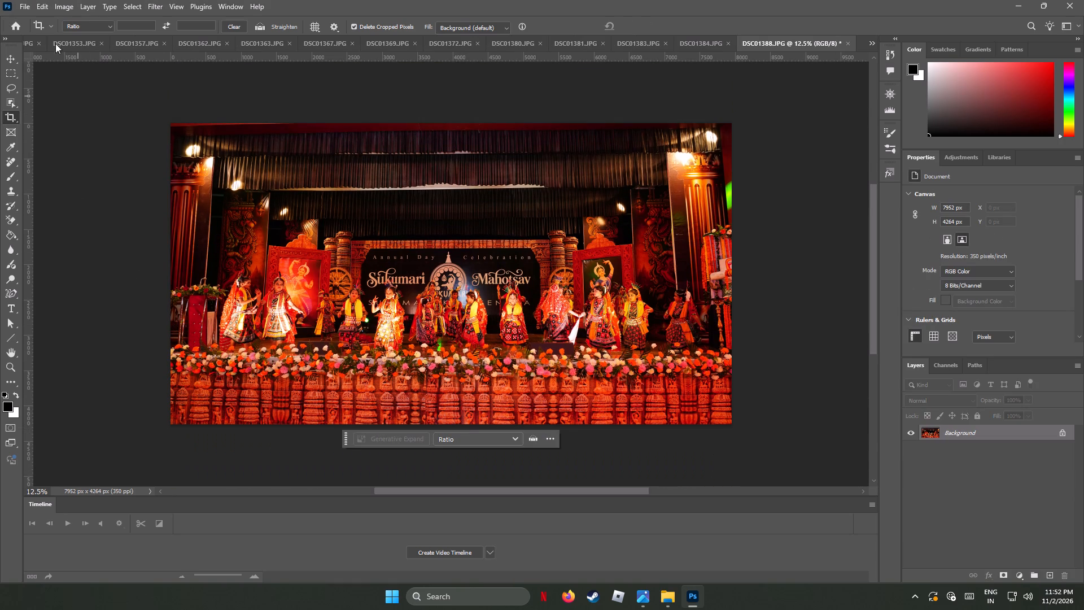
Resize DSC01388.JPG to a width of 4000 px, keeping its proportions and the 350 pixels/inch resolution.
{"action": "left_click", "coordinate": [66, 5]}
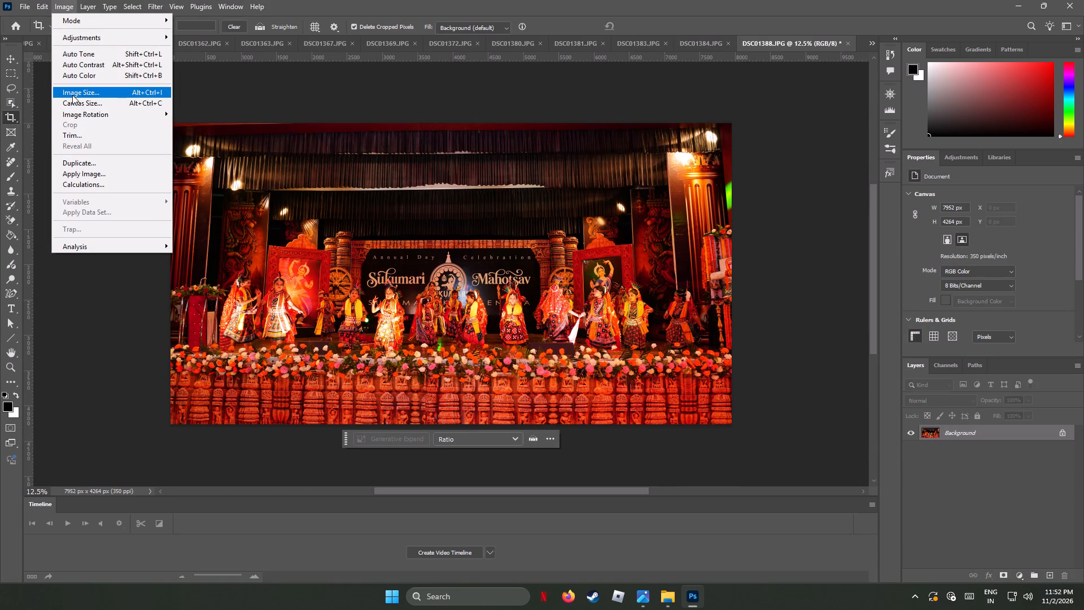
{"action": "left_click", "coordinate": [75, 93]}
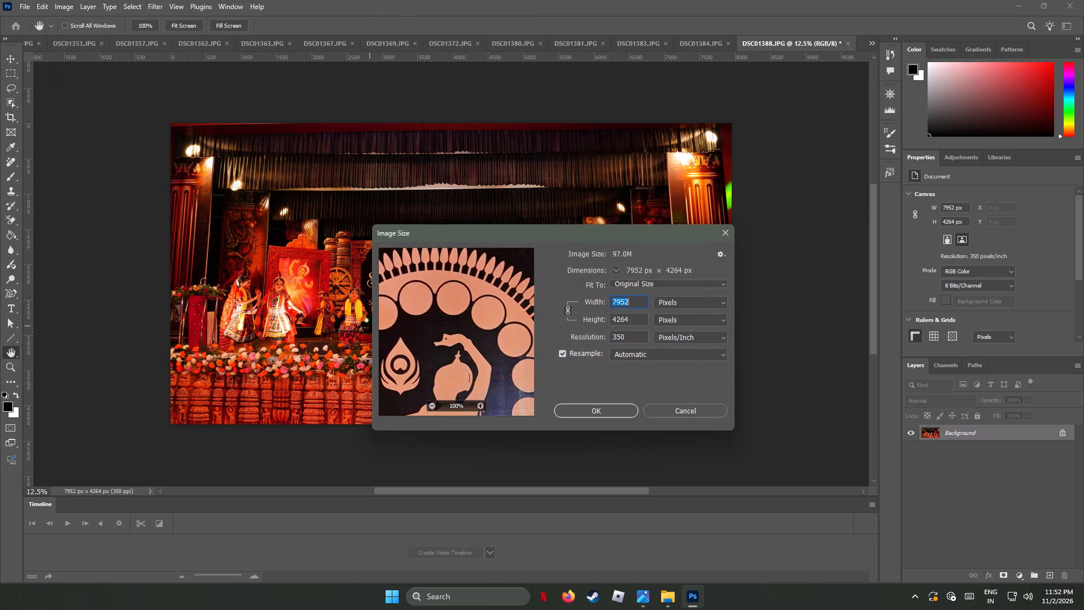
{"action": "left_click_drag", "start_coordinate": [633, 300], "coordinate": [563, 298]}
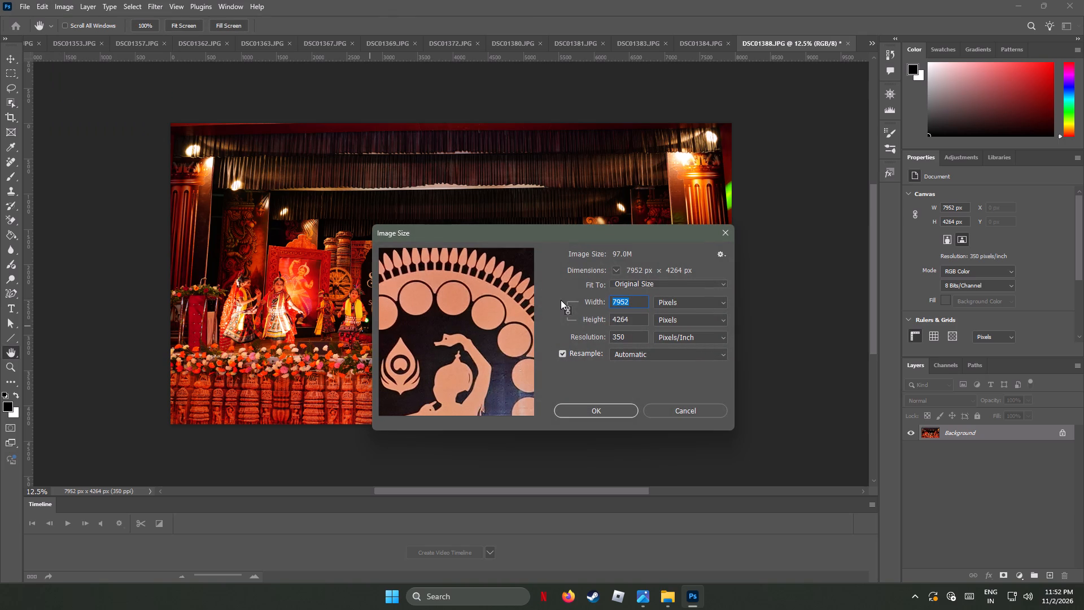
{"action": "type", "text": "4000"}
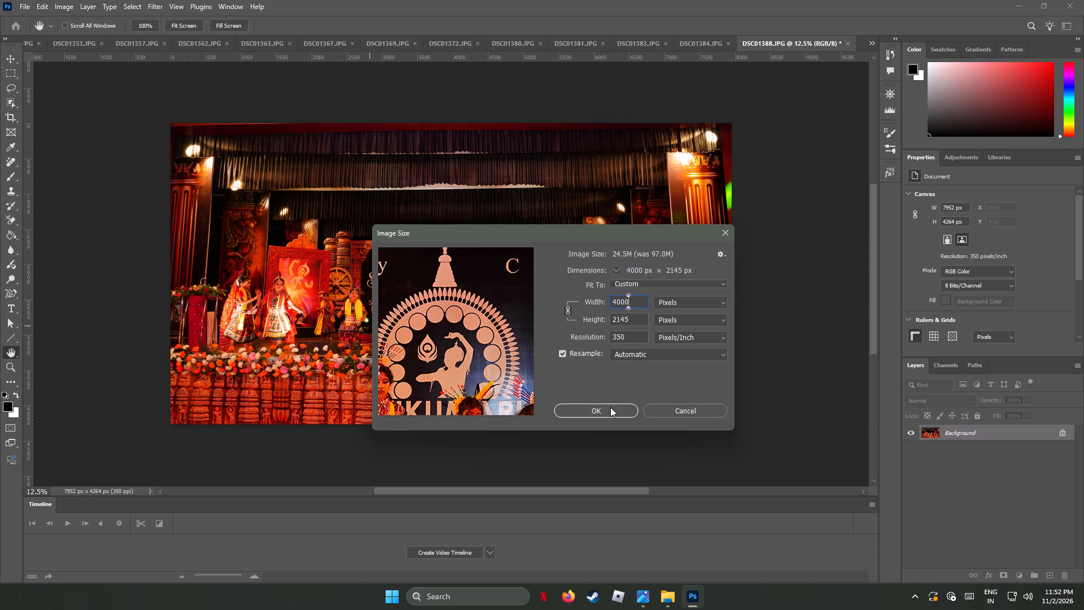
{"action": "left_click", "coordinate": [610, 407]}
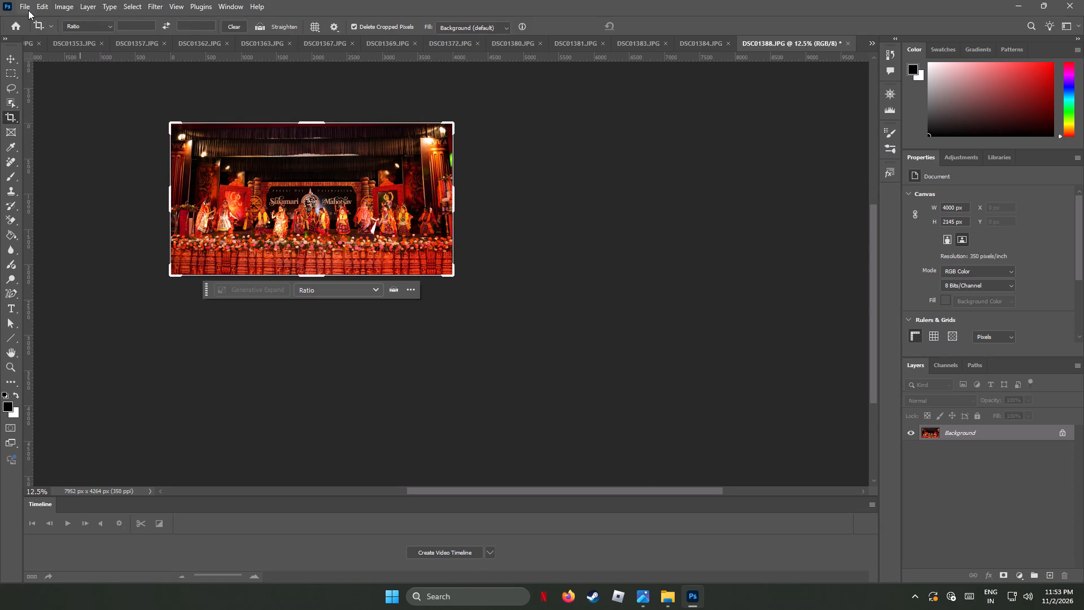
Export DSC01388 as a JPG at quality 7 and save it under its own name in the AF_Img folder.
{"action": "left_click", "coordinate": [22, 4]}
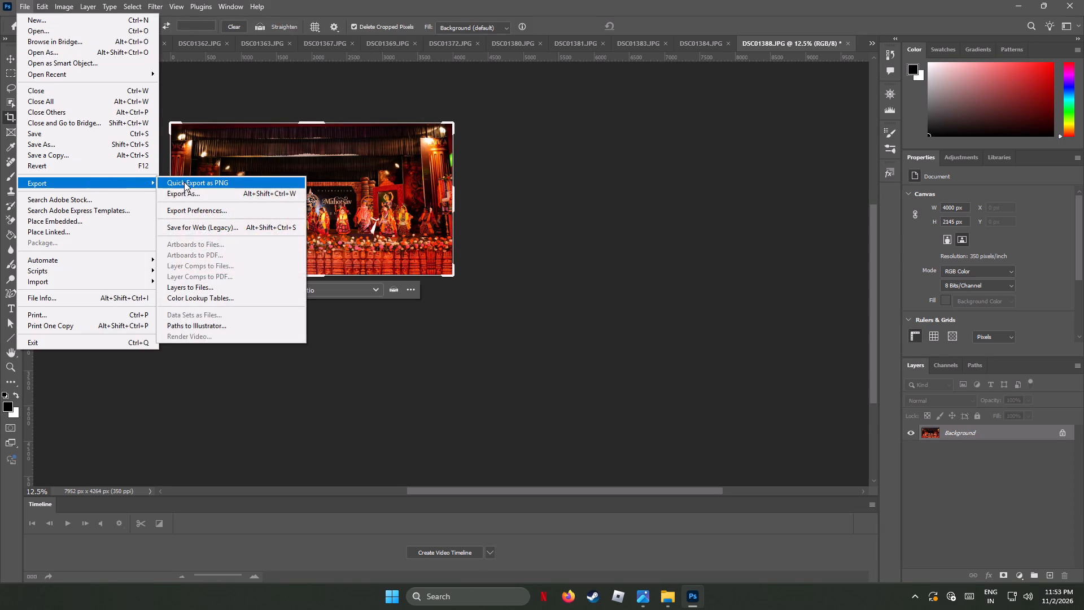
{"action": "left_click", "coordinate": [197, 191]}
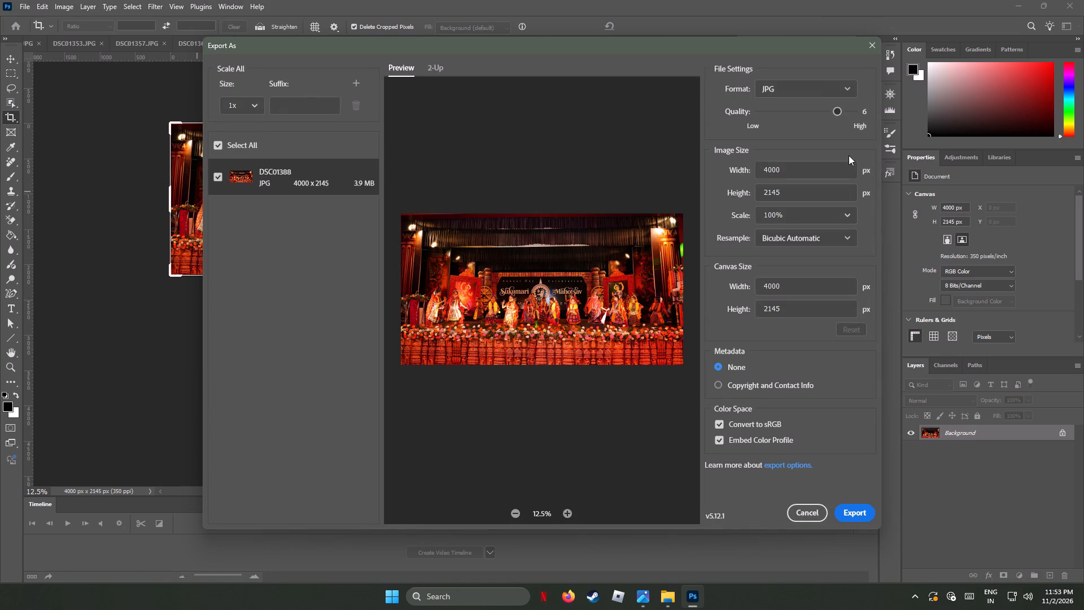
{"action": "left_click_drag", "start_coordinate": [837, 108], "coordinate": [890, 114]}
{"action": "left_click", "coordinate": [857, 511]}
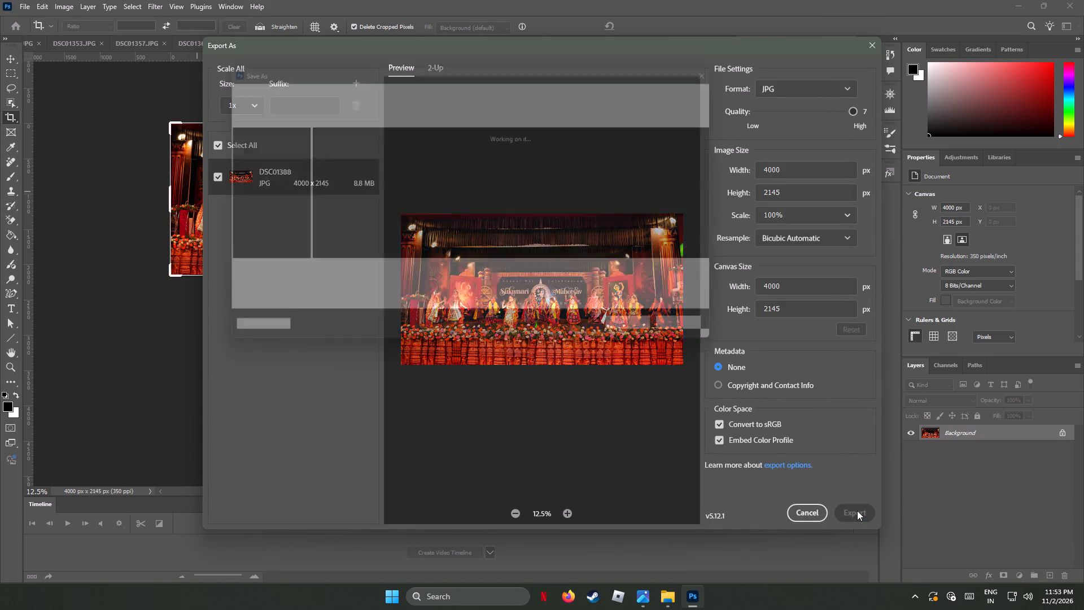
{"action": "left_click", "coordinate": [658, 338]}
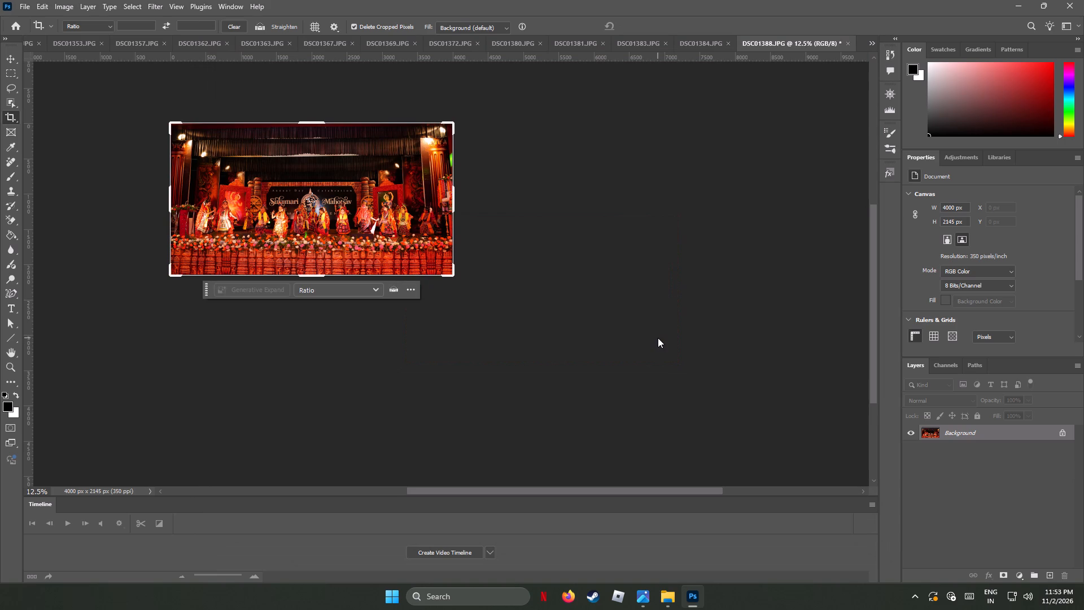
Close DSC01388.JPG without saving changes to the original file.
{"action": "left_click", "coordinate": [849, 43]}
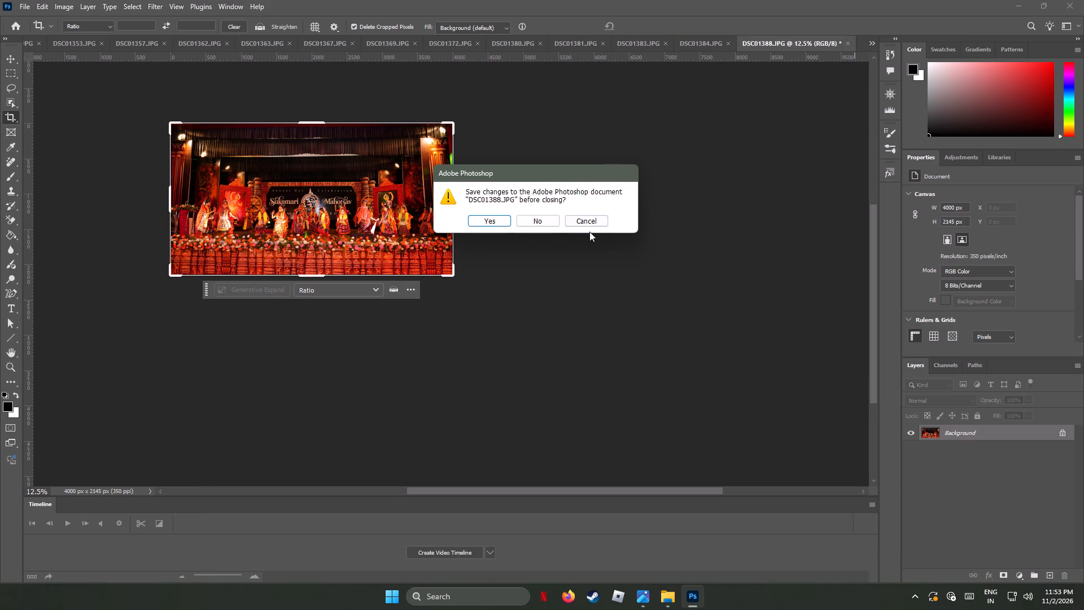
{"action": "left_click", "coordinate": [534, 216]}
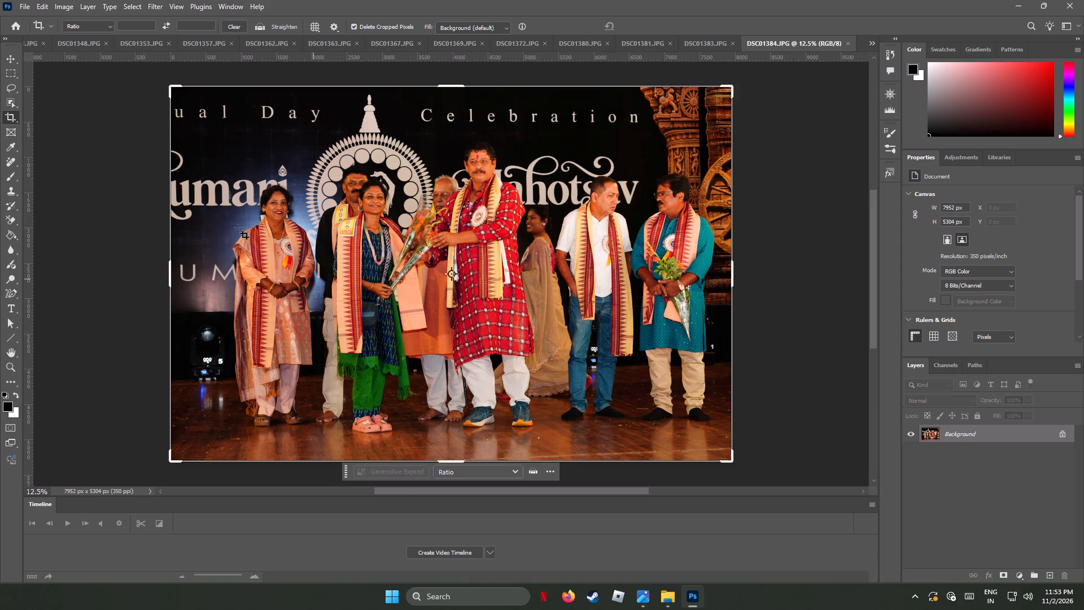
Resize DSC01384.JPG to a width of 4000 px, keeping its proportions and the 350 pixels/inch resolution.
{"action": "left_click", "coordinate": [69, 5]}
{"action": "left_click", "coordinate": [97, 91]}
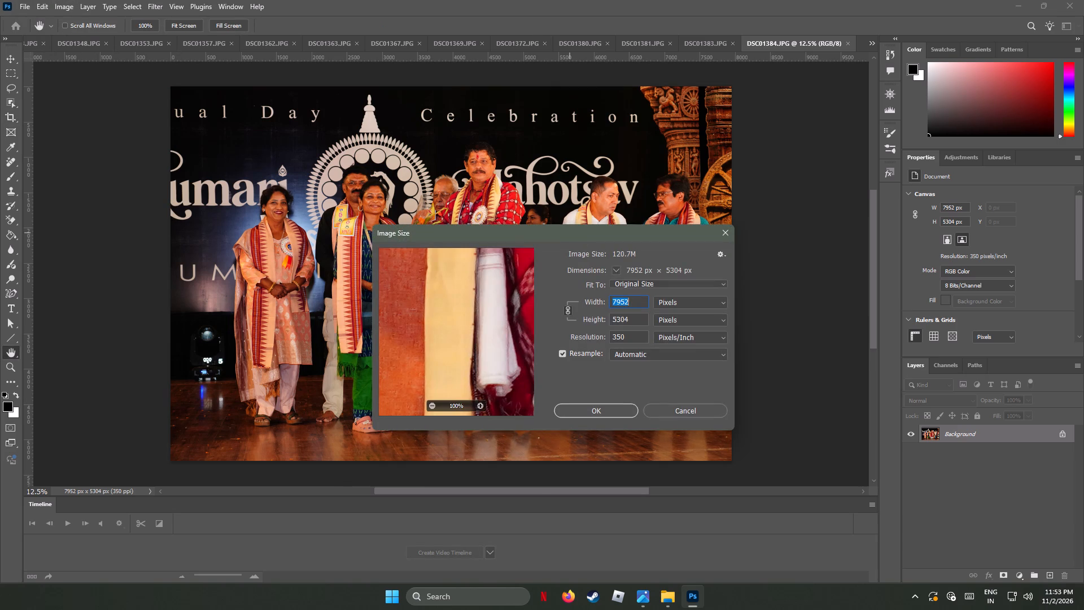
{"action": "left_click_drag", "start_coordinate": [636, 302], "coordinate": [547, 302]}
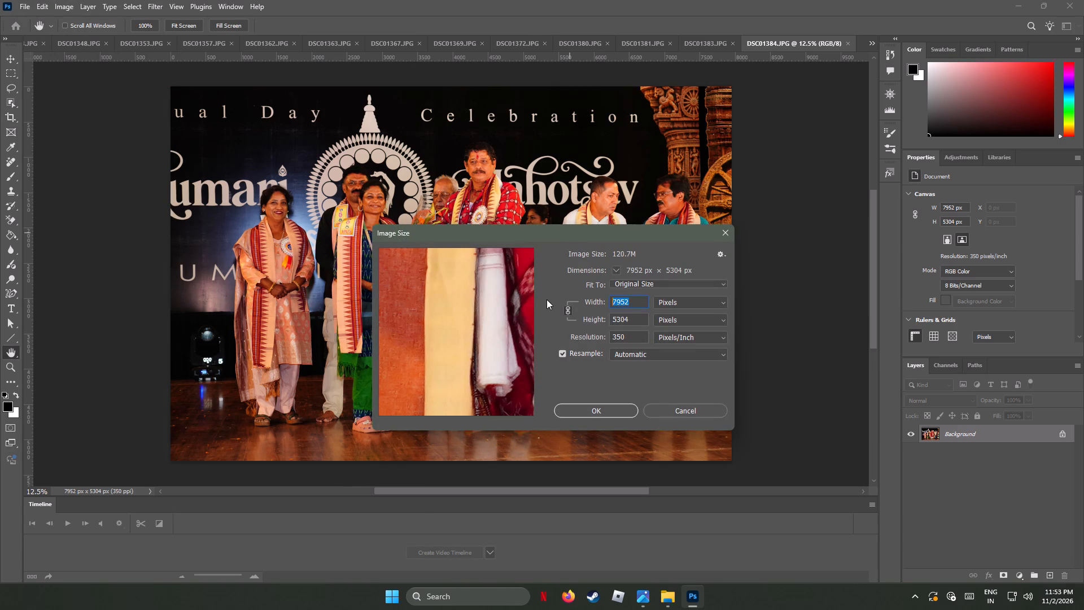
{"action": "type", "text": "4000"}
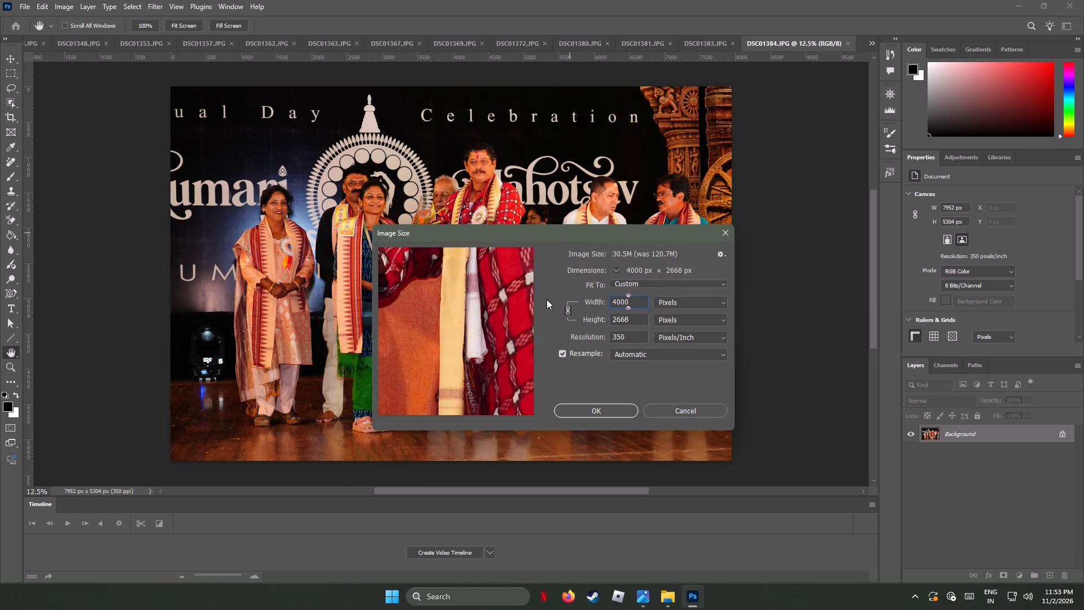
{"action": "left_click", "coordinate": [595, 385]}
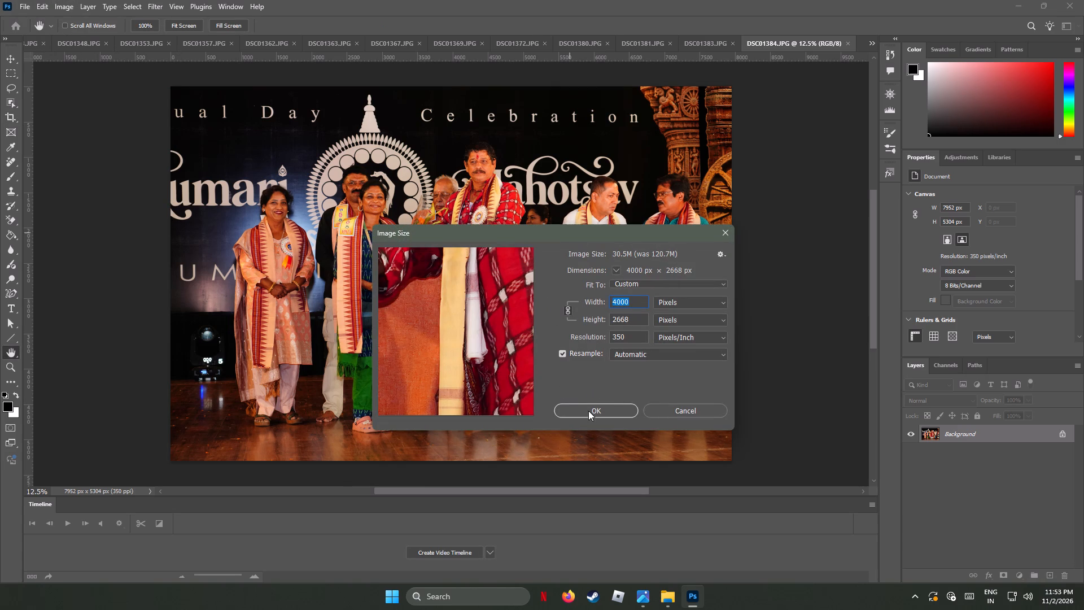
{"action": "left_click", "coordinate": [589, 410]}
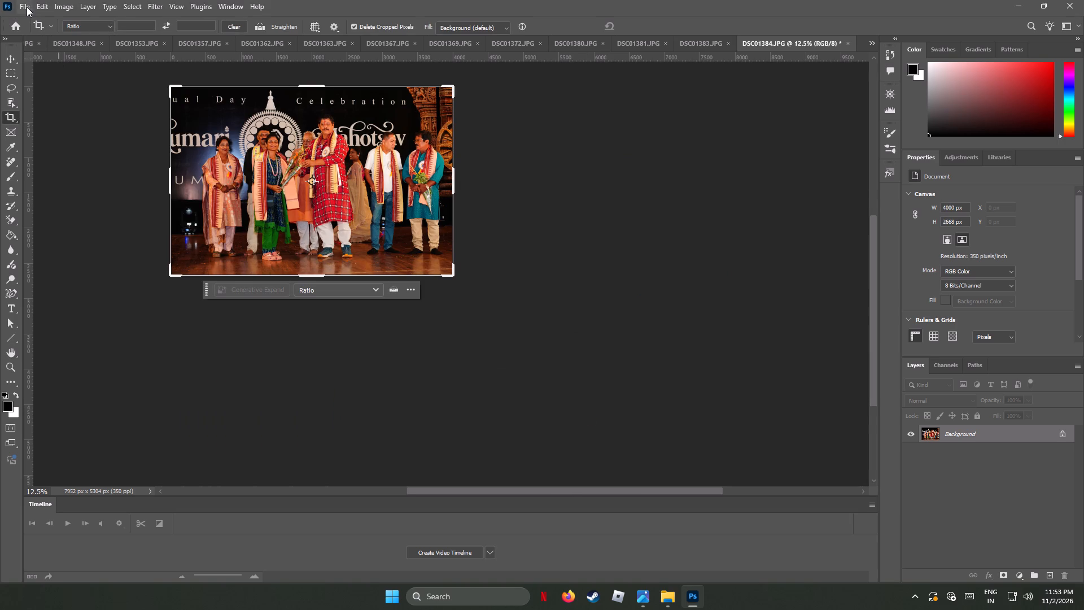
Export DSC01384 as a JPG at quality 7 and save it under its own name in the AF_Img folder.
{"action": "left_click", "coordinate": [27, 7]}
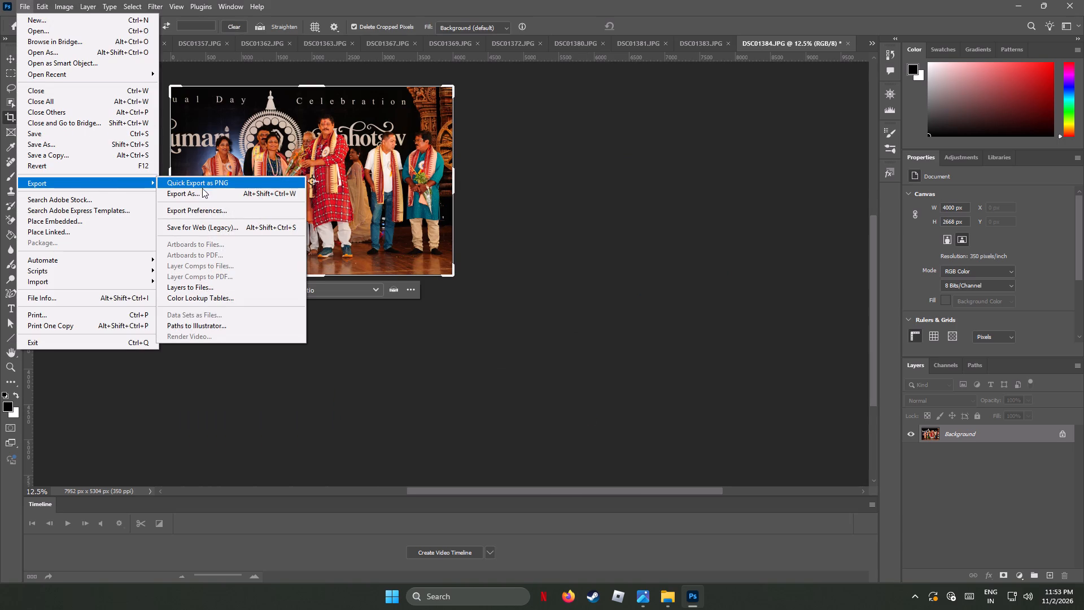
{"action": "left_click", "coordinate": [204, 193]}
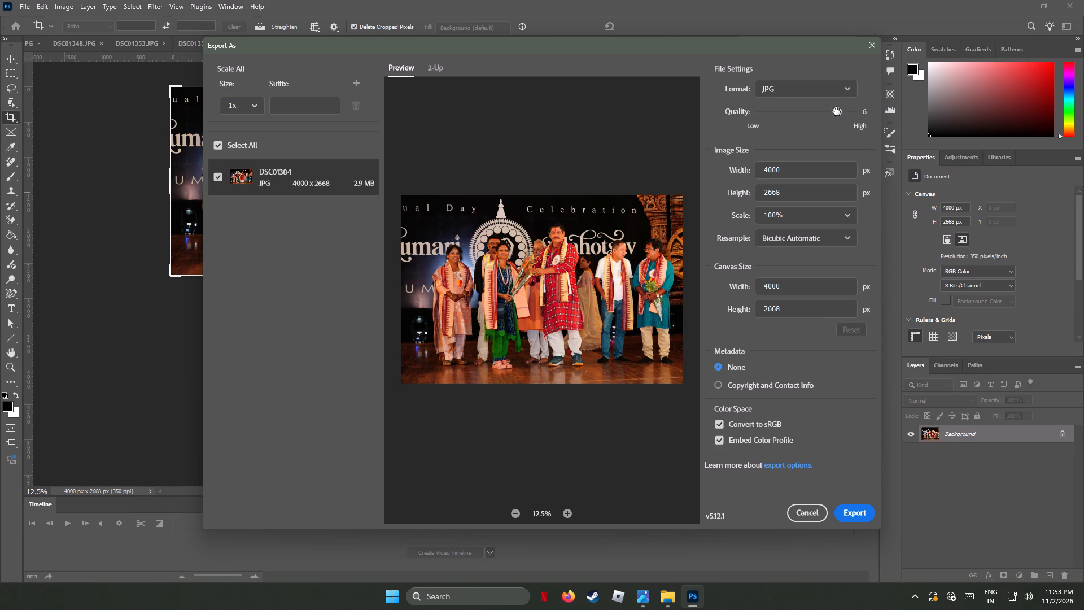
{"action": "left_click_drag", "start_coordinate": [837, 111], "coordinate": [934, 116]}
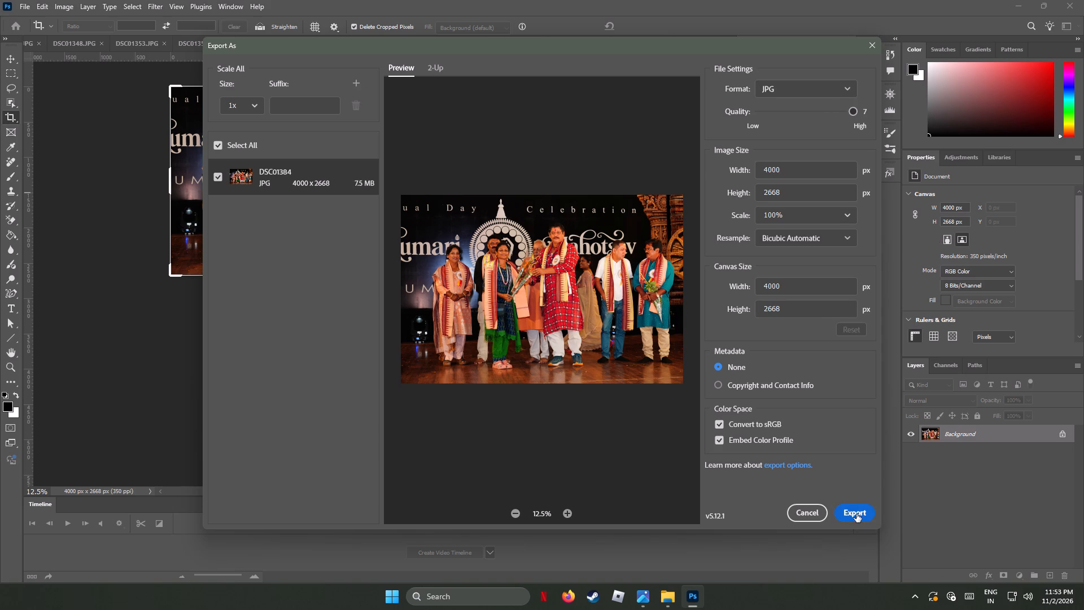
{"action": "left_click", "coordinate": [856, 514]}
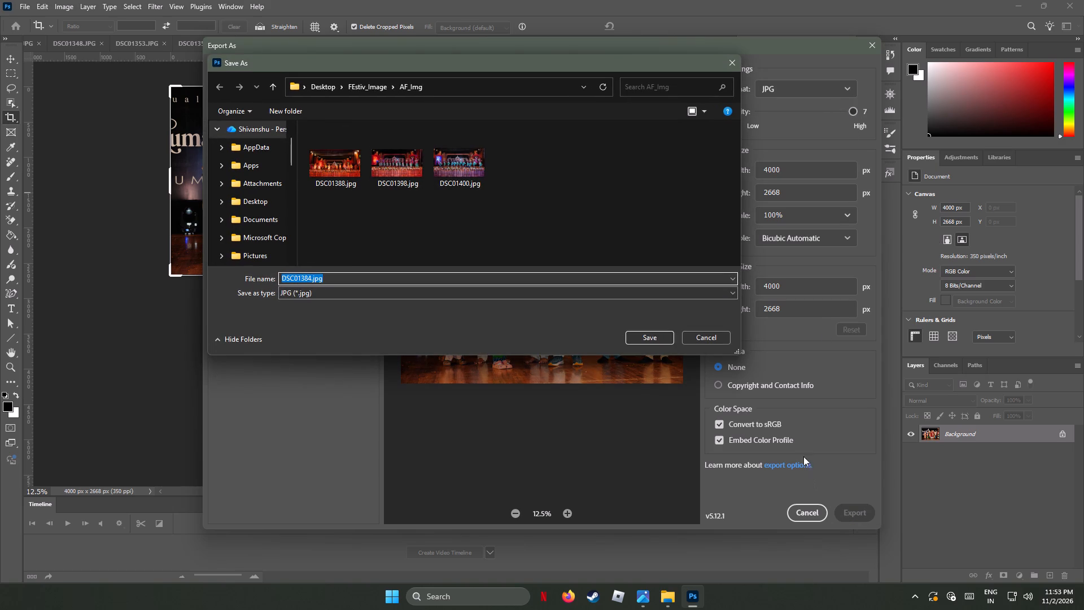
{"action": "left_click", "coordinate": [653, 335]}
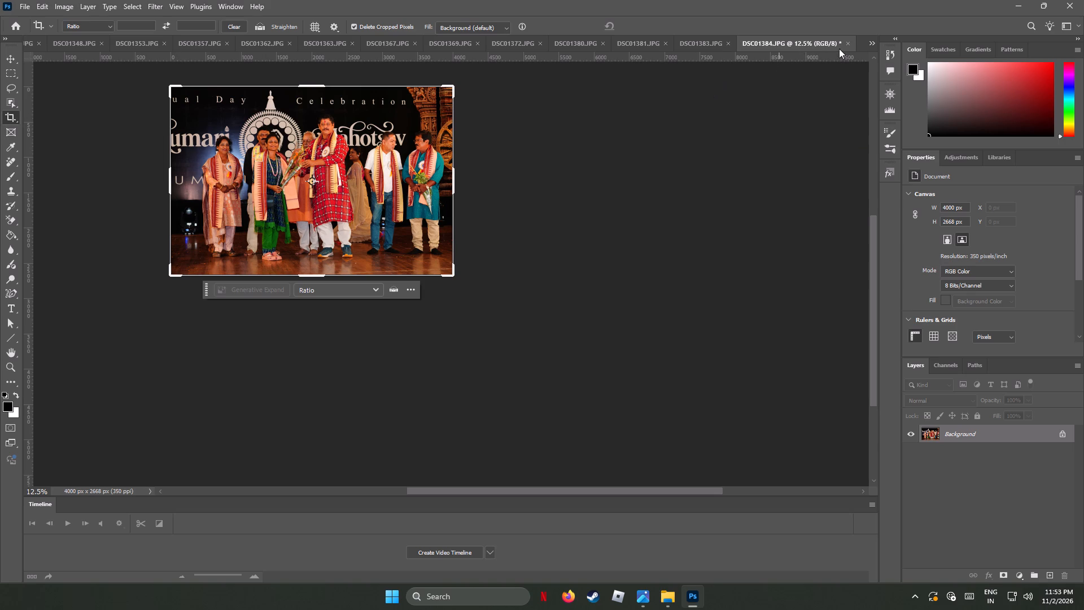
Close DSC01384.JPG without saving changes to the original file.
{"action": "left_click", "coordinate": [845, 43]}
{"action": "left_click", "coordinate": [533, 220]}
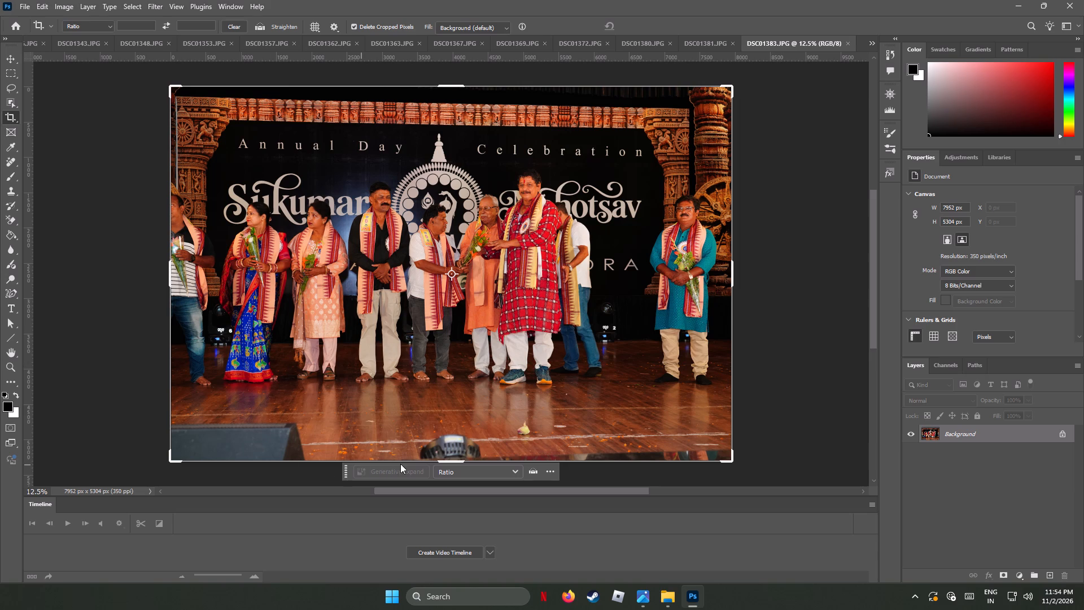
Crop DSC01383.JPG at the top and bottom to about 7952 × 4472 px, removing the dark strip above the carved beam and the speaker at the stage front.
{"action": "left_click_drag", "start_coordinate": [451, 462], "coordinate": [454, 442]}
{"action": "left_click_drag", "start_coordinate": [458, 106], "coordinate": [458, 106]}
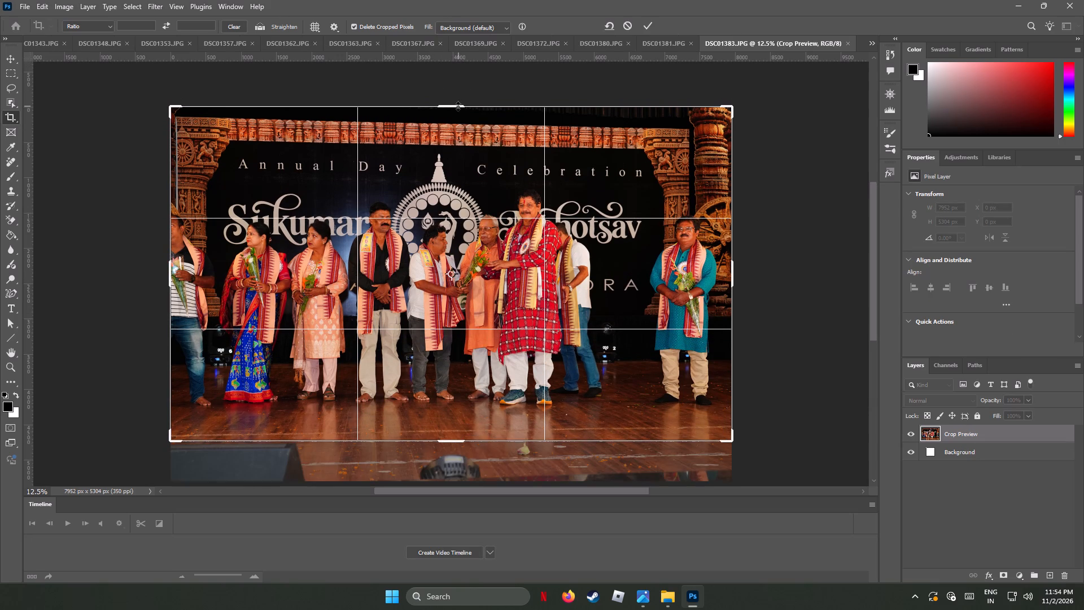
{"action": "left_click_drag", "start_coordinate": [458, 106], "coordinate": [458, 115]}
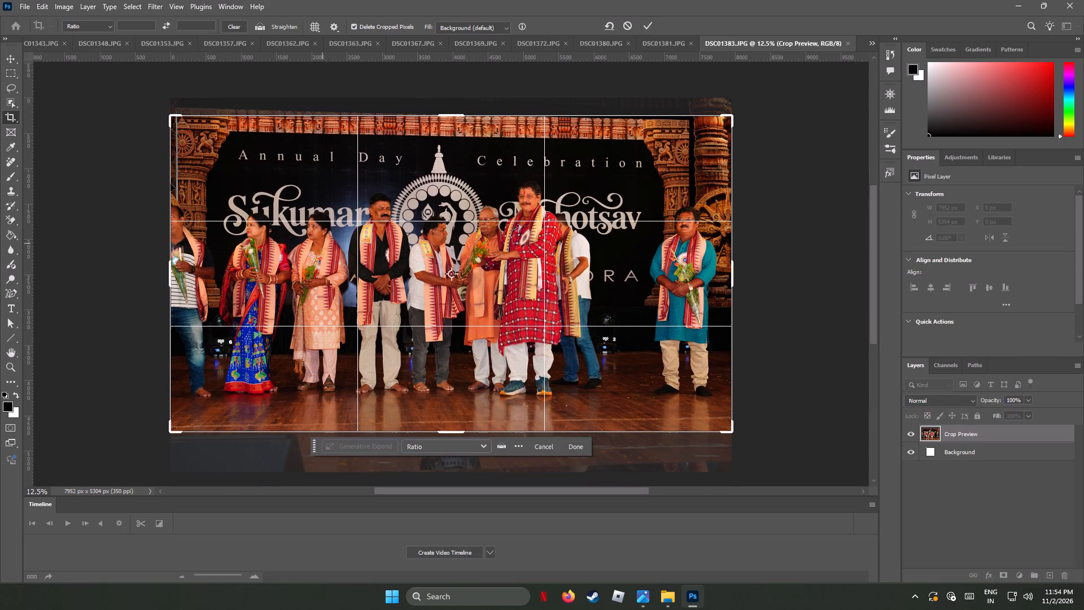
{"action": "left_click", "coordinate": [11, 58]}
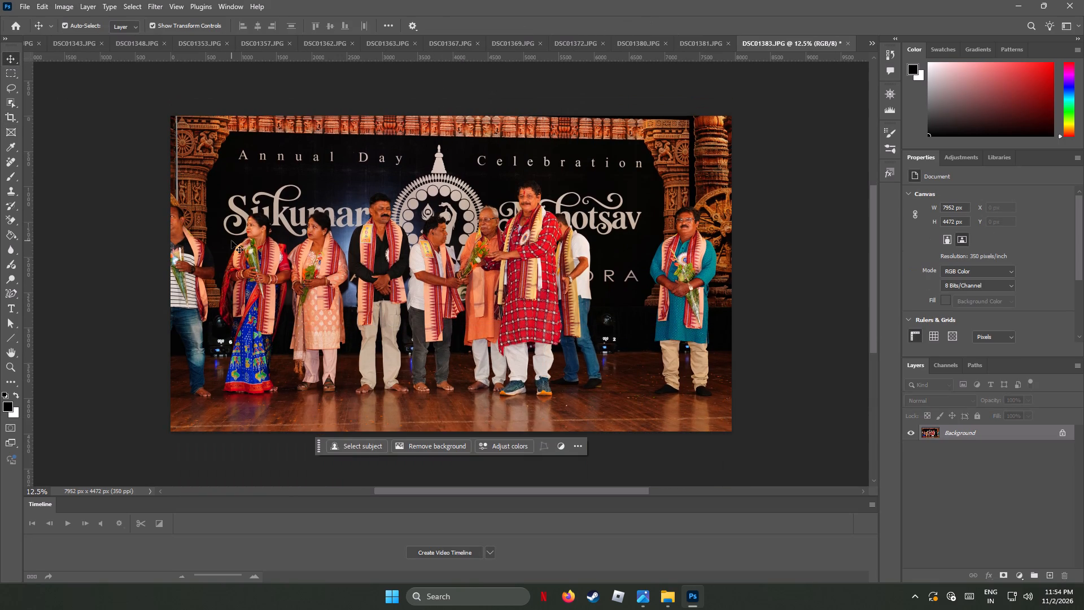
Resize DSC01383.JPG to a width of 4000 px, keeping its proportions and the 350 pixels/inch resolution.
{"action": "left_click", "coordinate": [64, 4]}
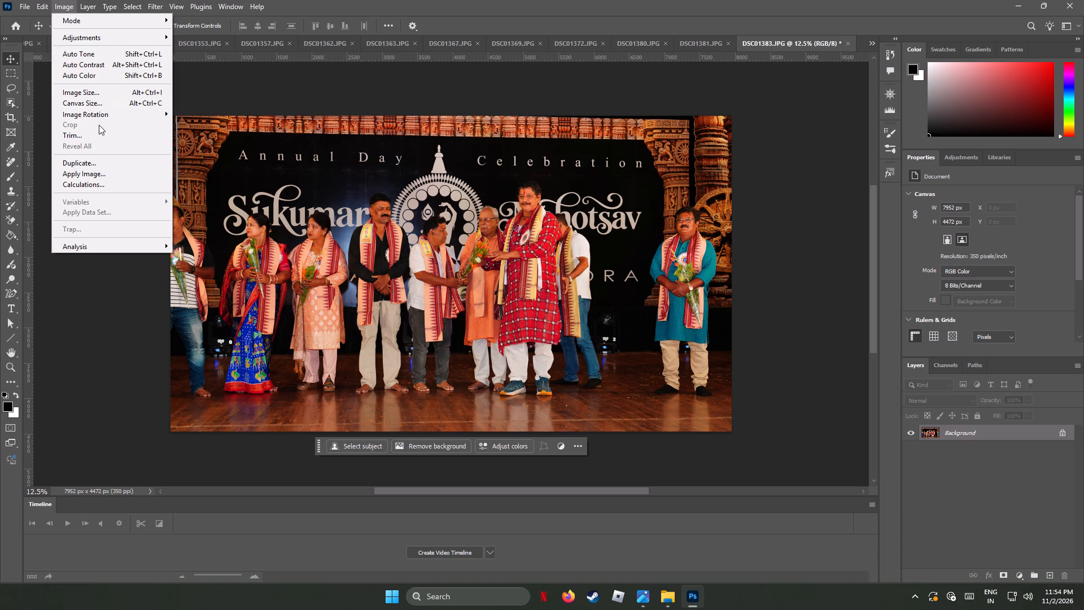
{"action": "left_click", "coordinate": [102, 91]}
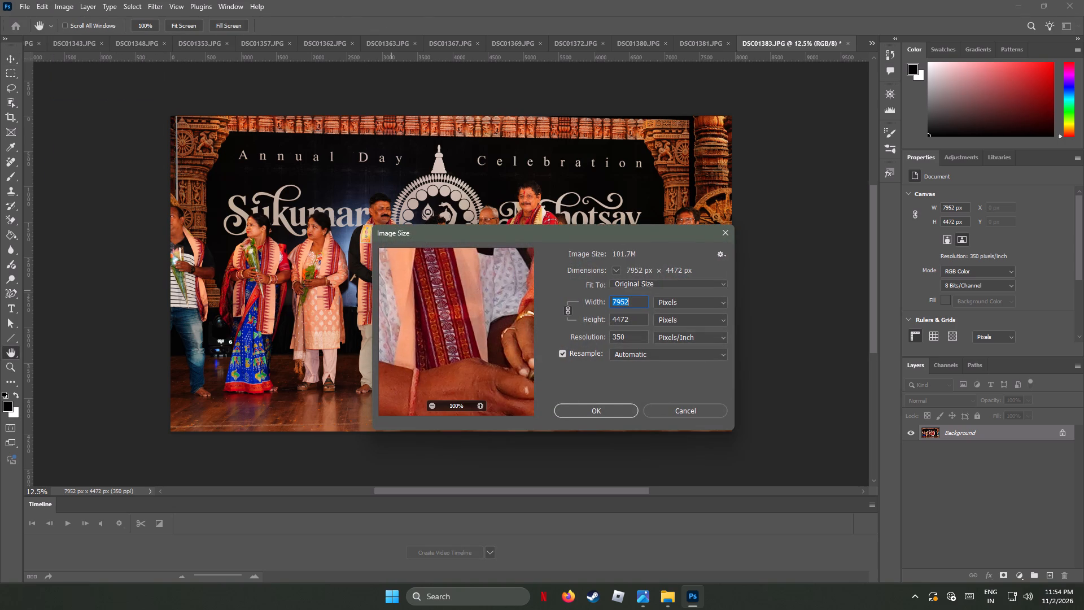
{"action": "left_click_drag", "start_coordinate": [637, 301], "coordinate": [564, 300]}
{"action": "type", "text": "4000"}
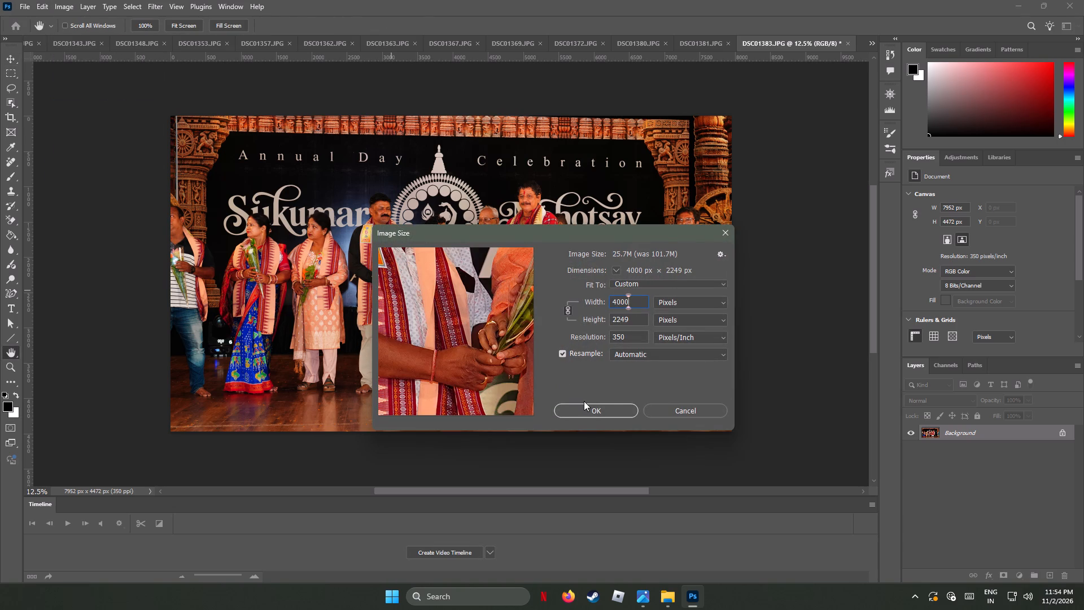
{"action": "left_click", "coordinate": [591, 407]}
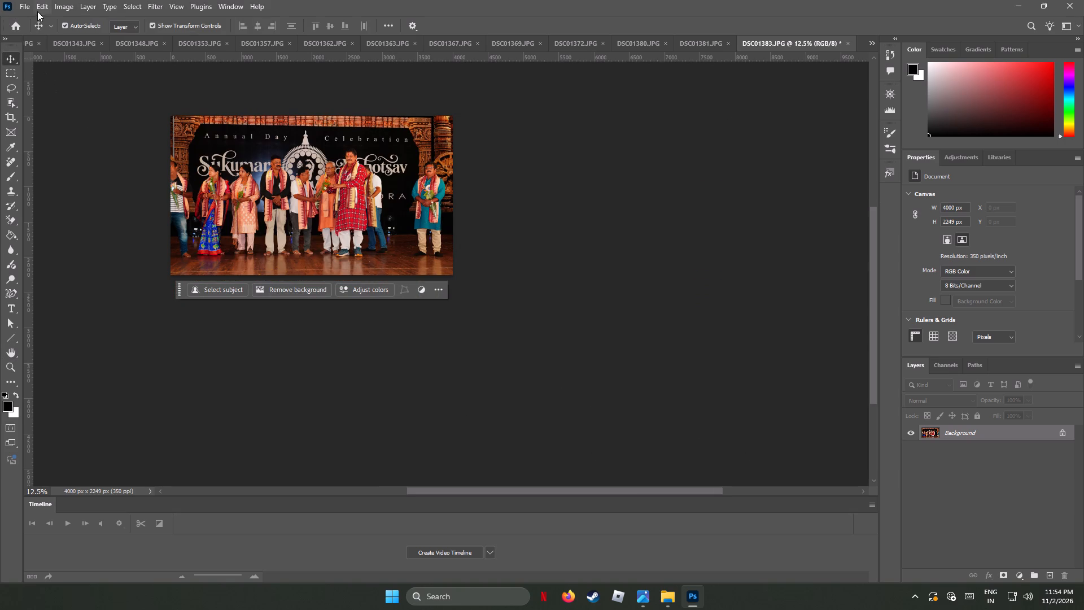
Export DSC01383 as a JPG at quality 7 and save it under its own name in the AF_Img folder.
{"action": "left_click", "coordinate": [23, 5]}
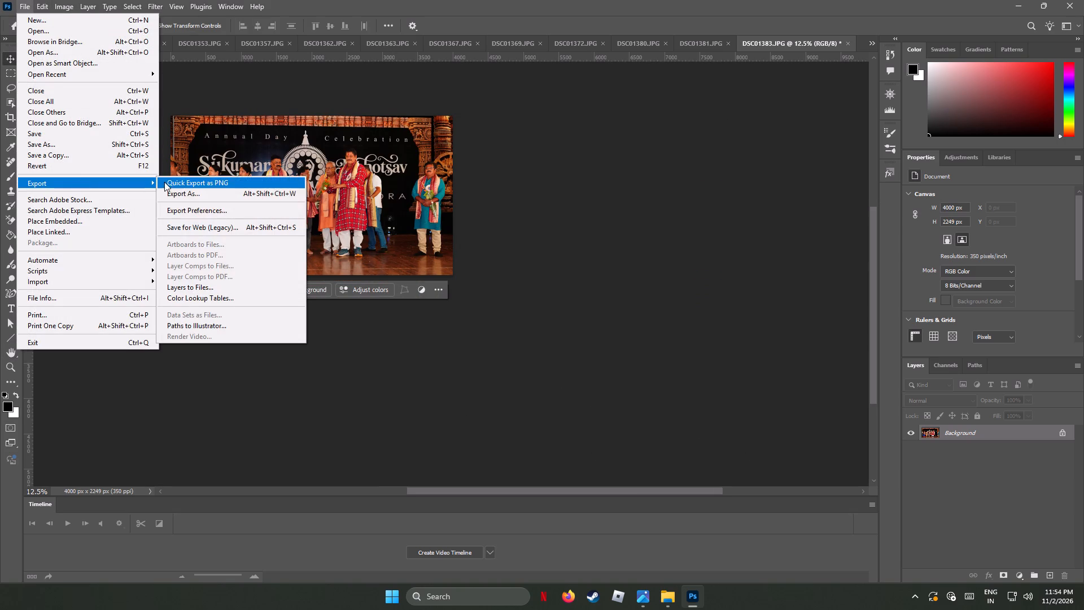
{"action": "left_click", "coordinate": [206, 193]}
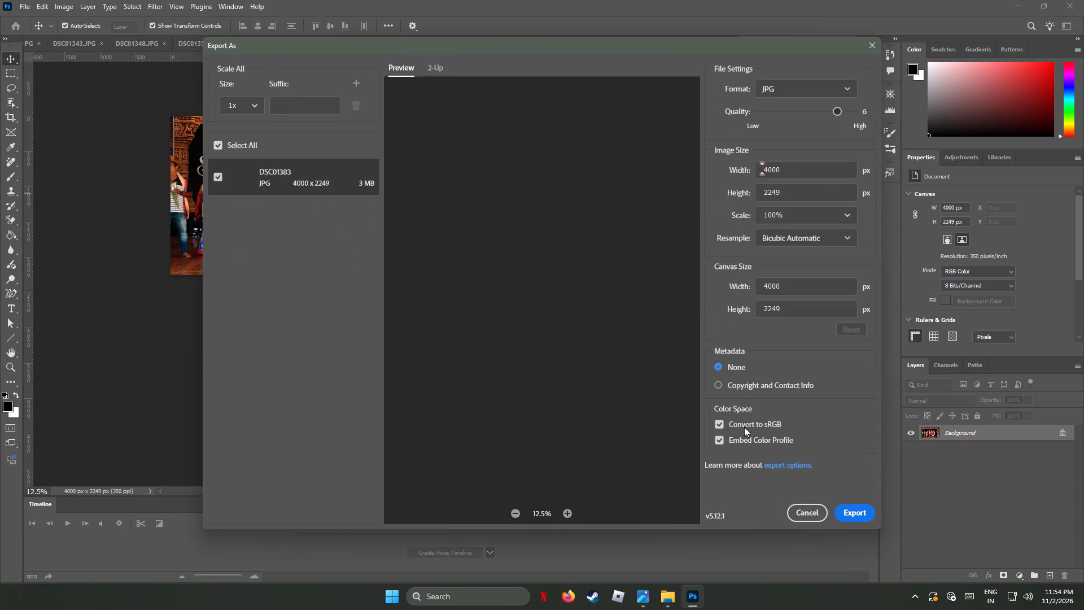
{"action": "left_click_drag", "start_coordinate": [840, 110], "coordinate": [899, 110]}
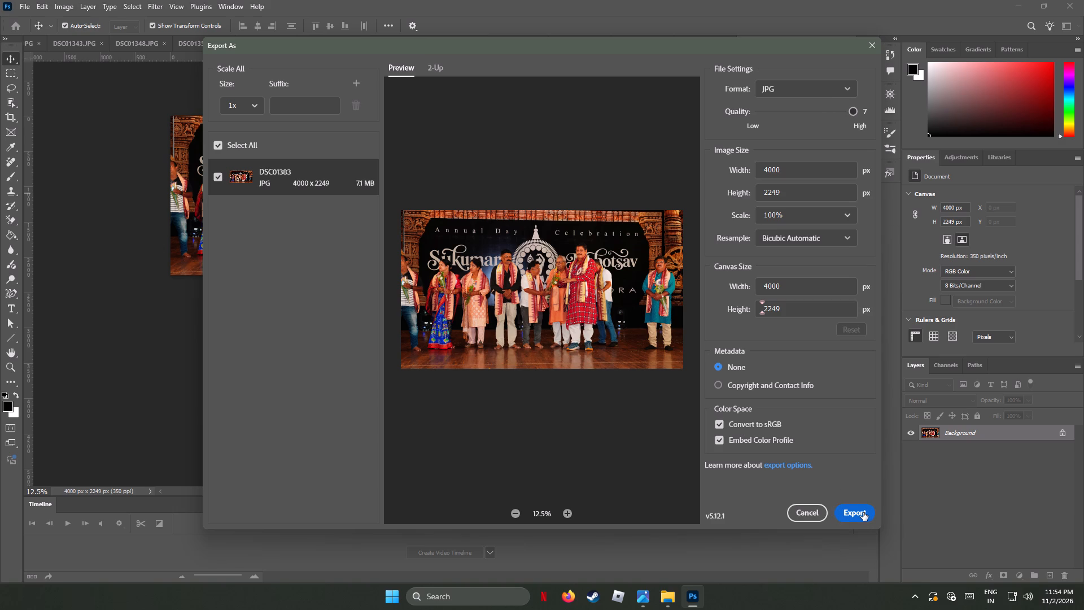
{"action": "left_click", "coordinate": [863, 511]}
{"action": "left_click", "coordinate": [652, 334]}
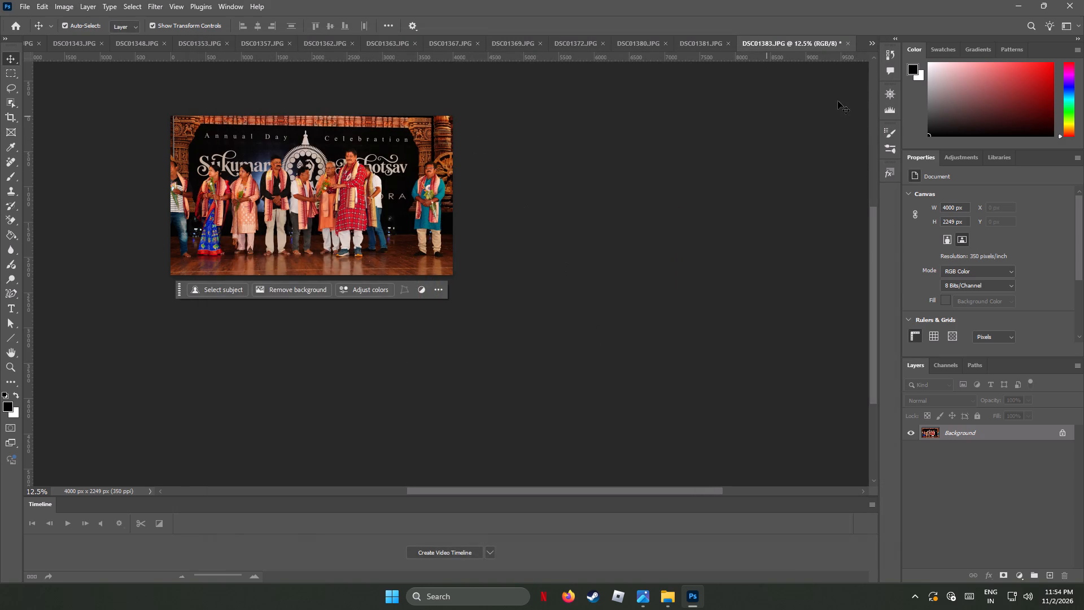
Close DSC01383.JPG without saving changes to the original file.
{"action": "left_click", "coordinate": [842, 41]}
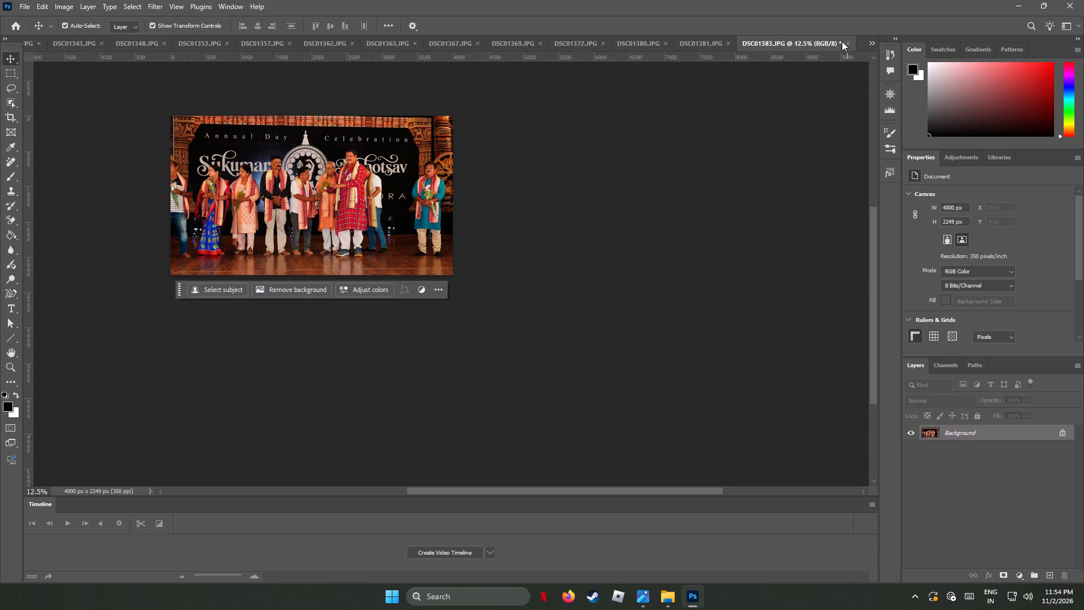
{"action": "left_click", "coordinate": [838, 42]}
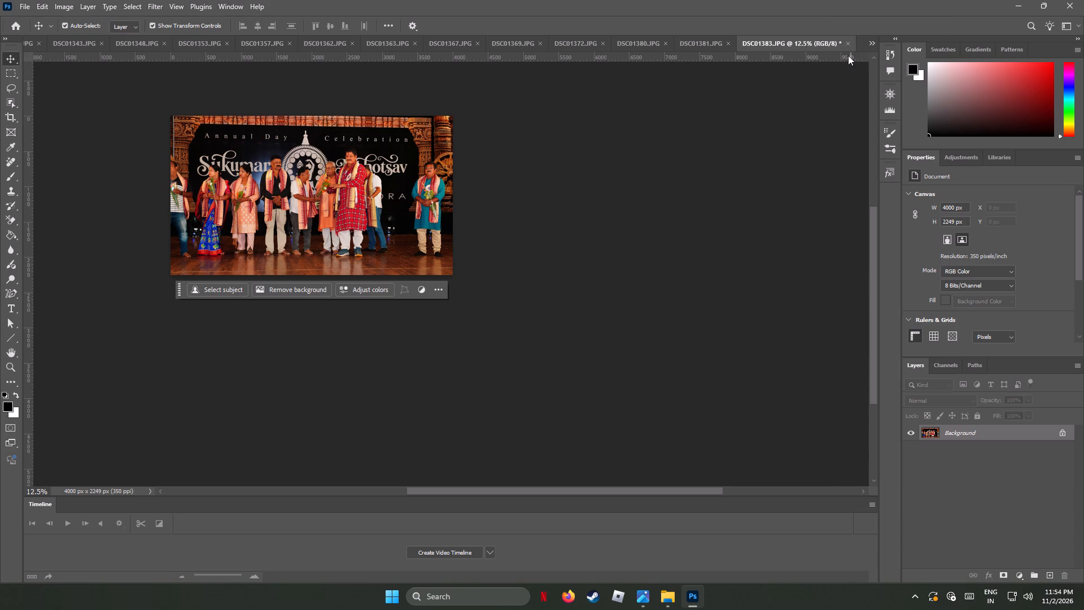
{"action": "left_click", "coordinate": [849, 43]}
{"action": "left_click", "coordinate": [539, 219]}
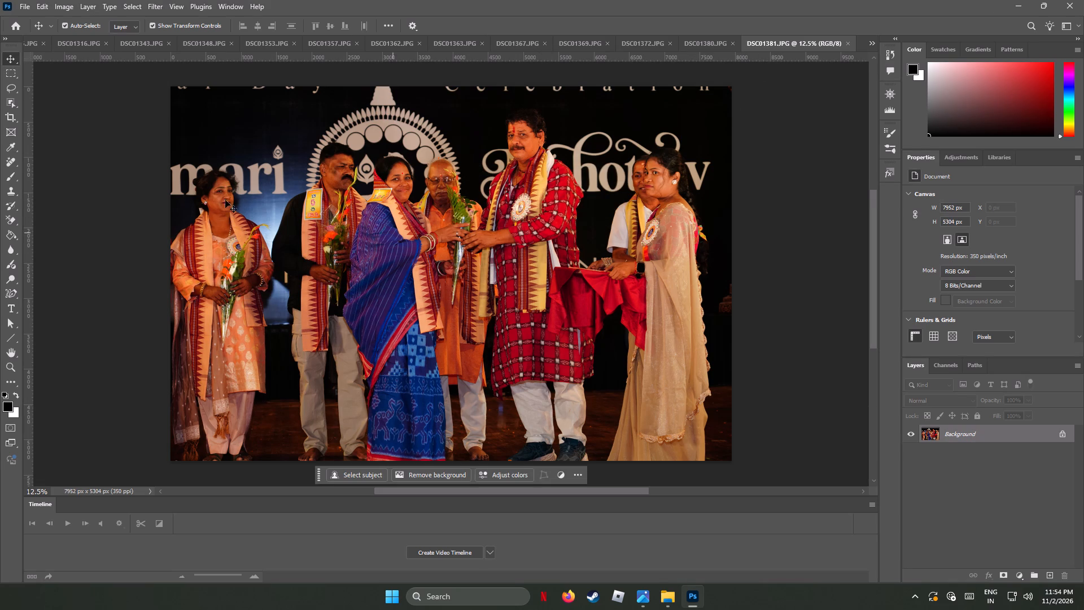
Resize DSC01381.JPG to a width of 4000 px, keeping its proportions and the 350 pixels/inch resolution.
{"action": "left_click", "coordinate": [58, 6]}
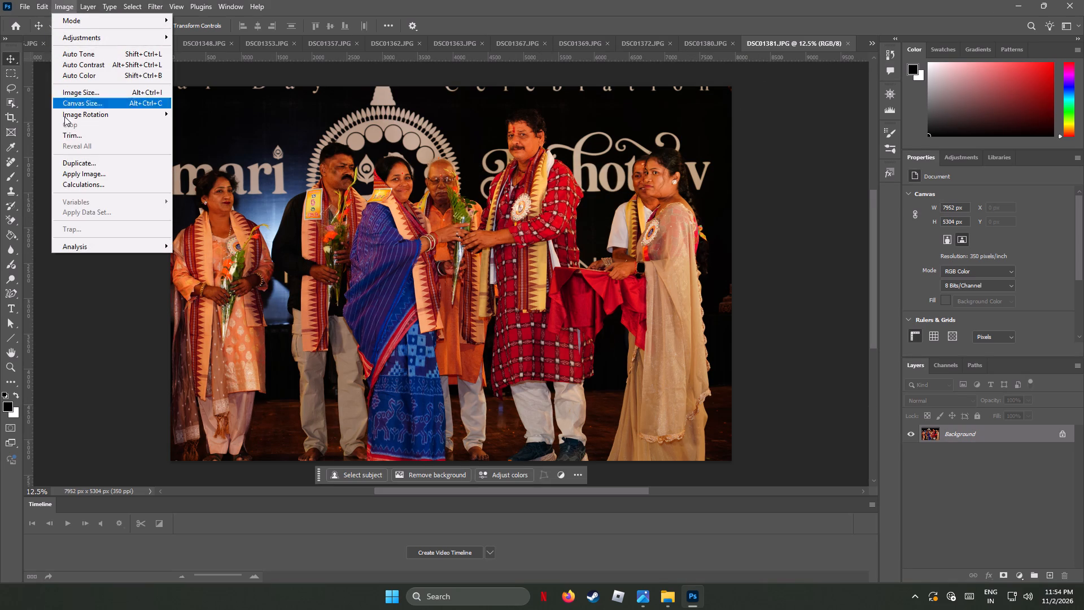
{"action": "left_click", "coordinate": [91, 94]}
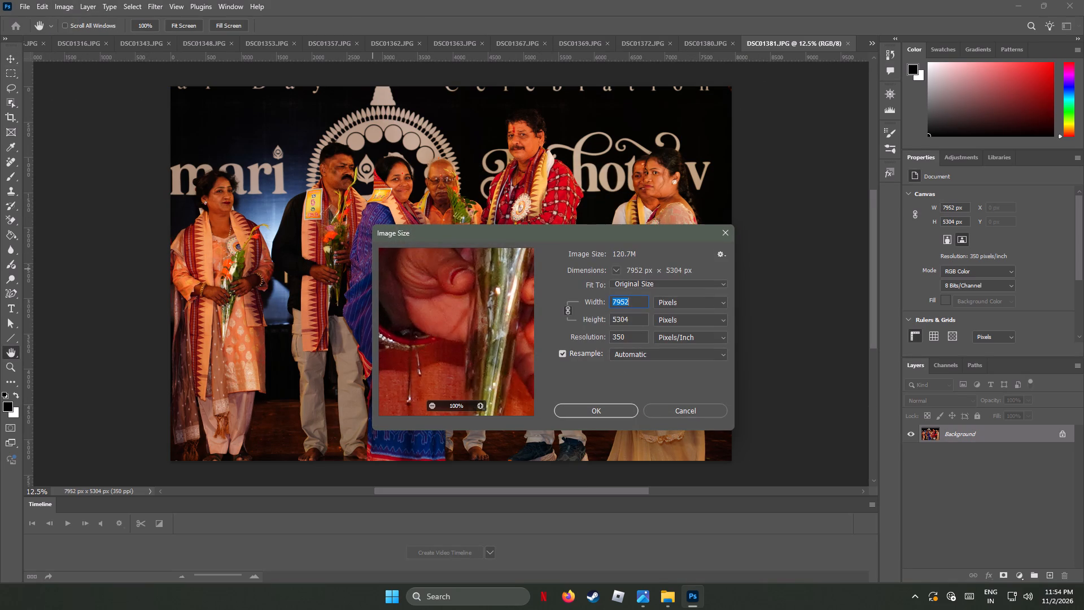
{"action": "left_click_drag", "start_coordinate": [637, 303], "coordinate": [572, 300]}
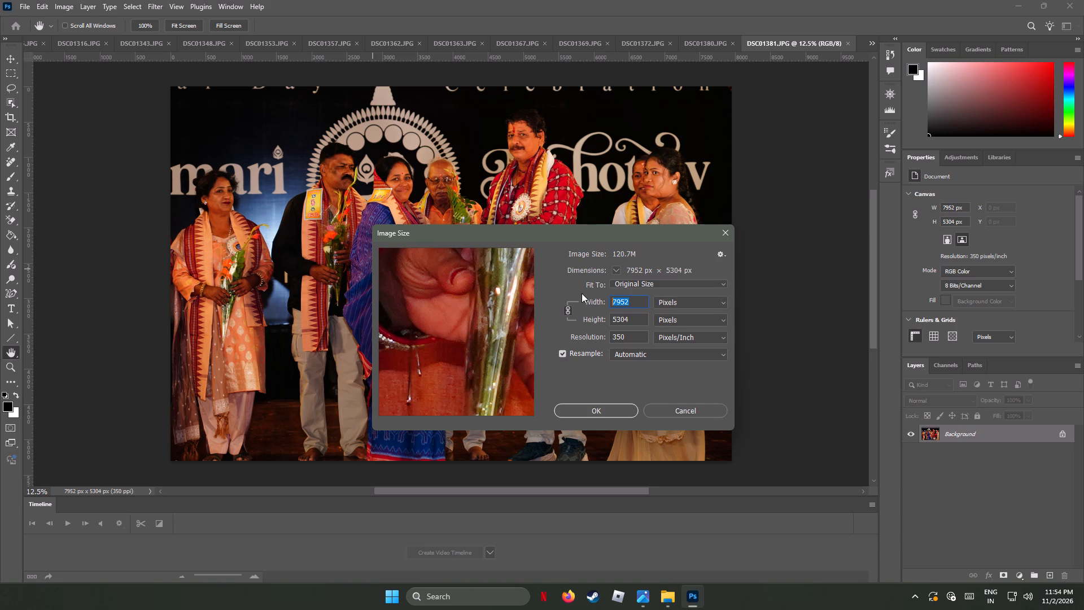
{"action": "type", "text": "4000"}
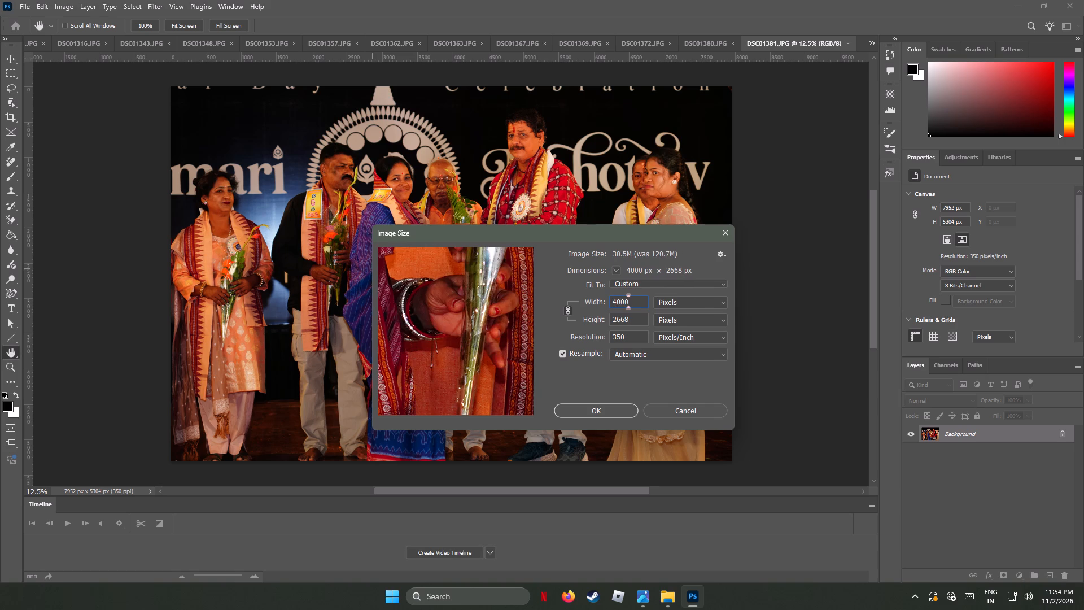
{"action": "left_click", "coordinate": [627, 381]}
{"action": "left_click", "coordinate": [611, 408]}
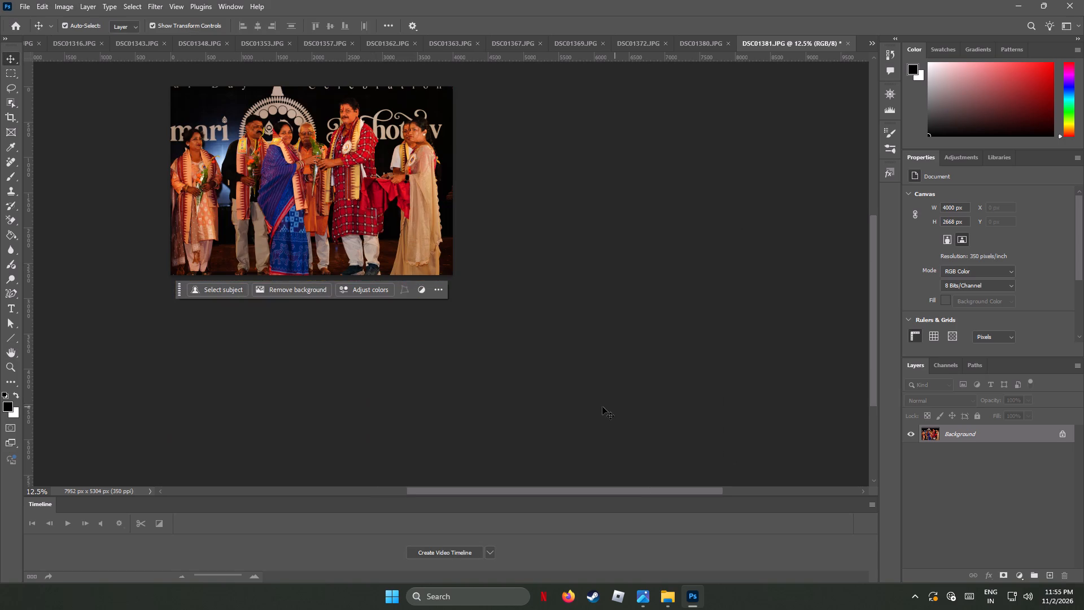
Export DSC01381 as a JPG at quality 7 and save it under its own name in the AF_Img folder.
{"action": "left_click", "coordinate": [25, 5]}
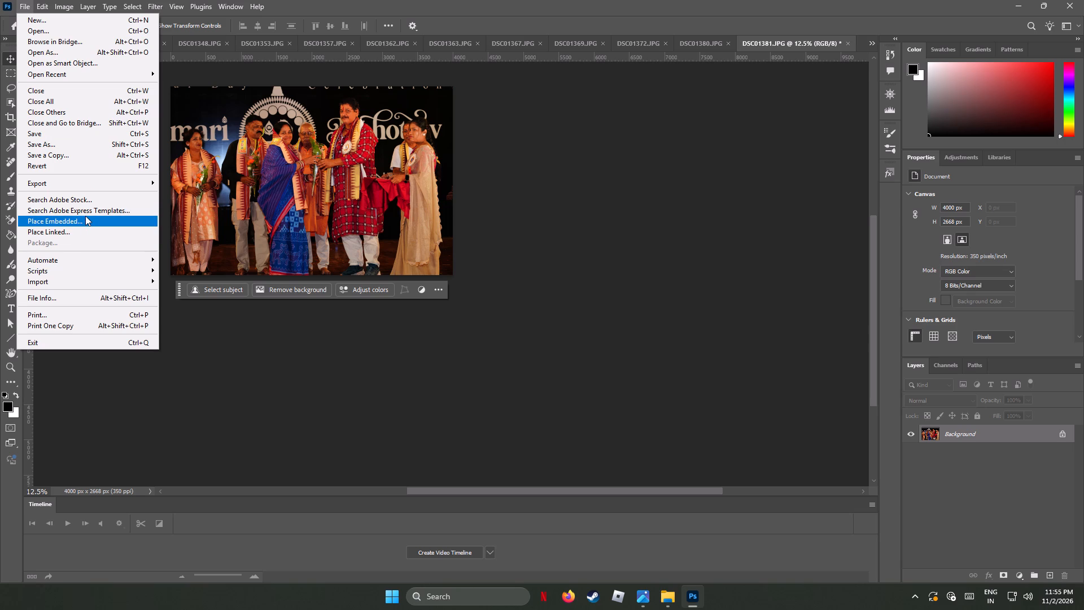
{"action": "left_click", "coordinate": [192, 191]}
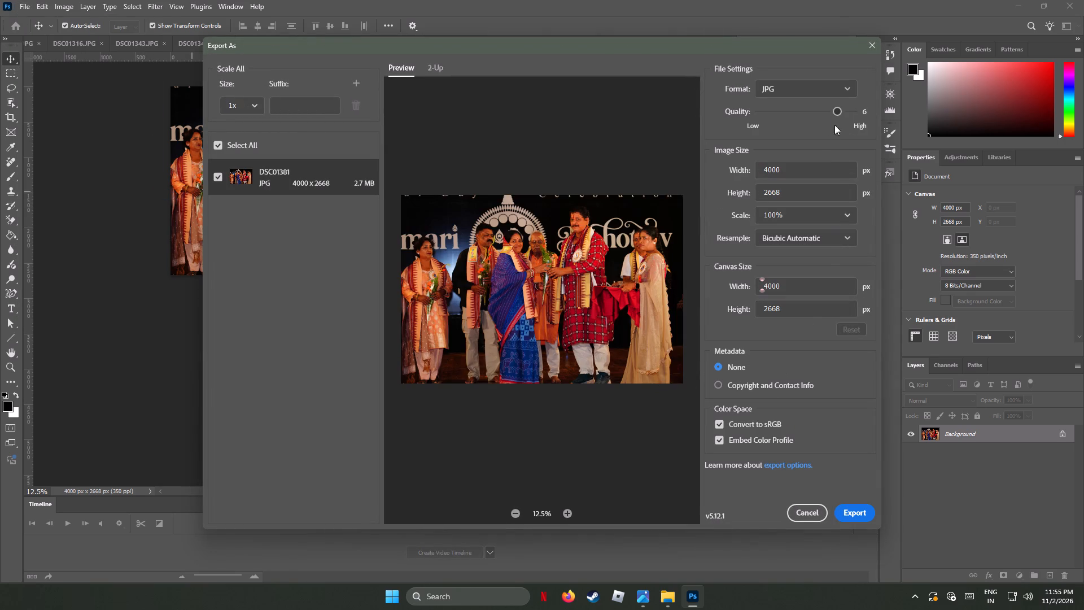
{"action": "left_click_drag", "start_coordinate": [835, 112], "coordinate": [925, 115]}
{"action": "left_click", "coordinate": [855, 515]}
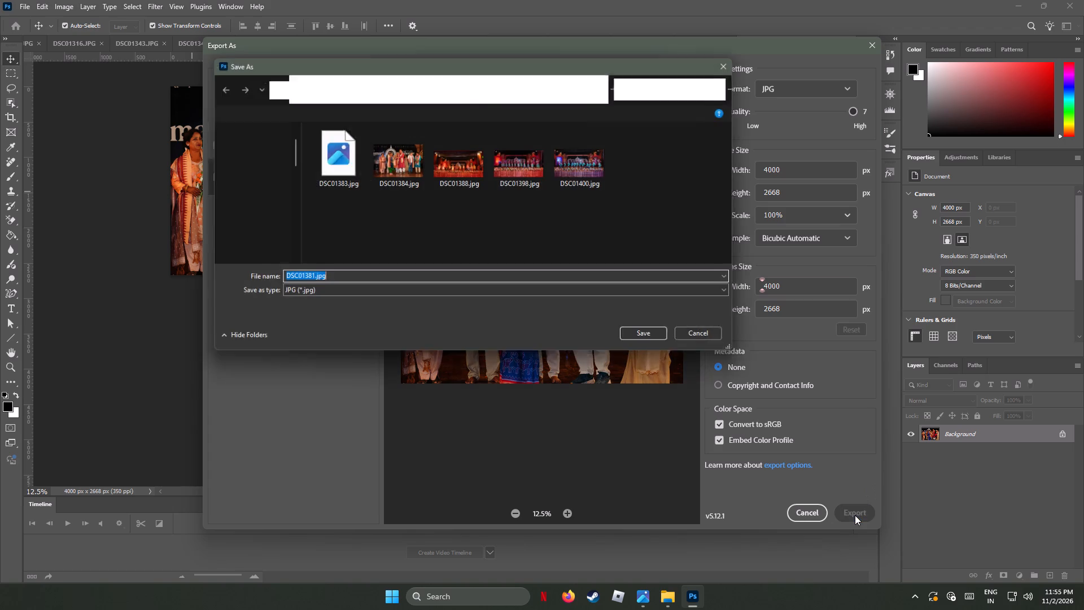
{"action": "left_click", "coordinate": [658, 339]}
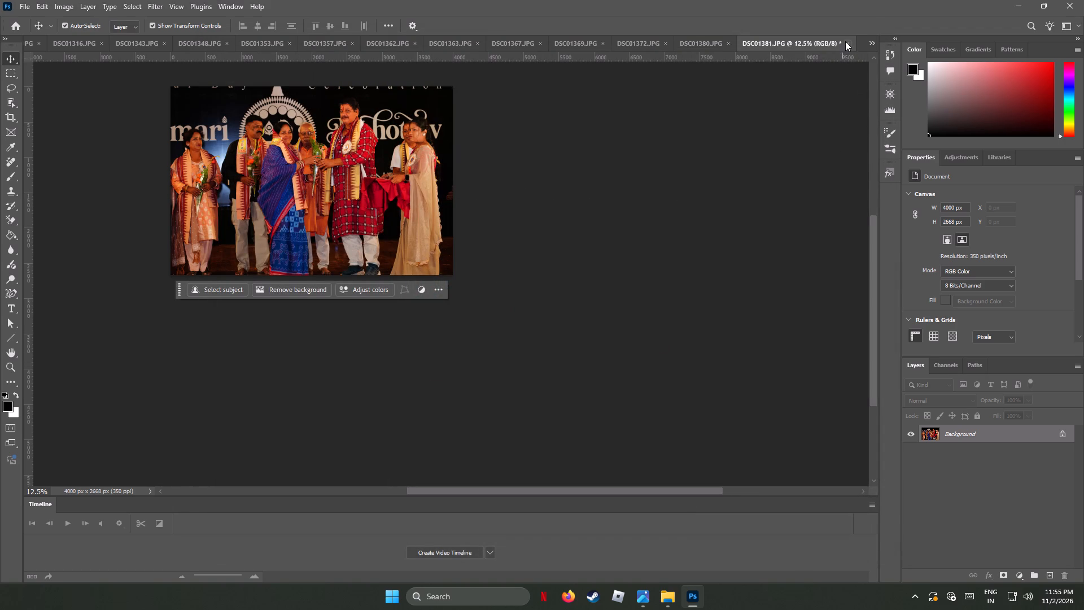
Close DSC01381.JPG without saving changes to the original file.
{"action": "left_click", "coordinate": [849, 42]}
{"action": "left_click", "coordinate": [543, 220]}
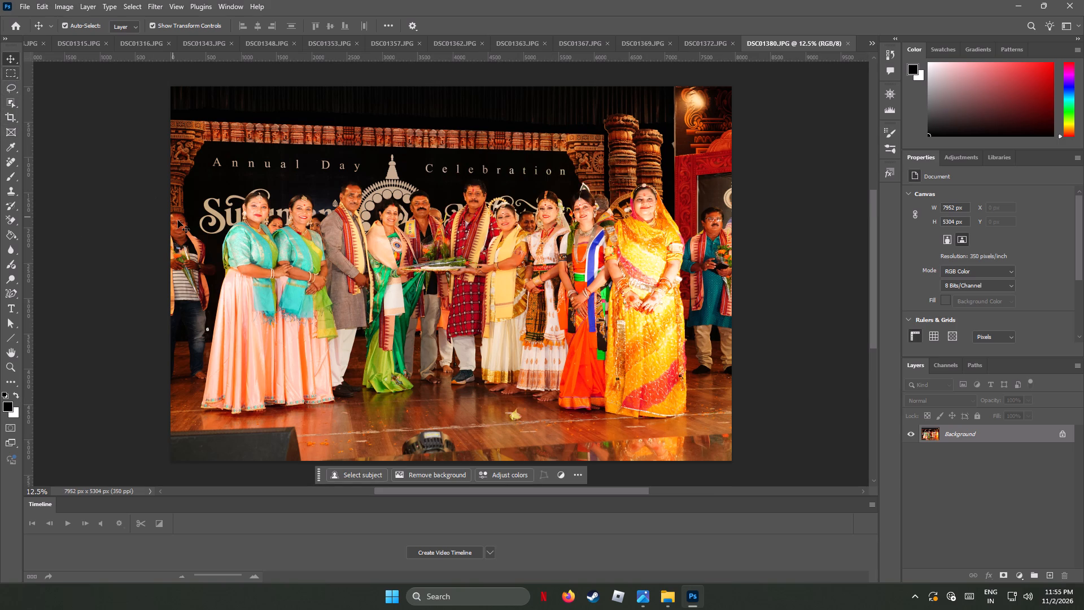
Straighten the whole DSC01380.JPG image by rotating it about 1° counter-clockwise.
{"action": "key", "text": "ctrl+a"}
{"action": "left_click_drag", "start_coordinate": [165, 78], "coordinate": [159, 81]}
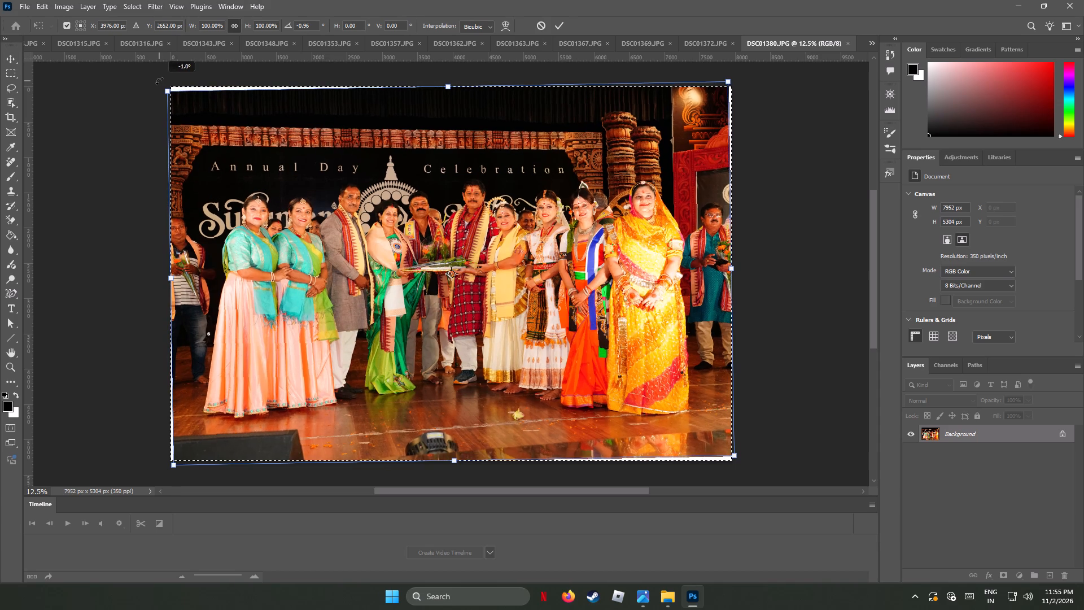
{"action": "left_click_drag", "start_coordinate": [159, 81], "coordinate": [160, 79]}
Crop DSC01380.JPG on all four sides to about 7818 × 4736 px, removing the blank edges and the stage-front equipment.
{"action": "left_click", "coordinate": [12, 116]}
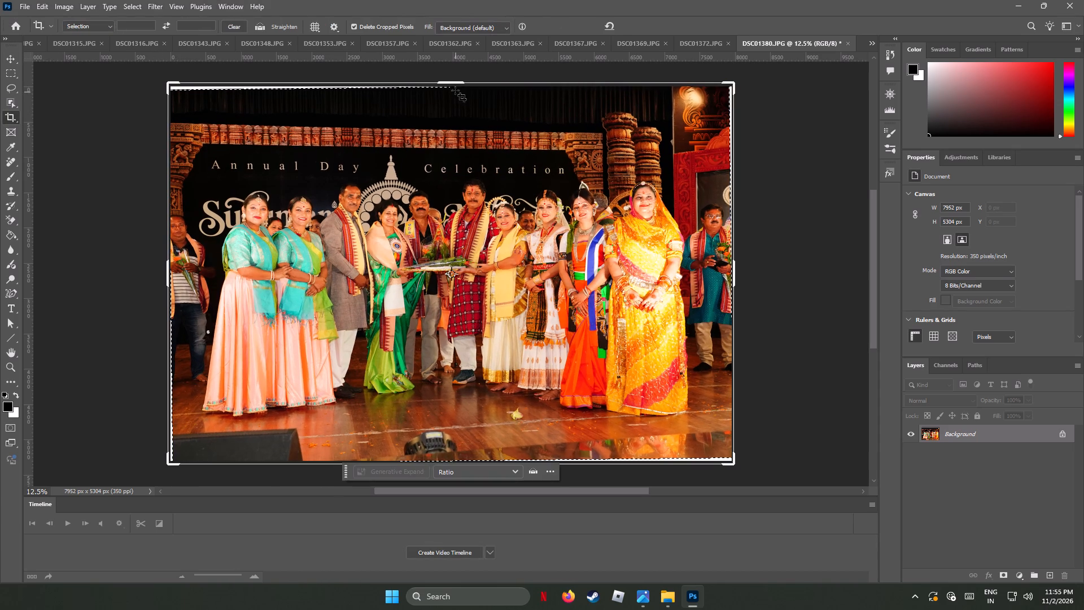
{"action": "left_click_drag", "start_coordinate": [454, 82], "coordinate": [454, 89]}
{"action": "left_click_drag", "start_coordinate": [454, 457], "coordinate": [454, 454]}
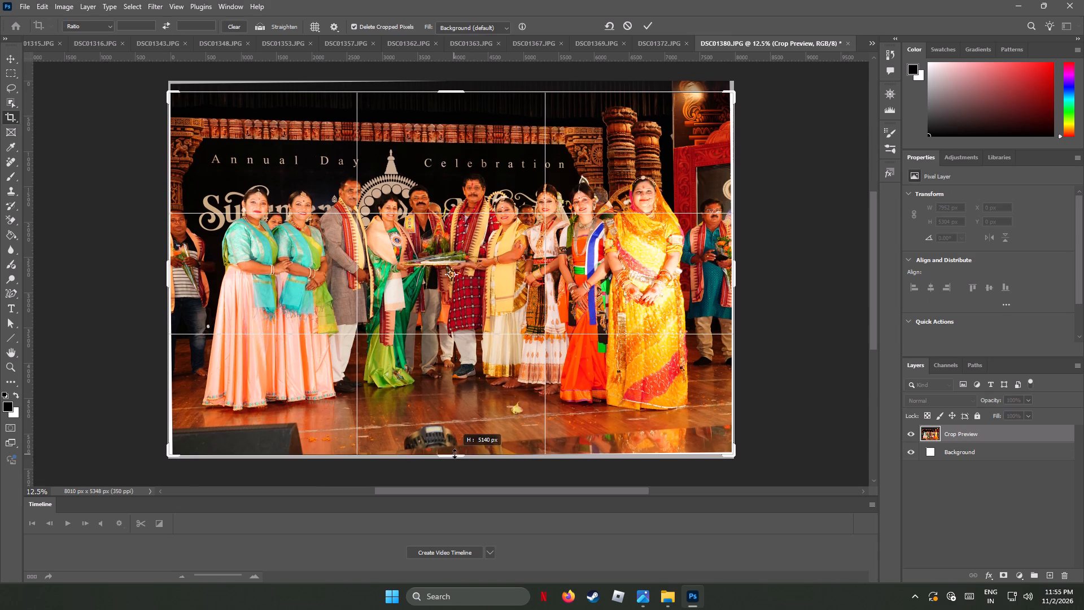
{"action": "left_click_drag", "start_coordinate": [454, 454], "coordinate": [459, 441]}
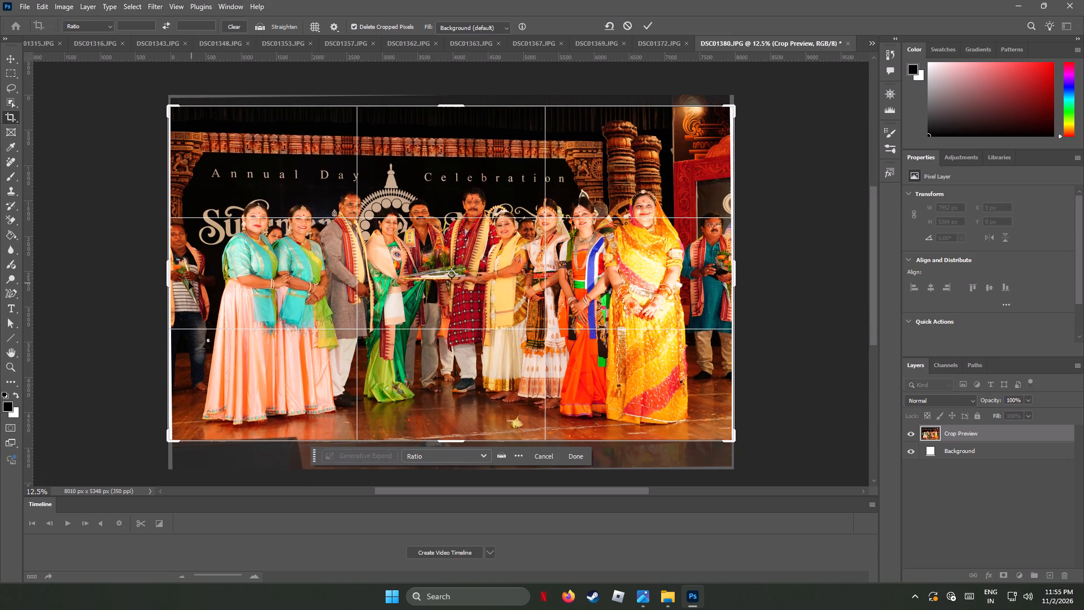
{"action": "left_click", "coordinate": [168, 271]}
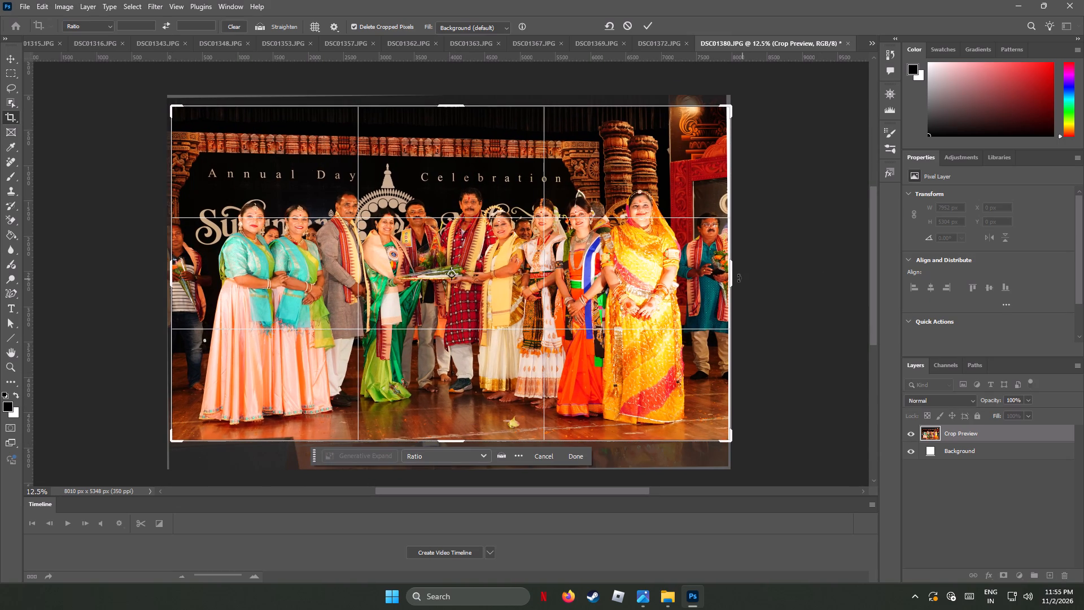
{"action": "left_click", "coordinate": [733, 275]}
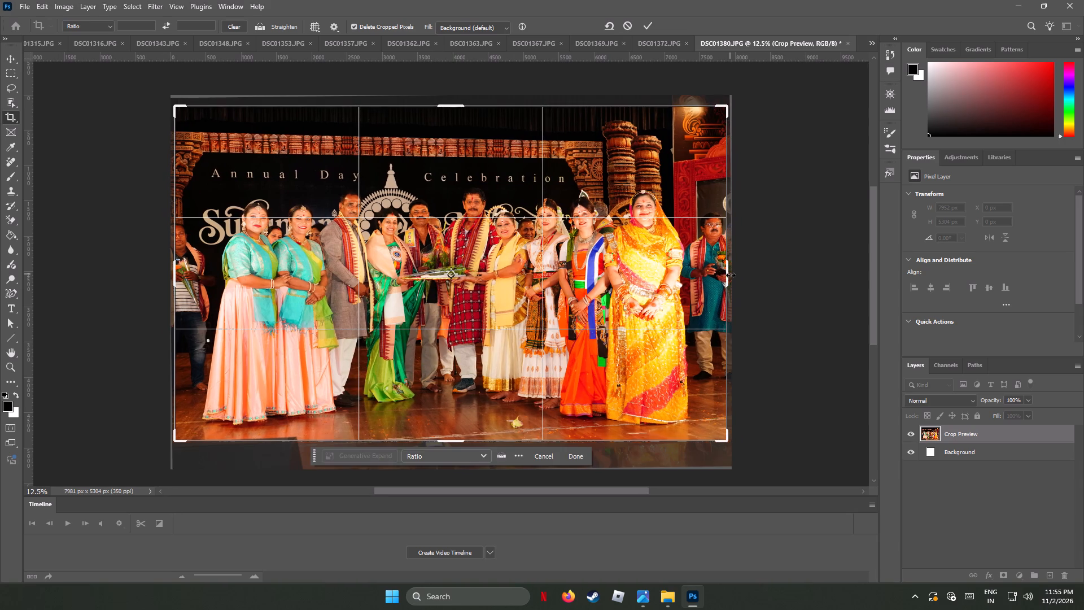
{"action": "left_click", "coordinate": [9, 59]}
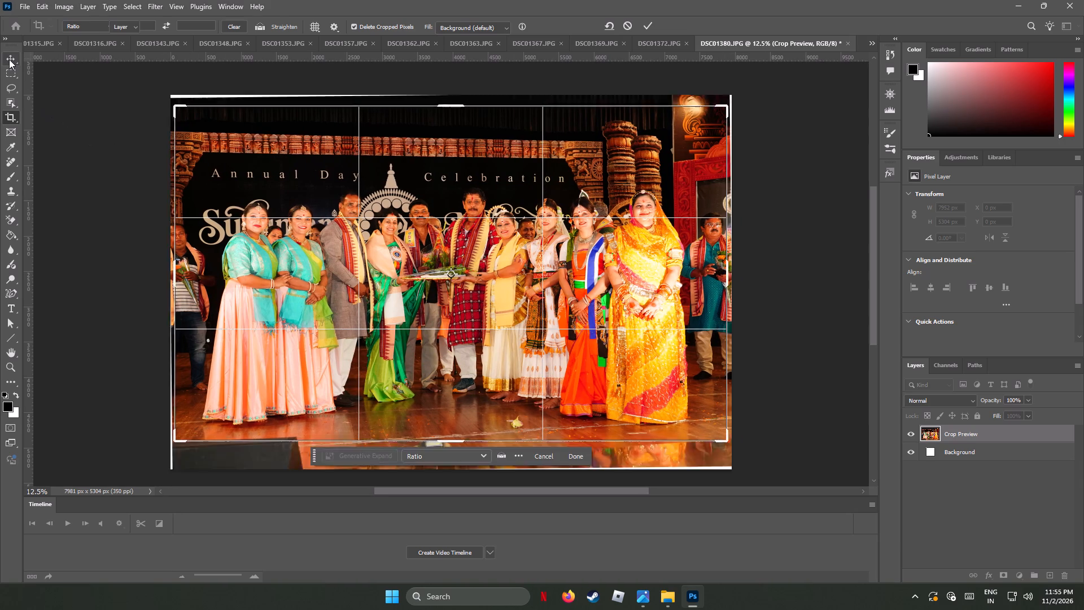
Resize DSC01380.JPG to a width of 4000 px, keeping its proportions and the 350 pixels/inch resolution.
{"action": "left_click", "coordinate": [62, 8]}
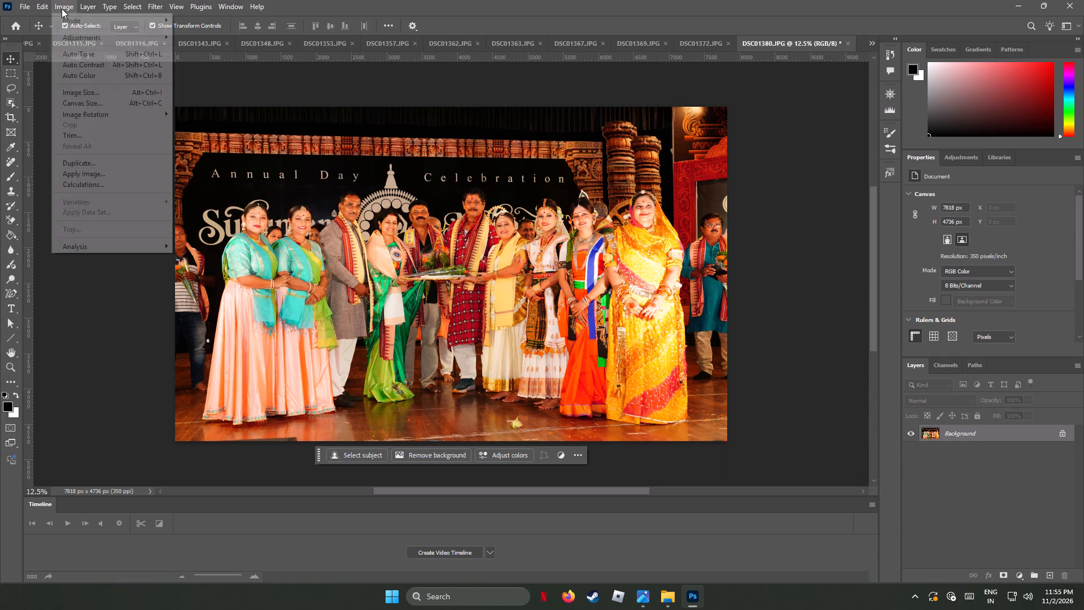
{"action": "left_click", "coordinate": [93, 93]}
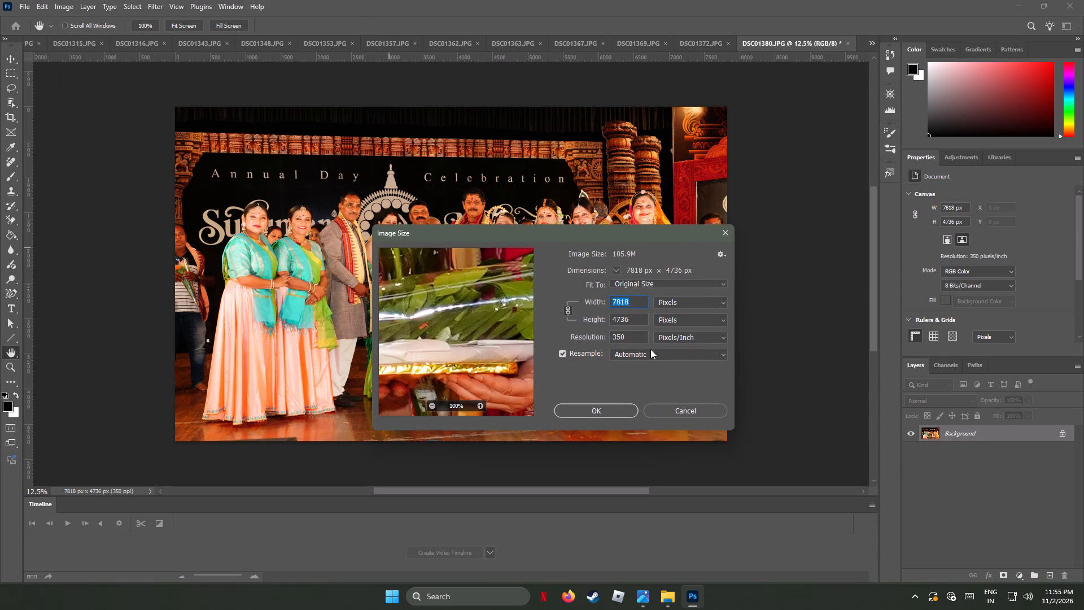
{"action": "left_click_drag", "start_coordinate": [633, 300], "coordinate": [540, 280]}
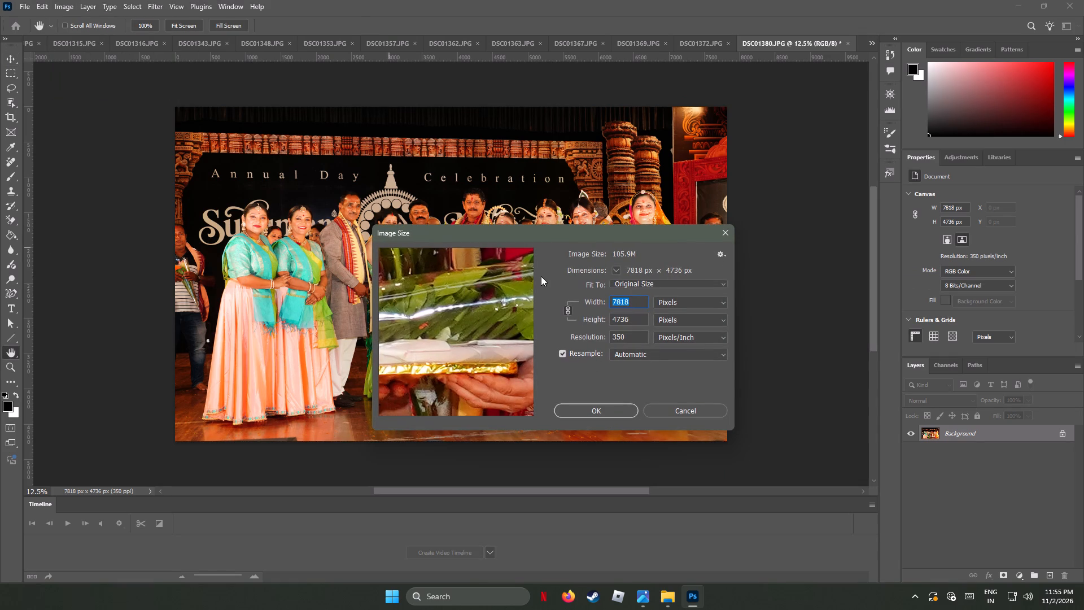
{"action": "type", "text": "4000"}
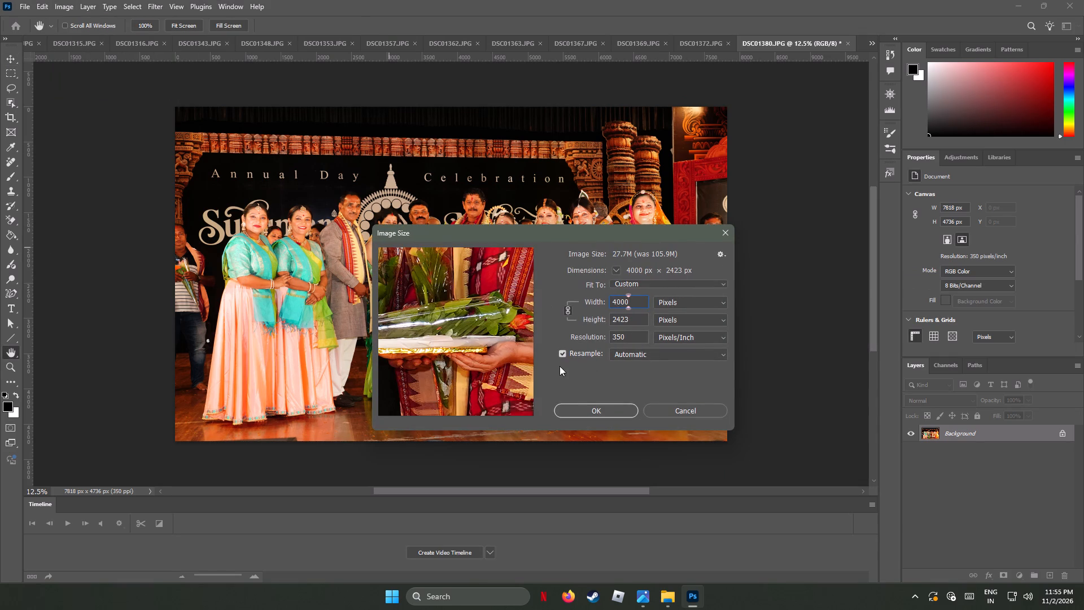
{"action": "left_click", "coordinate": [585, 409]}
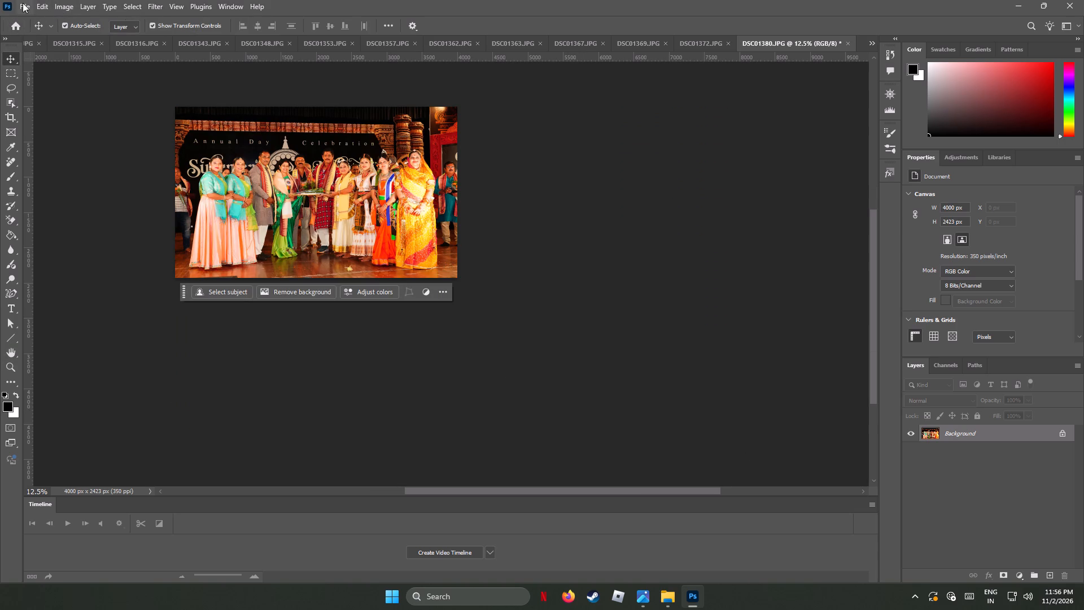
Export DSC01380 as a JPG at quality 7 and save it under its own name in the AF_Img folder.
{"action": "left_click", "coordinate": [21, 3]}
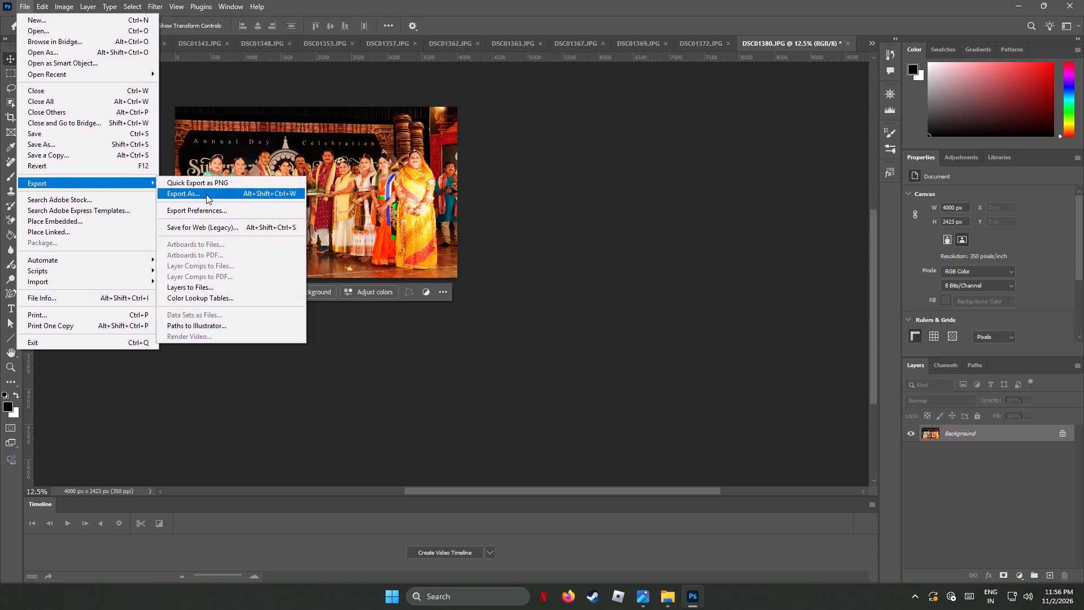
{"action": "left_click", "coordinate": [207, 193]}
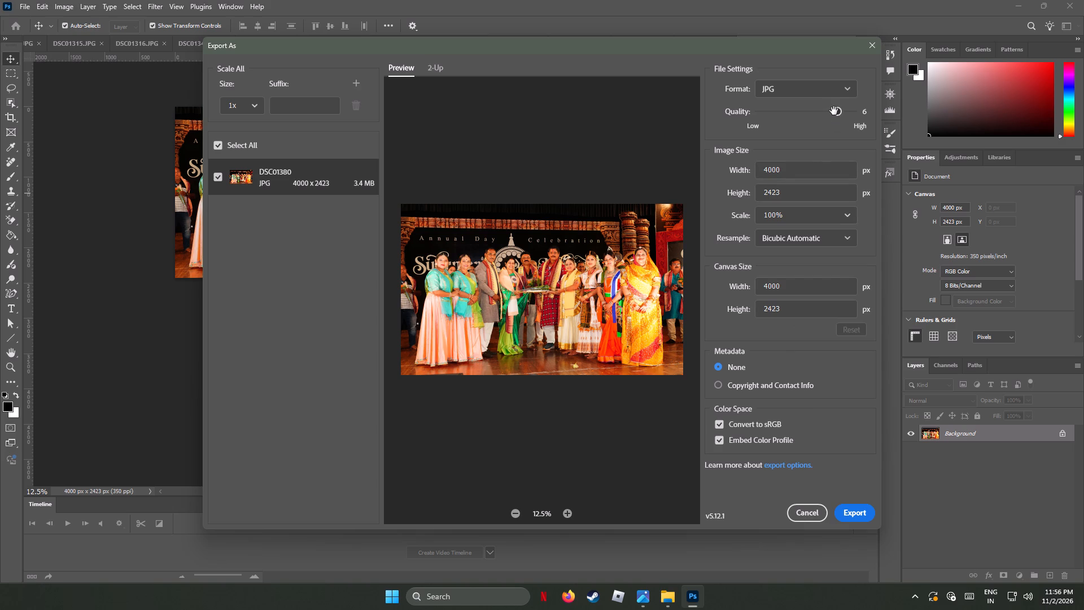
{"action": "left_click_drag", "start_coordinate": [834, 111], "coordinate": [901, 112]}
{"action": "left_click", "coordinate": [859, 511]}
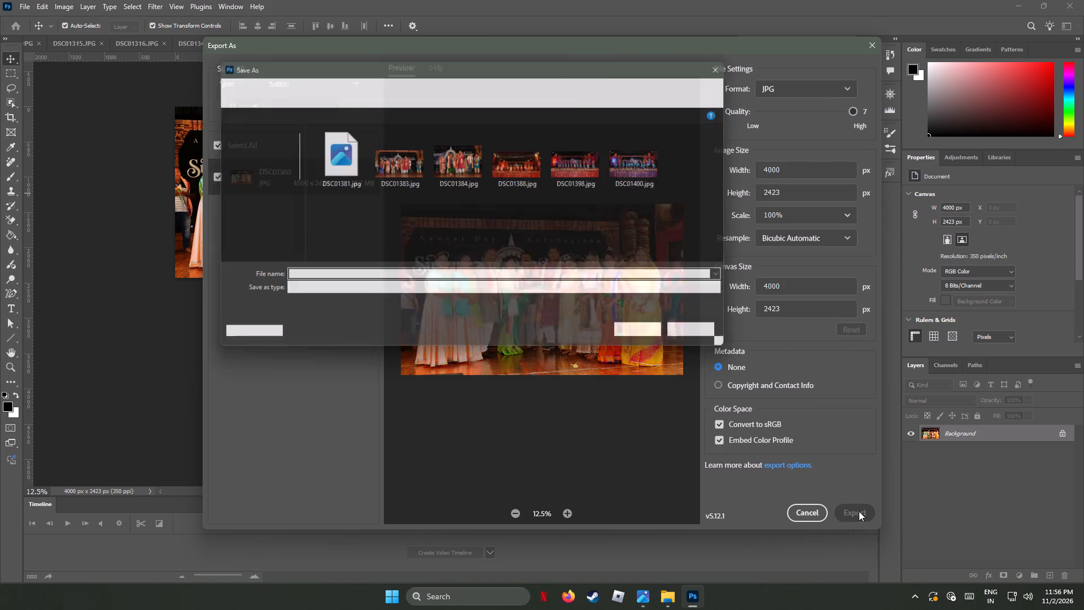
{"action": "left_click", "coordinate": [658, 334]}
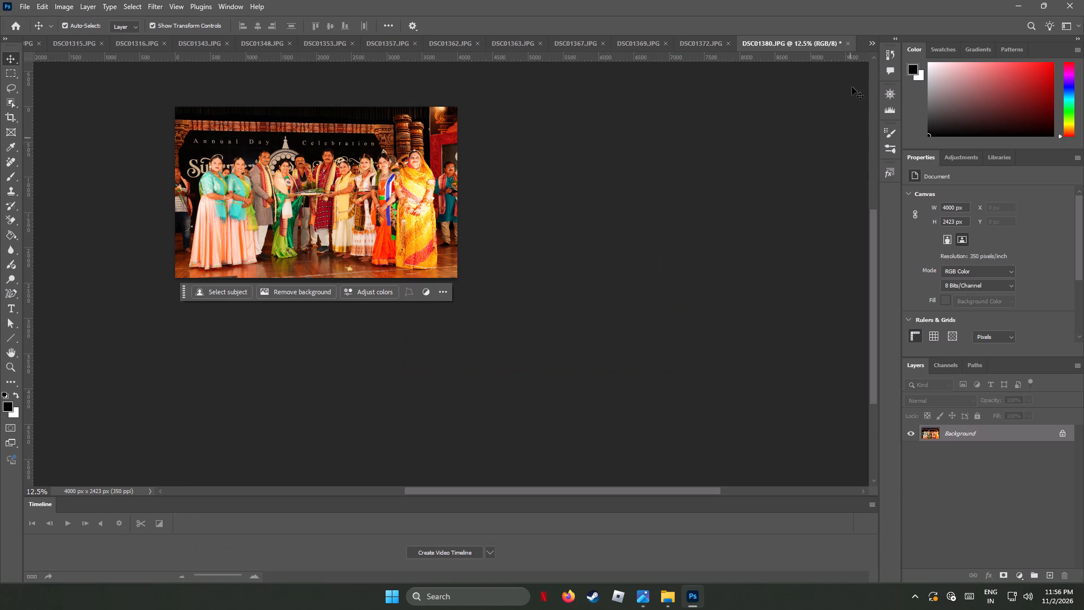
Close DSC01380.JPG without saving changes to the original file.
{"action": "left_click", "coordinate": [847, 45]}
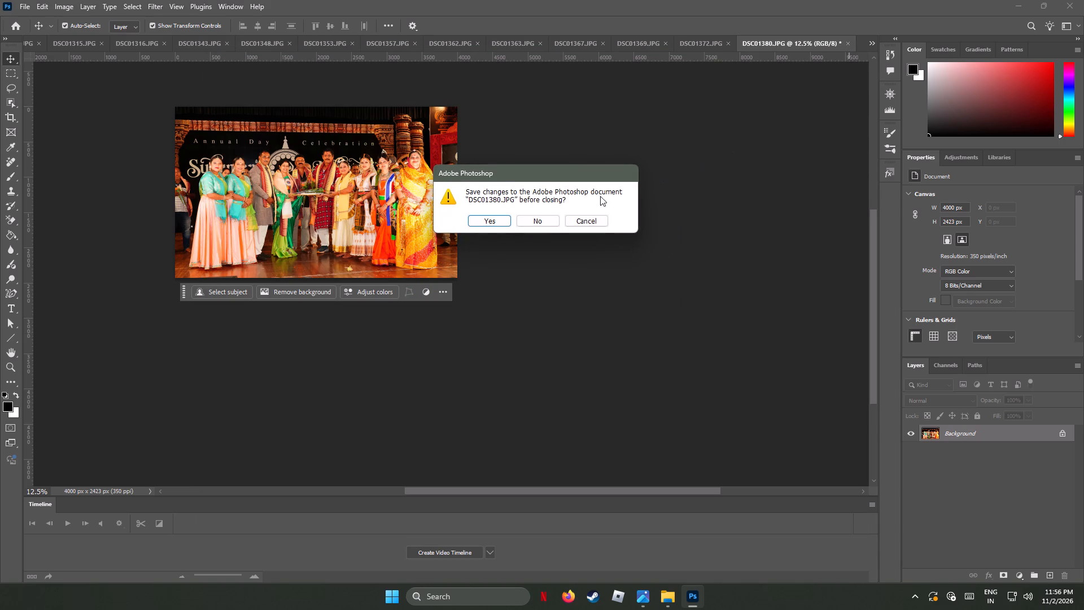
{"action": "left_click", "coordinate": [545, 222]}
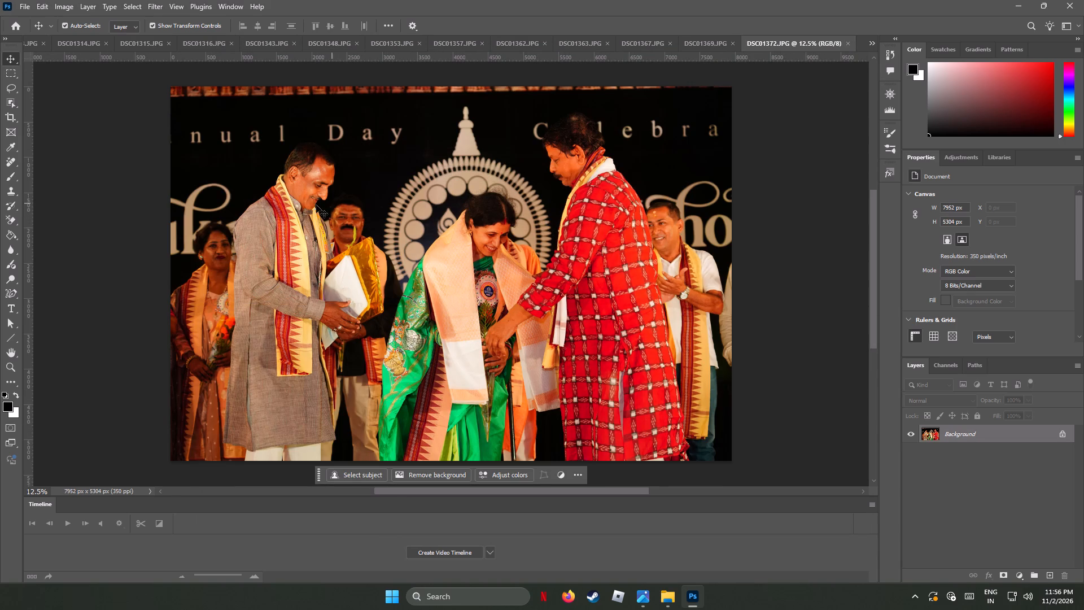
Resize DSC01372.JPG to a width of 4000 px, keeping its proportions and the 350 pixels/inch resolution.
{"action": "left_click", "coordinate": [59, 7]}
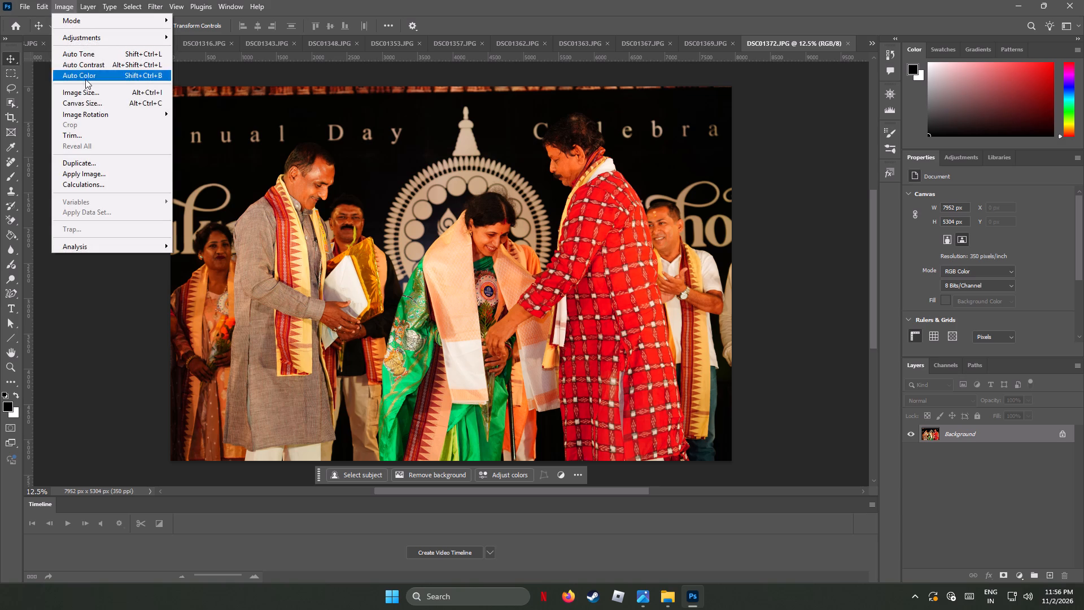
{"action": "left_click", "coordinate": [103, 93]}
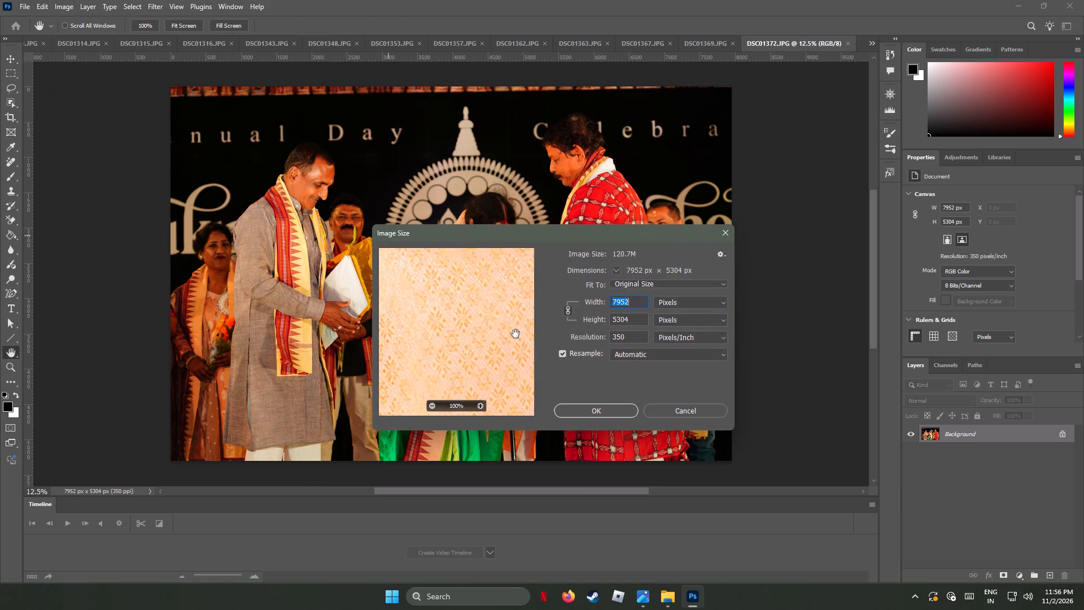
{"action": "left_click_drag", "start_coordinate": [635, 298], "coordinate": [513, 301]}
{"action": "type", "text": "4000"}
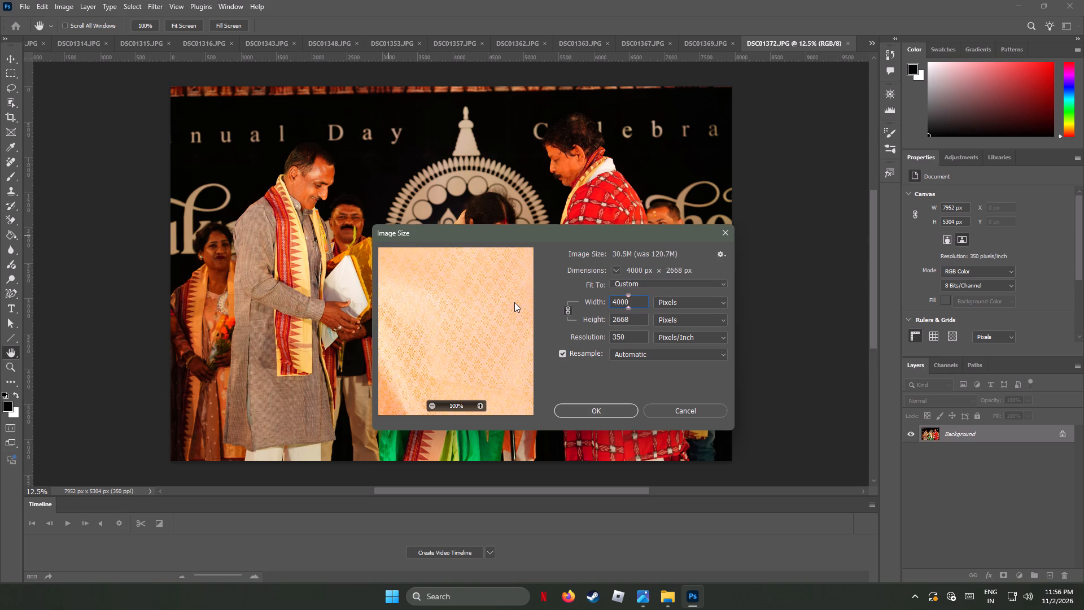
{"action": "left_click", "coordinate": [587, 408]}
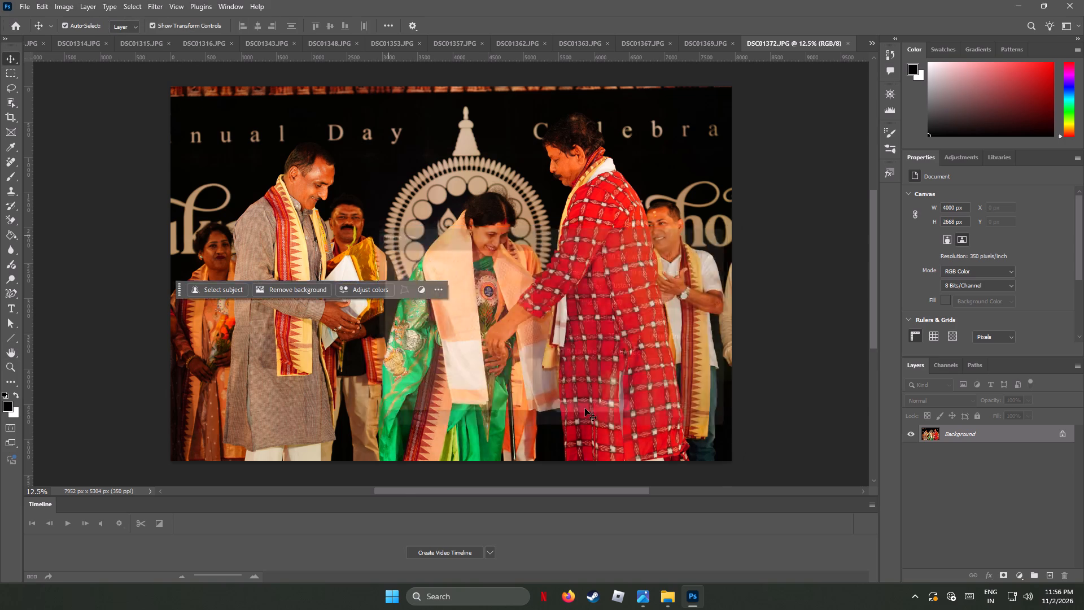
Export DSC01372 as a JPG at quality 7 and save it under its own name in the AF_Img folder.
{"action": "left_click", "coordinate": [65, 7]}
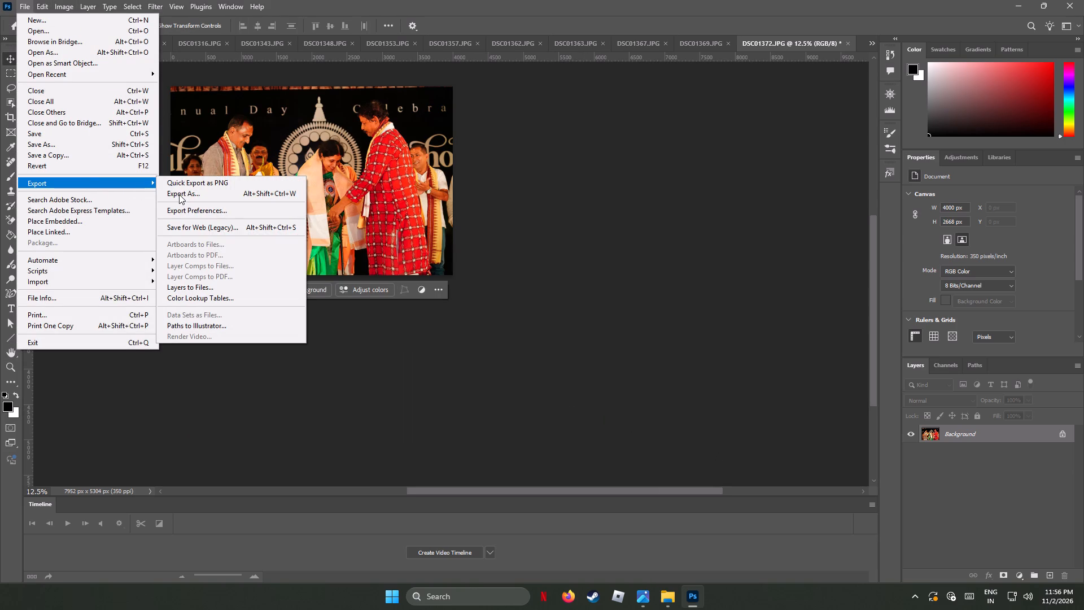
{"action": "left_click", "coordinate": [194, 193]}
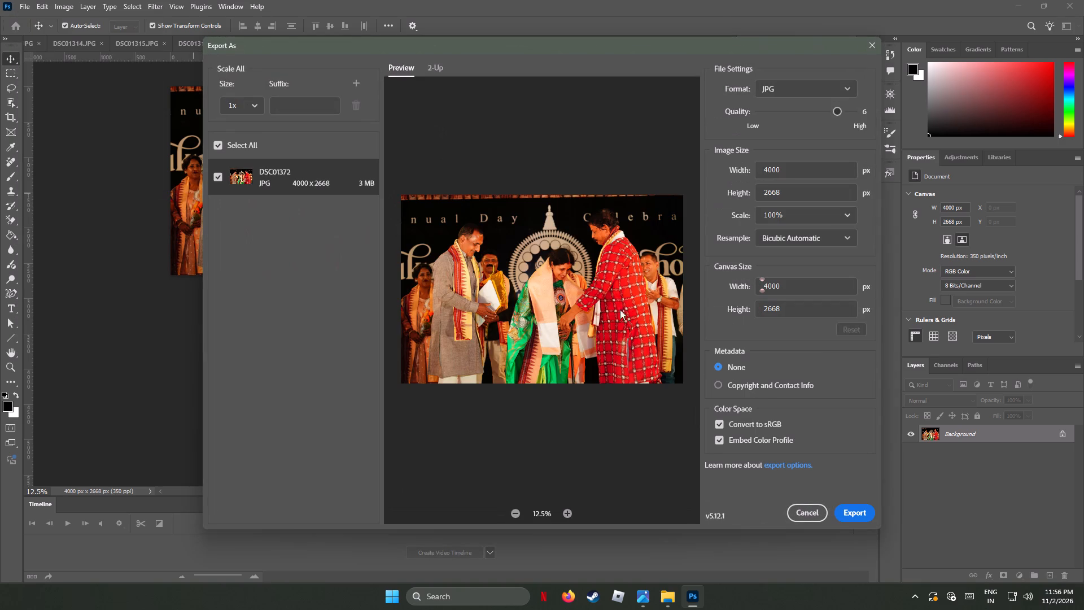
{"action": "left_click_drag", "start_coordinate": [836, 110], "coordinate": [871, 109]}
{"action": "left_click_drag", "start_coordinate": [871, 109], "coordinate": [876, 109]}
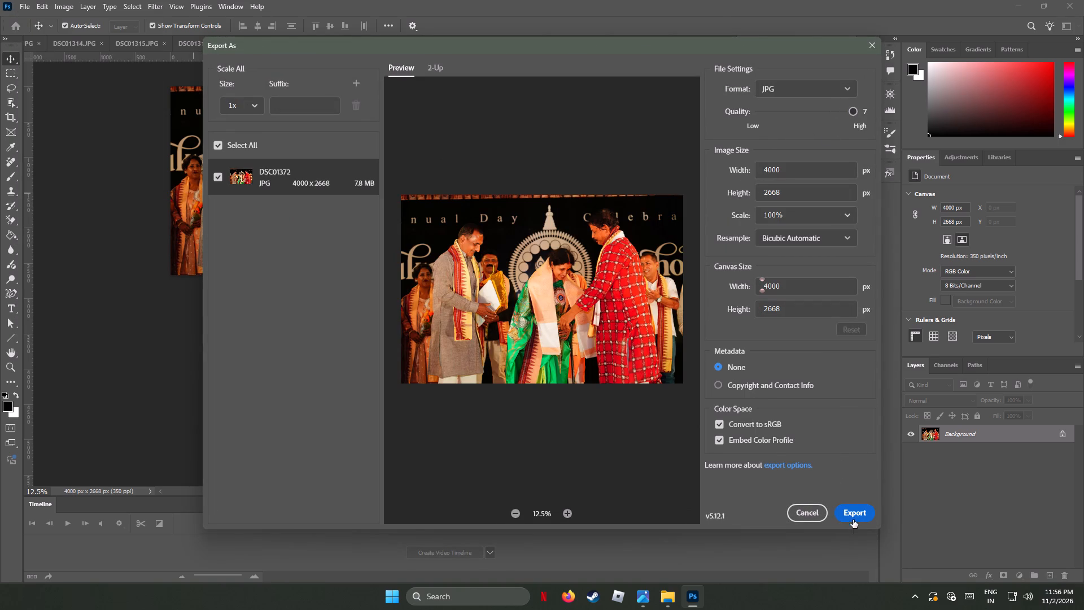
{"action": "left_click", "coordinate": [856, 514]}
{"action": "left_click", "coordinate": [663, 338]}
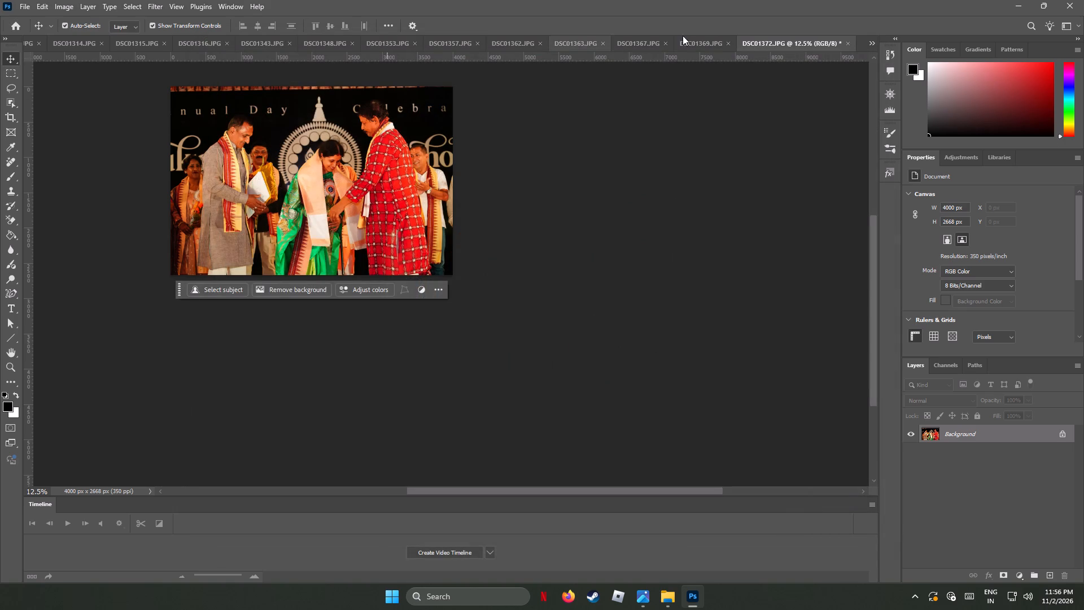
Close DSC01372.JPG without saving changes to the original file.
{"action": "left_click", "coordinate": [845, 43]}
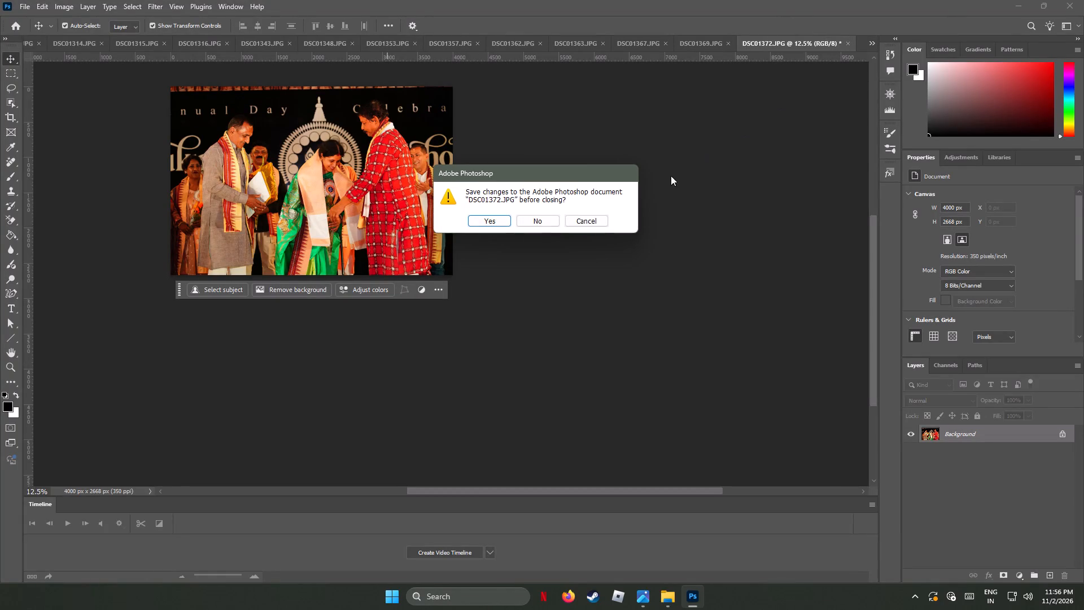
{"action": "left_click", "coordinate": [542, 219]}
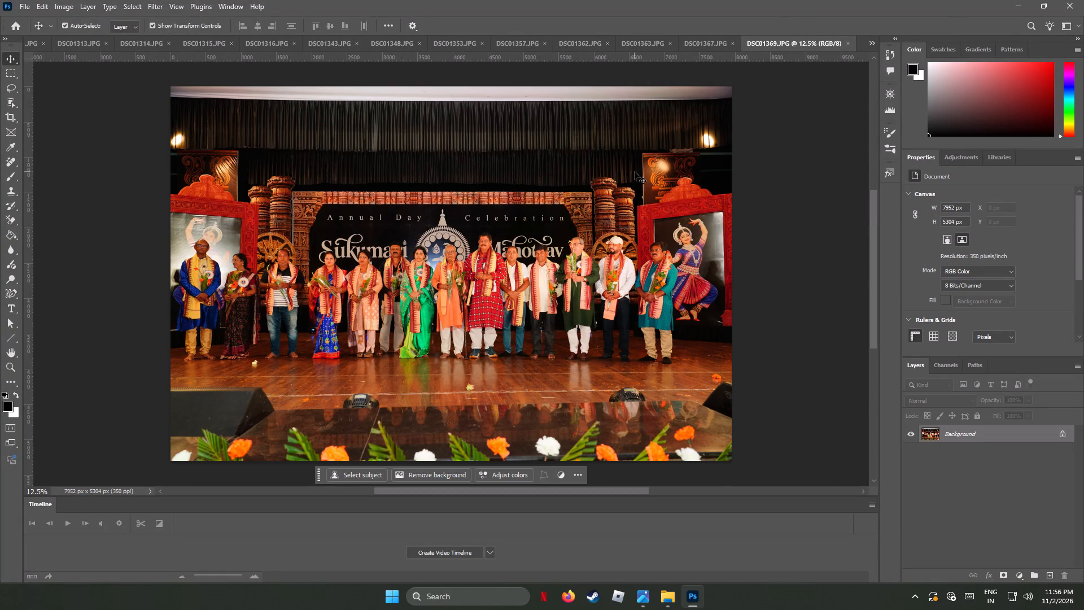
Crop DSC01369.JPG at the top and bottom to about 7952 x 4232 px, trimming the ceiling strip and the foreground flowers.
{"action": "left_click", "coordinate": [12, 113]}
{"action": "left_click_drag", "start_coordinate": [450, 85], "coordinate": [450, 89]}
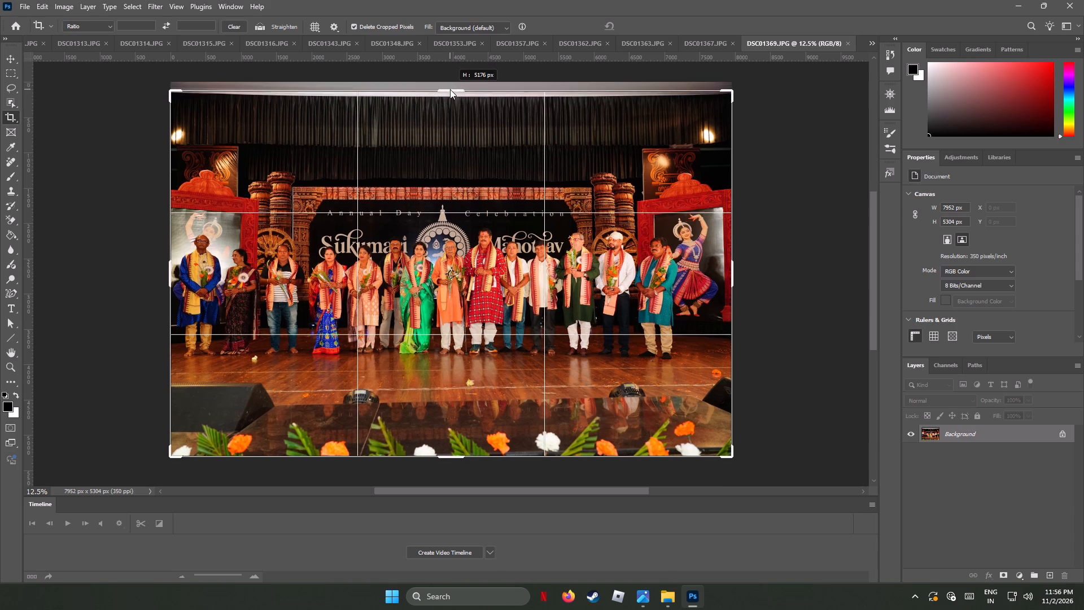
{"action": "left_click_drag", "start_coordinate": [450, 89], "coordinate": [451, 93]}
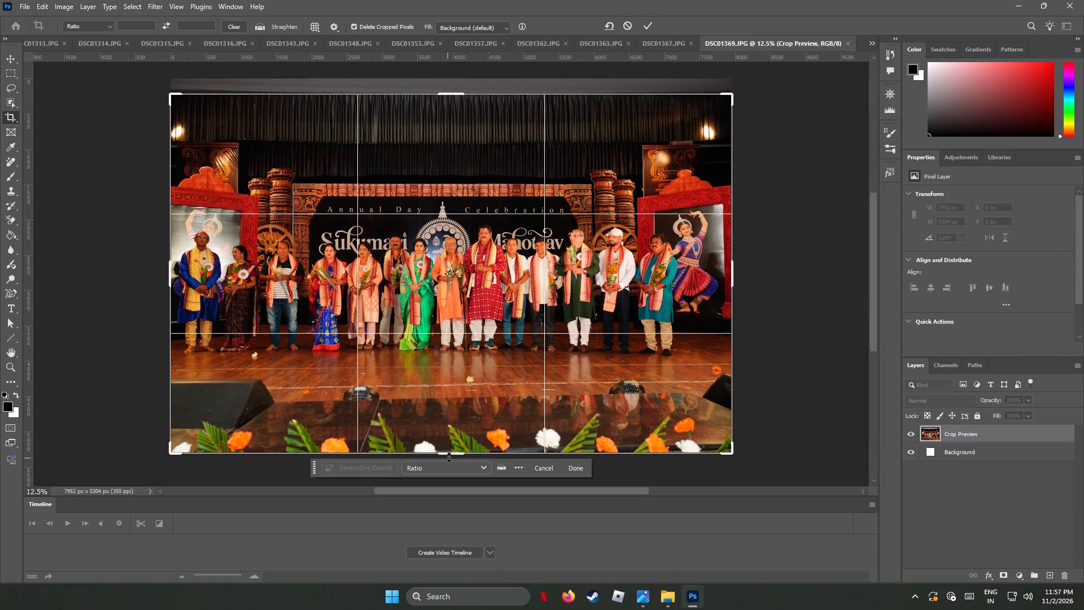
{"action": "left_click_drag", "start_coordinate": [457, 454], "coordinate": [468, 436]}
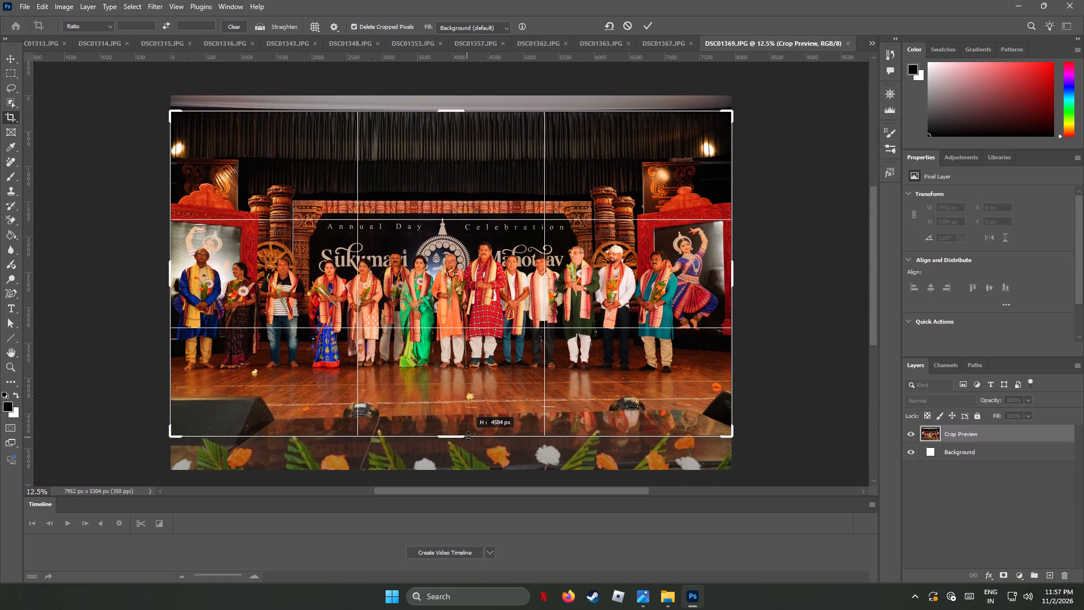
{"action": "left_click_drag", "start_coordinate": [468, 436], "coordinate": [474, 429]}
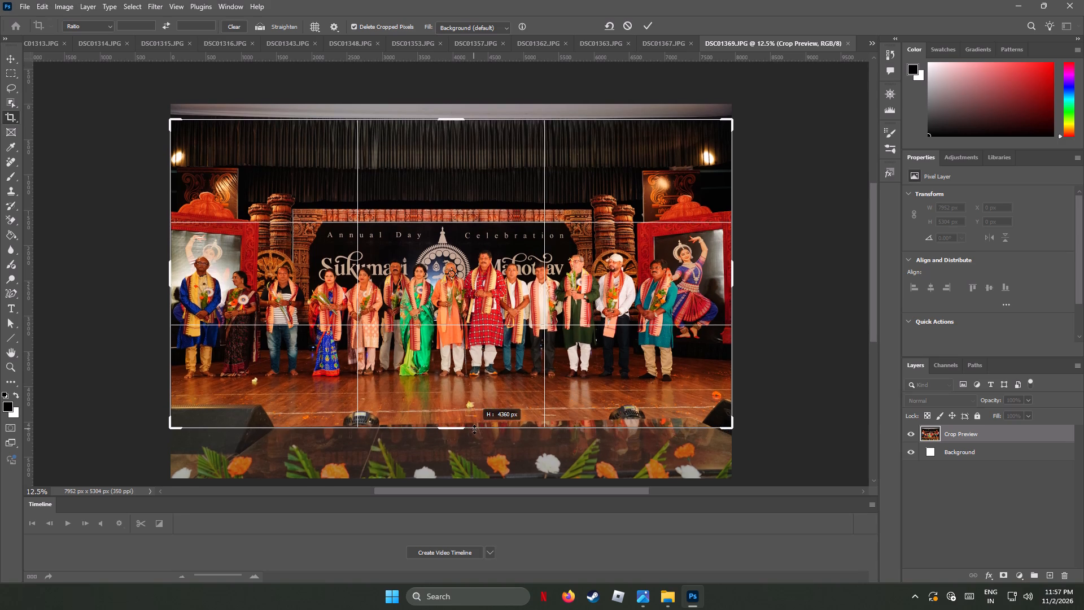
{"action": "left_click_drag", "start_coordinate": [474, 429], "coordinate": [474, 435]}
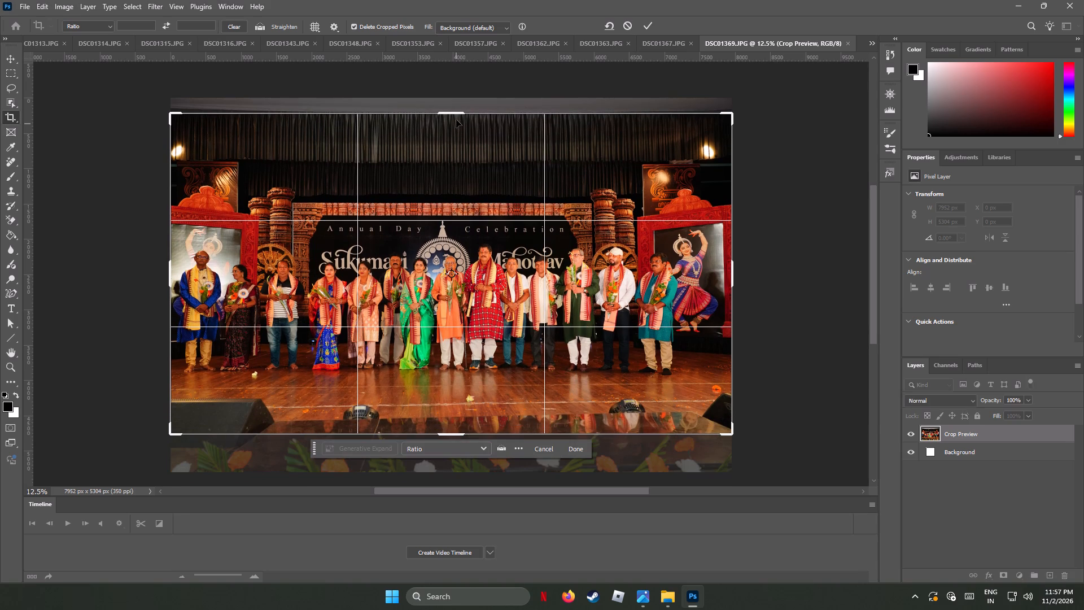
{"action": "left_click_drag", "start_coordinate": [455, 115], "coordinate": [453, 125]}
{"action": "left_click", "coordinate": [11, 58]}
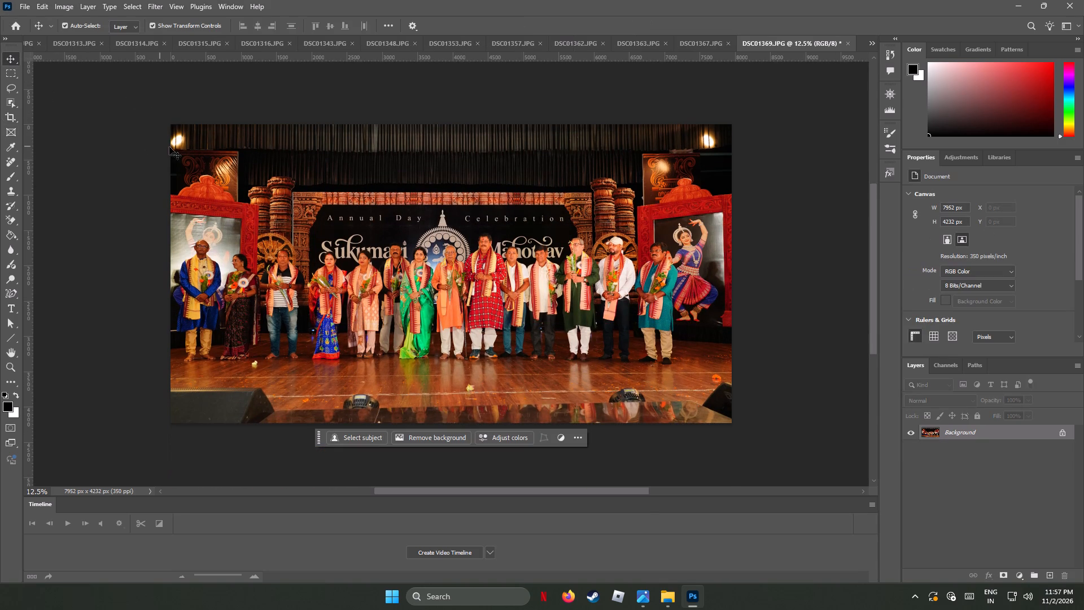
Resize DSC01369.JPG to a width of 4000 px, keeping its proportions and the 350 pixels/inch resolution.
{"action": "left_click", "coordinate": [58, 7]}
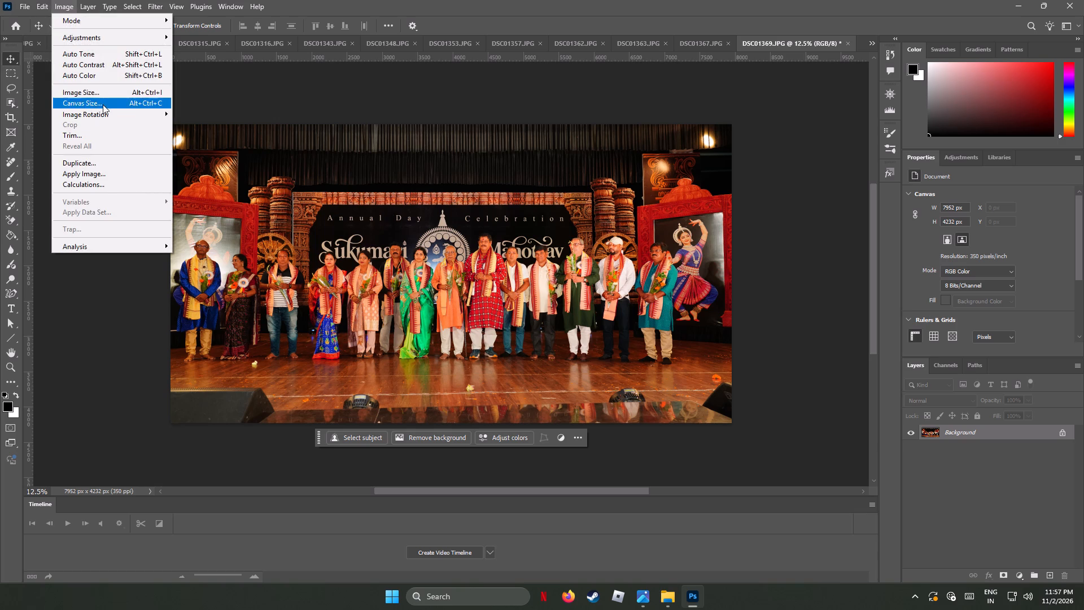
{"action": "left_click", "coordinate": [100, 93]}
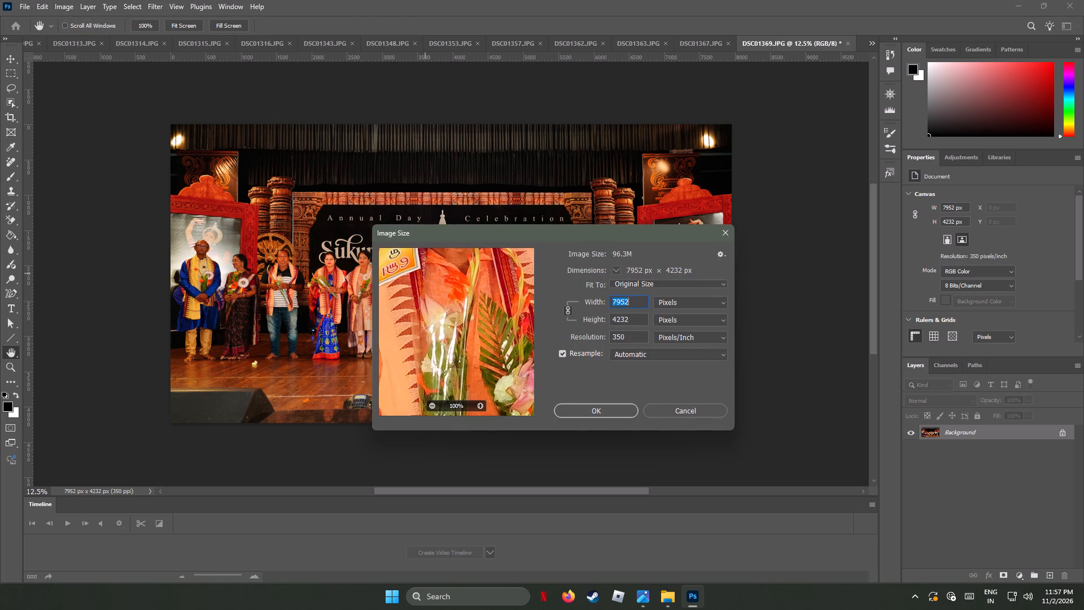
{"action": "left_click_drag", "start_coordinate": [639, 304], "coordinate": [532, 300]}
{"action": "type", "text": "400"}
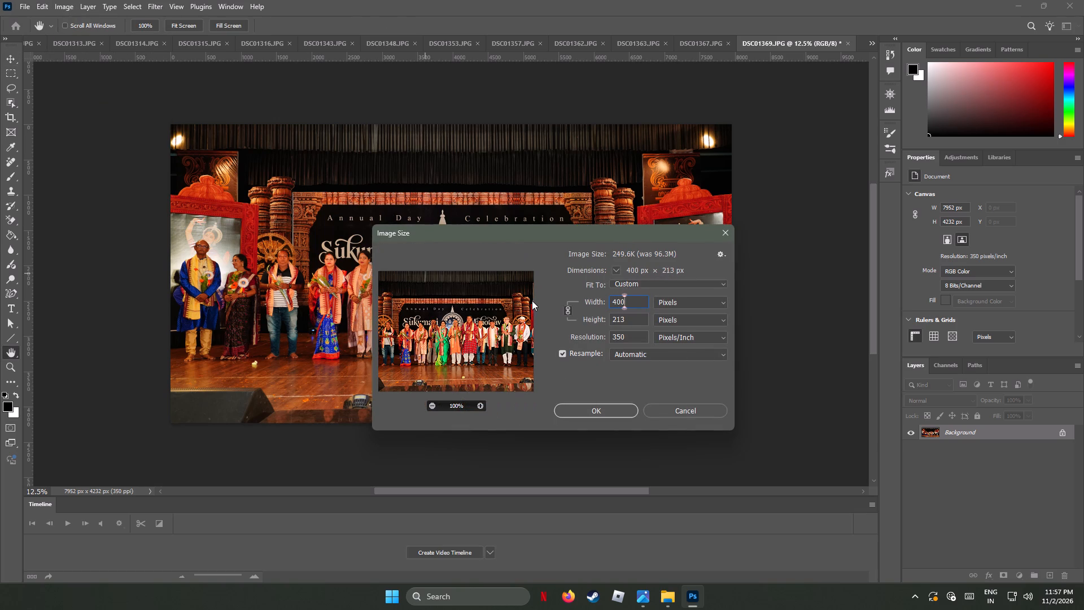
{"action": "key", "text": "0"}
{"action": "left_click", "coordinate": [602, 408]}
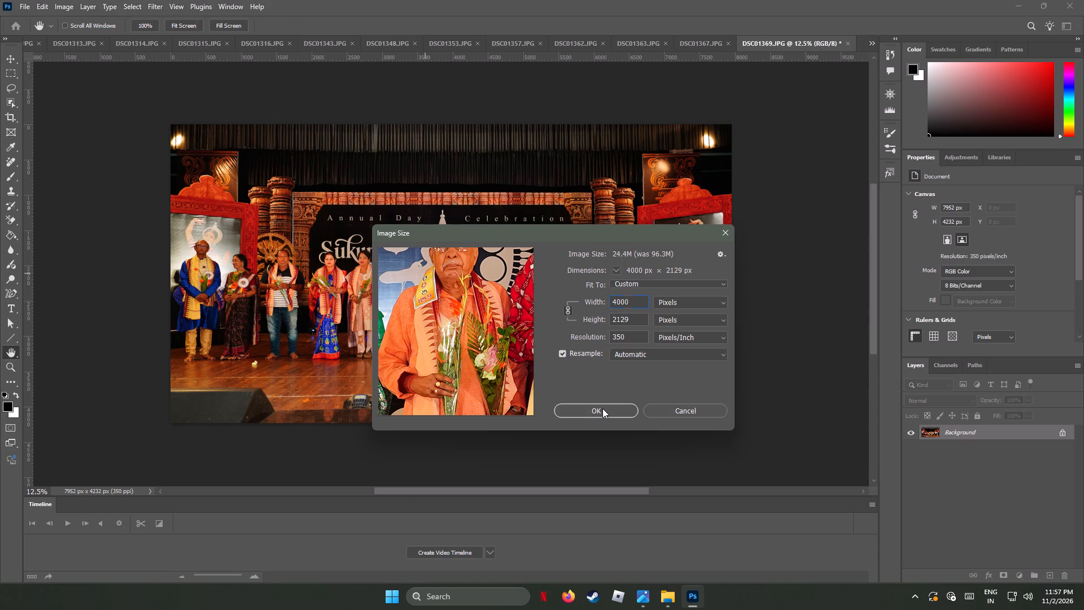
Export DSC01369 as a JPG at quality 7 and save it under its own name.
{"action": "left_click", "coordinate": [27, 7]}
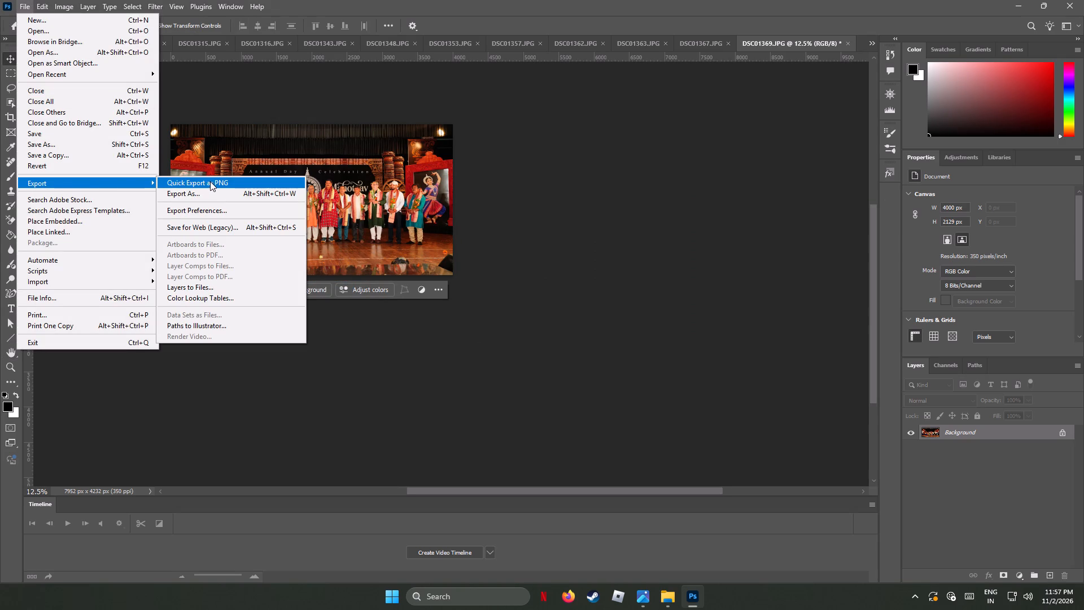
{"action": "left_click", "coordinate": [208, 192]}
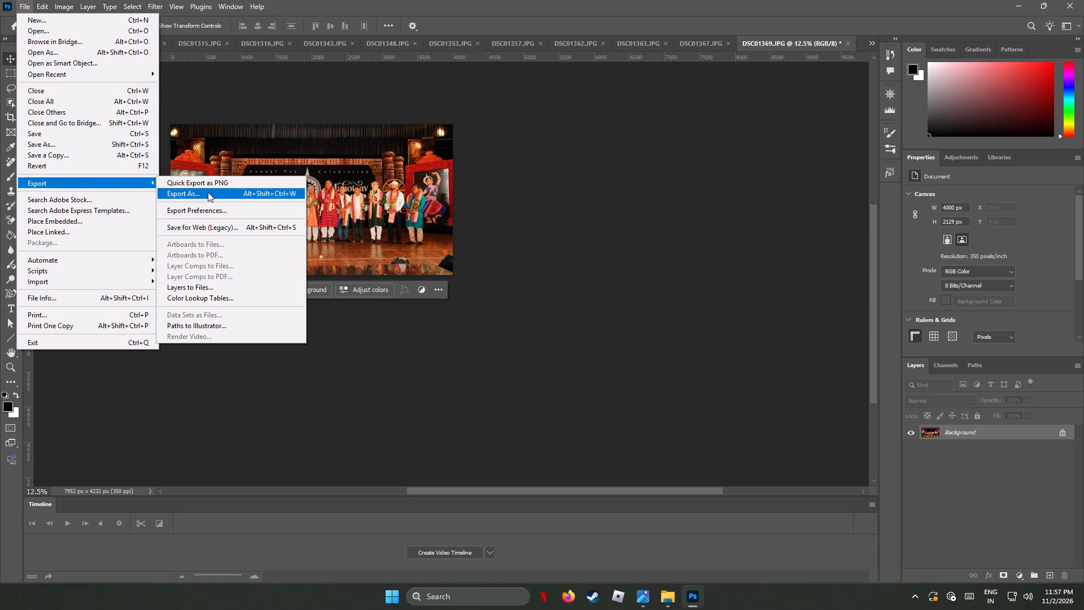
{"action": "left_click_drag", "start_coordinate": [838, 114], "coordinate": [855, 112]}
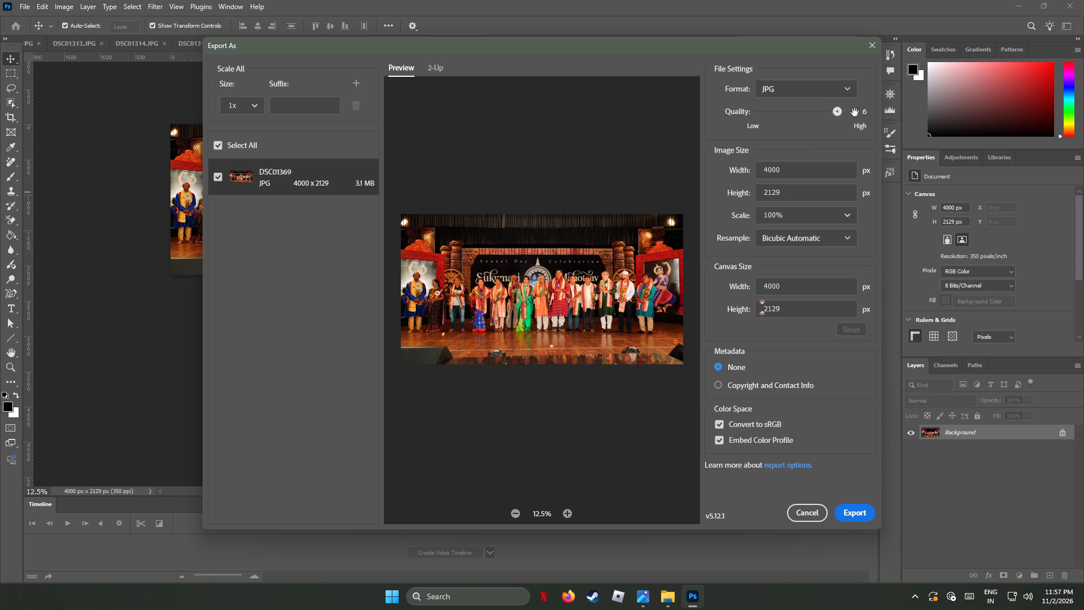
{"action": "left_click_drag", "start_coordinate": [855, 112], "coordinate": [873, 112]}
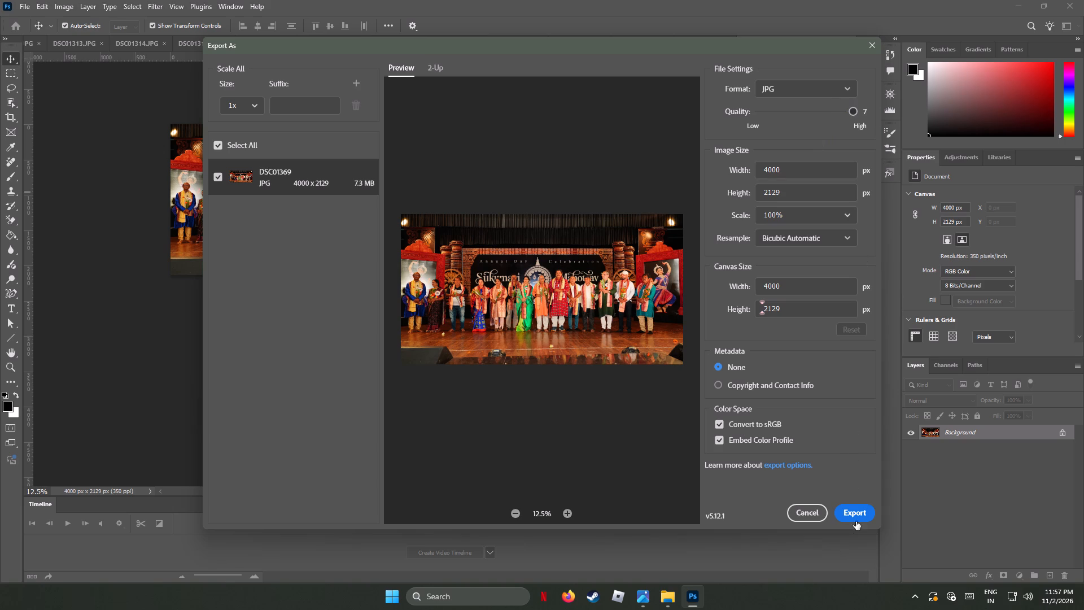
{"action": "left_click", "coordinate": [858, 512]}
{"action": "left_click", "coordinate": [655, 336]}
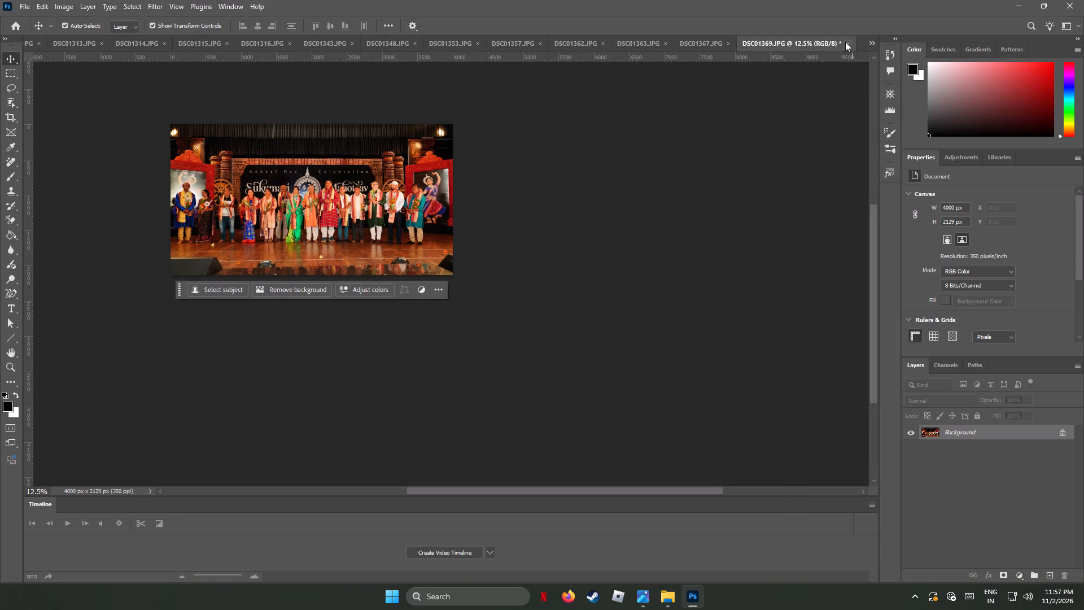
Close DSC01369.JPG without saving changes to the original file.
{"action": "left_click", "coordinate": [841, 42]}
{"action": "left_click", "coordinate": [851, 44]}
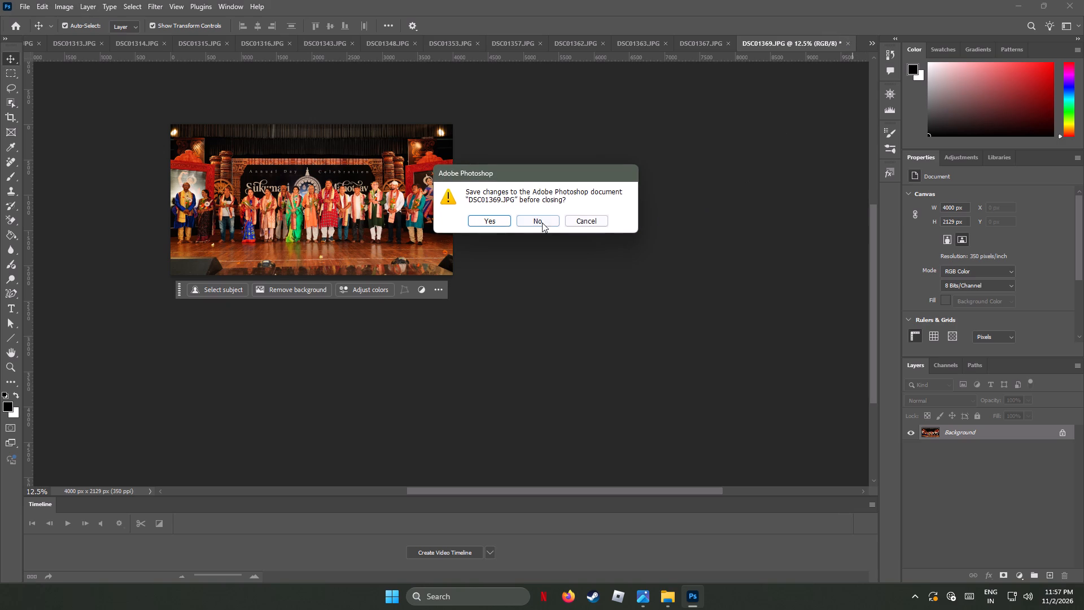
{"action": "left_click", "coordinate": [541, 221]}
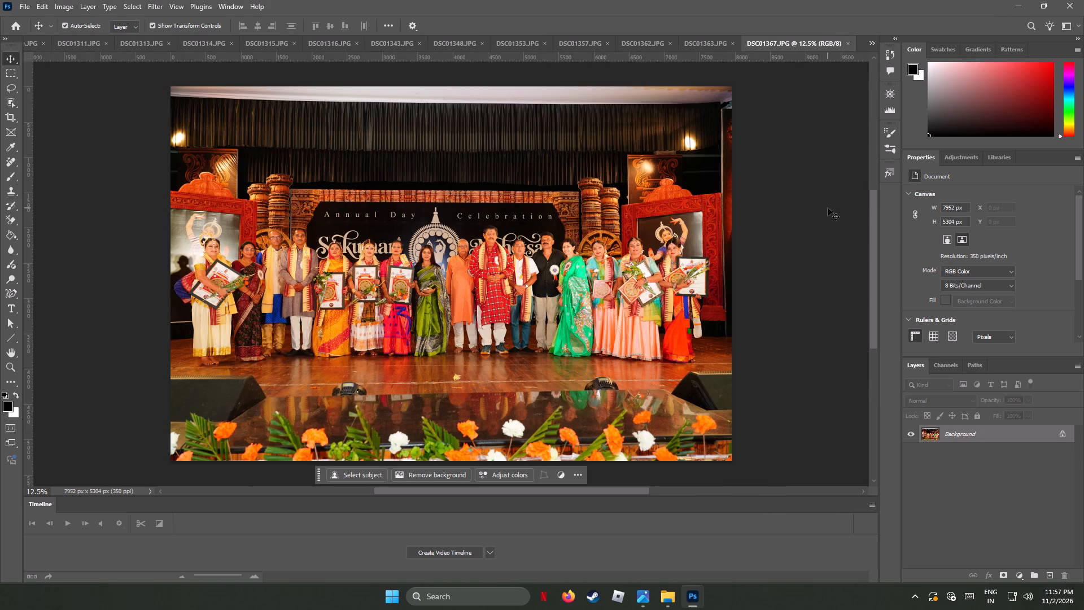
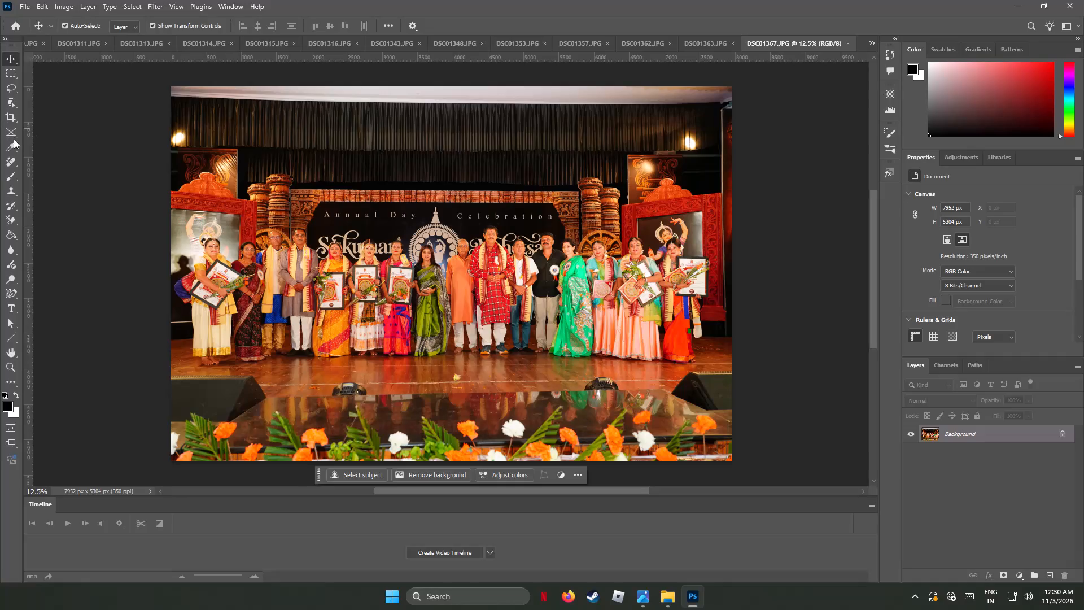
Crop DSC01367.JPG at the top and bottom to about 7952 x 4520 px, trimming the ceiling strip and part of the foreground flowers.
{"action": "left_click", "coordinate": [11, 116]}
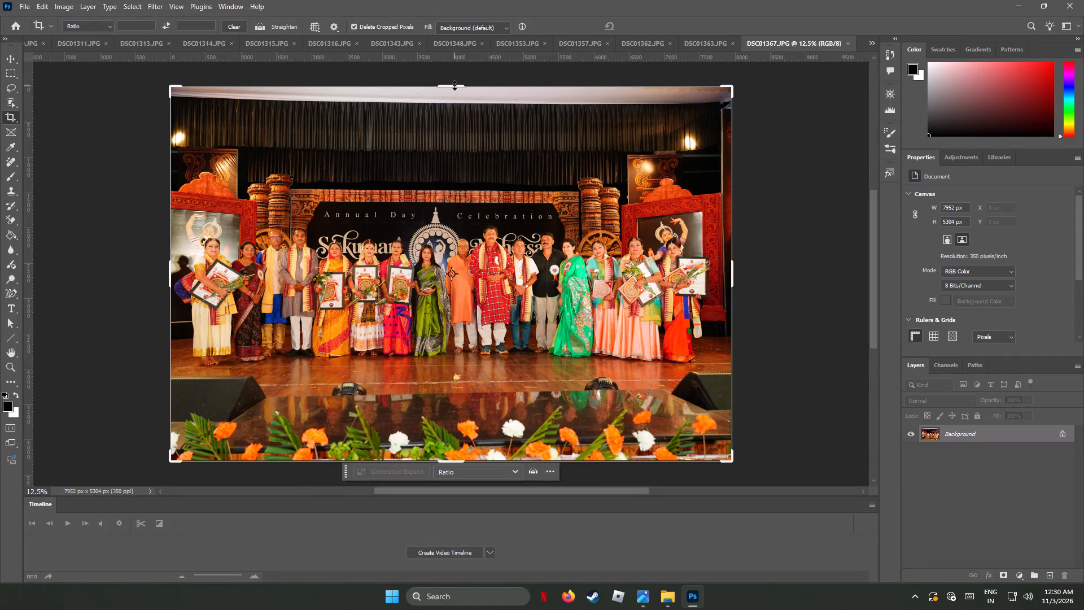
{"action": "left_click_drag", "start_coordinate": [454, 85], "coordinate": [460, 103]}
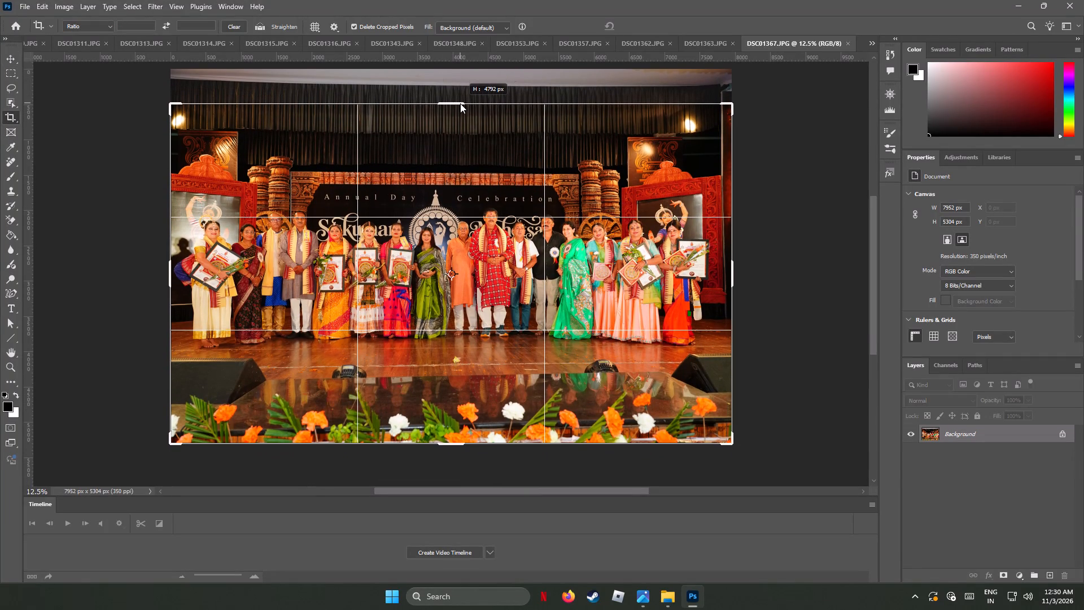
{"action": "left_click_drag", "start_coordinate": [460, 103], "coordinate": [461, 104]}
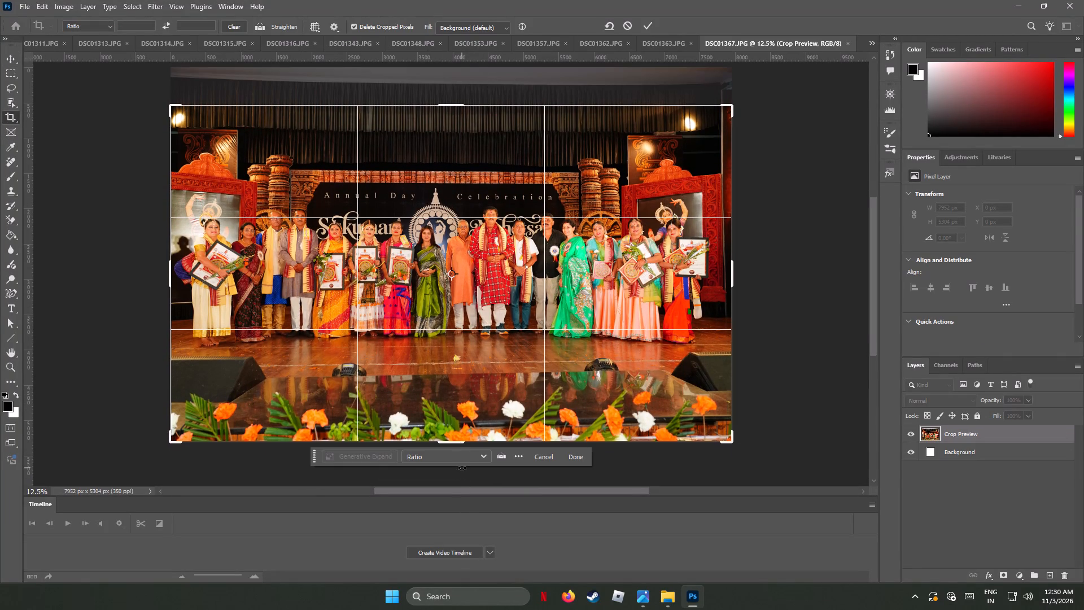
{"action": "left_click_drag", "start_coordinate": [456, 443], "coordinate": [457, 436]}
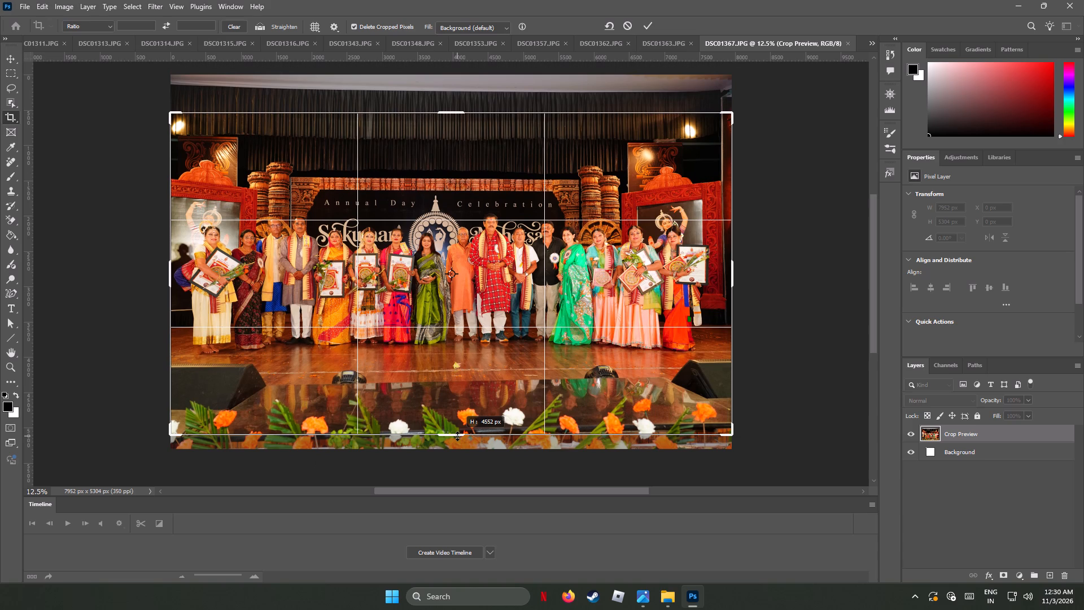
{"action": "left_click_drag", "start_coordinate": [457, 436], "coordinate": [458, 435]}
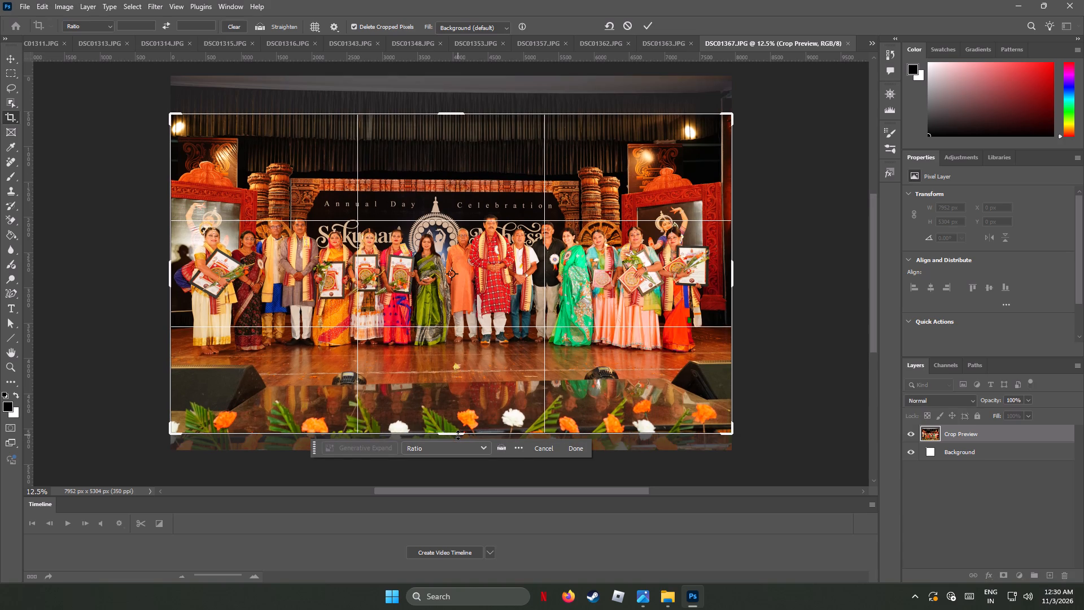
{"action": "key", "text": "Return"}
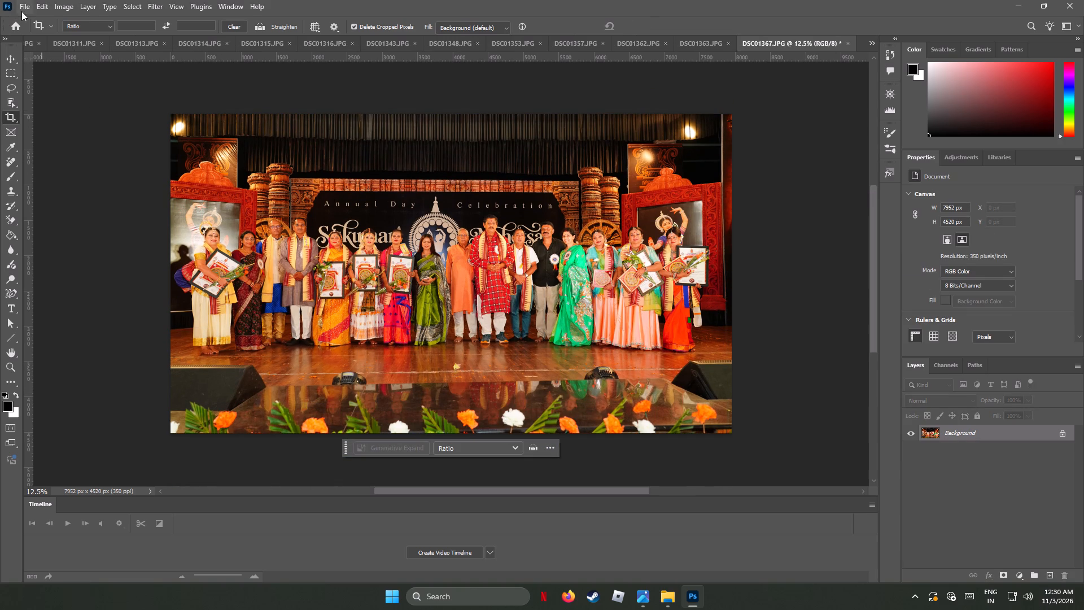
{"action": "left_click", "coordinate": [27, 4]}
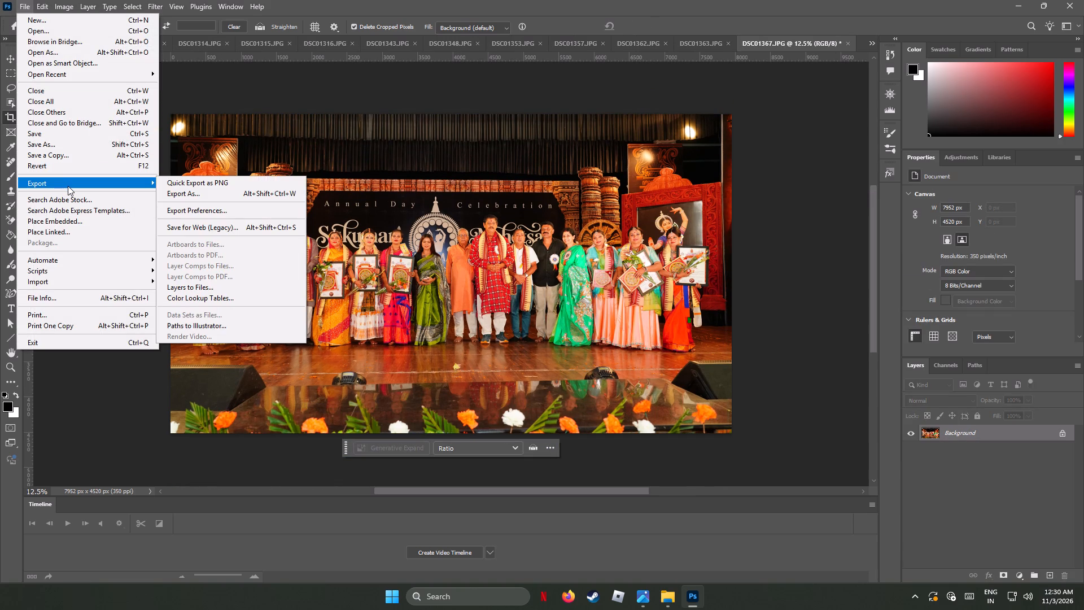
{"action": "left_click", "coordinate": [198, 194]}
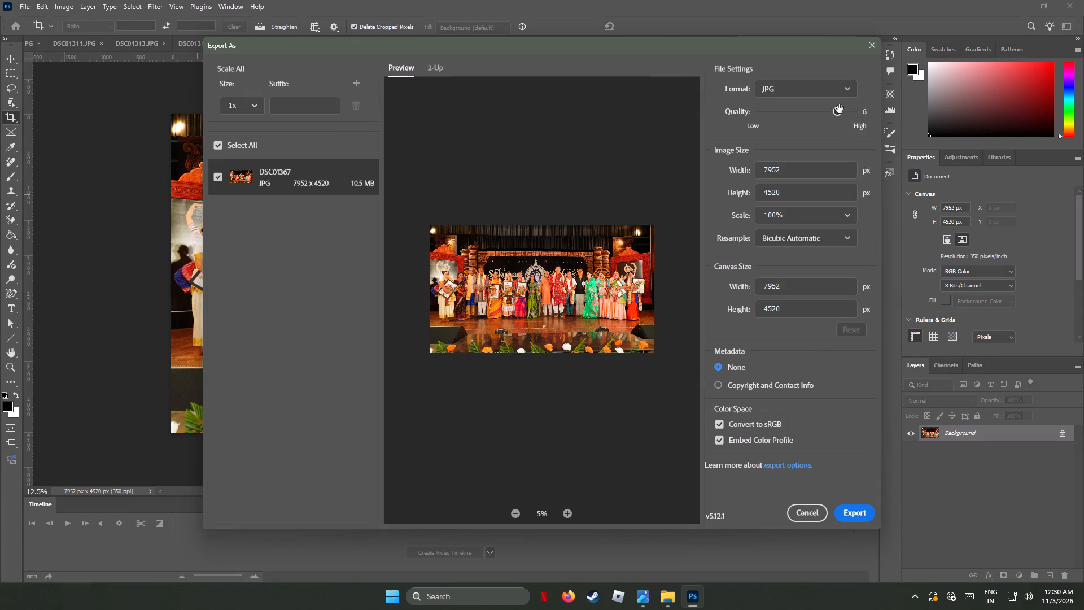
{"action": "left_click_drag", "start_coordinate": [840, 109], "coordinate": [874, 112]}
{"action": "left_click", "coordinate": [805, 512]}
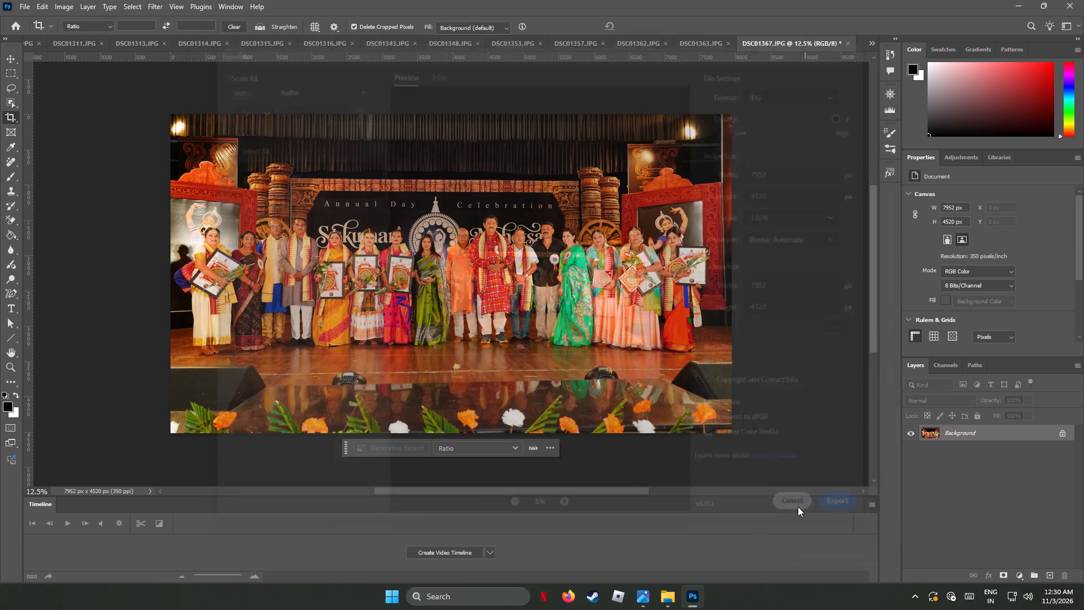
Resize DSC01367.JPG to a width of 4000 px, keeping its proportions and the 350 pixels/inch resolution.
{"action": "left_click", "coordinate": [63, 7]}
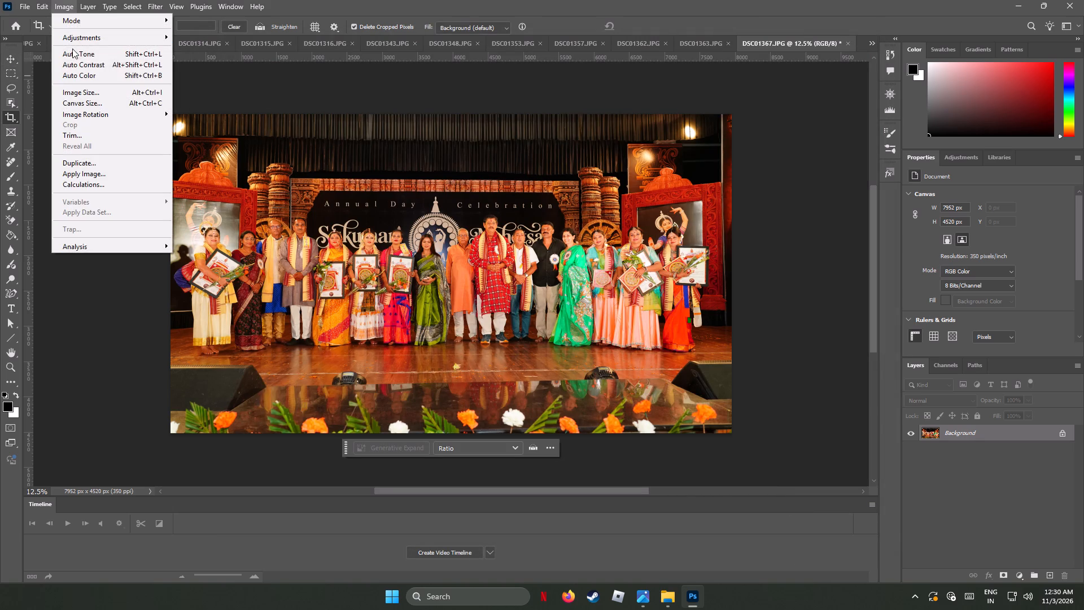
{"action": "left_click", "coordinate": [85, 91]}
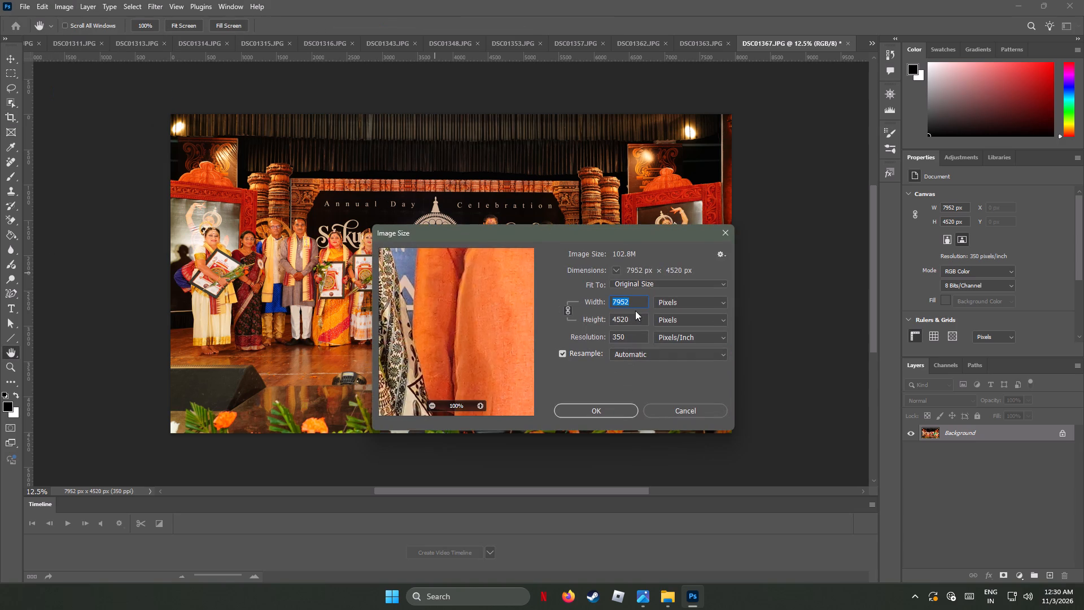
{"action": "left_click_drag", "start_coordinate": [636, 300], "coordinate": [541, 297]}
{"action": "type", "text": "4000"}
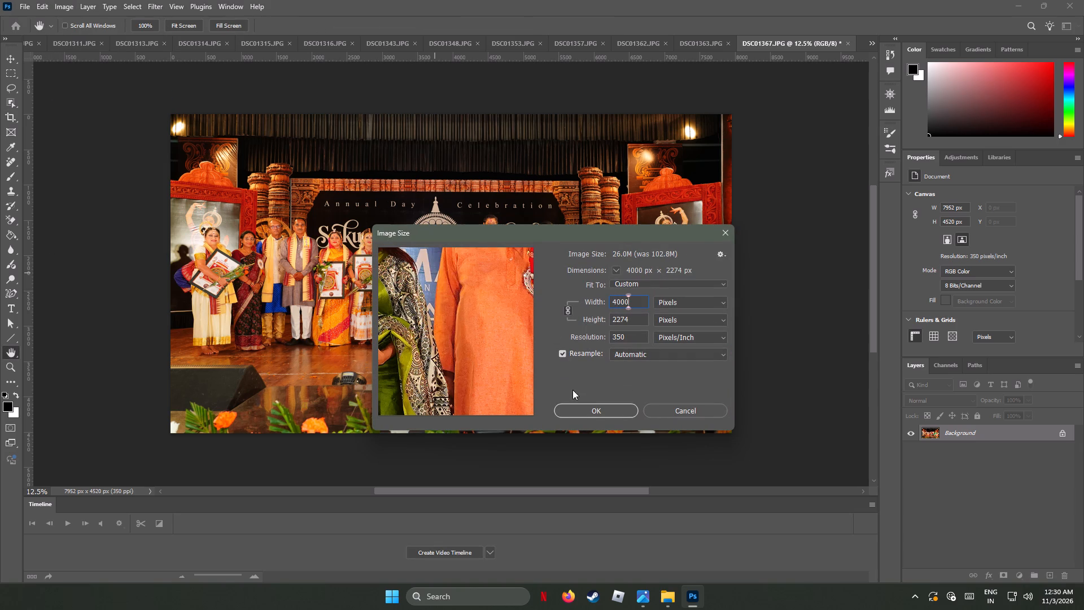
{"action": "left_click", "coordinate": [589, 410]}
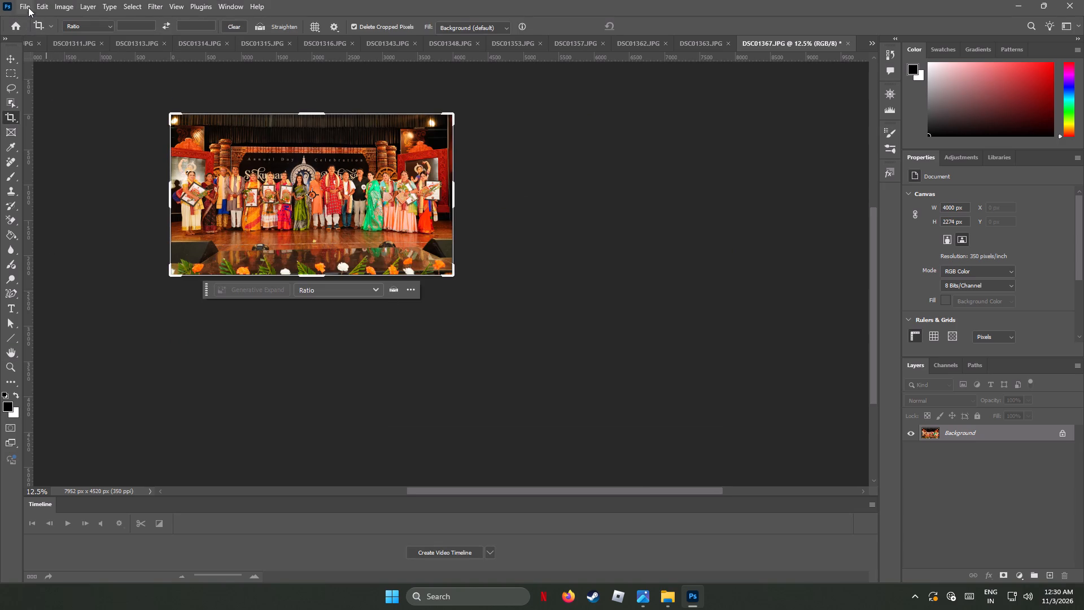
Export DSC01367 as a JPG at quality 7 and save it under its own name in the AF_Img folder.
{"action": "left_click", "coordinate": [23, 3]}
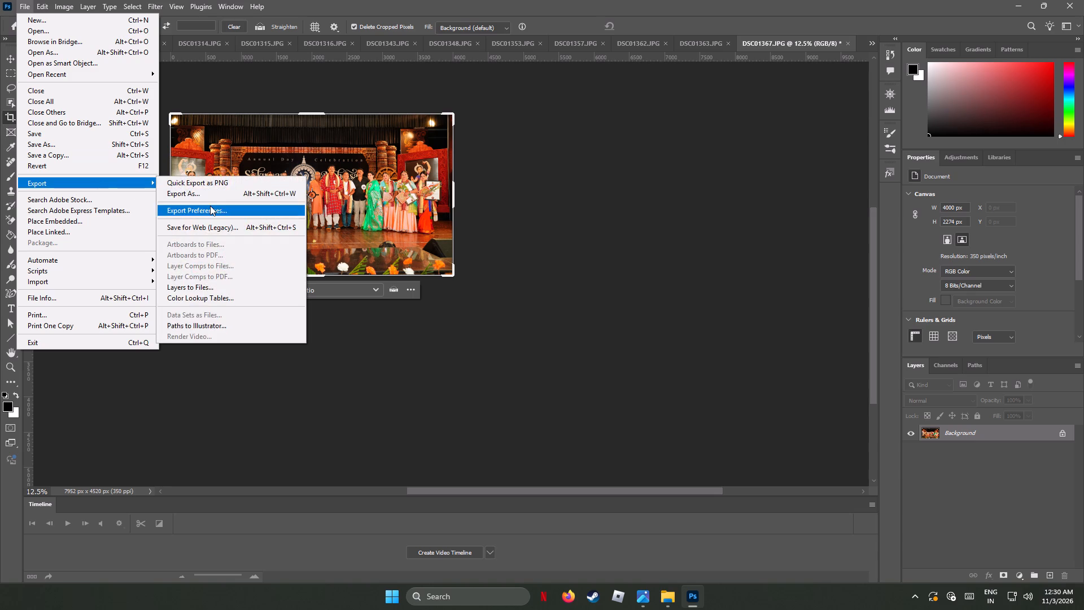
{"action": "left_click", "coordinate": [216, 193]}
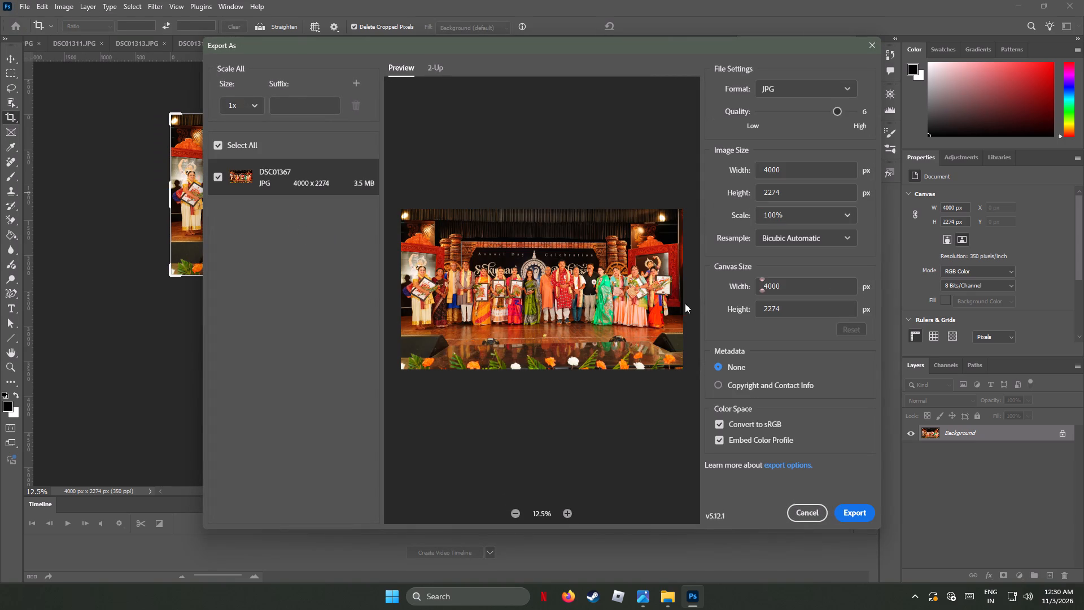
{"action": "left_click_drag", "start_coordinate": [836, 108], "coordinate": [866, 112]}
{"action": "left_click_drag", "start_coordinate": [866, 112], "coordinate": [920, 124]}
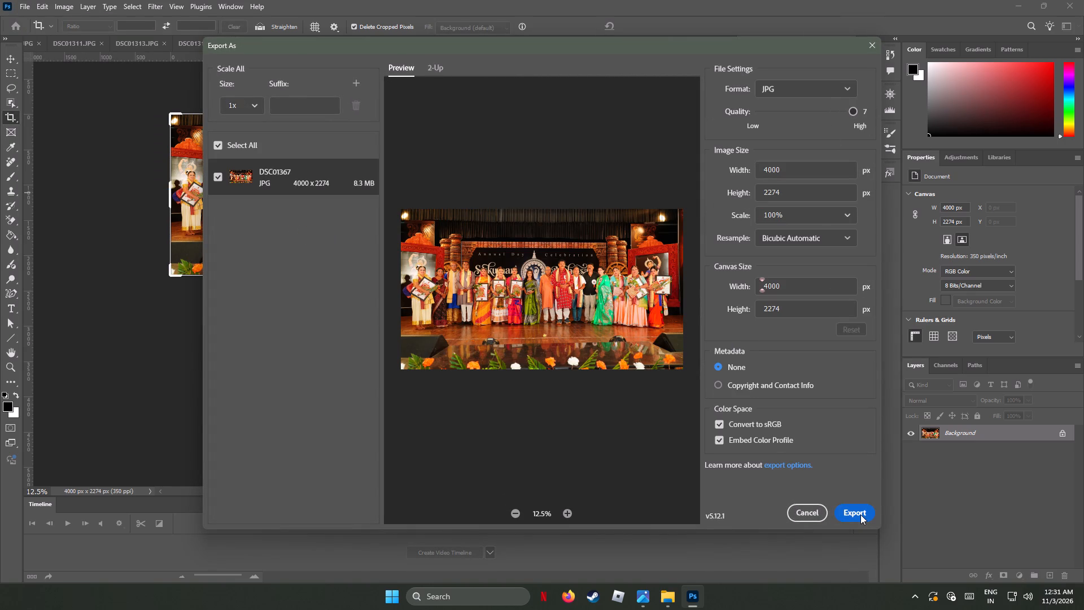
{"action": "left_click", "coordinate": [860, 515]}
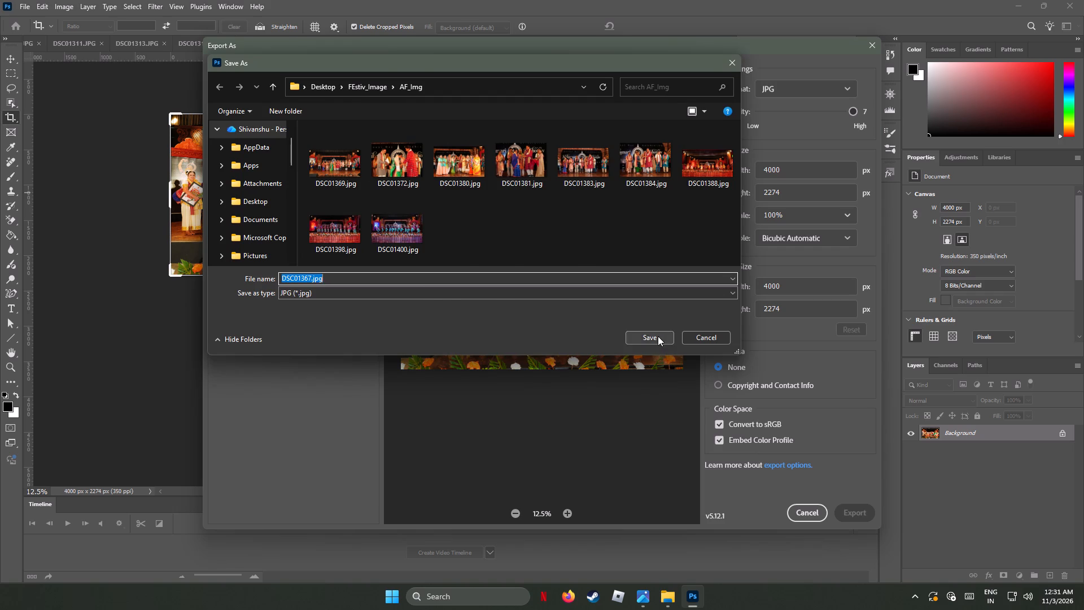
{"action": "left_click", "coordinate": [658, 336]}
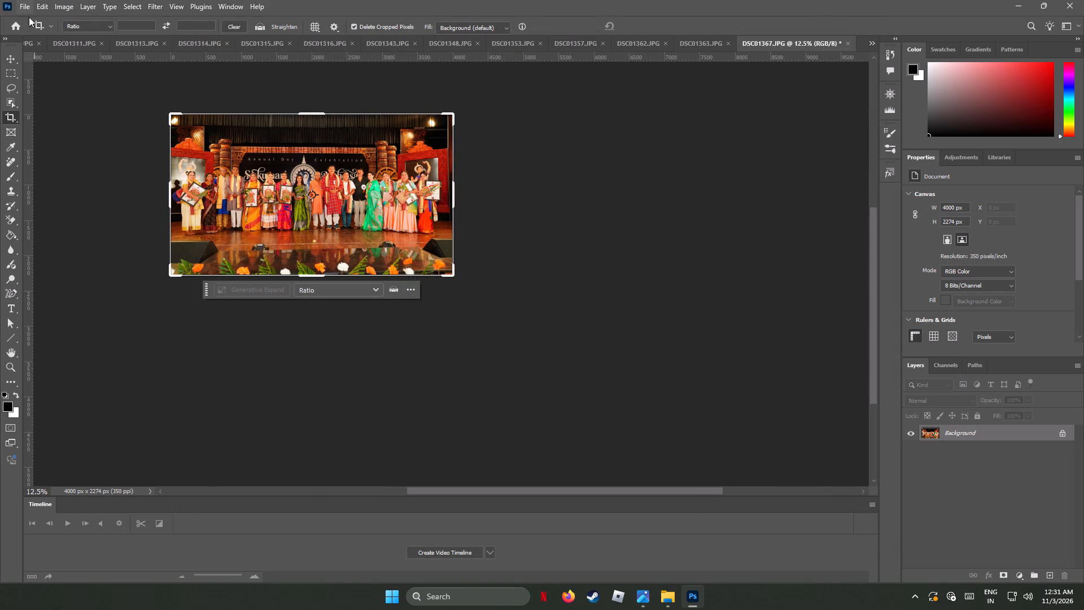
Close DSC01367.JPG without saving changes to the original file.
{"action": "left_click", "coordinate": [848, 43]}
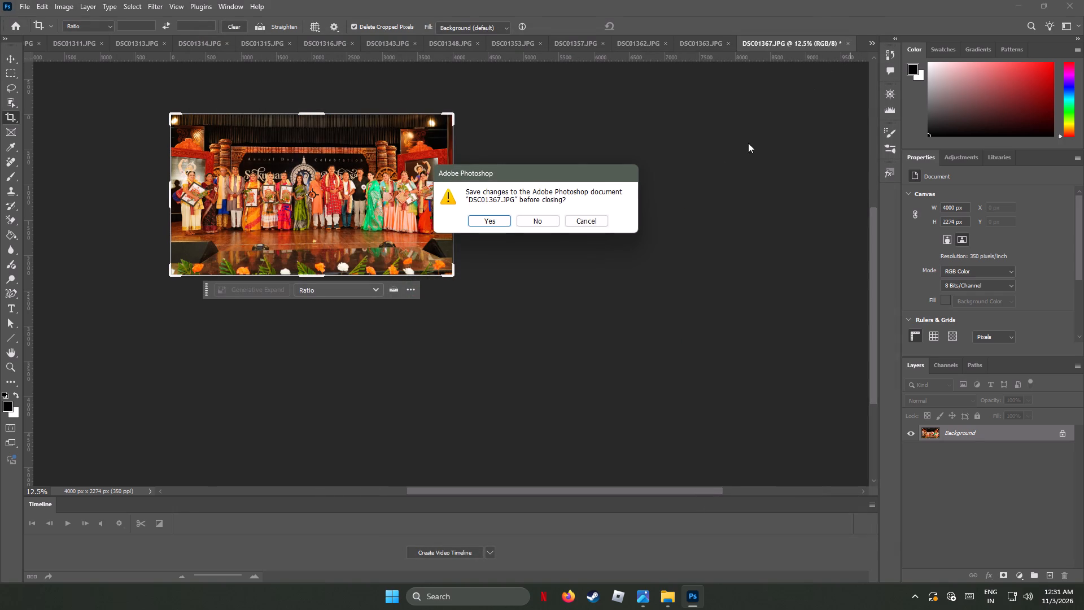
{"action": "left_click", "coordinate": [538, 221]}
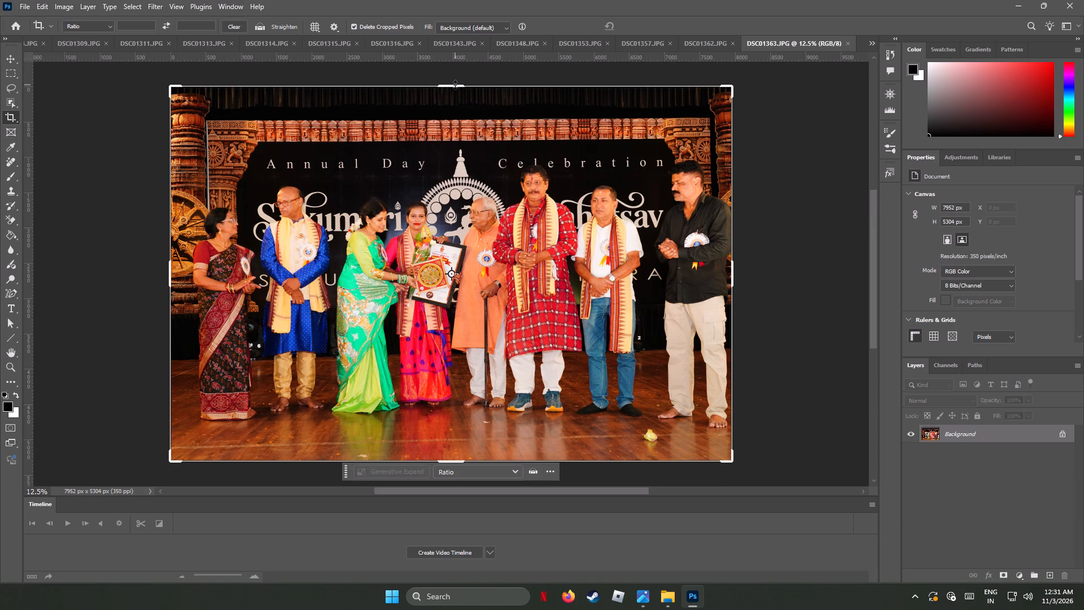
Crop DSC01363.JPG at the top and bottom to about 7952 x 4632 px, trimming the dark curtain and the stage floor edge.
{"action": "left_click_drag", "start_coordinate": [455, 85], "coordinate": [455, 99]}
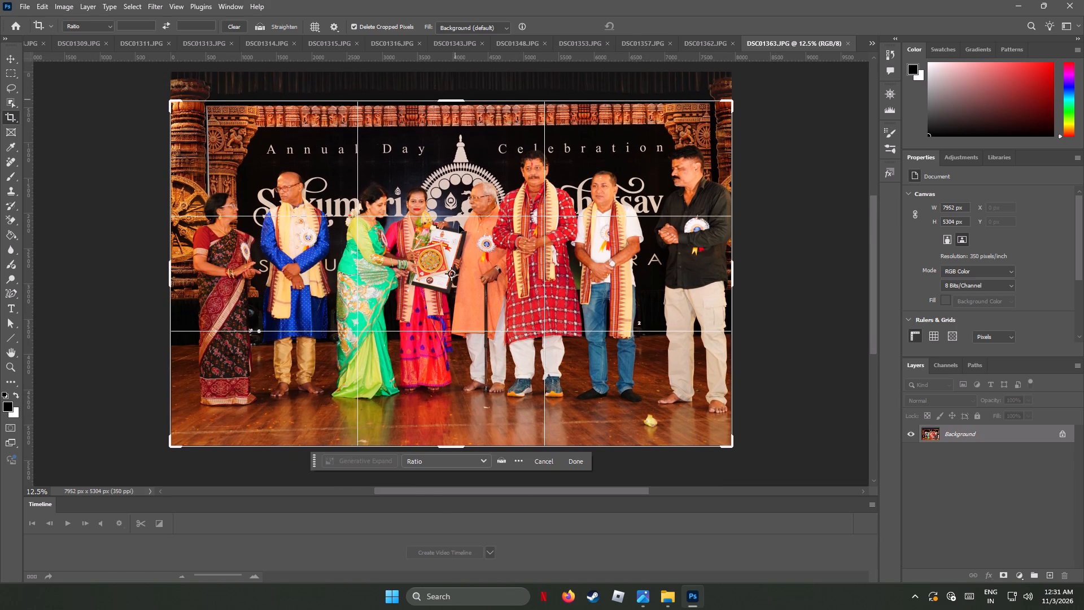
{"action": "left_click_drag", "start_coordinate": [454, 446], "coordinate": [454, 445]}
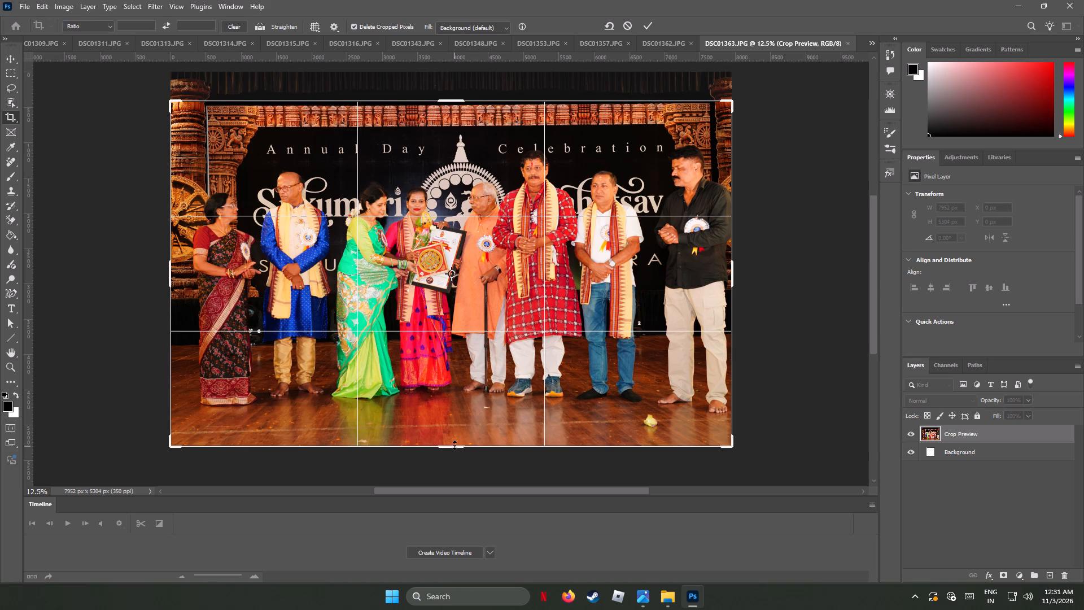
{"action": "left_click_drag", "start_coordinate": [454, 445], "coordinate": [458, 437]}
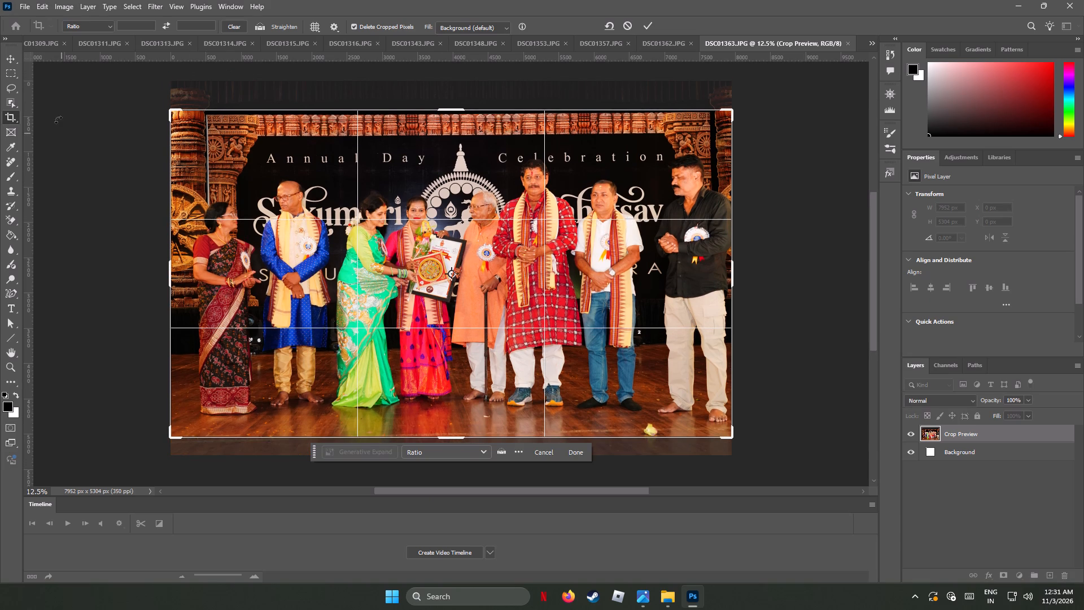
{"action": "left_click", "coordinate": [71, 4]}
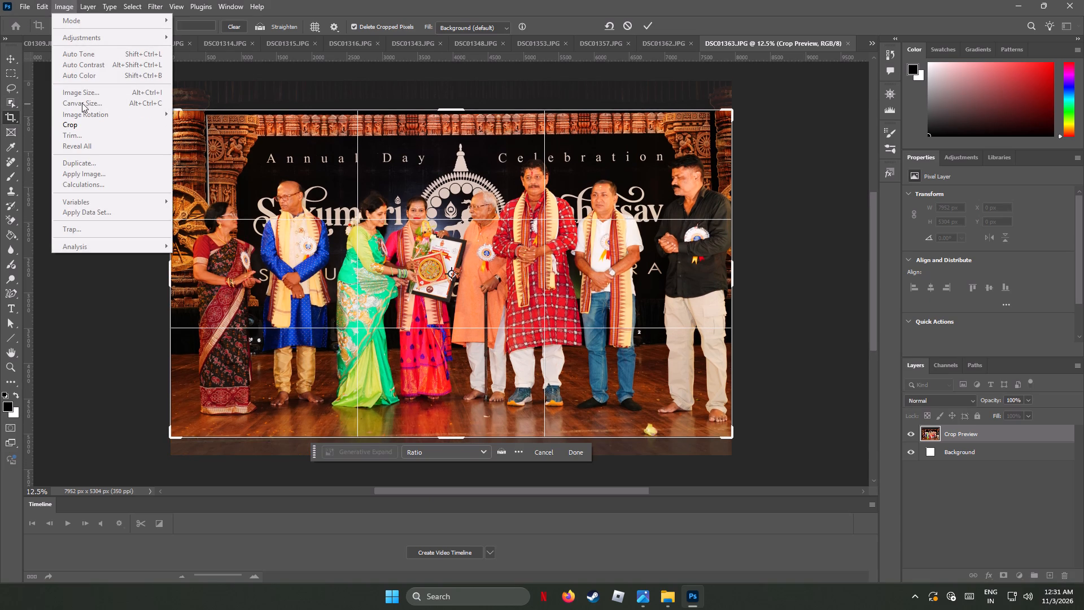
{"action": "left_click", "coordinate": [86, 92]}
{"action": "left_click", "coordinate": [36, 79]}
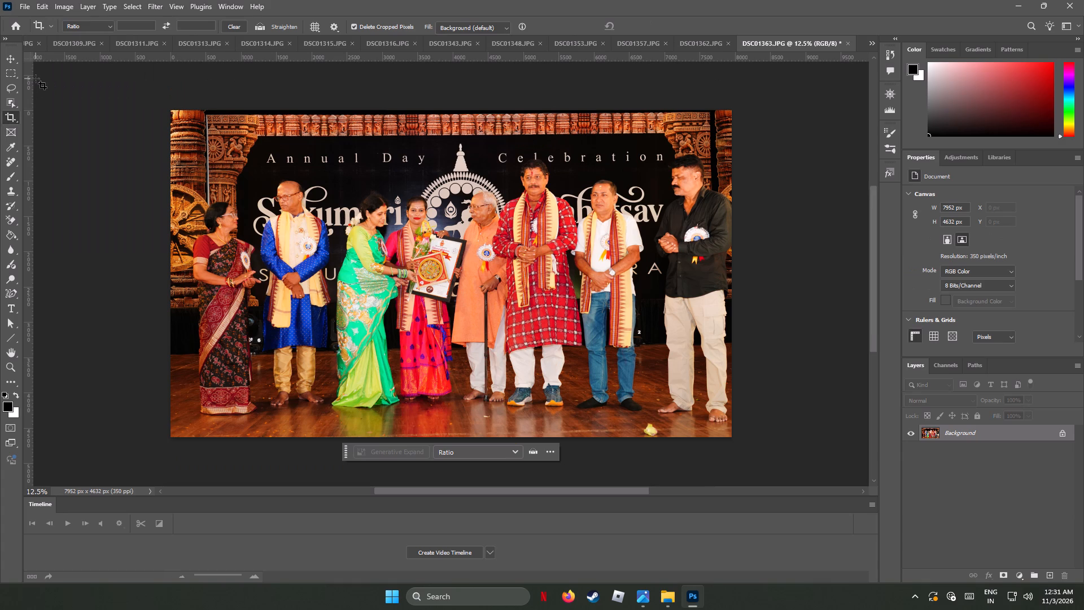
{"action": "key", "text": "Return"}
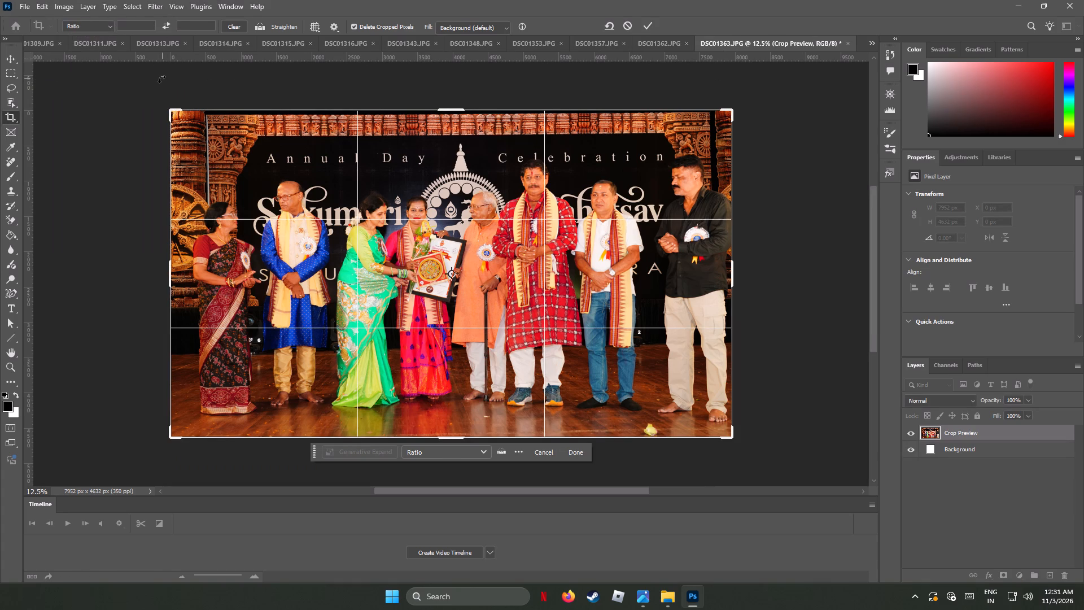
{"action": "left_click", "coordinate": [67, 8]}
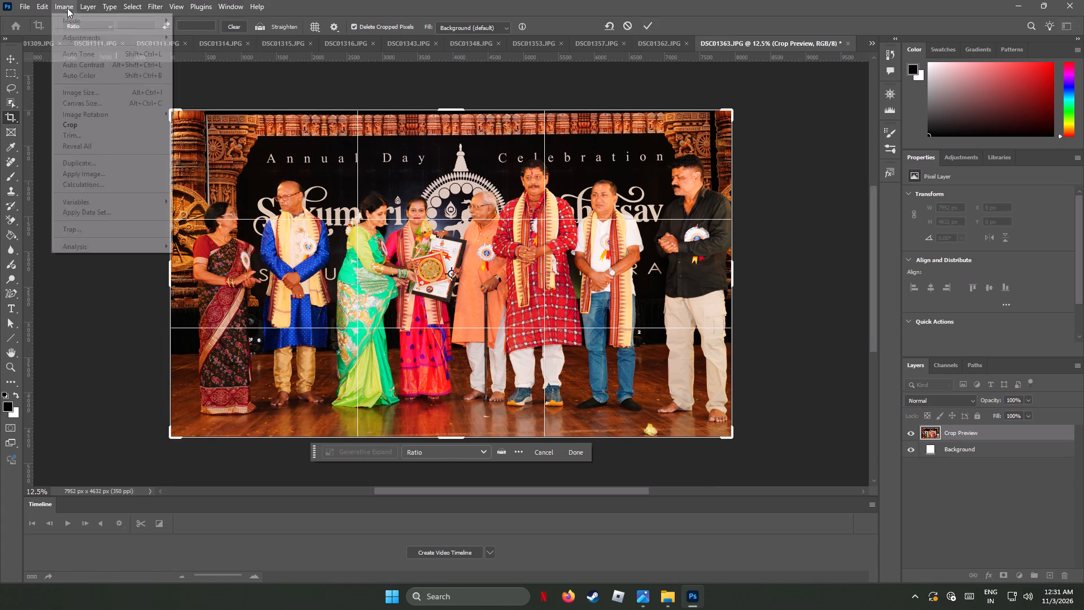
{"action": "left_click", "coordinate": [331, 81]}
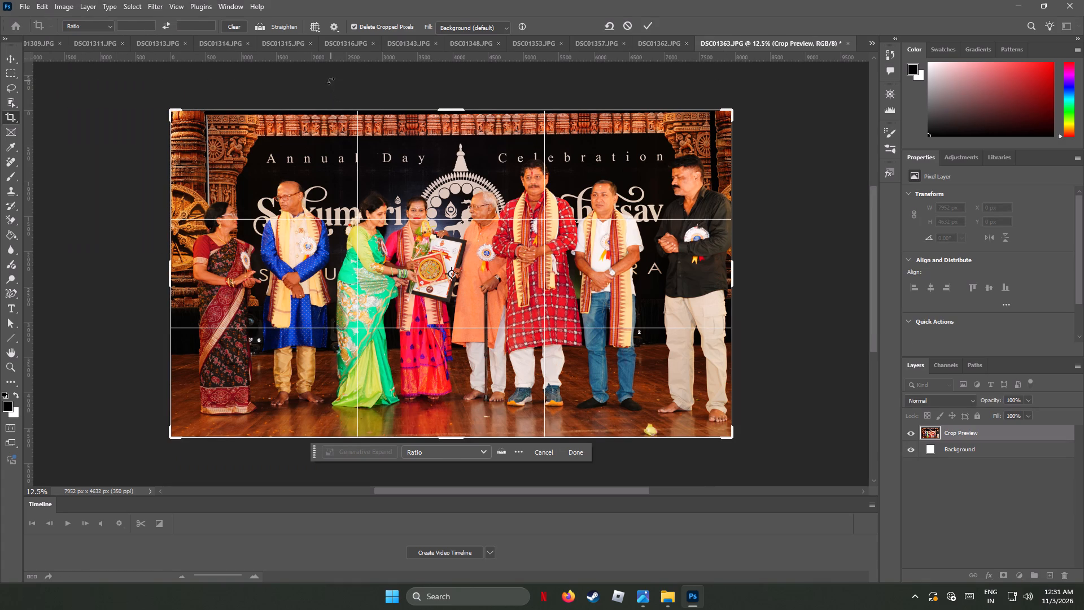
{"action": "left_click", "coordinate": [11, 58]}
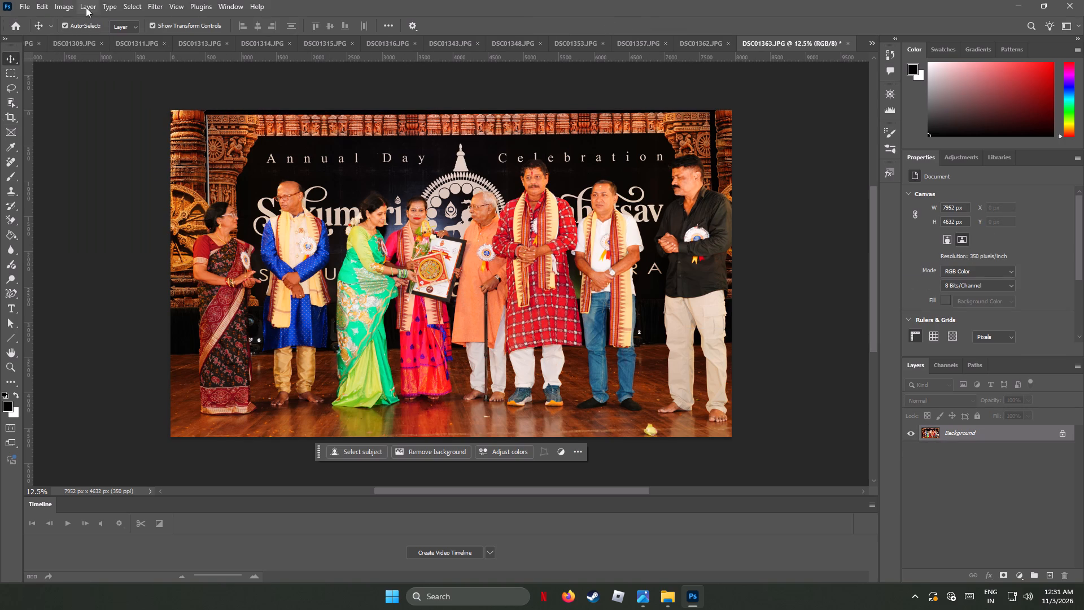
Resize DSC01363.JPG to a width of 4000 px, keeping its proportions and the 350 pixels/inch resolution.
{"action": "left_click", "coordinate": [65, 5]}
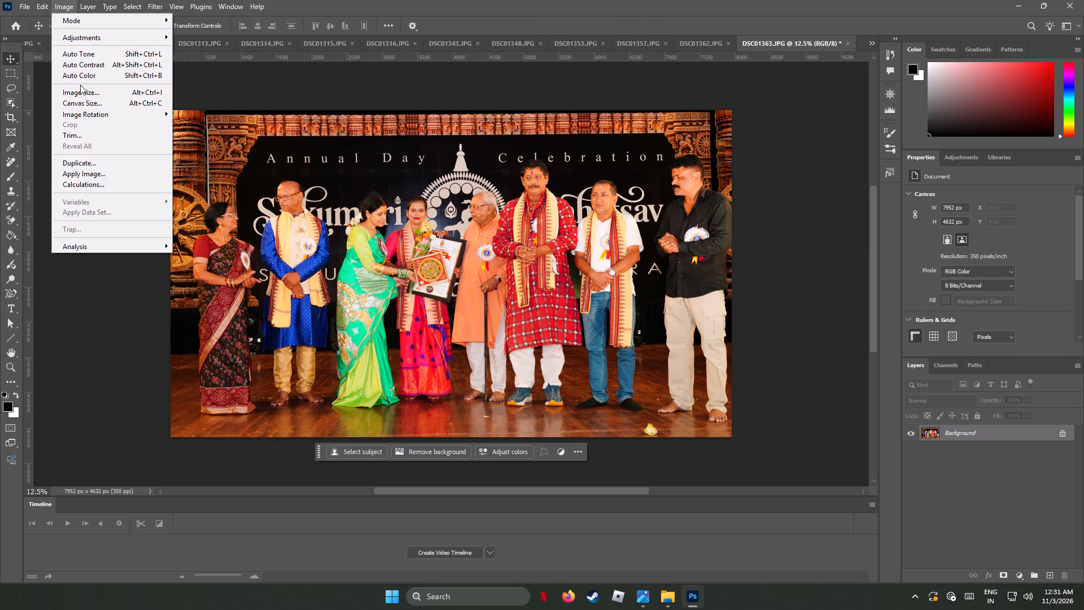
{"action": "left_click", "coordinate": [91, 91]}
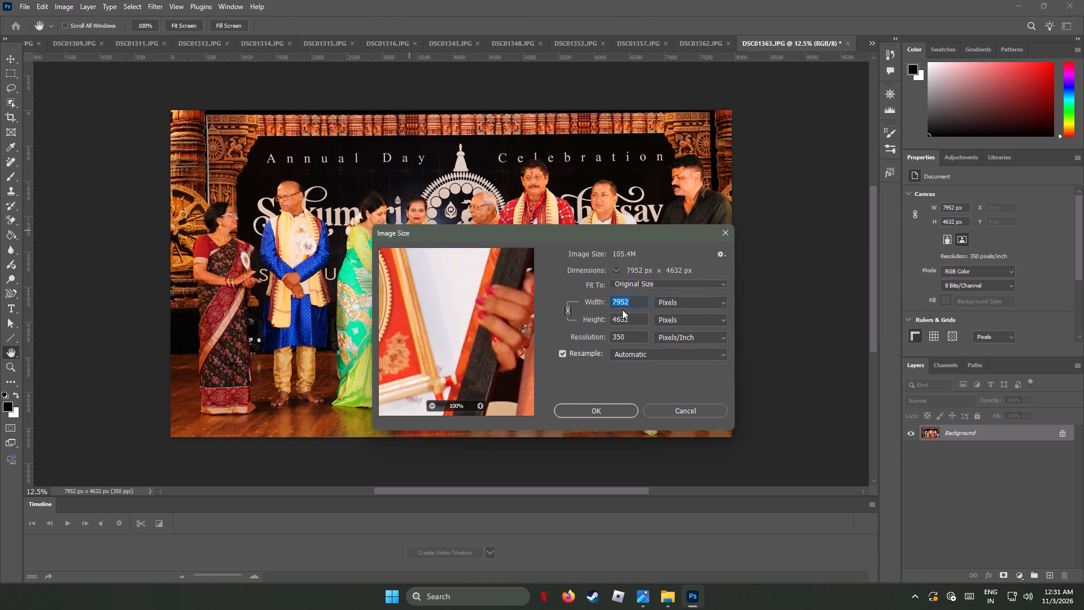
{"action": "left_click_drag", "start_coordinate": [637, 305], "coordinate": [546, 285]}
{"action": "type", "text": "4000"}
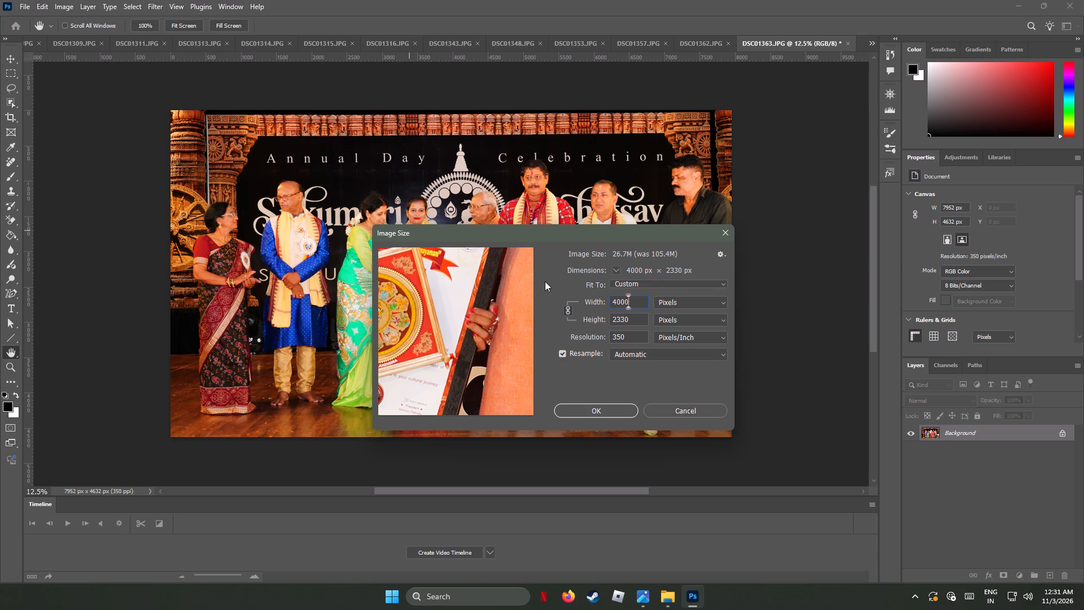
{"action": "left_click", "coordinate": [596, 409]}
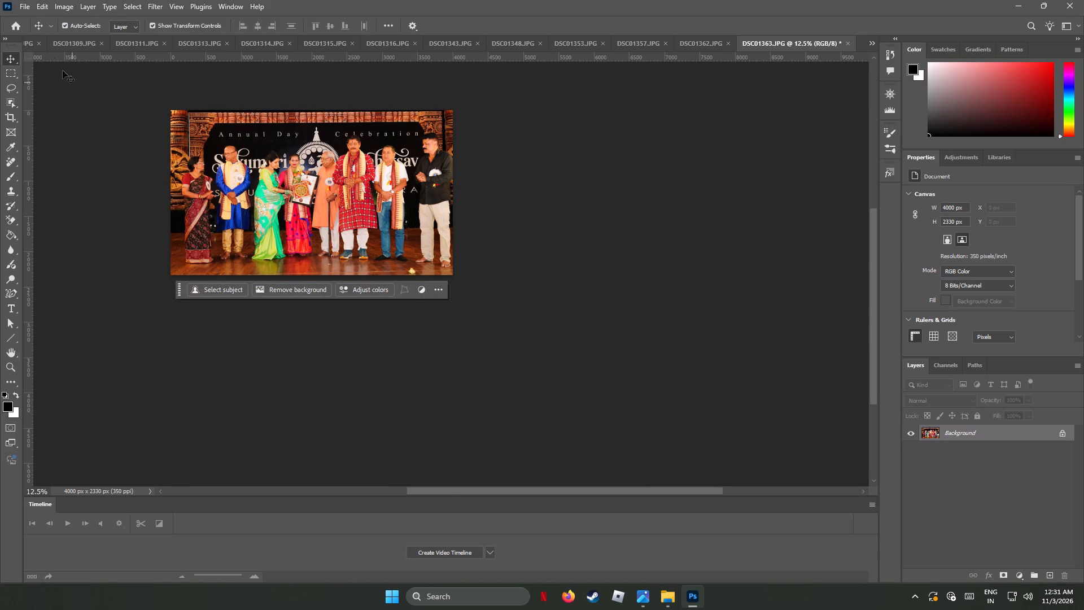
Export DSC01363 as a JPG at quality 7 and save it under its own name in the AF_Img folder.
{"action": "left_click", "coordinate": [22, 3]}
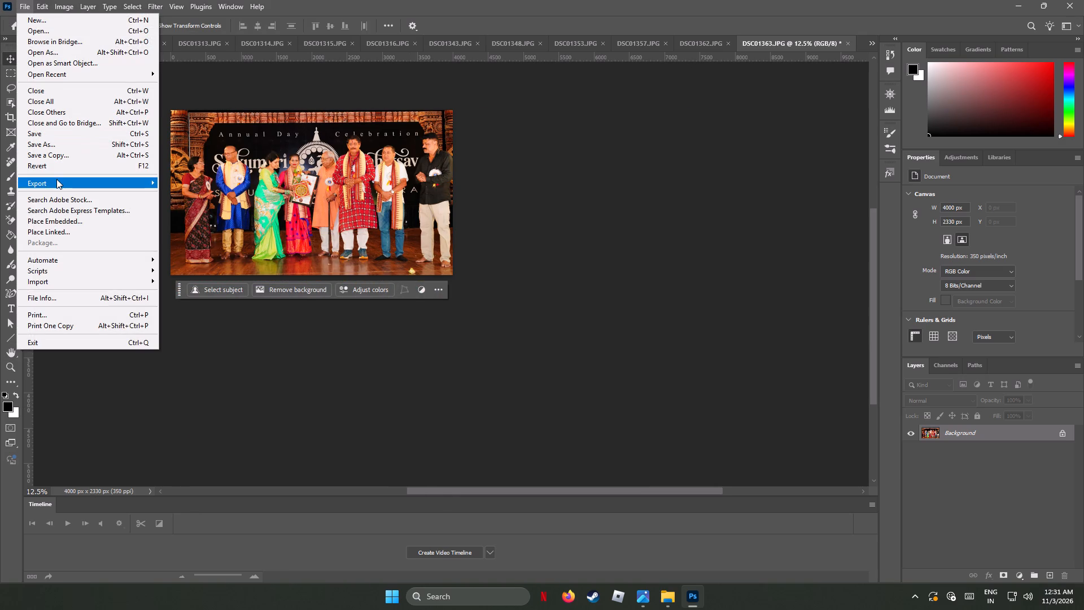
{"action": "left_click", "coordinate": [189, 192]}
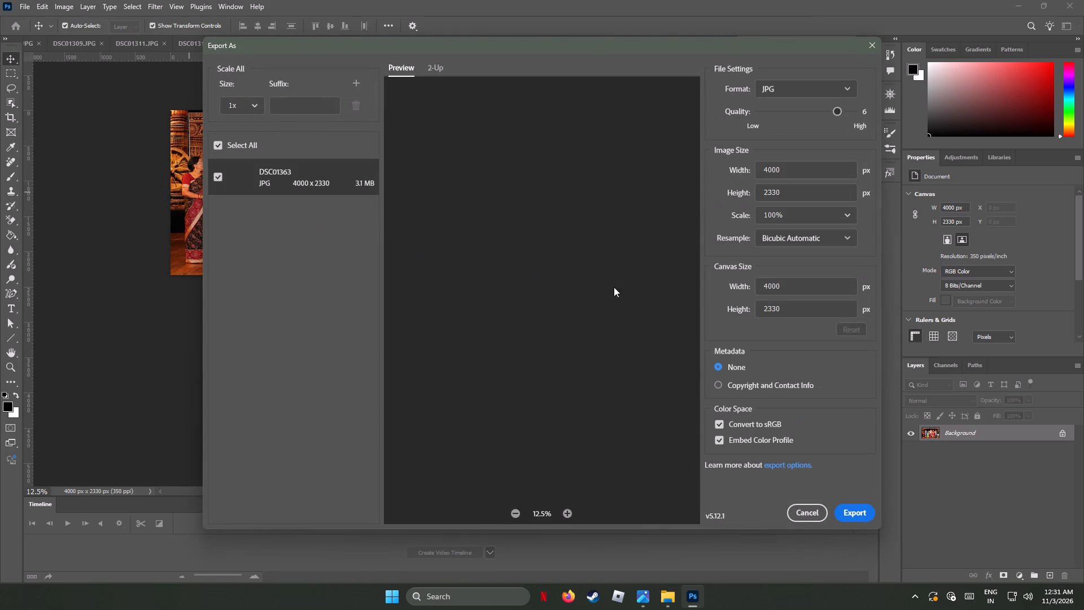
{"action": "left_click_drag", "start_coordinate": [834, 109], "coordinate": [904, 123]}
{"action": "left_click", "coordinate": [857, 515]}
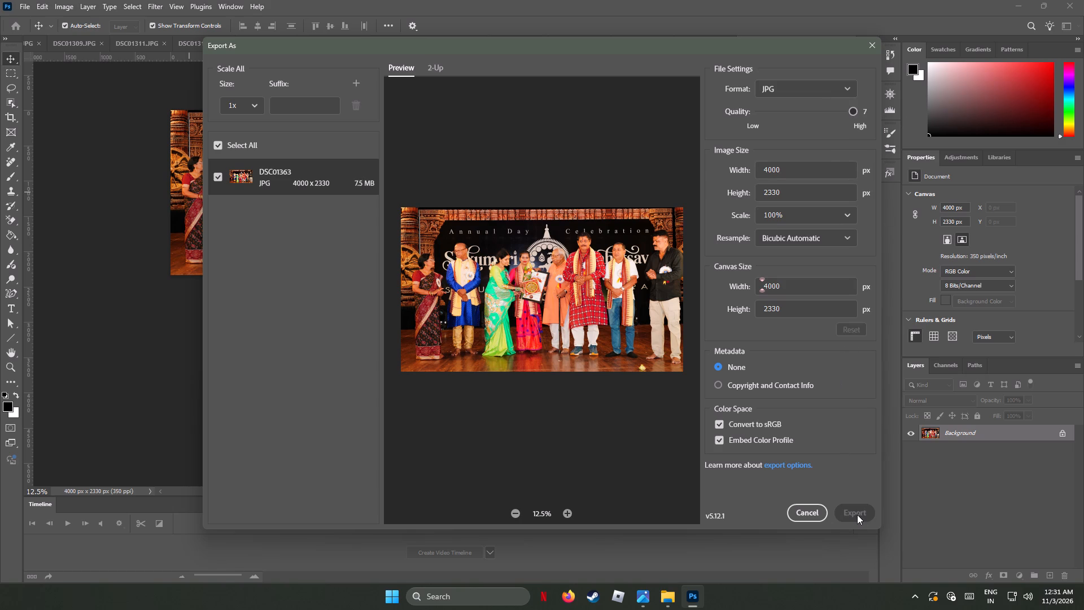
{"action": "left_click", "coordinate": [654, 333]}
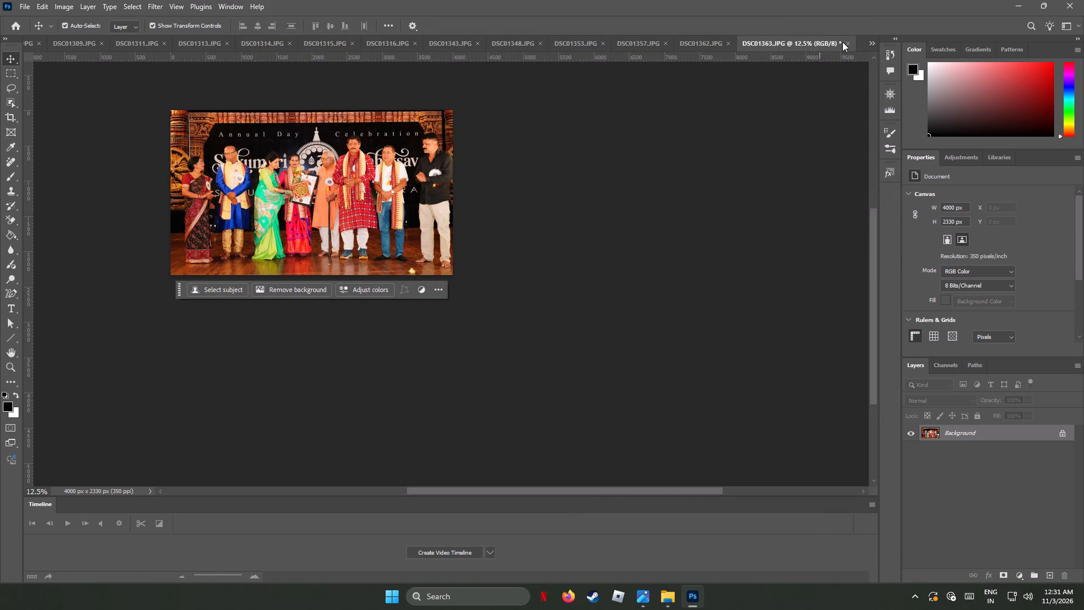
Close DSC01363.JPG without saving changes to the original file.
{"action": "left_click", "coordinate": [847, 42]}
{"action": "left_click", "coordinate": [544, 219]}
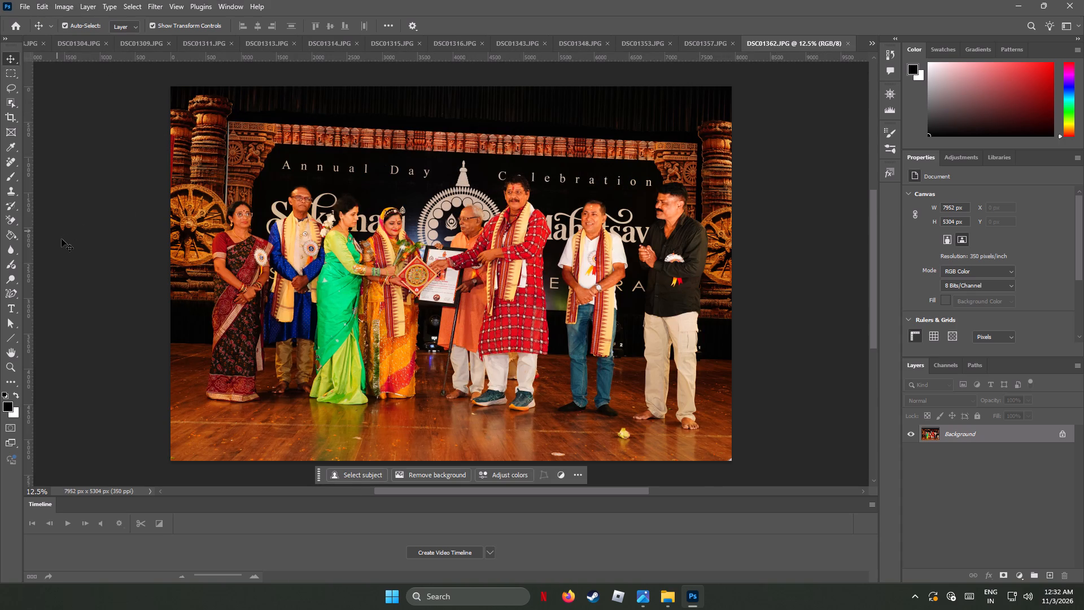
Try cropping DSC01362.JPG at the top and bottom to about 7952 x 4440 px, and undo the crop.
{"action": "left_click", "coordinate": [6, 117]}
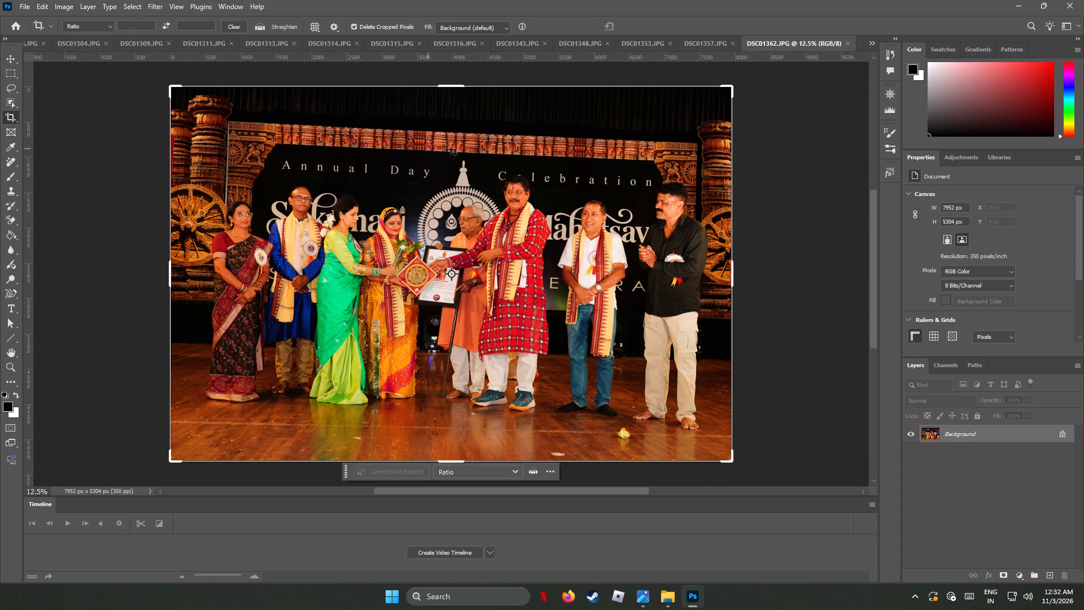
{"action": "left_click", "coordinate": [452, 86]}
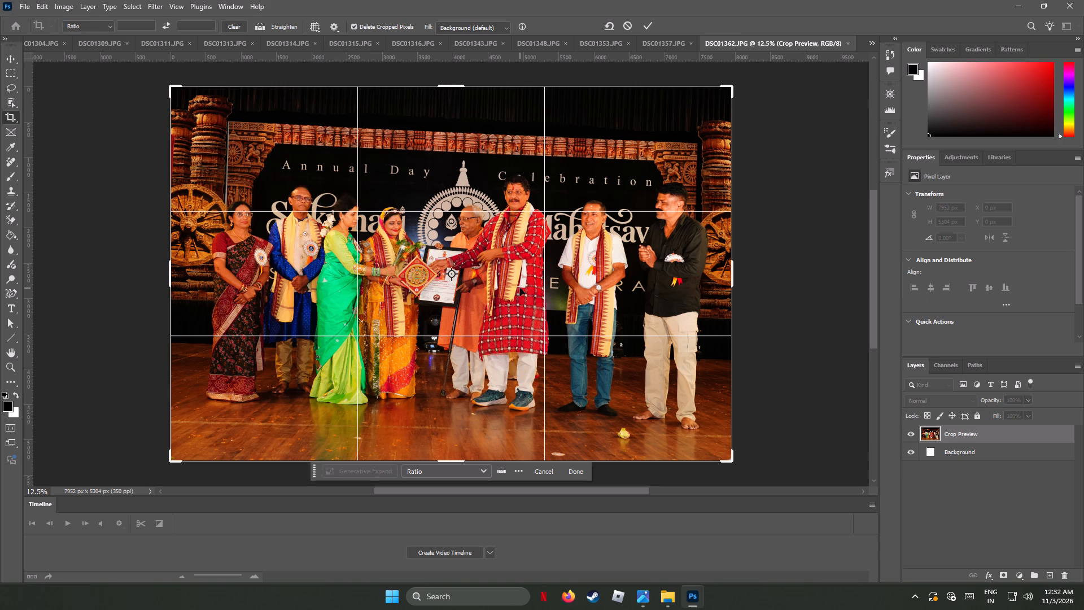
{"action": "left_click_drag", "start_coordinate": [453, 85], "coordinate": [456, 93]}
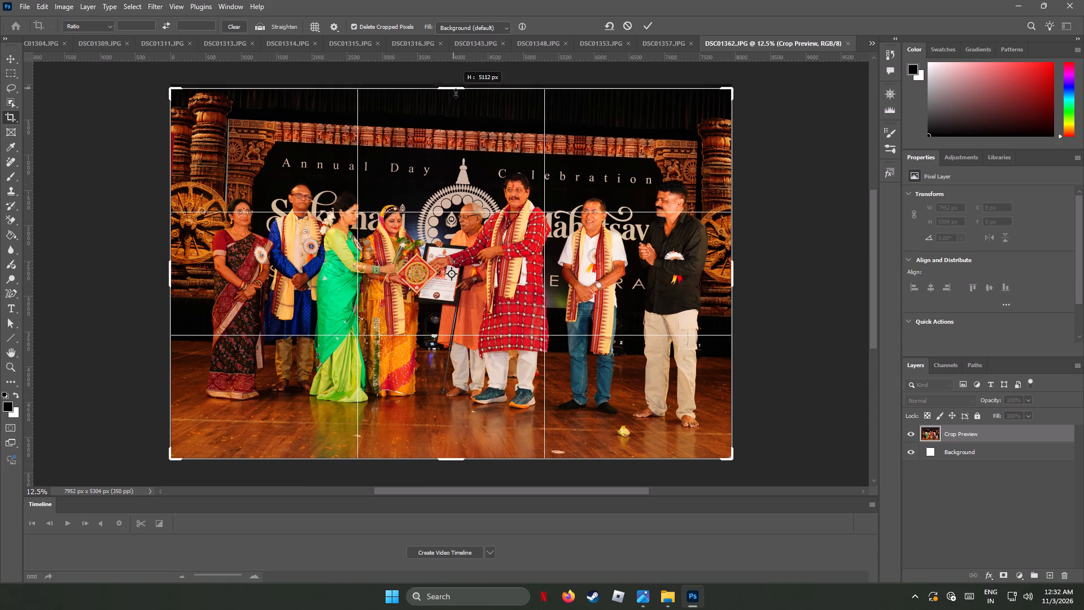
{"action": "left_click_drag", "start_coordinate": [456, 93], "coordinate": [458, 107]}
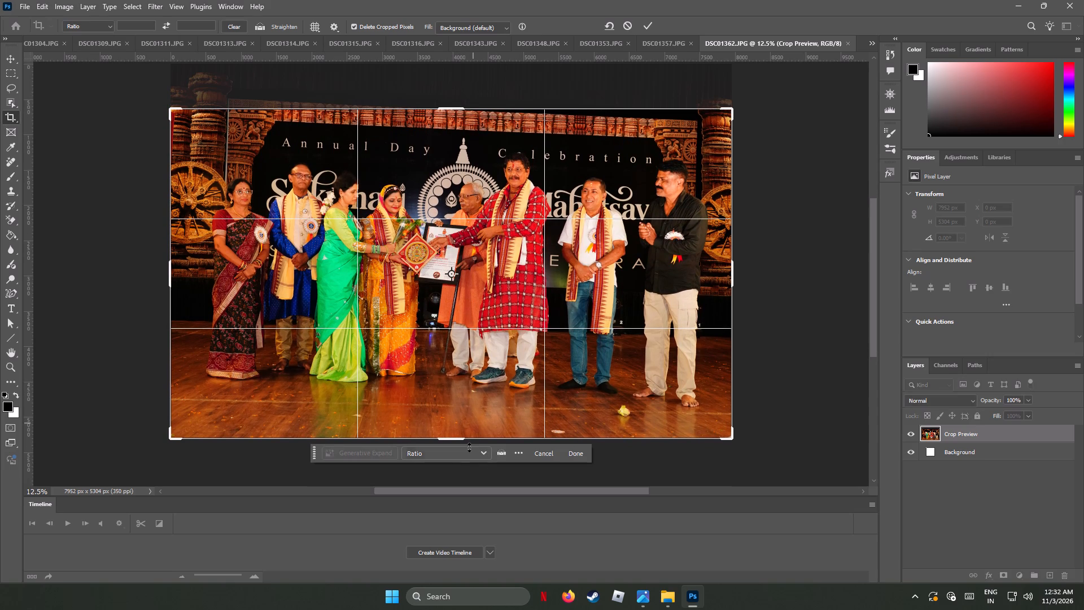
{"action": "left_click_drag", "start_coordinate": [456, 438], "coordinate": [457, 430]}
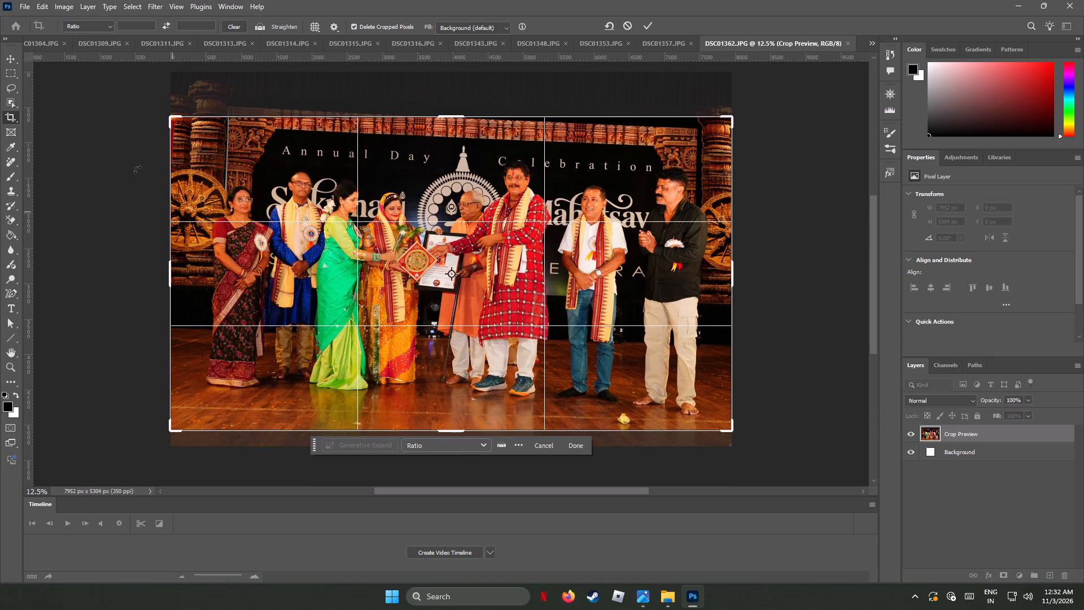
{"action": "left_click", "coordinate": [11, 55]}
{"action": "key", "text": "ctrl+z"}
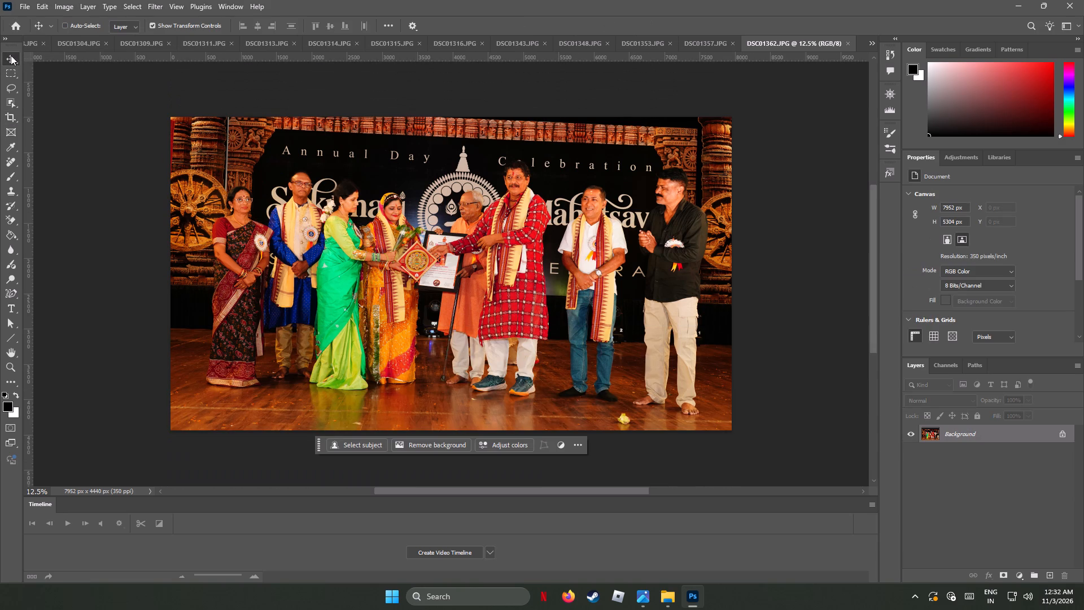
Select the whole DSC01362.JPG image and rotate it about -2.8° to straighten the stage backdrop.
{"action": "scroll", "coordinate": [564, 289], "scroll_direction": "down", "scroll_amount": 2}
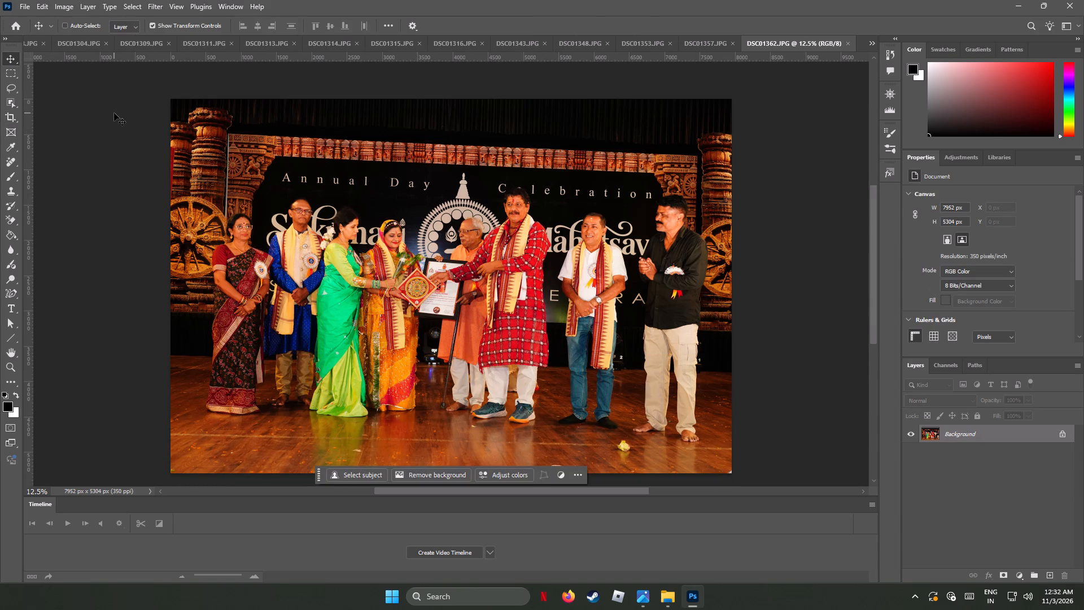
{"action": "key", "text": "ctrl+a"}
{"action": "left_click_drag", "start_coordinate": [745, 92], "coordinate": [738, 76]}
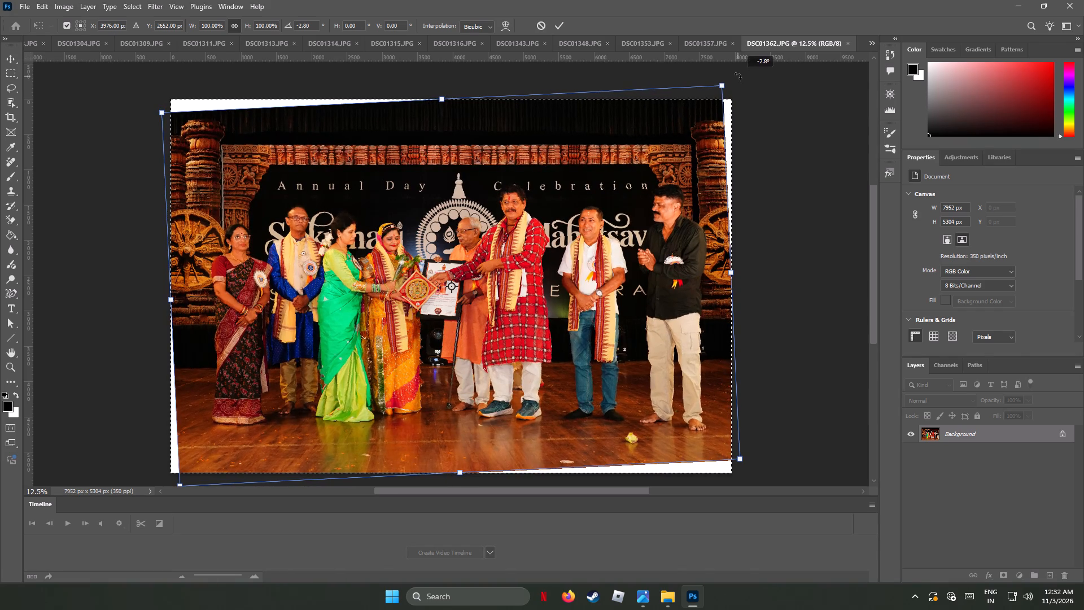
{"action": "left_click_drag", "start_coordinate": [738, 76], "coordinate": [739, 76]}
{"action": "left_click", "coordinate": [14, 58]}
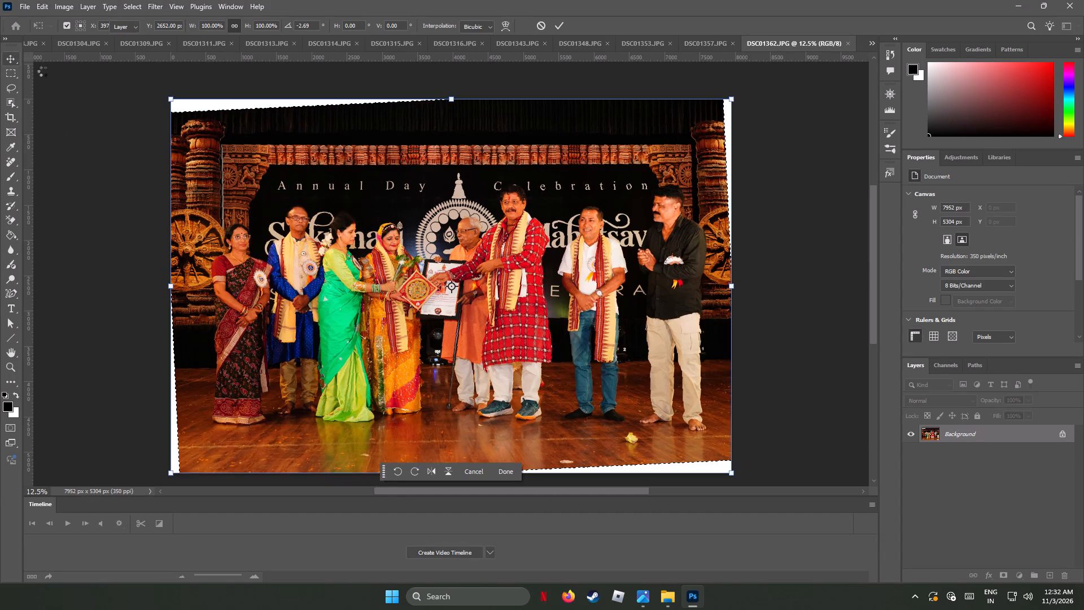
Crop DSC01362.JPG on all four sides to about 7744 x 4513 px, trimming the white wedges, dark curtain and stage floor.
{"action": "left_click", "coordinate": [12, 118]}
{"action": "left_click_drag", "start_coordinate": [457, 85], "coordinate": [457, 94]}
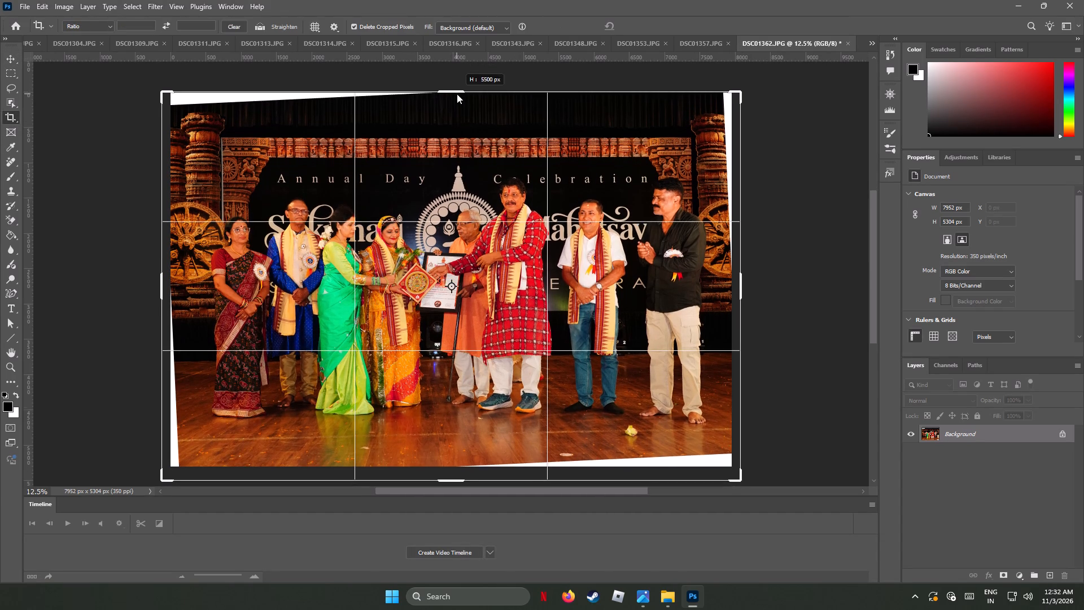
{"action": "left_click_drag", "start_coordinate": [457, 94], "coordinate": [458, 98]}
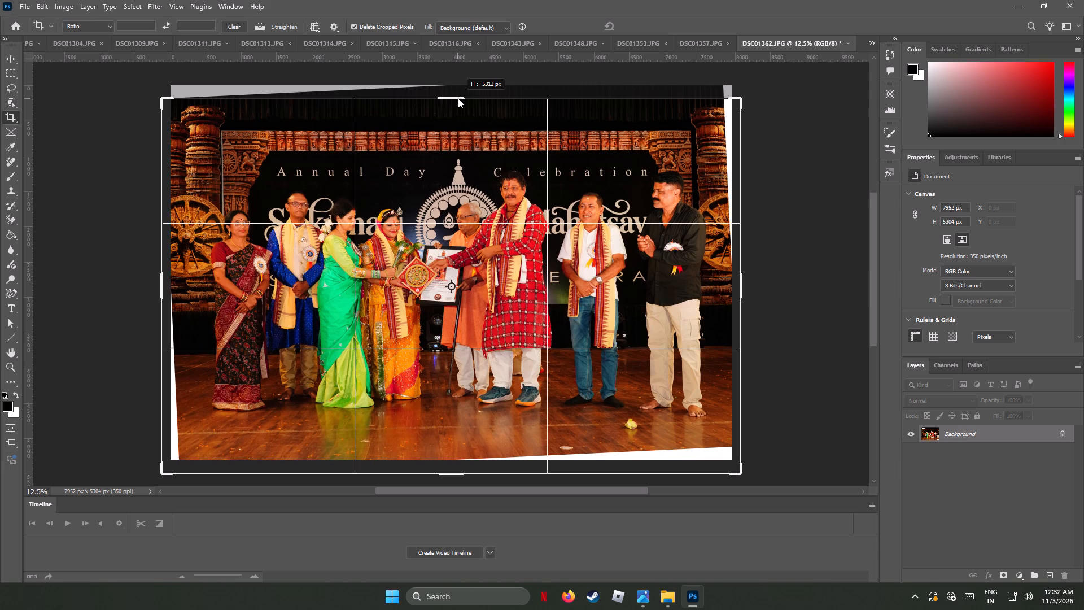
{"action": "left_click_drag", "start_coordinate": [458, 98], "coordinate": [460, 101]}
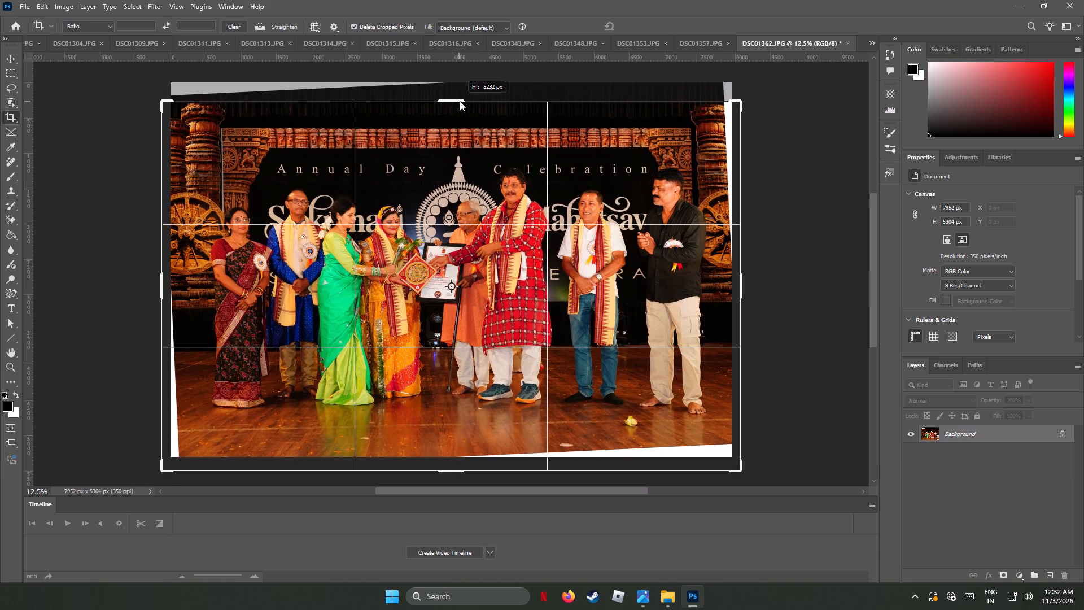
{"action": "left_click_drag", "start_coordinate": [460, 101], "coordinate": [459, 101]}
{"action": "left_click_drag", "start_coordinate": [456, 474], "coordinate": [463, 447]}
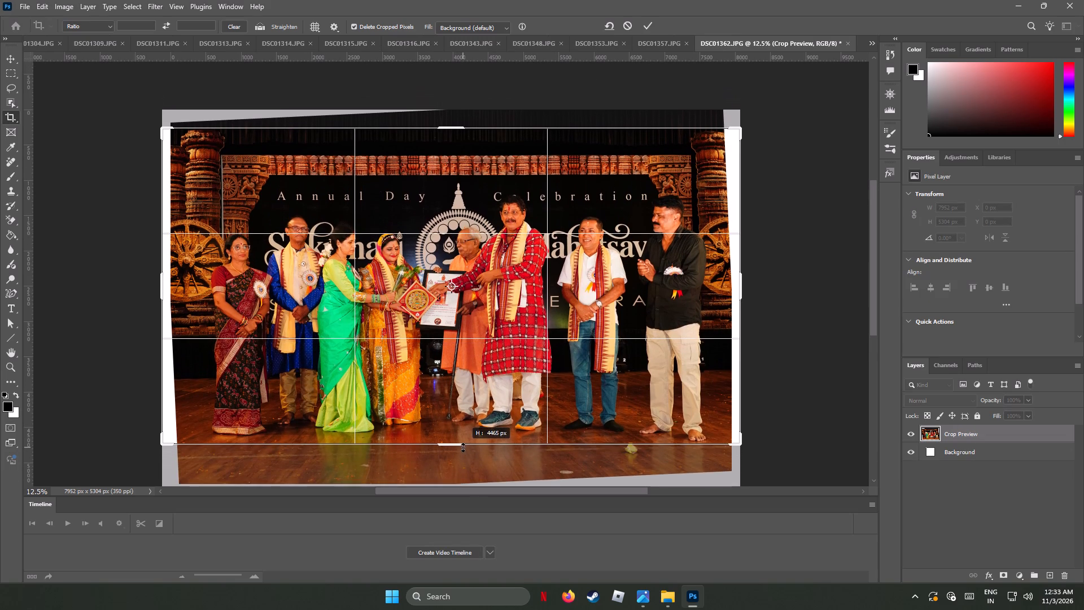
{"action": "left_click_drag", "start_coordinate": [463, 447], "coordinate": [465, 449]}
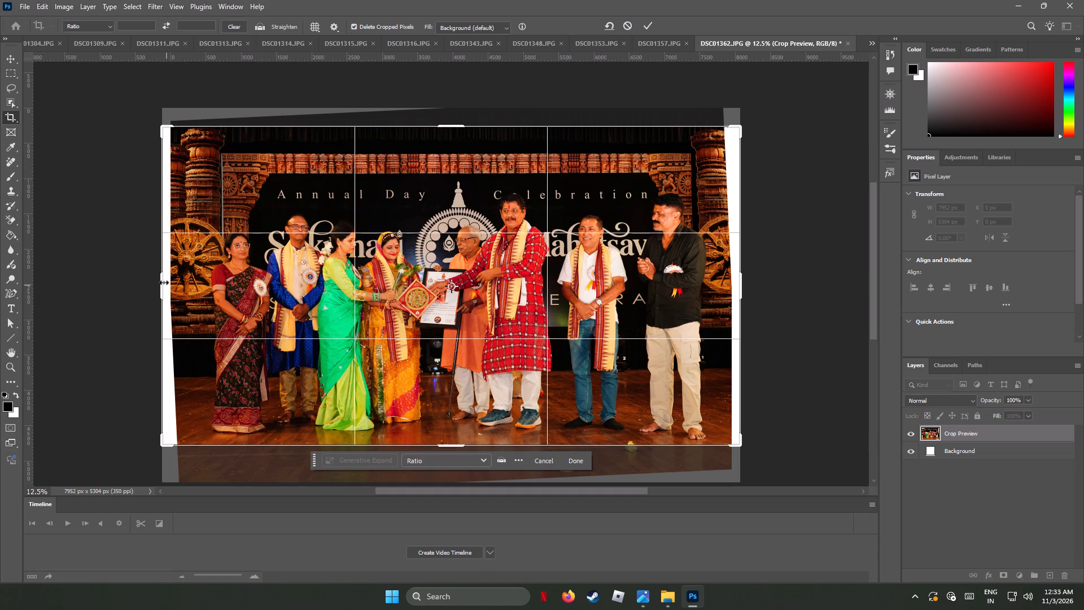
{"action": "left_click_drag", "start_coordinate": [158, 279], "coordinate": [166, 280]}
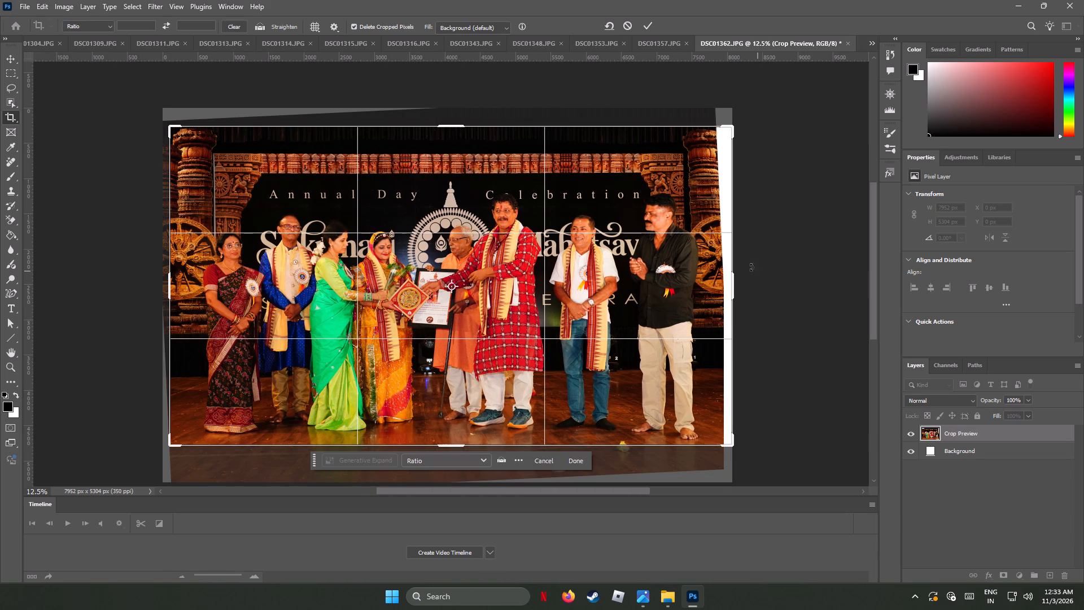
{"action": "left_click_drag", "start_coordinate": [735, 281], "coordinate": [726, 282]}
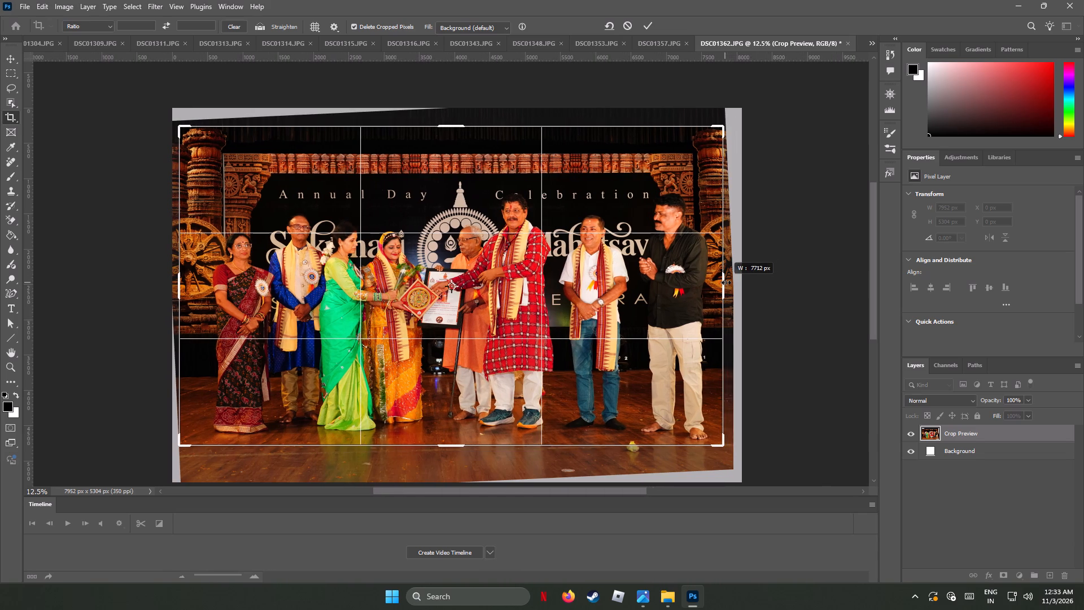
{"action": "left_click_drag", "start_coordinate": [726, 282], "coordinate": [727, 282]}
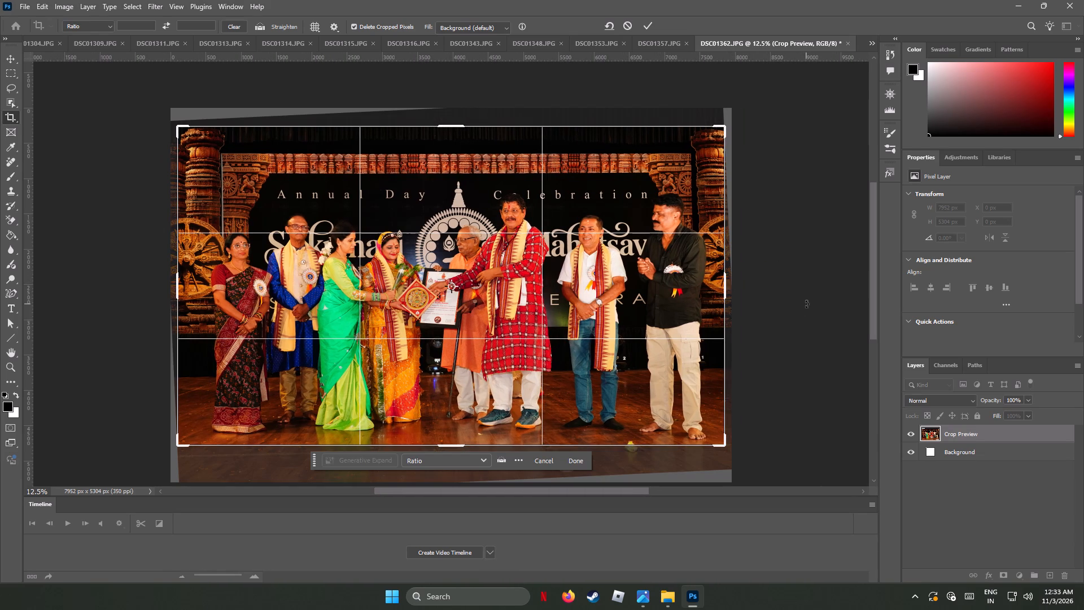
{"action": "key", "text": "Return"}
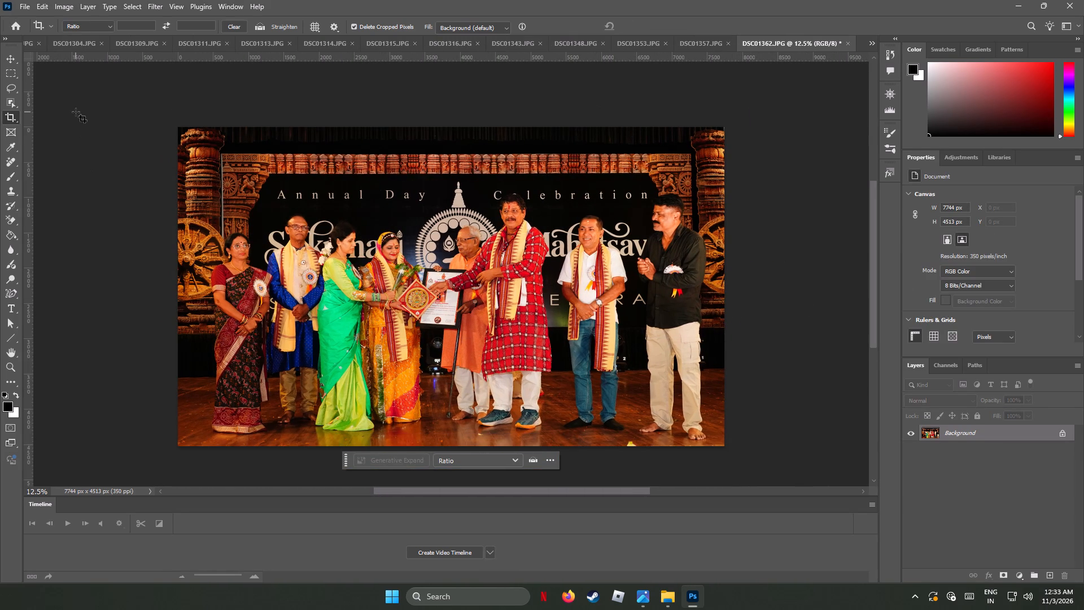
Resize DSC01362.JPG to a width of 4000 px, keeping its proportions and the 350 pixels/inch resolution.
{"action": "left_click", "coordinate": [65, 2]}
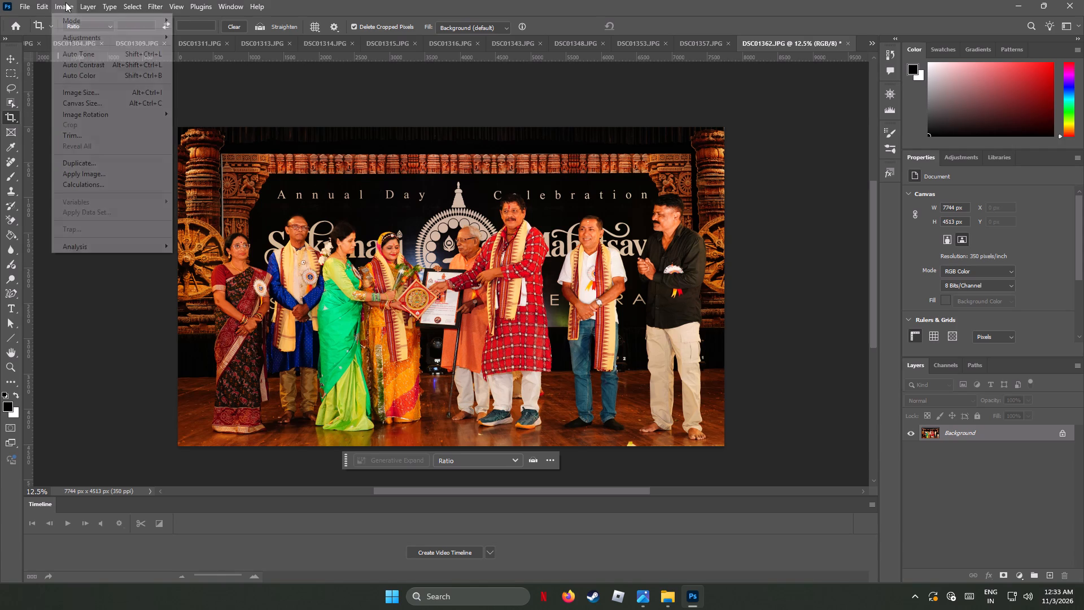
{"action": "left_click", "coordinate": [86, 94]}
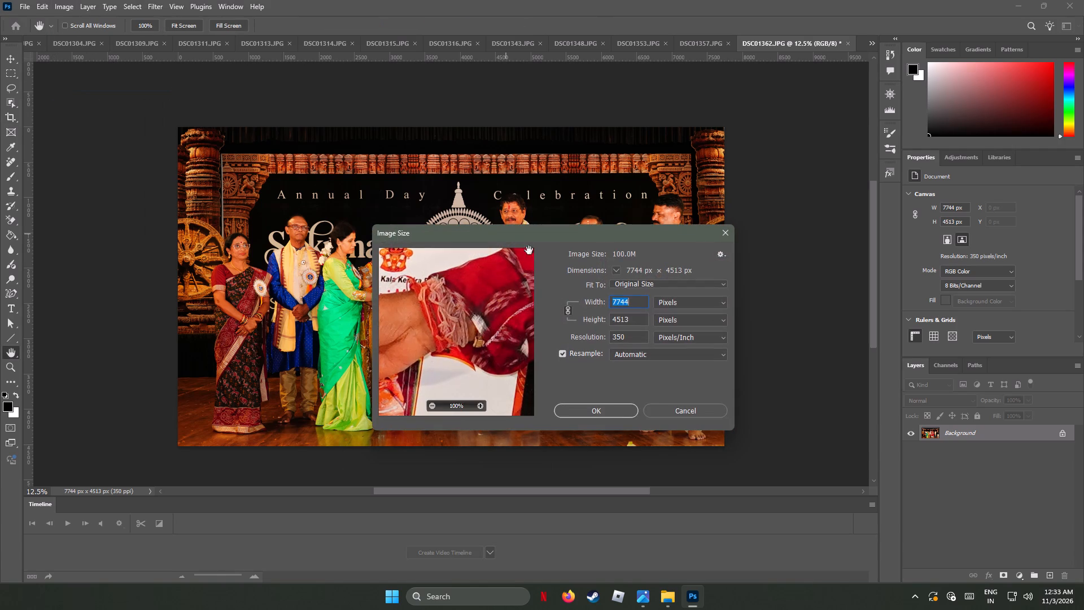
{"action": "left_click_drag", "start_coordinate": [634, 302], "coordinate": [533, 287]}
{"action": "type", "text": "4000"}
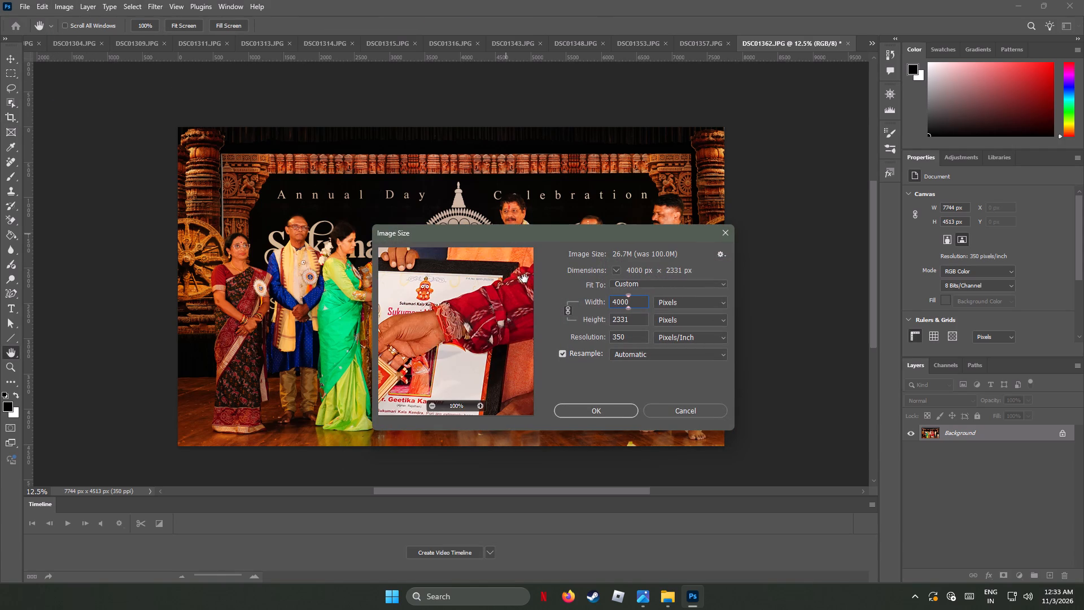
{"action": "left_click", "coordinate": [593, 412]}
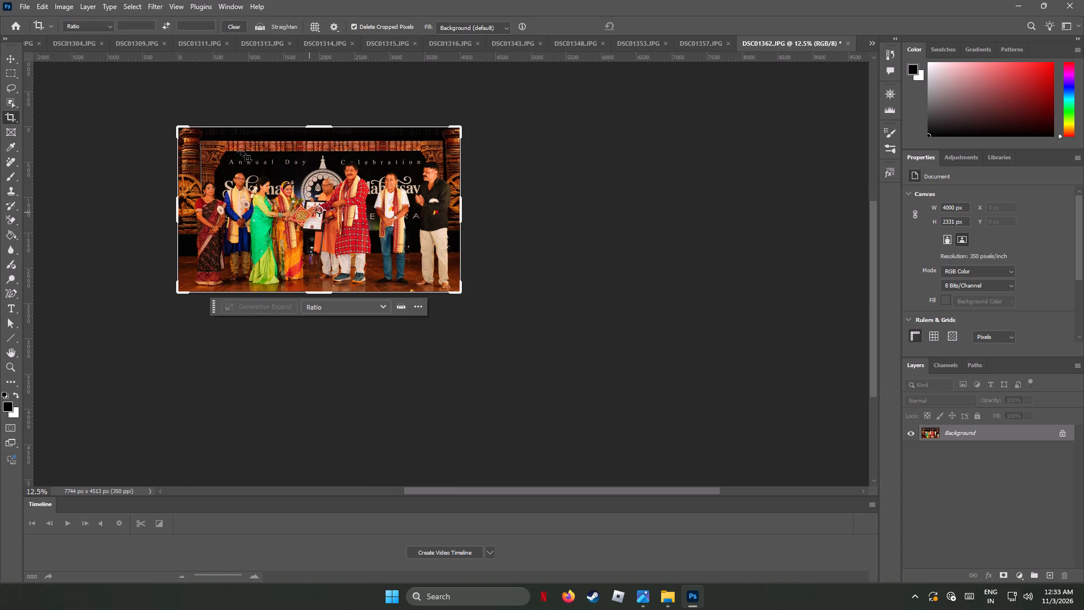
Export DSC01362 as a JPG at quality 7 and save it under its own name in the AF_Img folder.
{"action": "left_click", "coordinate": [23, 9]}
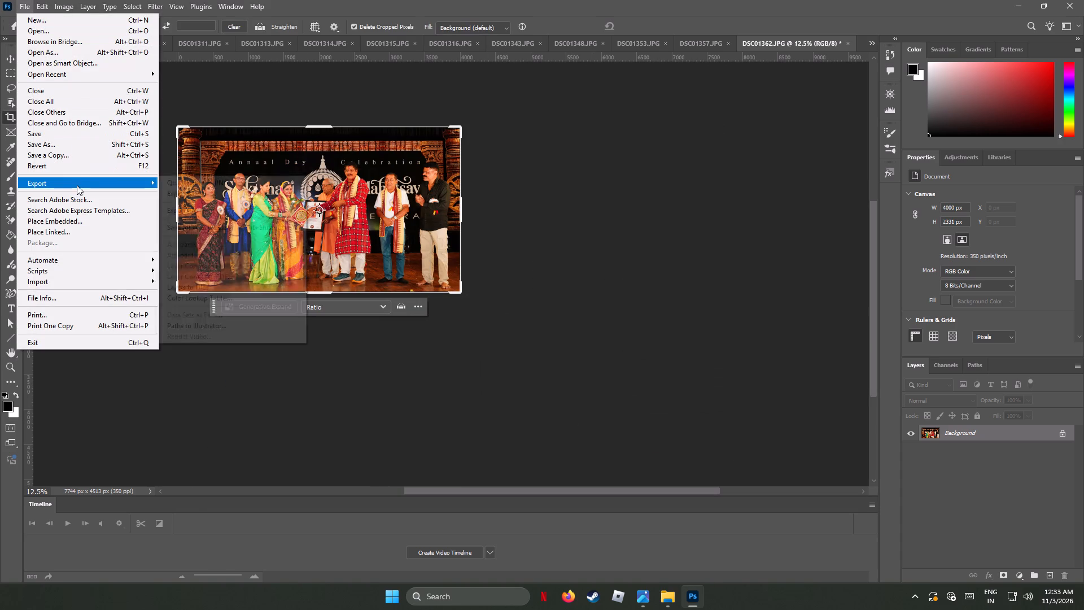
{"action": "left_click", "coordinate": [204, 193]}
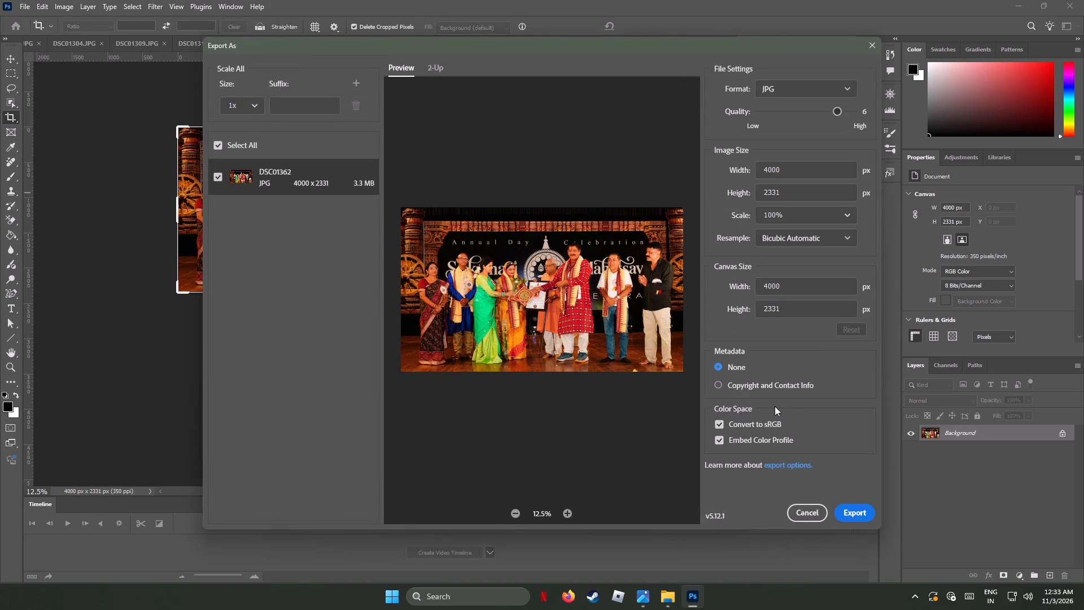
{"action": "left_click_drag", "start_coordinate": [837, 115], "coordinate": [889, 116]}
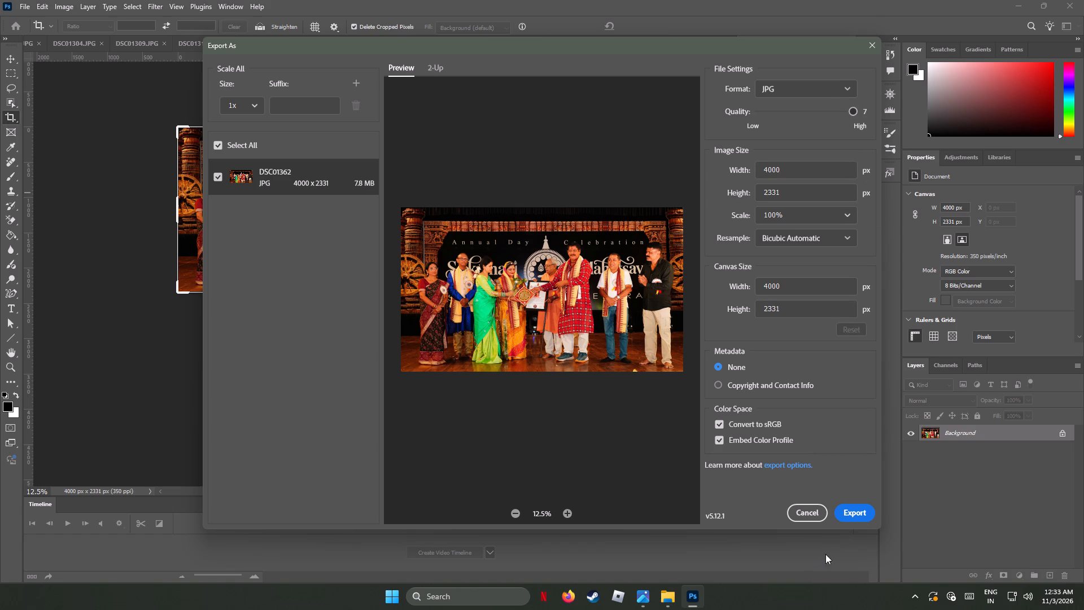
{"action": "left_click", "coordinate": [854, 512]}
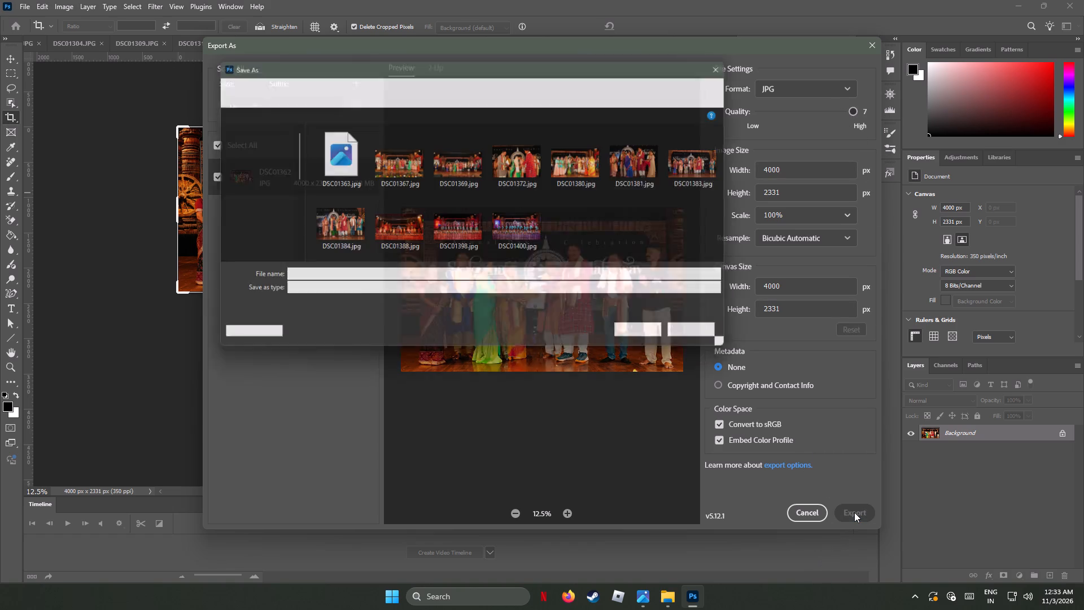
{"action": "left_click", "coordinate": [645, 337]}
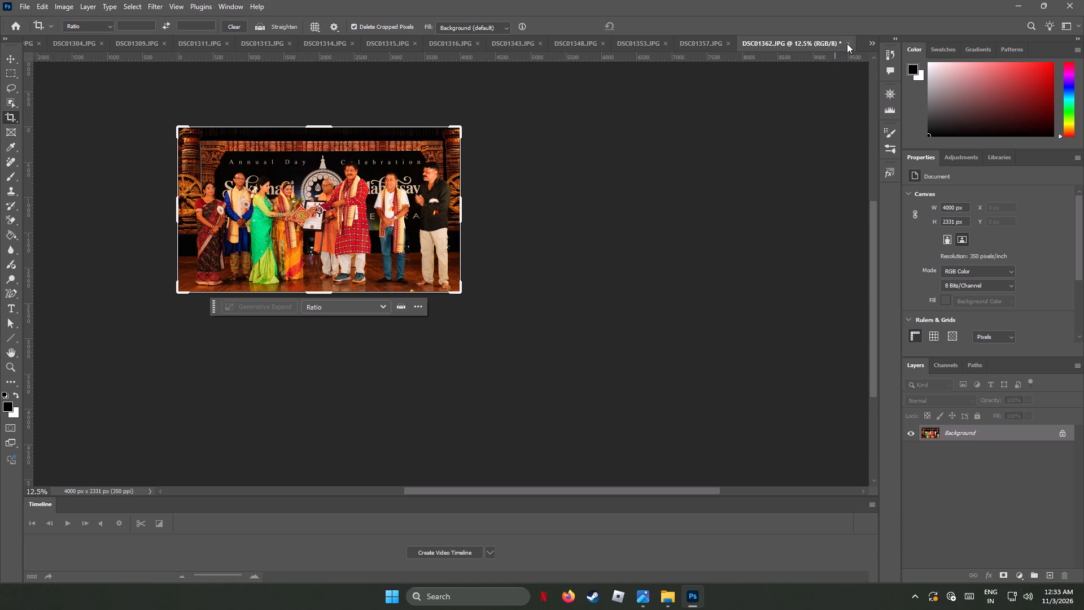
Close DSC01362.JPG without saving changes to the original file.
{"action": "left_click", "coordinate": [847, 43]}
{"action": "left_click", "coordinate": [544, 220]}
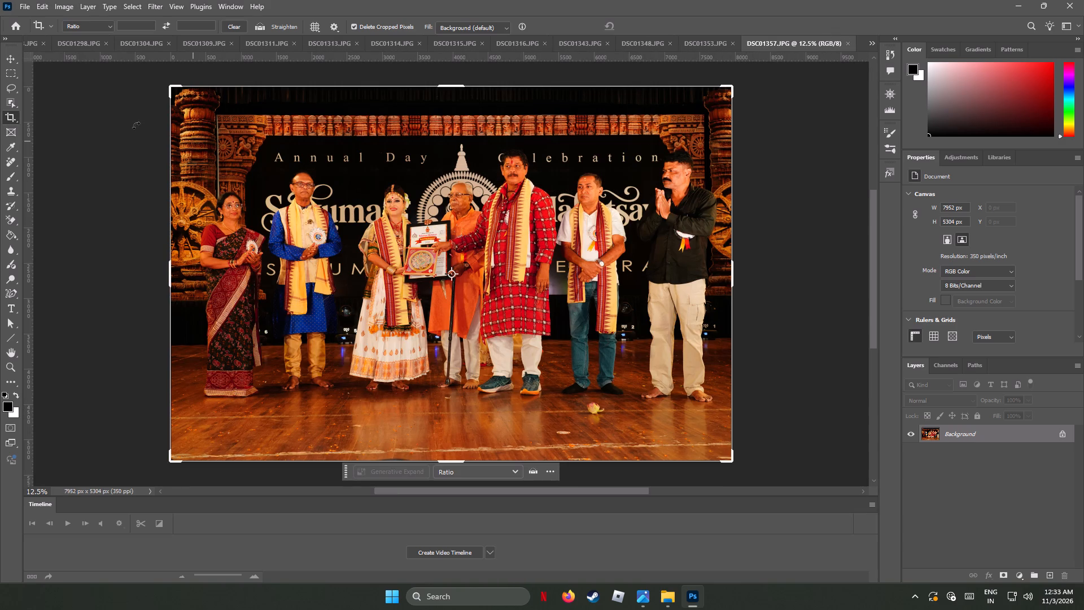
Crop the top and bottom of DSC01357.JPG to about 7952 x 4408 px, trimming the dark curtain and the stage floor.
{"action": "left_click_drag", "start_coordinate": [452, 88], "coordinate": [453, 93]}
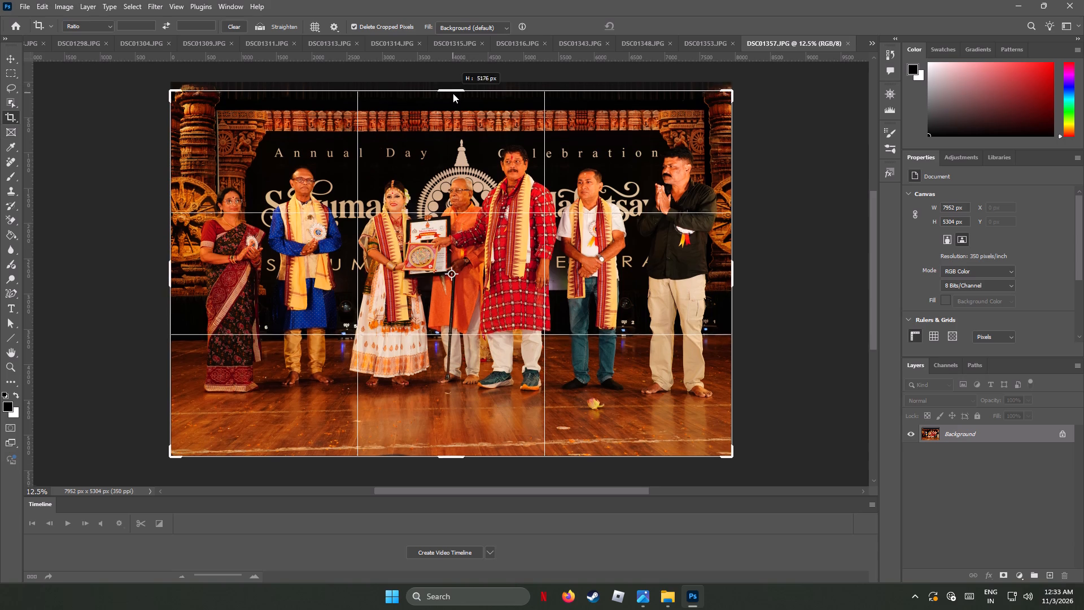
{"action": "left_click_drag", "start_coordinate": [453, 93], "coordinate": [453, 98]}
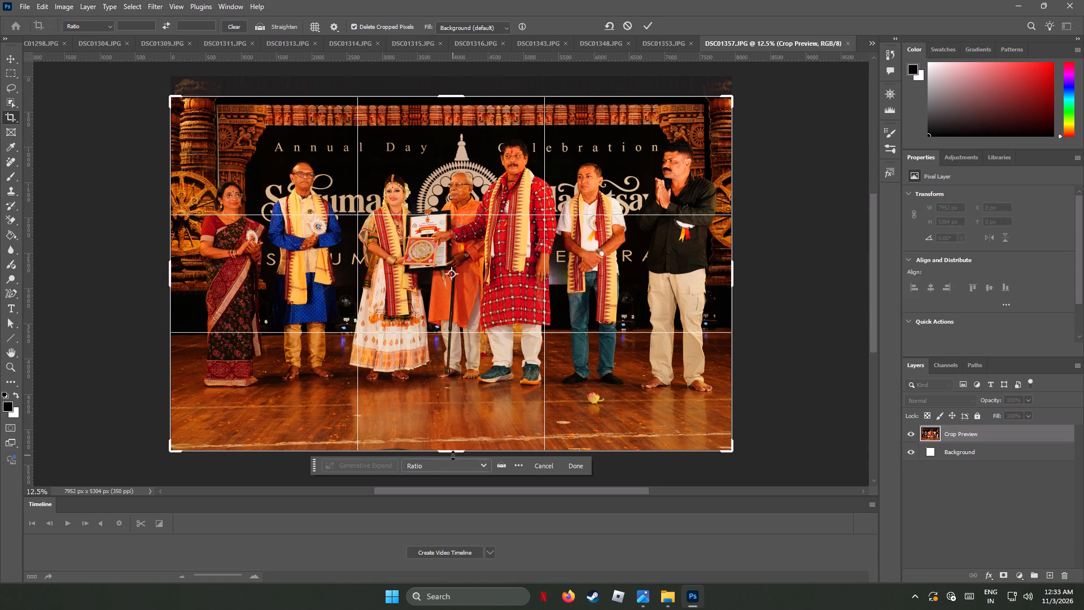
{"action": "left_click_drag", "start_coordinate": [454, 453], "coordinate": [460, 432]}
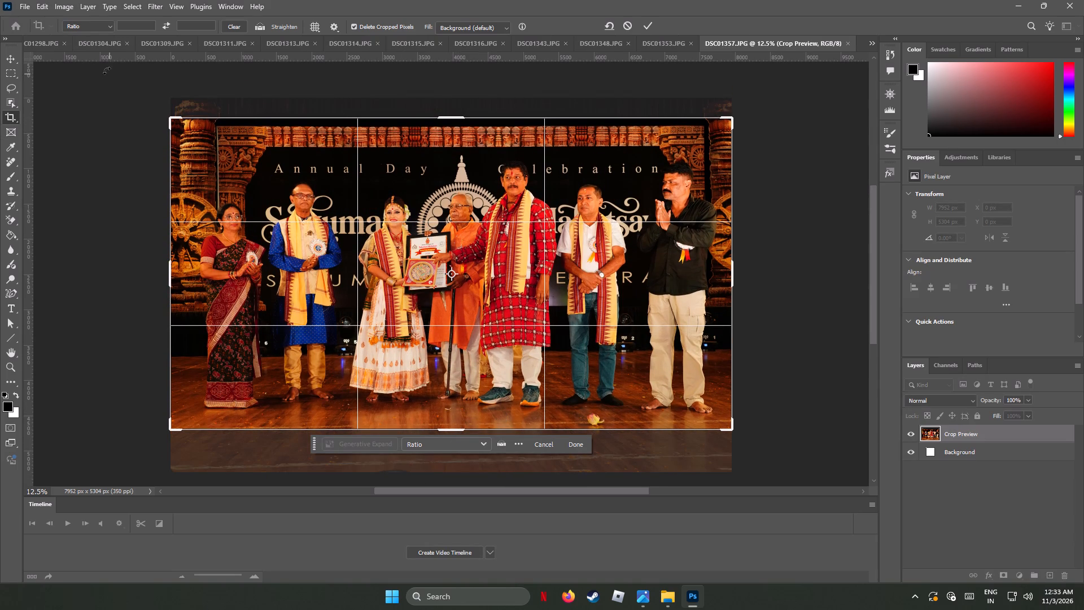
{"action": "key", "text": "Return"}
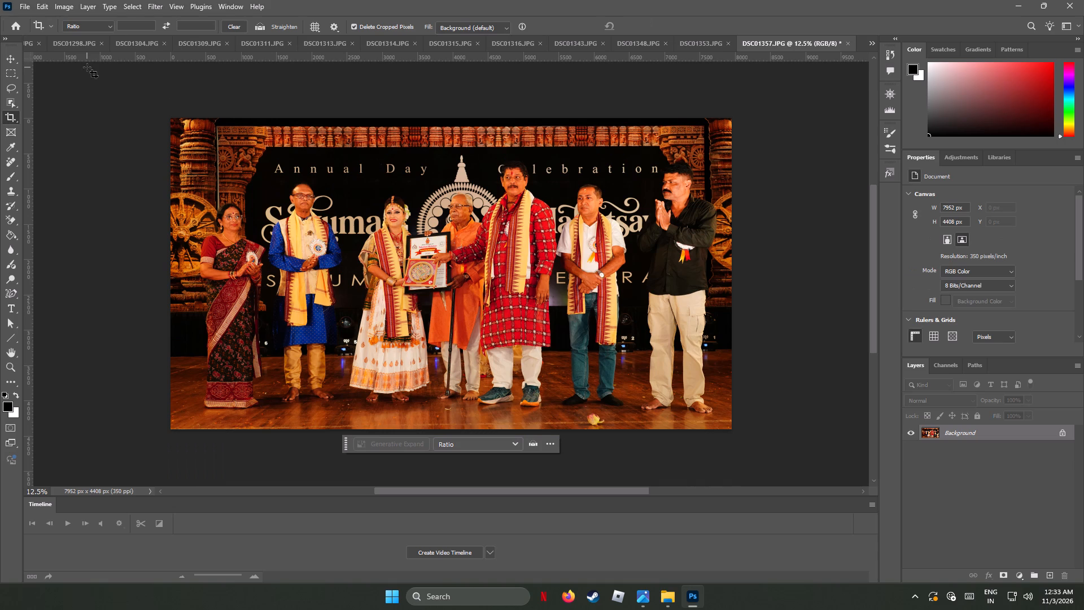
Resize DSC01357.JPG to a width of 4000 px, keeping its proportions and the 350 pixels/inch resolution.
{"action": "left_click", "coordinate": [61, 5]}
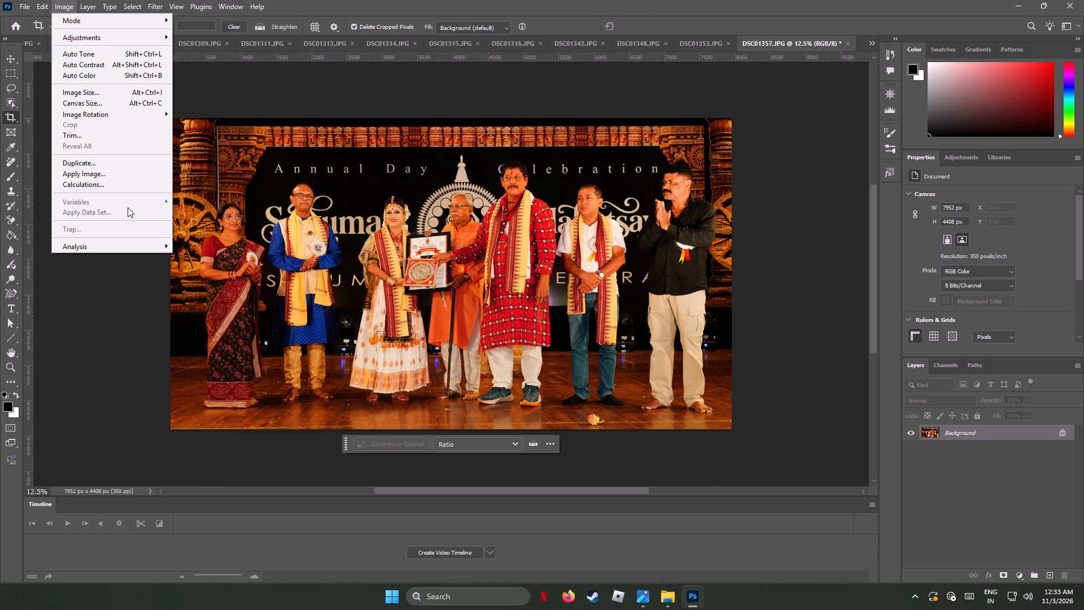
{"action": "left_click", "coordinate": [93, 91]}
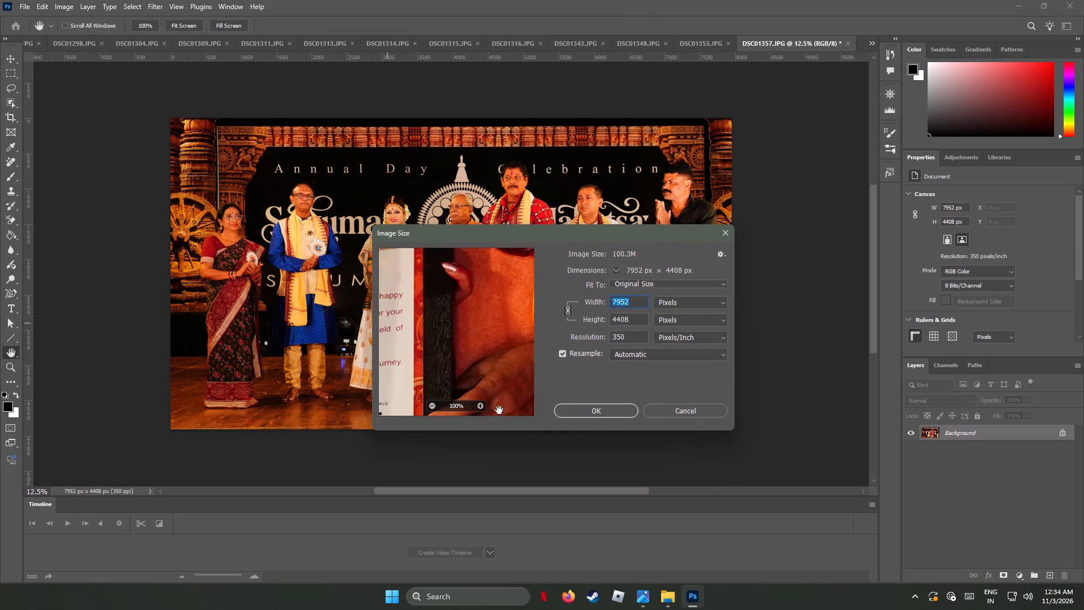
{"action": "left_click_drag", "start_coordinate": [633, 300], "coordinate": [574, 300]}
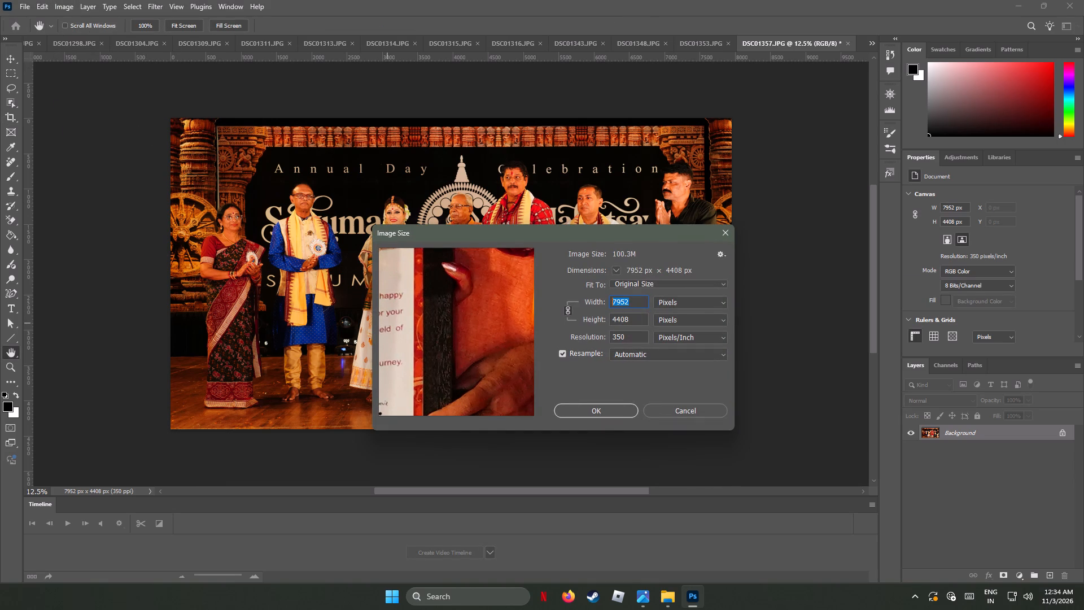
{"action": "left_click_drag", "start_coordinate": [574, 300], "coordinate": [573, 294]}
{"action": "type", "text": "4000"}
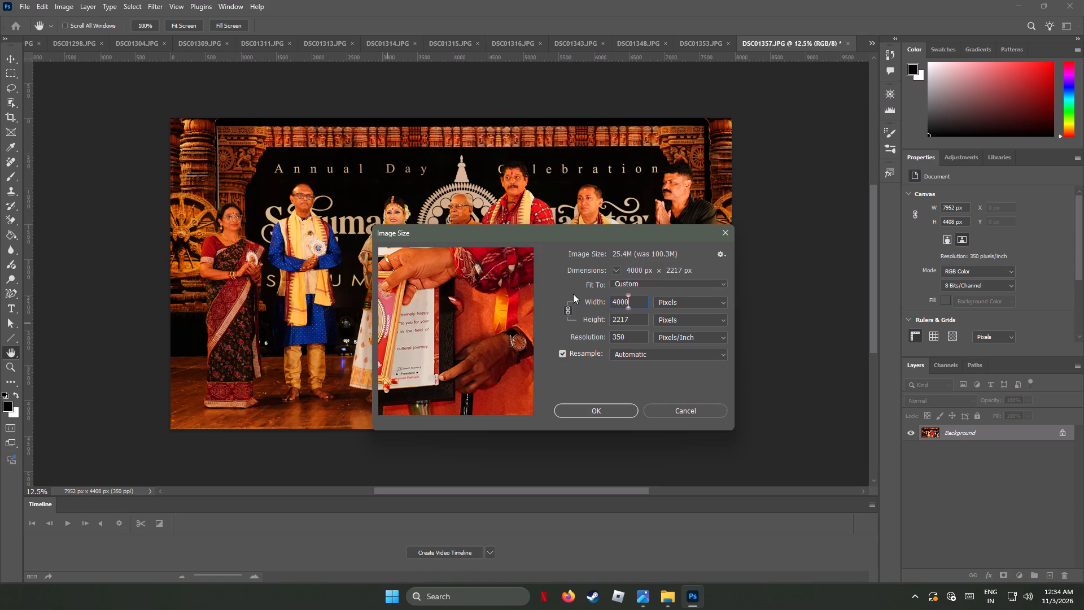
{"action": "left_click", "coordinate": [613, 409]}
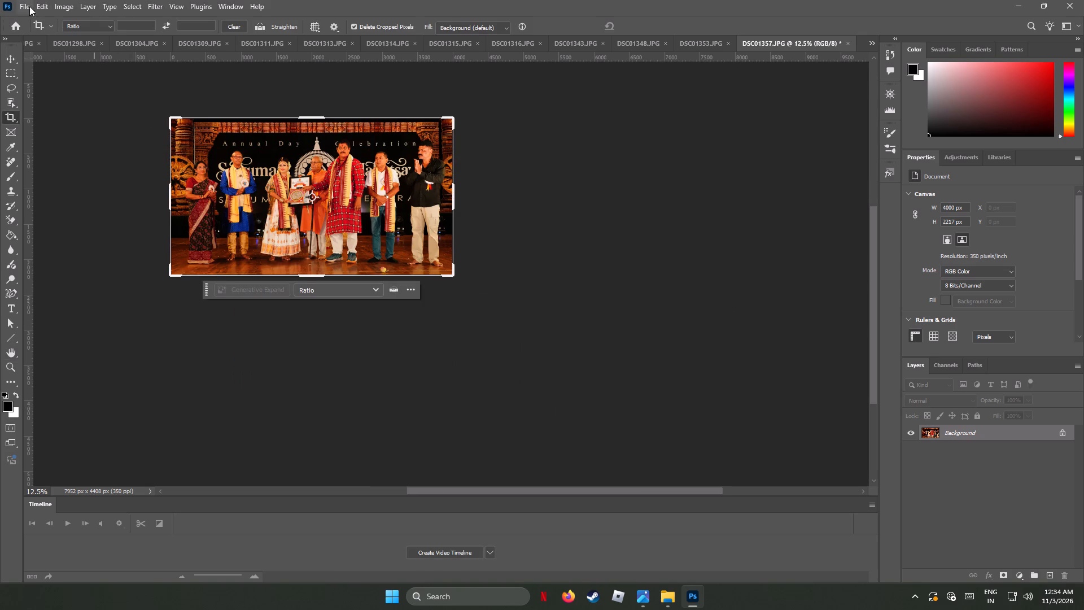
Export DSC01357 as a JPG at quality 7 and save it under its own name in the AF_Img folder.
{"action": "left_click", "coordinate": [23, 5]}
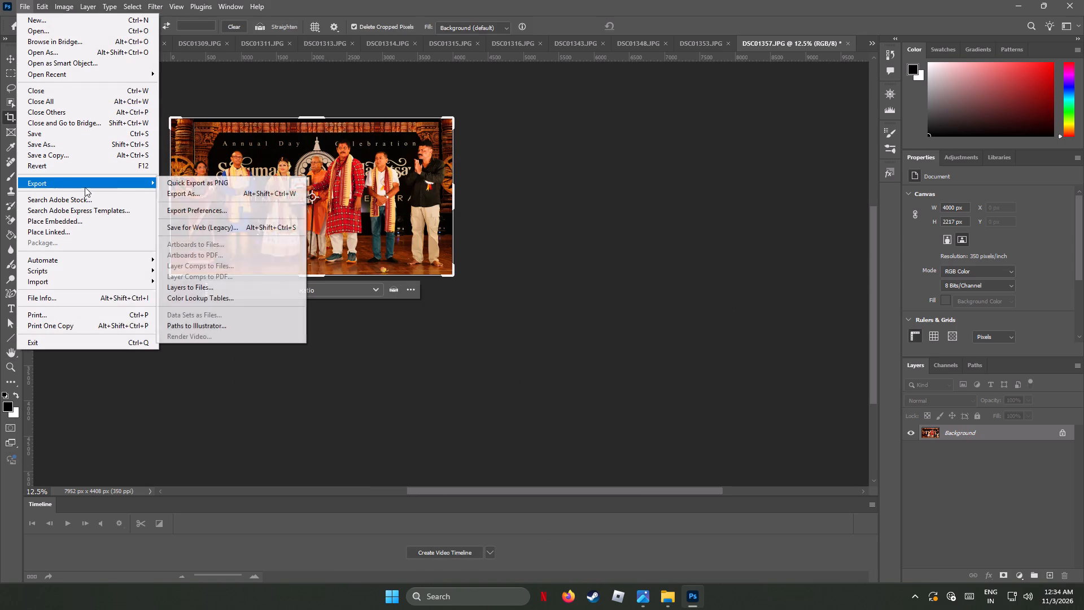
{"action": "left_click", "coordinate": [182, 191]}
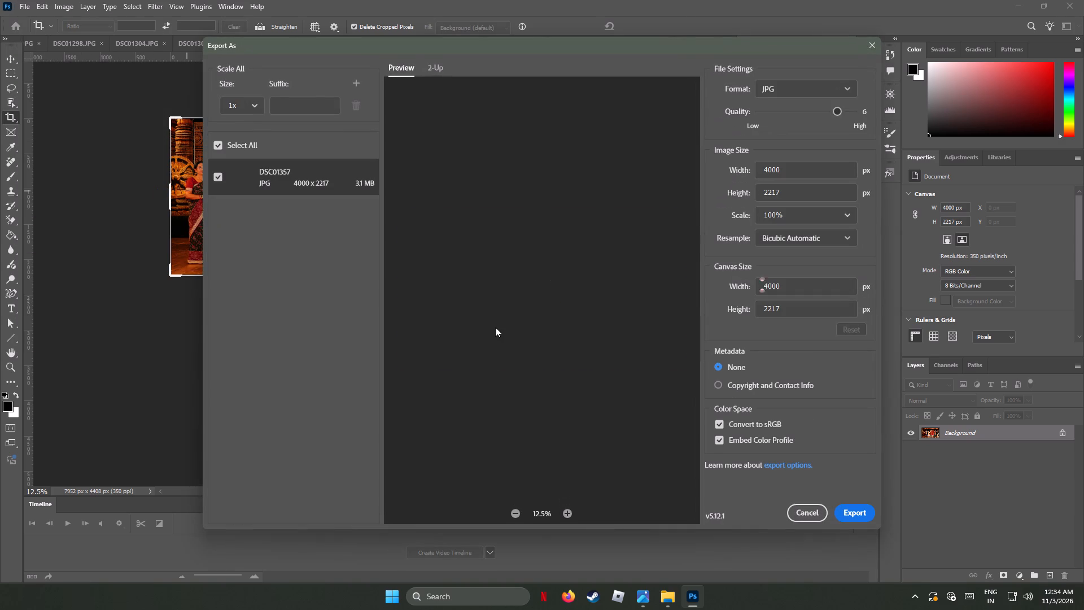
{"action": "left_click_drag", "start_coordinate": [837, 110], "coordinate": [896, 120]}
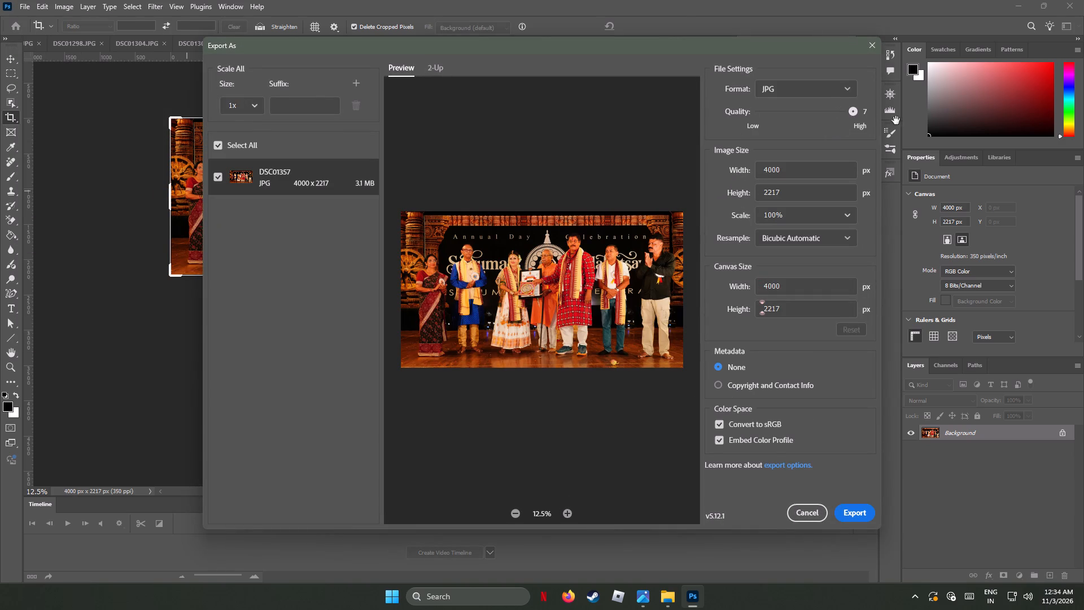
{"action": "left_click_drag", "start_coordinate": [896, 120], "coordinate": [897, 121]}
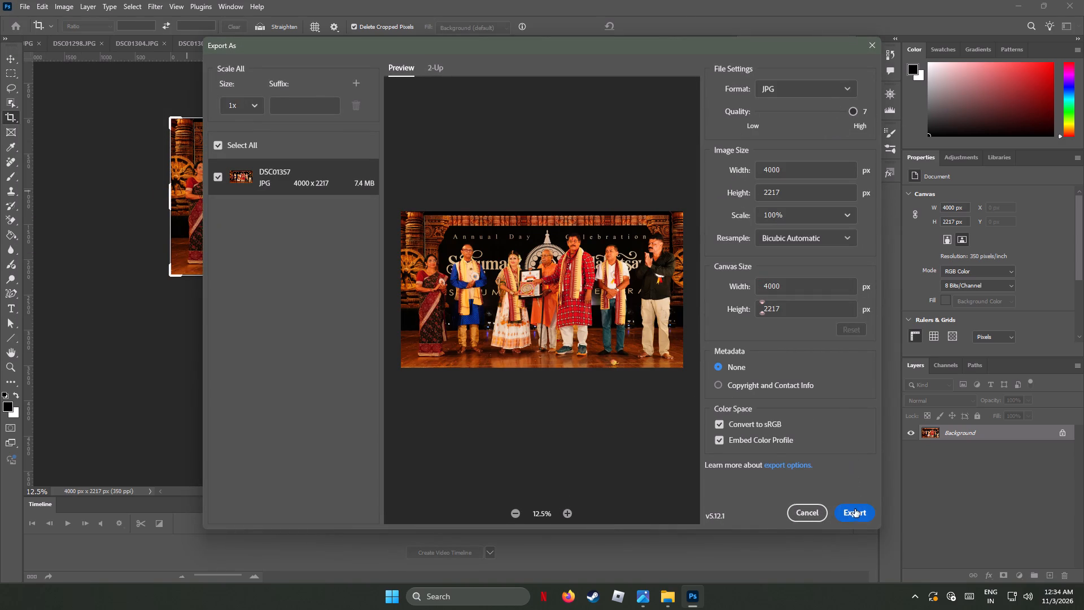
{"action": "left_click", "coordinate": [857, 513]}
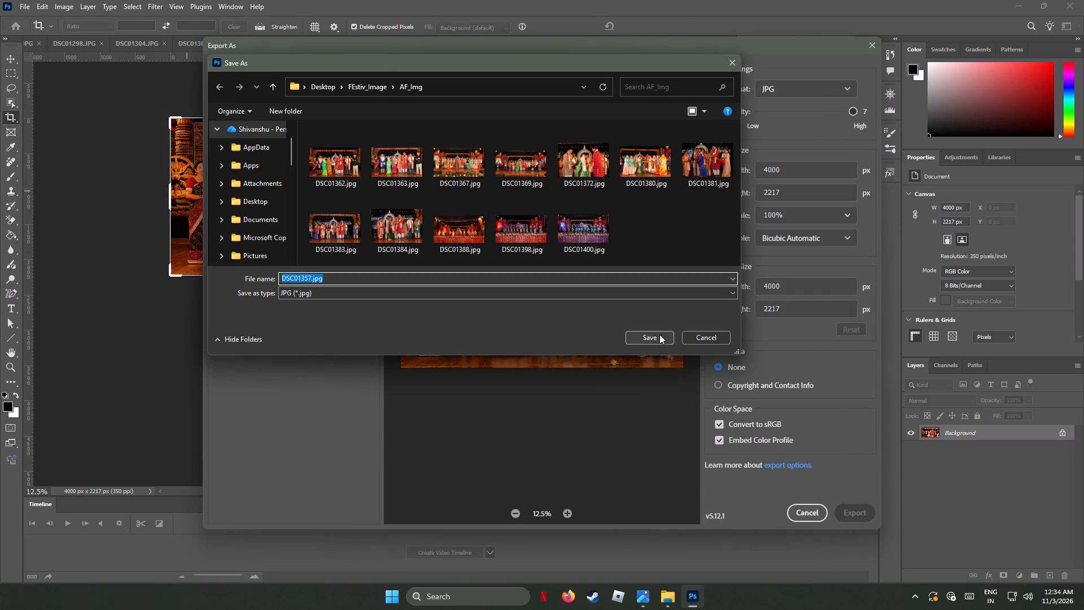
{"action": "left_click", "coordinate": [659, 334]}
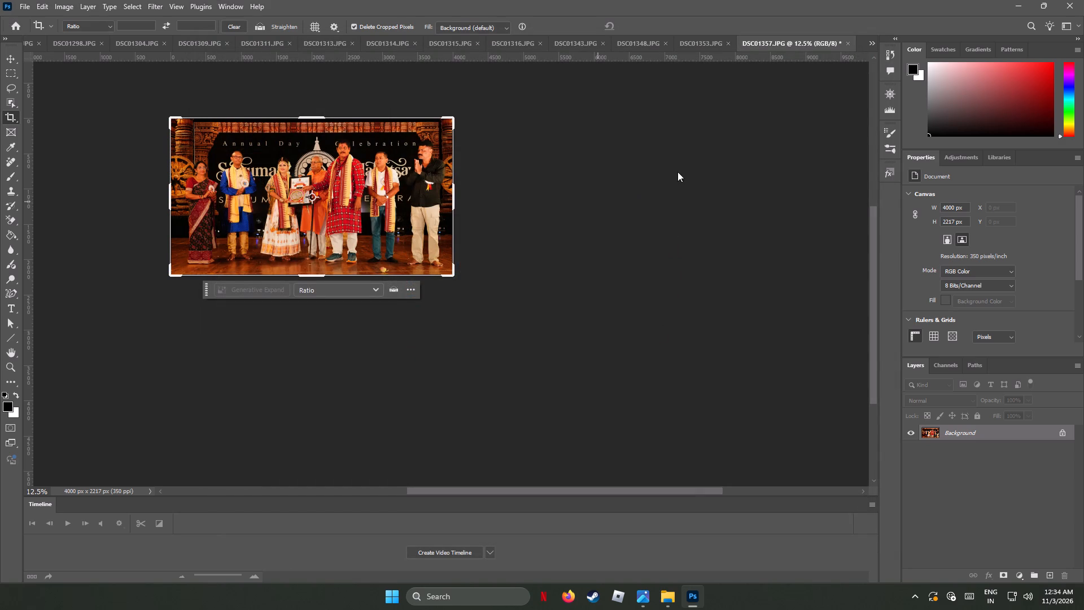
Close DSC01357.JPG without saving changes to the original file.
{"action": "left_click", "coordinate": [848, 42]}
{"action": "left_click", "coordinate": [542, 221]}
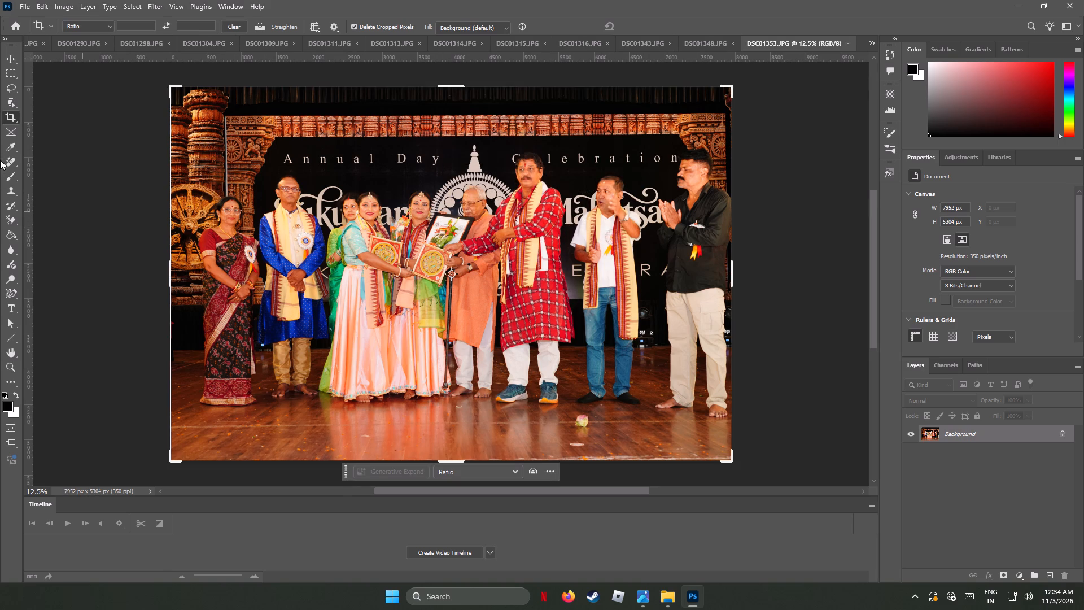
Crop the top and bottom of DSC01353.JPG to about 7952 x 4472 px, trimming the dark curtain and the stage floor.
{"action": "left_click_drag", "start_coordinate": [444, 86], "coordinate": [445, 98]}
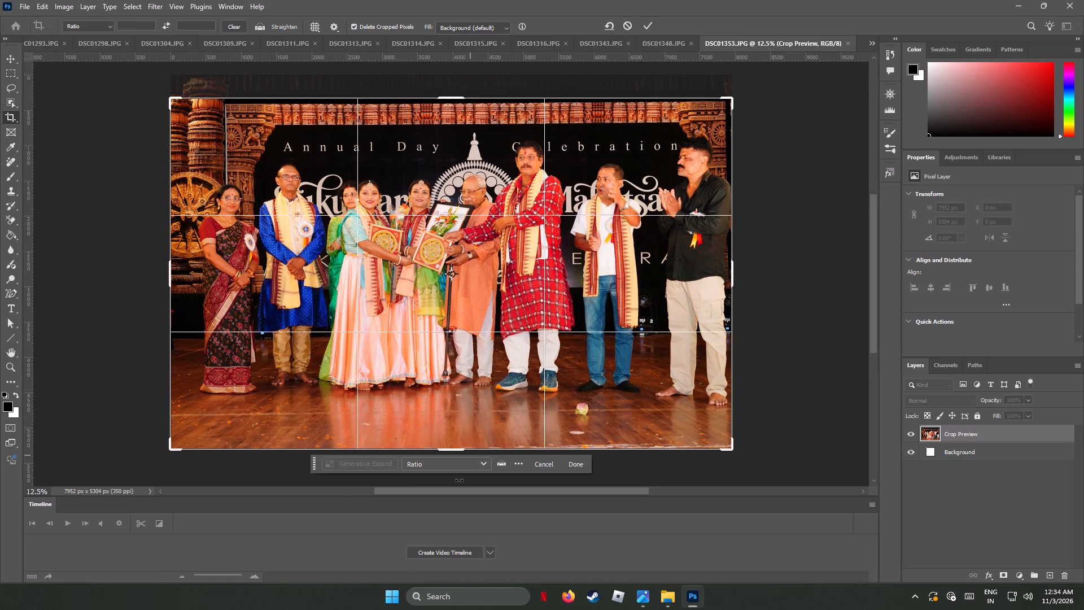
{"action": "left_click_drag", "start_coordinate": [453, 448], "coordinate": [457, 433]}
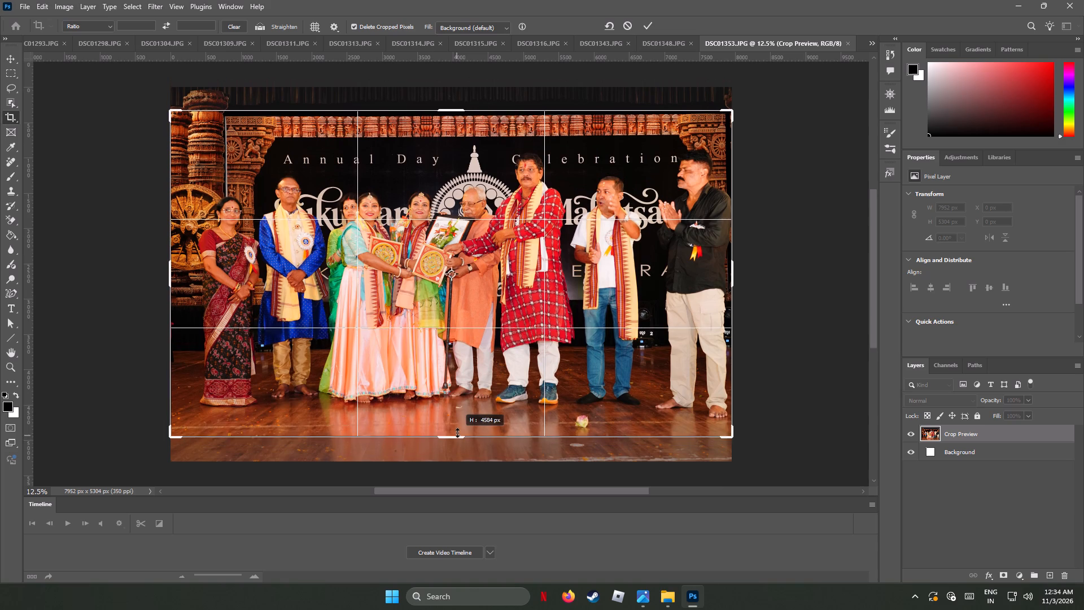
{"action": "left_click_drag", "start_coordinate": [457, 433], "coordinate": [459, 430]}
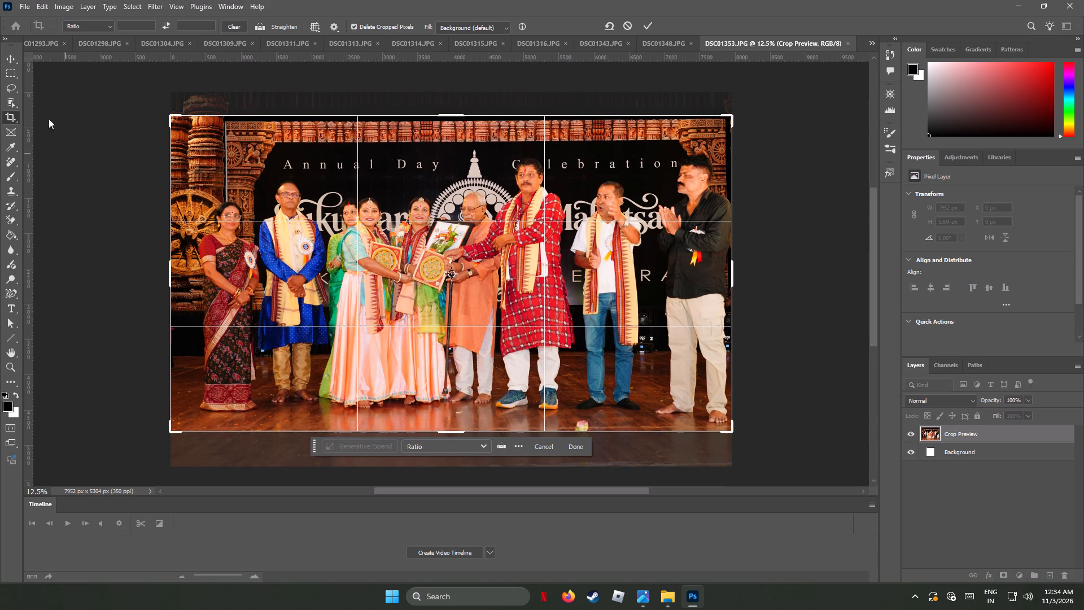
{"action": "left_click", "coordinate": [8, 56]}
Resize DSC01353.JPG to a width of 4000 px, keeping its proportions and the 350 pixels/inch resolution.
{"action": "left_click", "coordinate": [60, 5]}
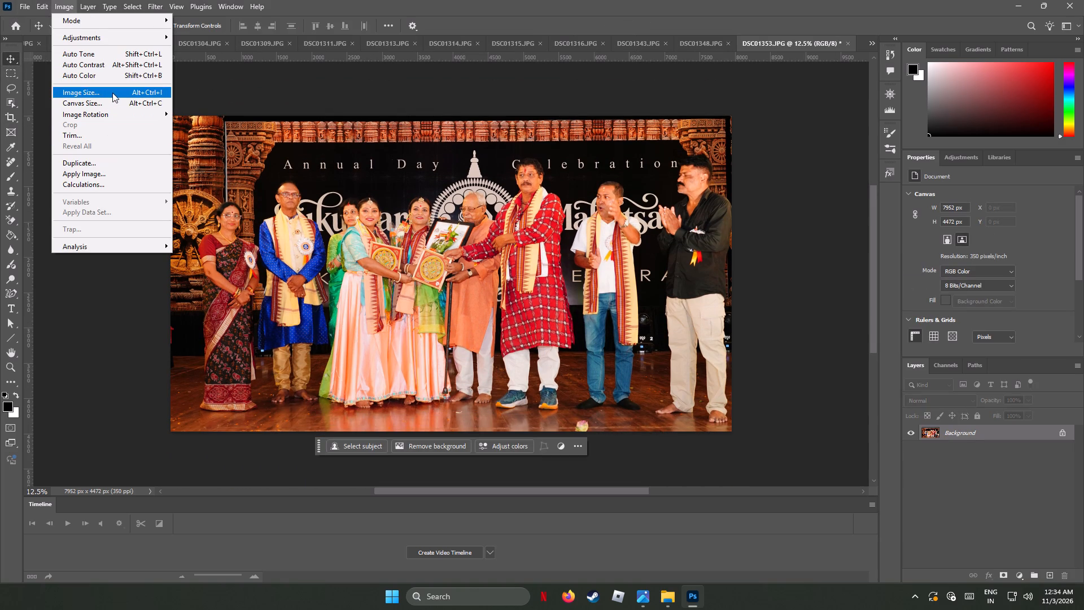
{"action": "left_click", "coordinate": [112, 93]}
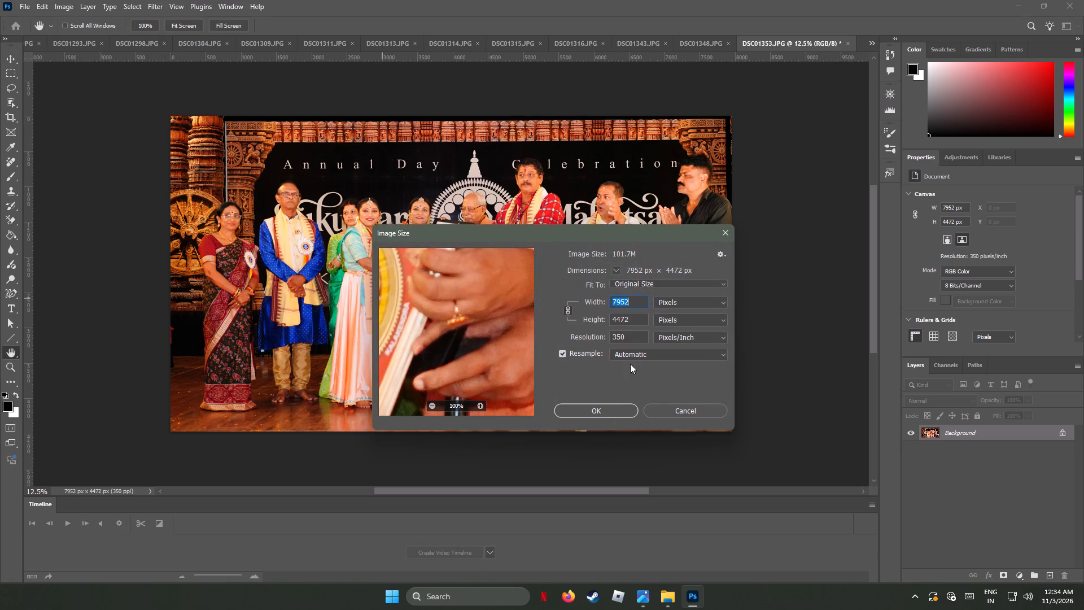
{"action": "type", "text": "4000"}
{"action": "left_click", "coordinate": [614, 407]}
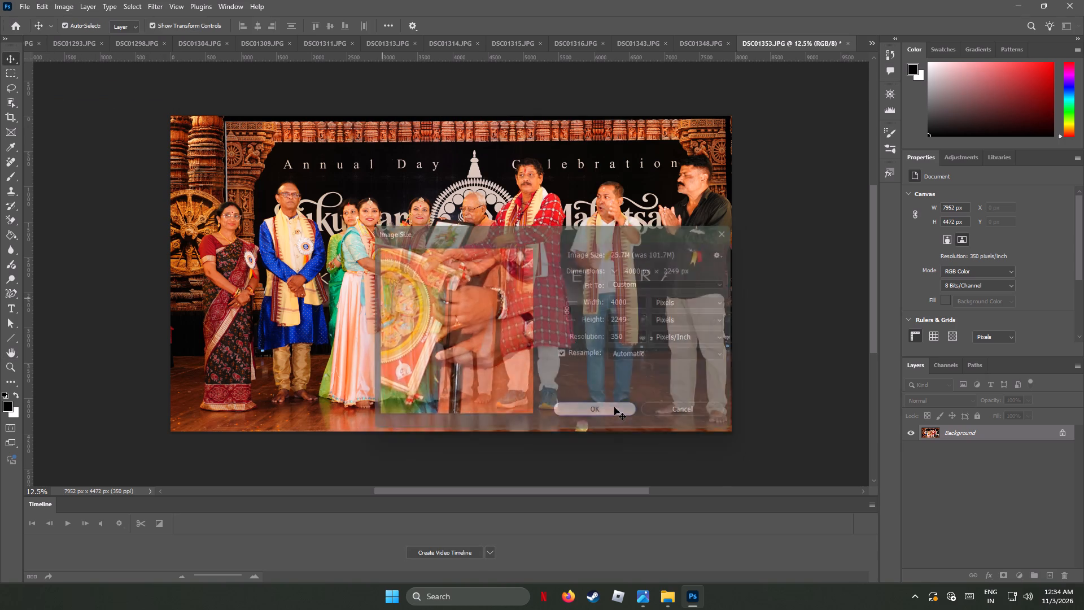
Export DSC01353 as a JPG at quality 7 and save it under its own name in the AF_Img folder.
{"action": "left_click", "coordinate": [19, 6]}
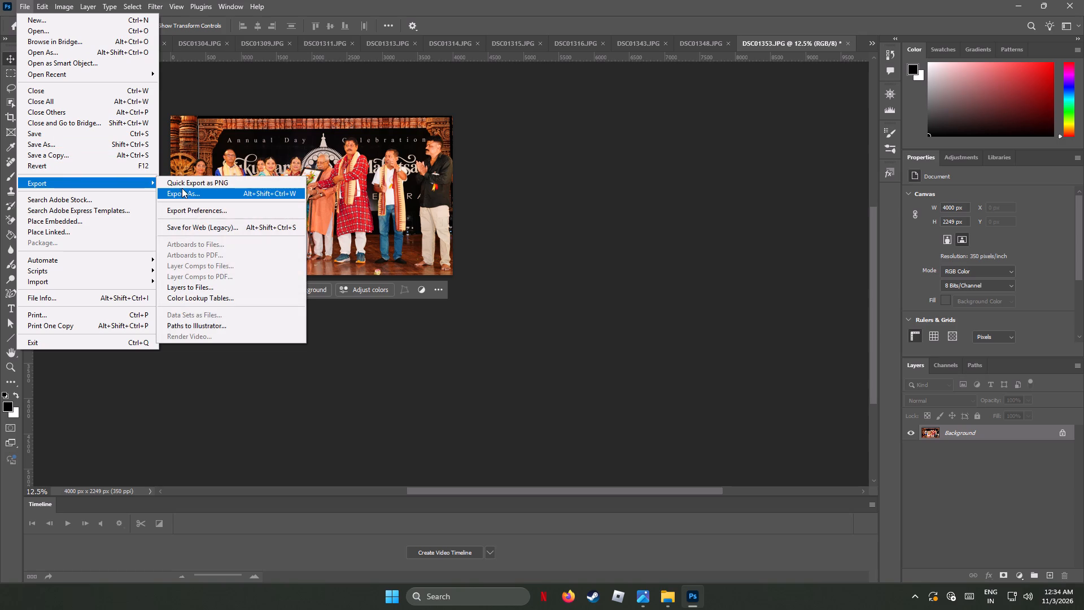
{"action": "left_click", "coordinate": [185, 190]}
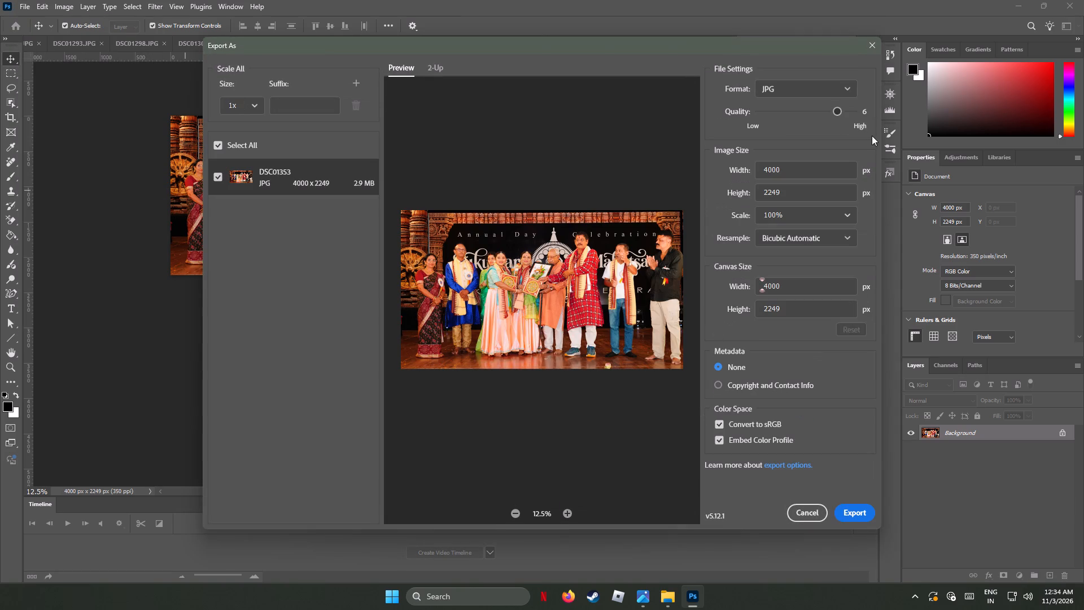
{"action": "left_click_drag", "start_coordinate": [838, 110], "coordinate": [894, 113]}
{"action": "left_click", "coordinate": [858, 513]}
{"action": "left_click", "coordinate": [650, 337]}
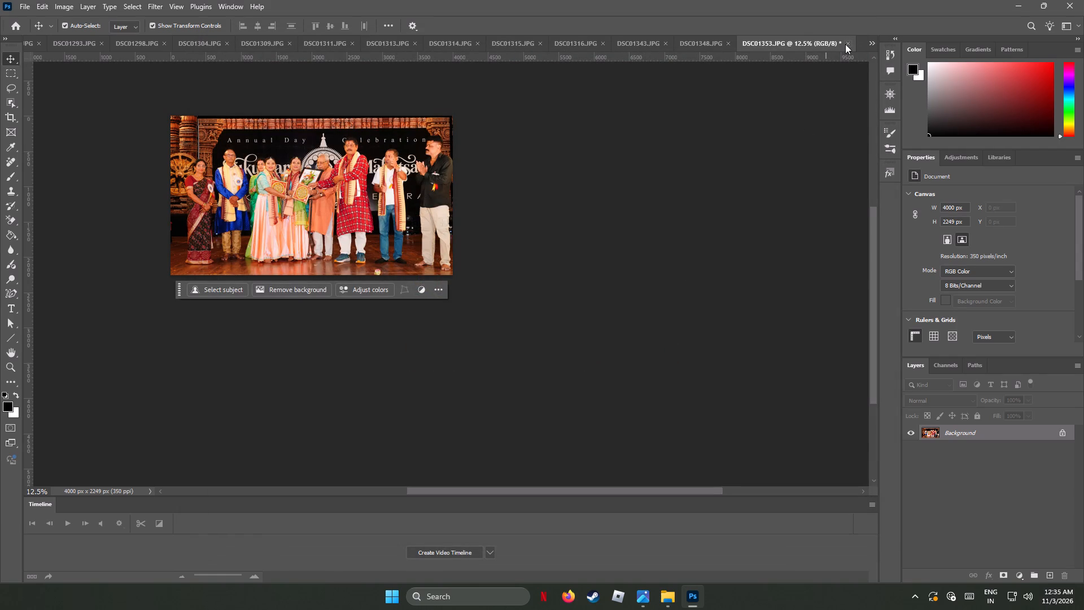
Close DSC01353.JPG without saving changes to the original file.
{"action": "left_click", "coordinate": [845, 44]}
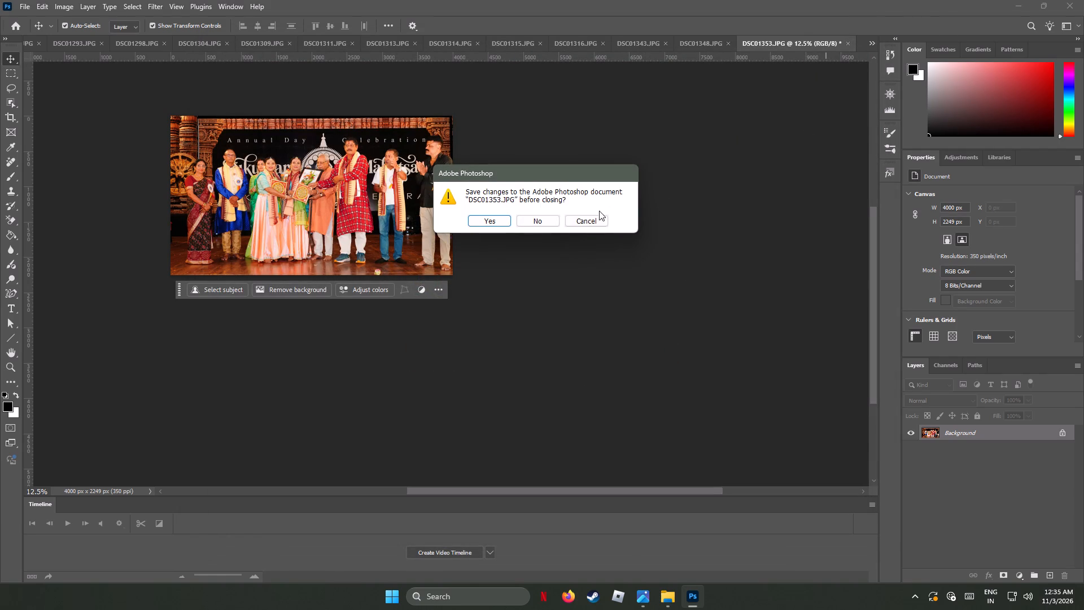
{"action": "left_click", "coordinate": [544, 223]}
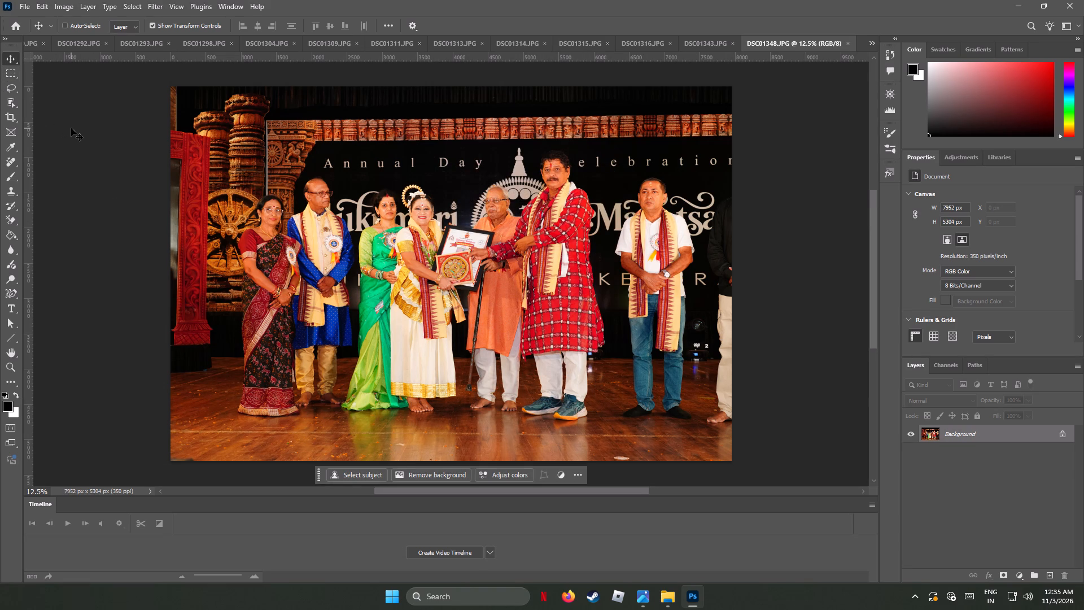
Select the whole image in DSC01348.JPG.
{"action": "key", "text": "ctrl+a"}
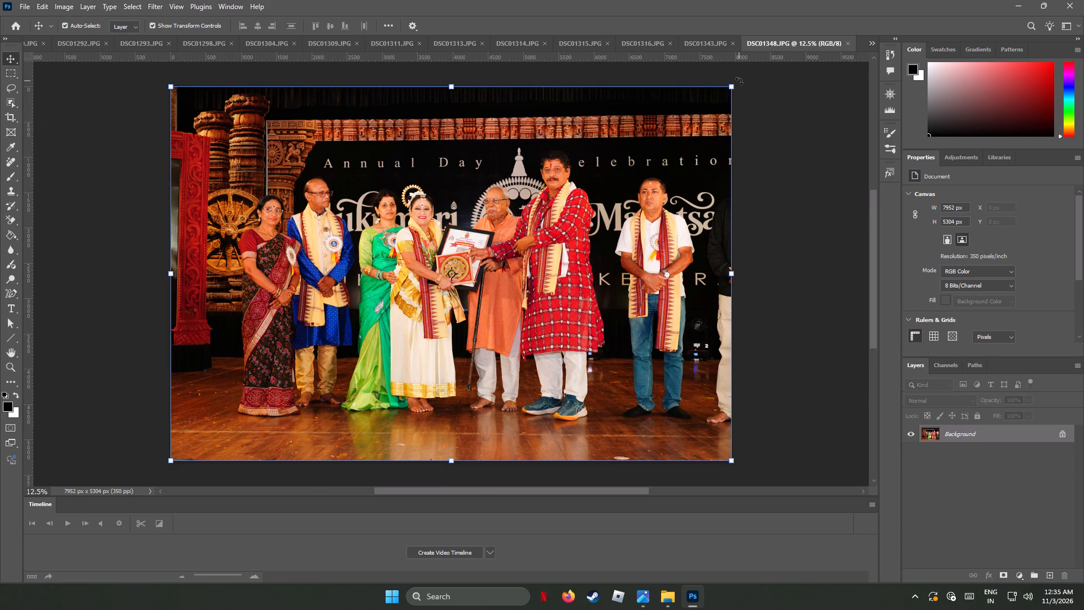
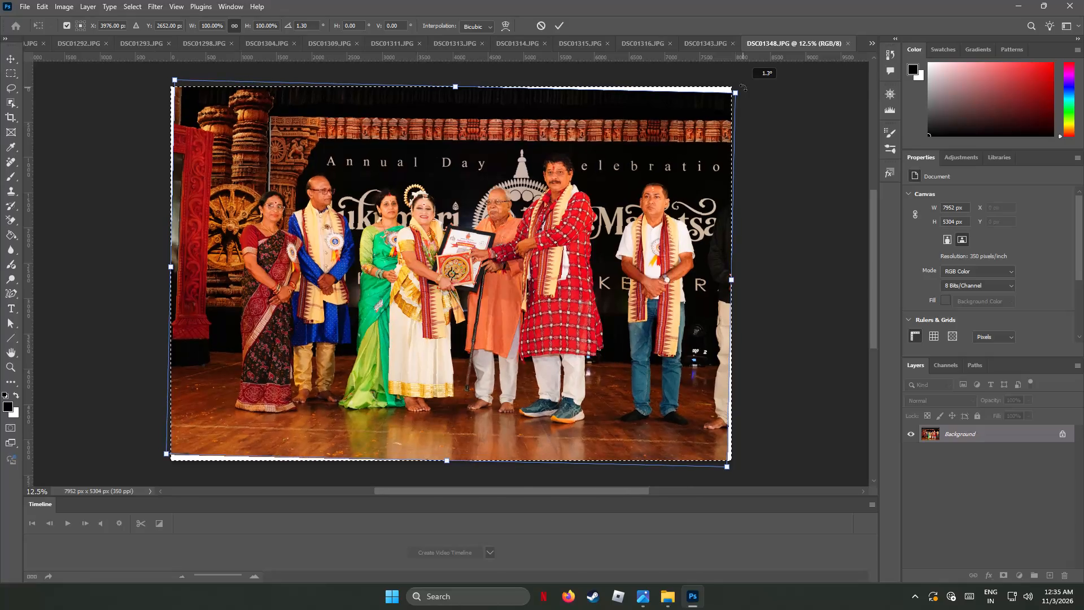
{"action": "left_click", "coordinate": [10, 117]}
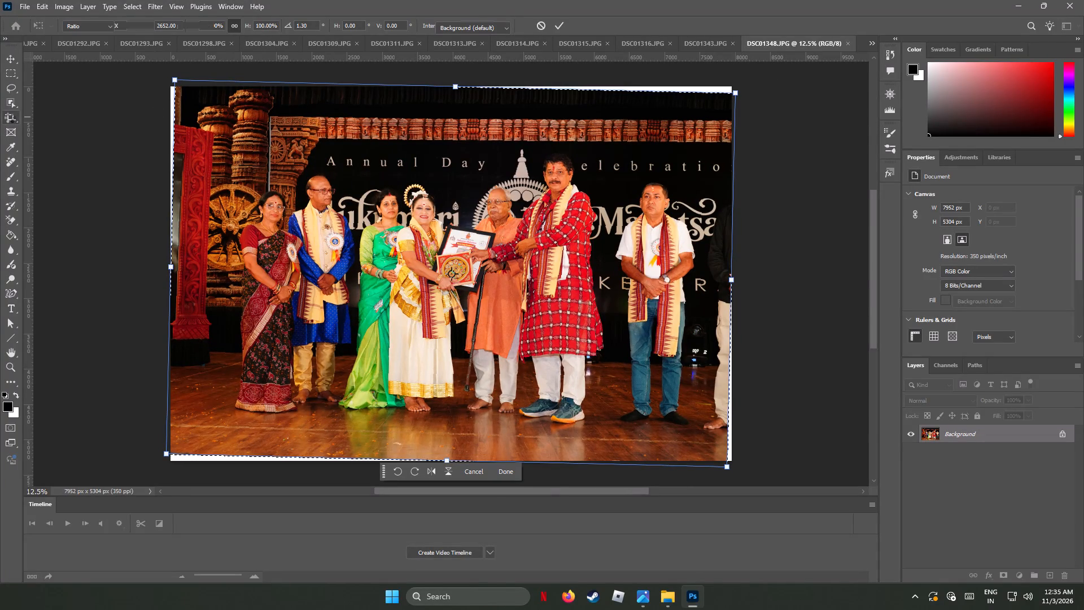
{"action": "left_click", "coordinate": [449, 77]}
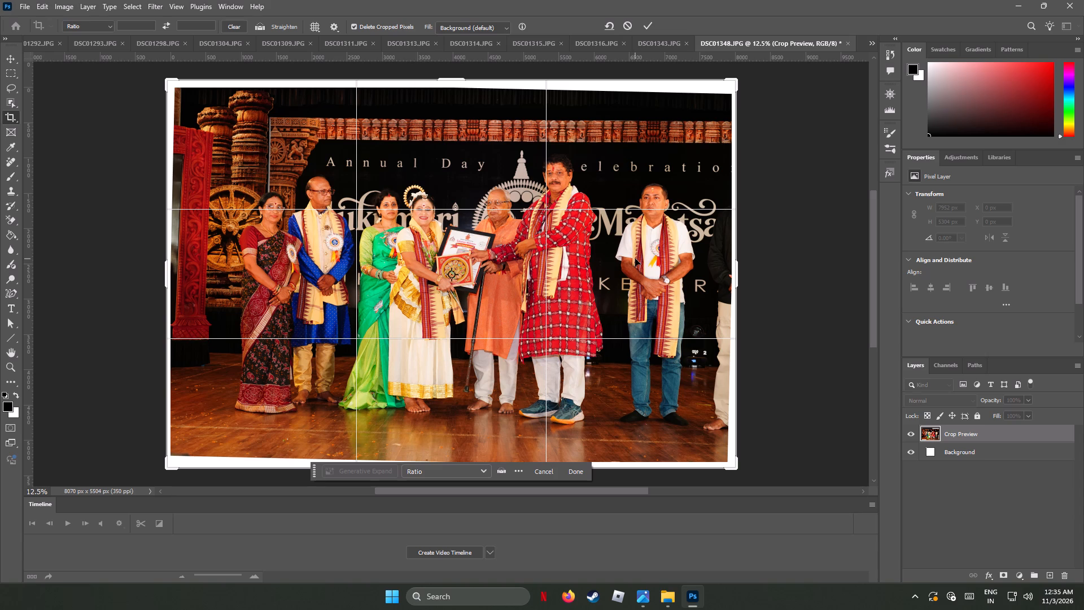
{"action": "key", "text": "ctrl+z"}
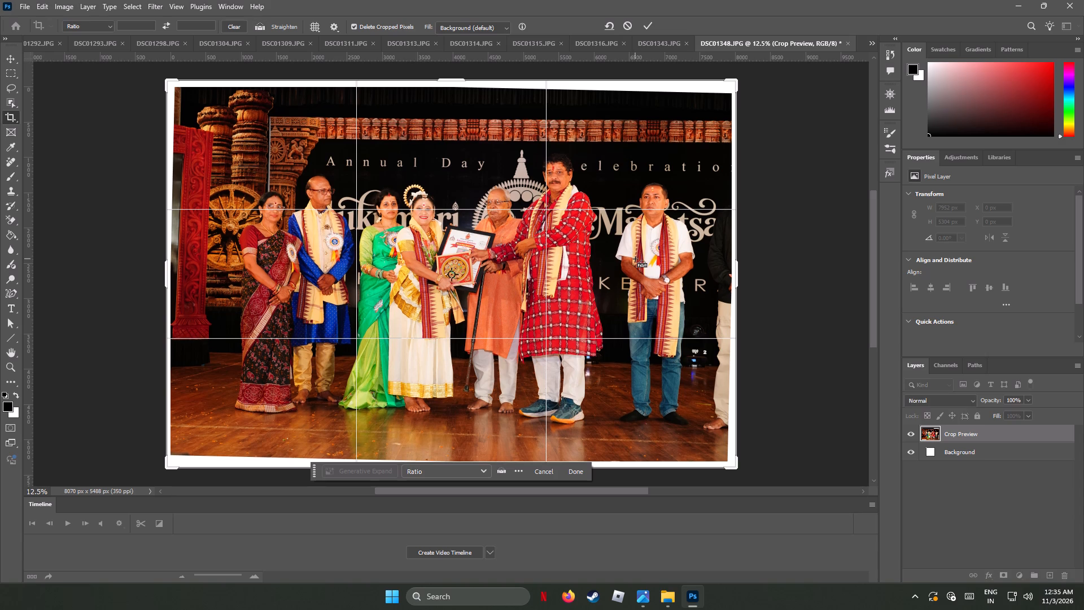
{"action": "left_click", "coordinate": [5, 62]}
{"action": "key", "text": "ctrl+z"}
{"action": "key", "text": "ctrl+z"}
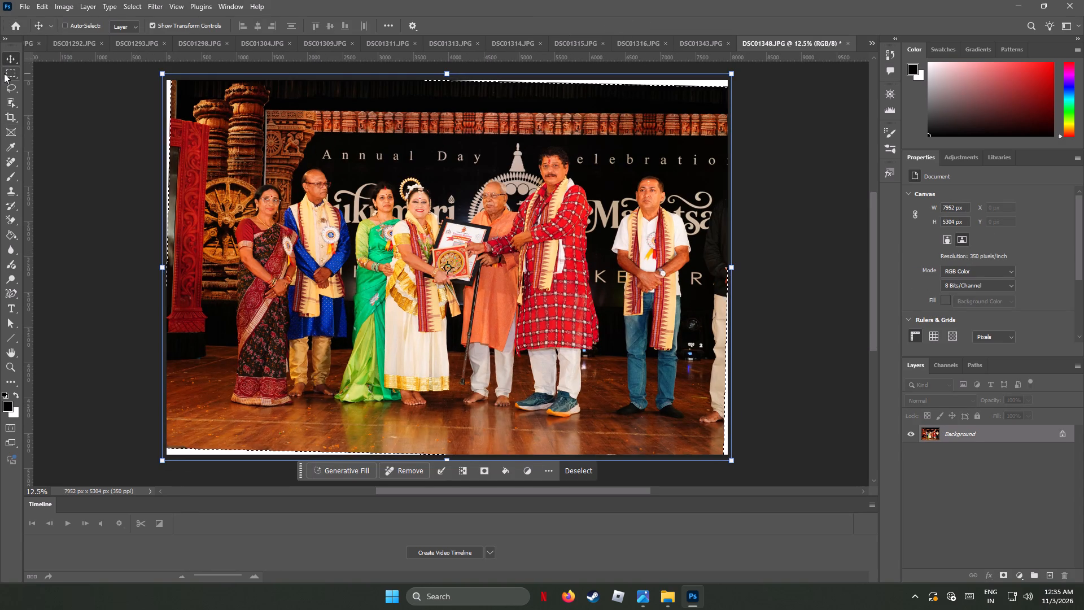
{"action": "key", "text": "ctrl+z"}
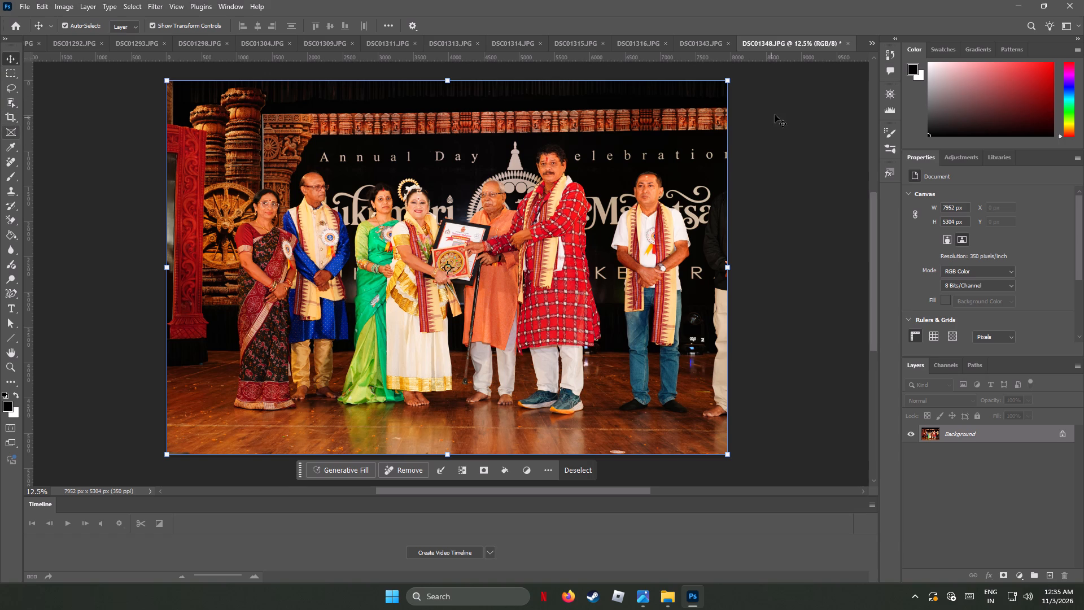
Straighten DSC01348.JPG by rotating the selected image clockwise by about 0.96°.
{"action": "left_click_drag", "start_coordinate": [739, 71], "coordinate": [744, 75]}
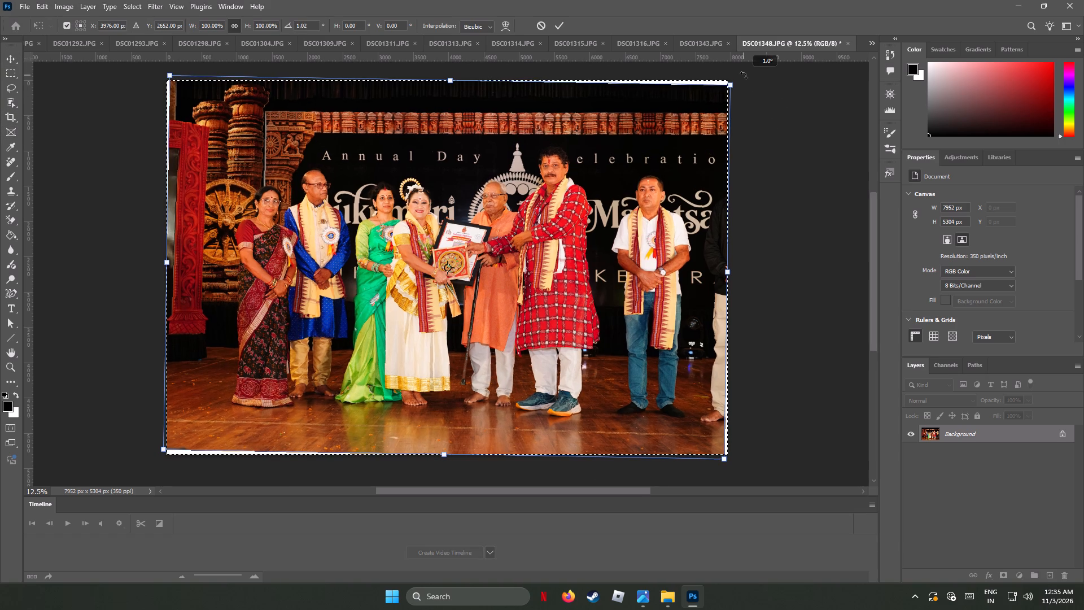
{"action": "left_click_drag", "start_coordinate": [744, 75], "coordinate": [745, 74]}
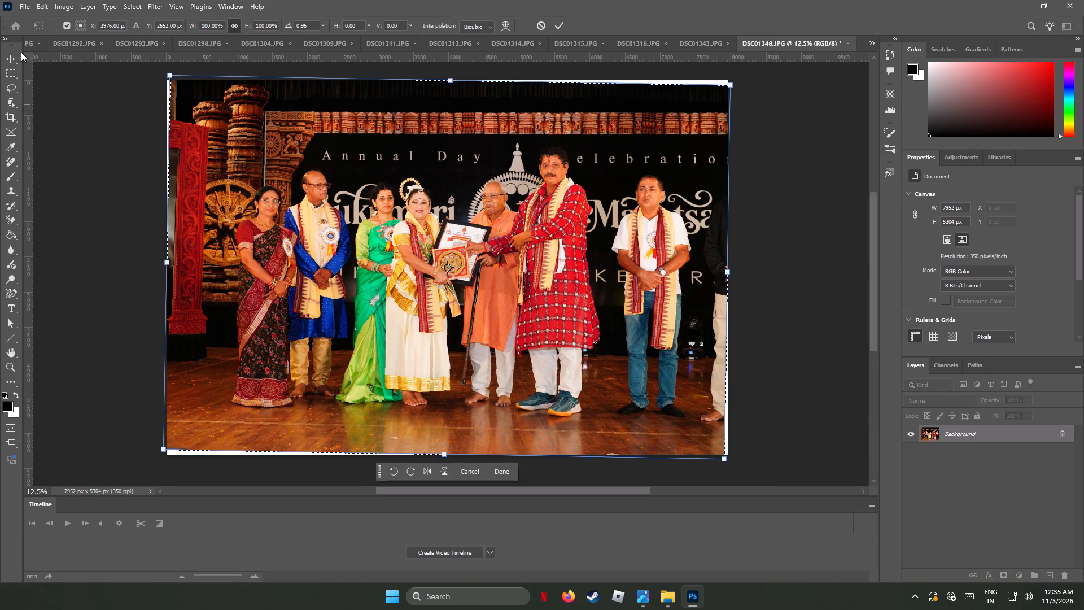
{"action": "left_click", "coordinate": [7, 66]}
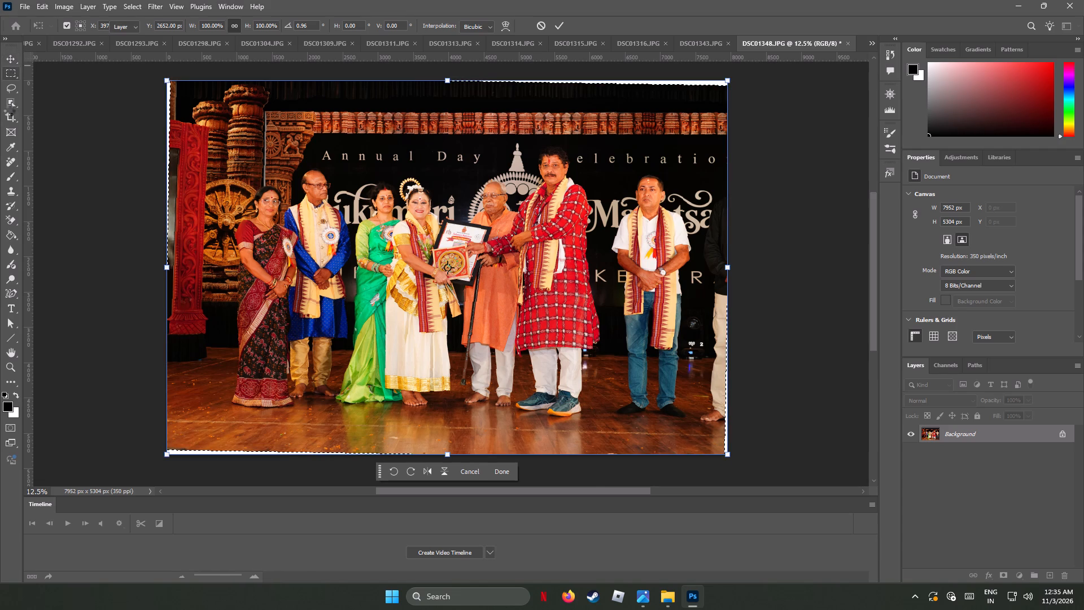
Crop DSC01348.JPG to about 7000 × 4224 px, trimming the white edges, the outer margins and the partly visible person beside the group.
{"action": "left_click", "coordinate": [10, 119]}
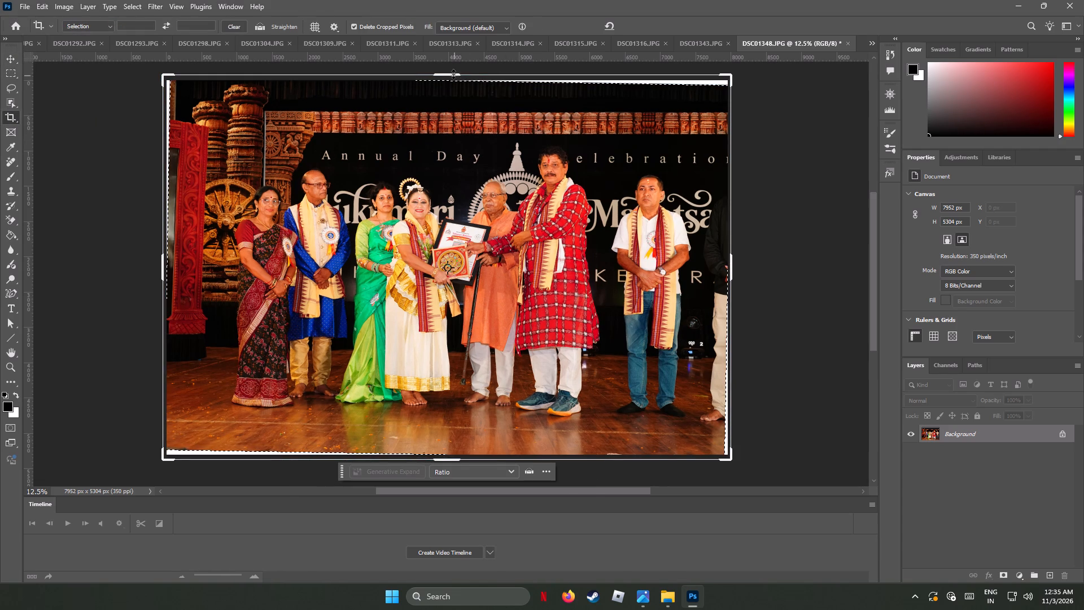
{"action": "left_click_drag", "start_coordinate": [451, 73], "coordinate": [451, 88]}
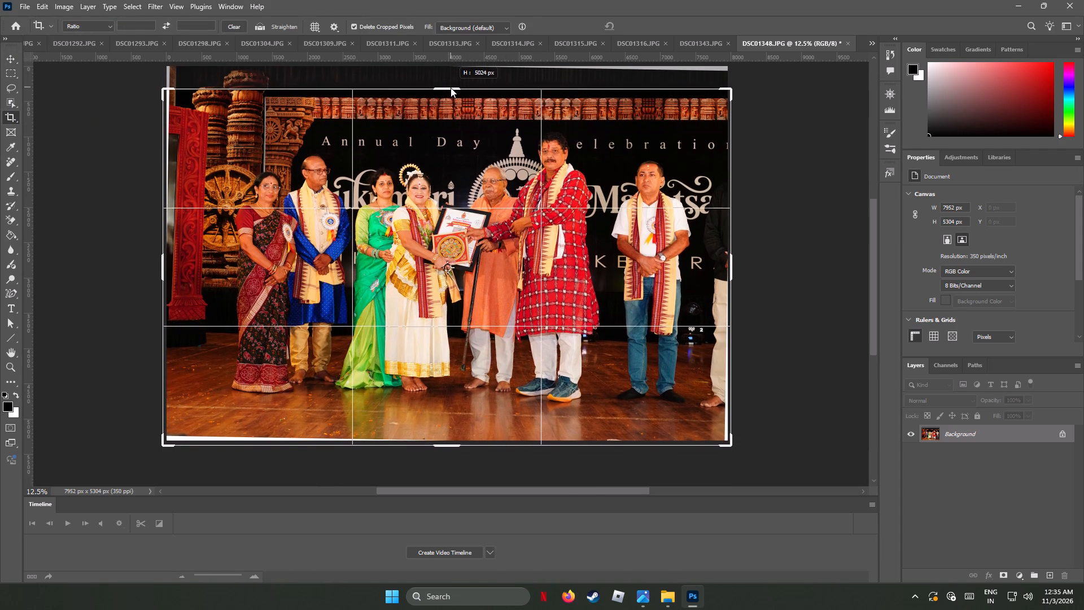
{"action": "left_click_drag", "start_coordinate": [451, 88], "coordinate": [451, 89]}
{"action": "left_click_drag", "start_coordinate": [452, 445], "coordinate": [452, 441]}
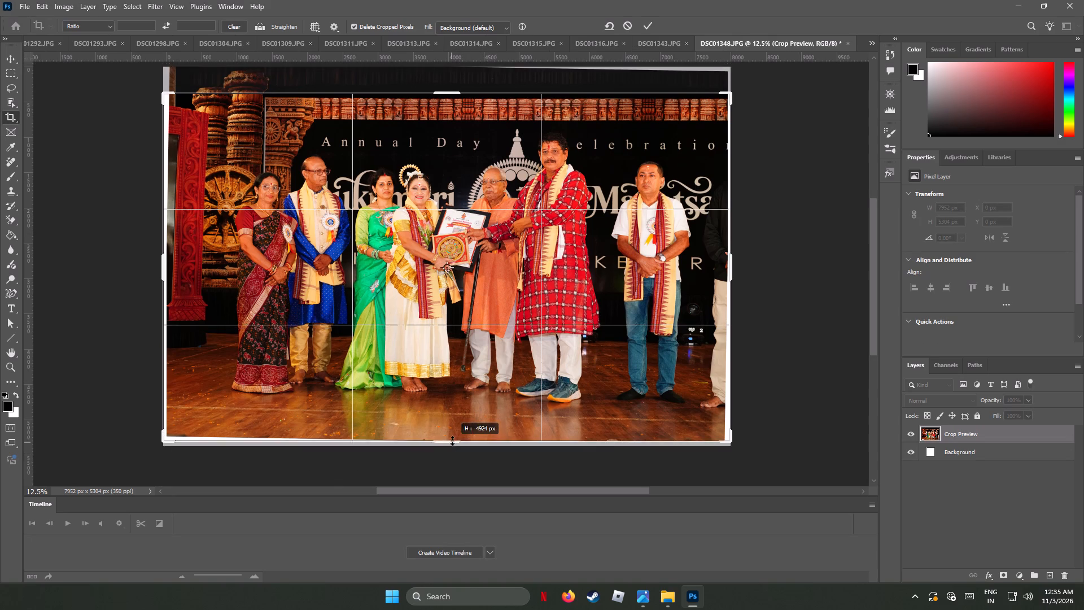
{"action": "left_click_drag", "start_coordinate": [452, 441], "coordinate": [456, 432]}
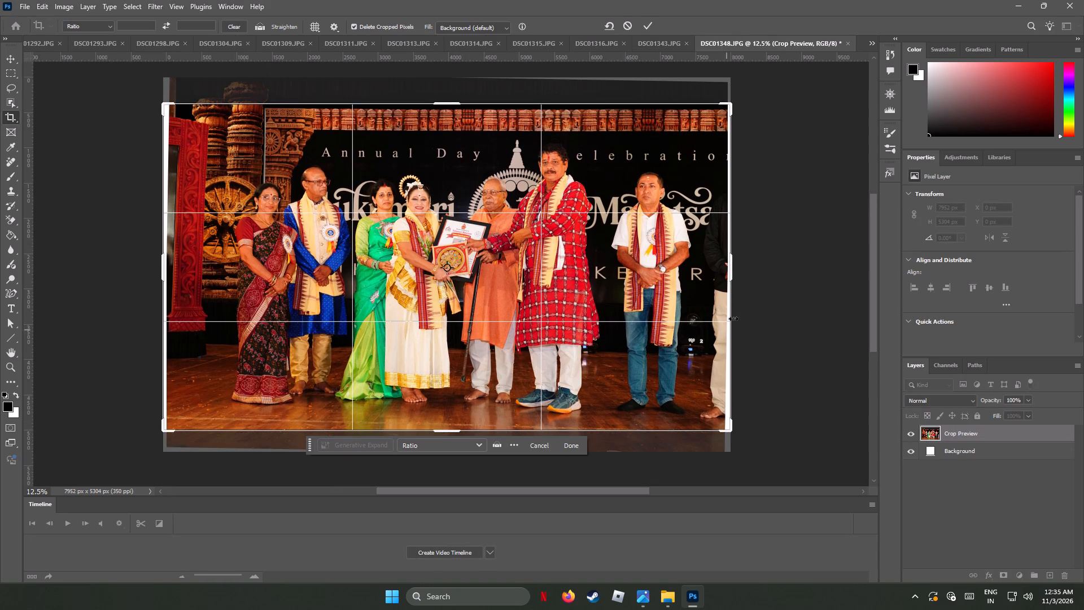
{"action": "left_click_drag", "start_coordinate": [731, 271], "coordinate": [716, 273]}
{"action": "left_click_drag", "start_coordinate": [178, 270], "coordinate": [182, 269]}
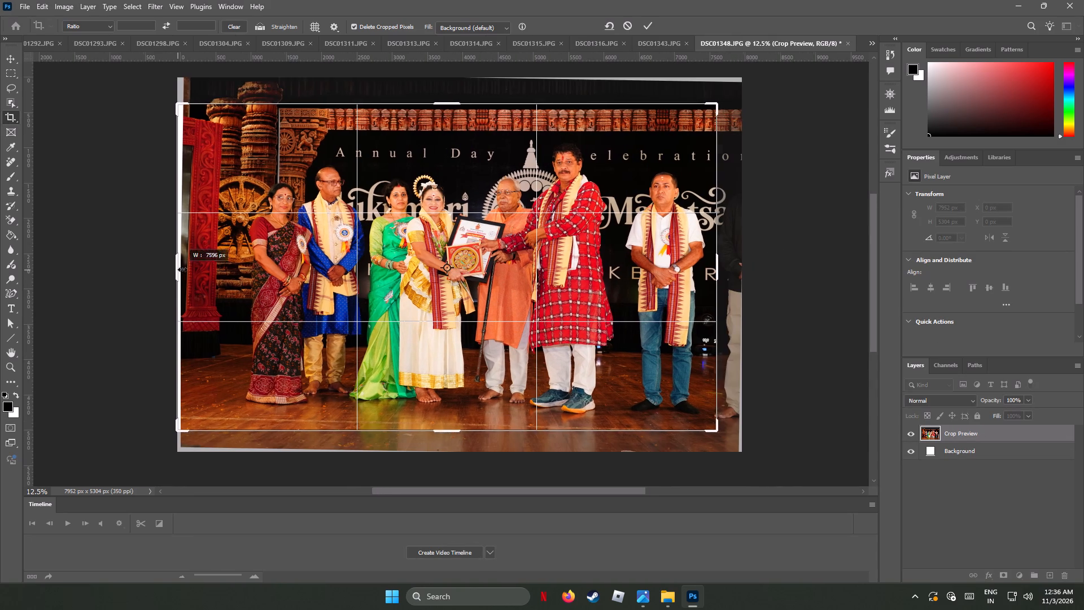
{"action": "left_click_drag", "start_coordinate": [182, 269], "coordinate": [200, 271]}
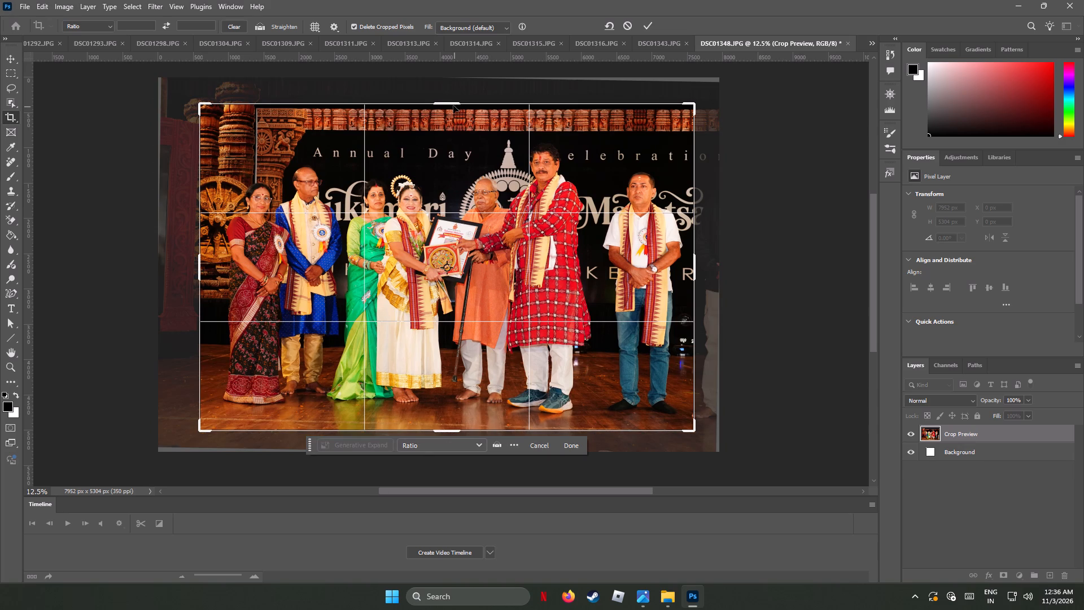
{"action": "left_click_drag", "start_coordinate": [453, 103], "coordinate": [458, 115]}
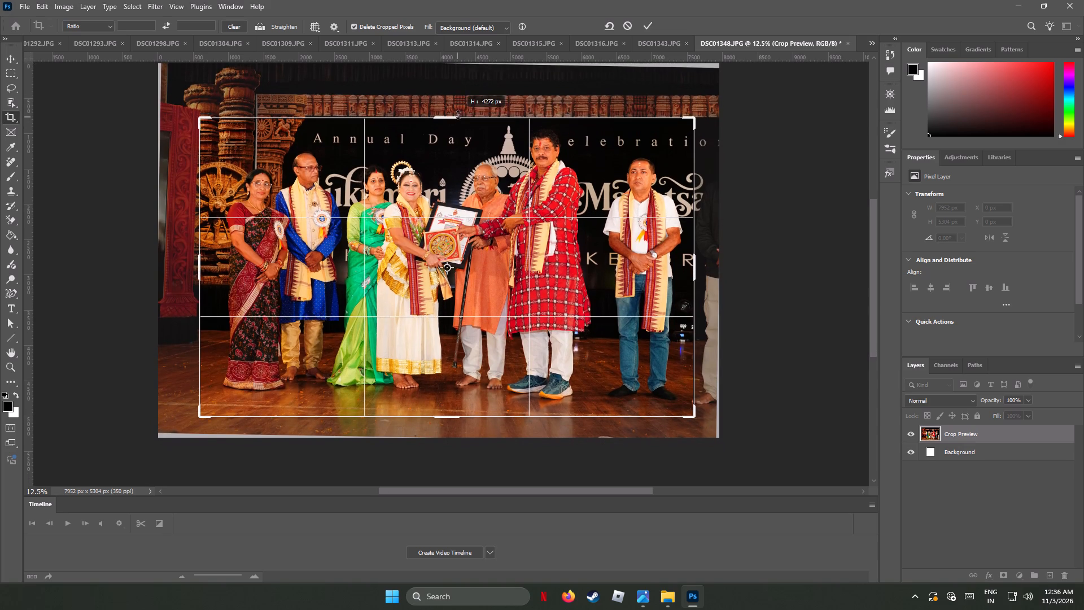
{"action": "left_click_drag", "start_coordinate": [458, 115], "coordinate": [458, 114]}
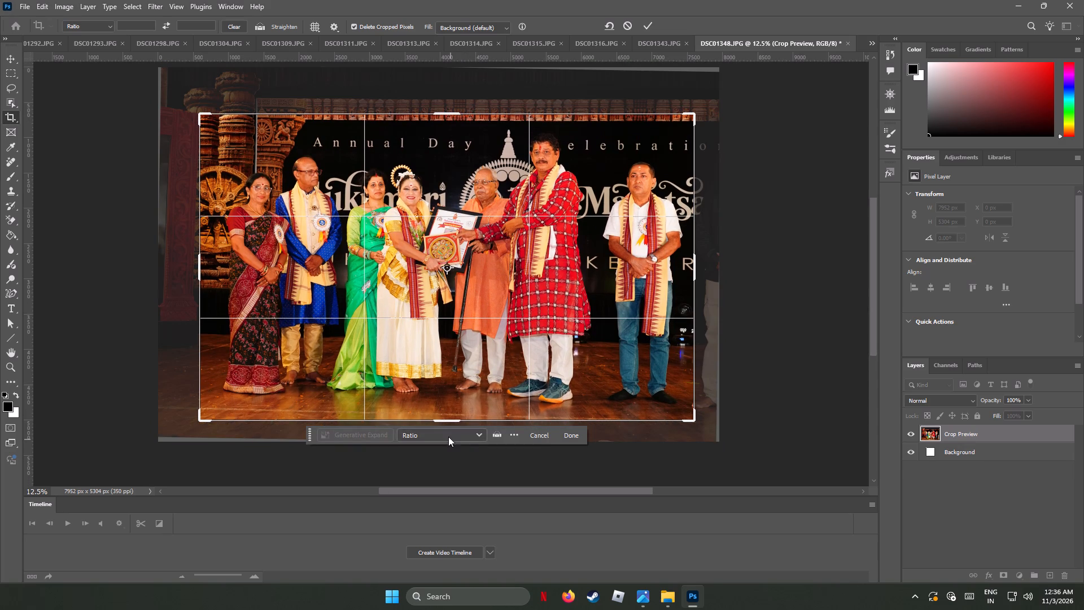
{"action": "left_click", "coordinate": [449, 422]}
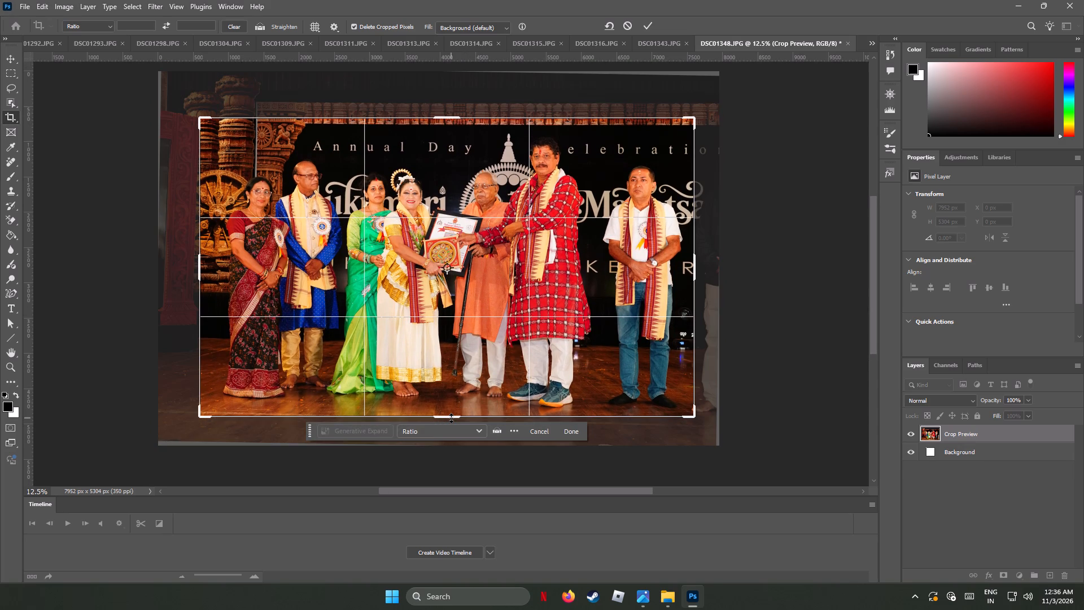
{"action": "key", "text": "Return"}
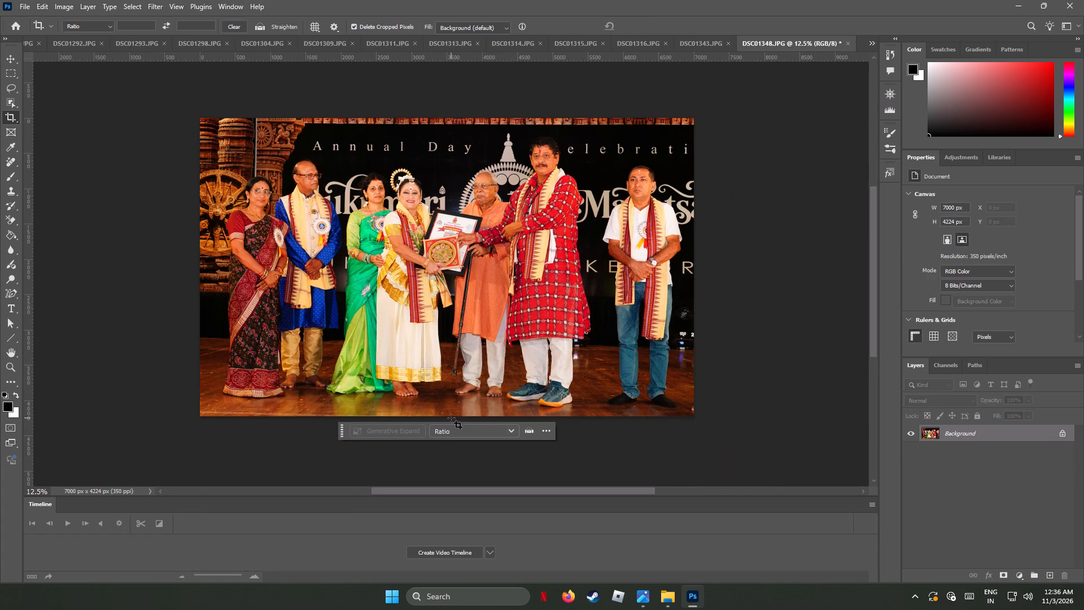
Resize DSC01348.JPG to a width of 4000 px, keeping its proportions and the 350 pixels/inch resolution.
{"action": "left_click", "coordinate": [20, 5]}
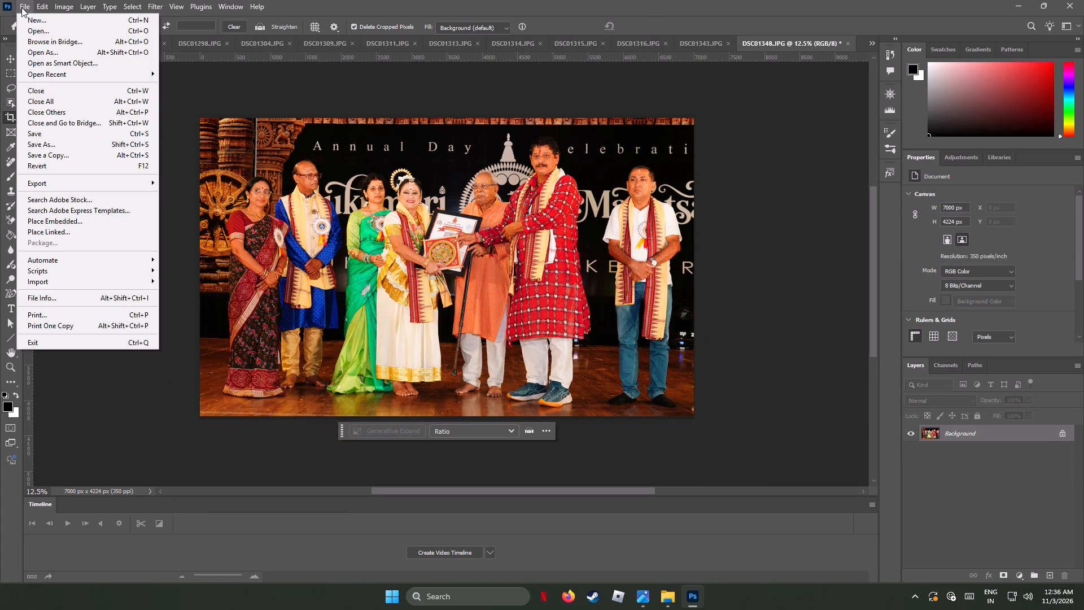
{"action": "left_click", "coordinate": [85, 91]}
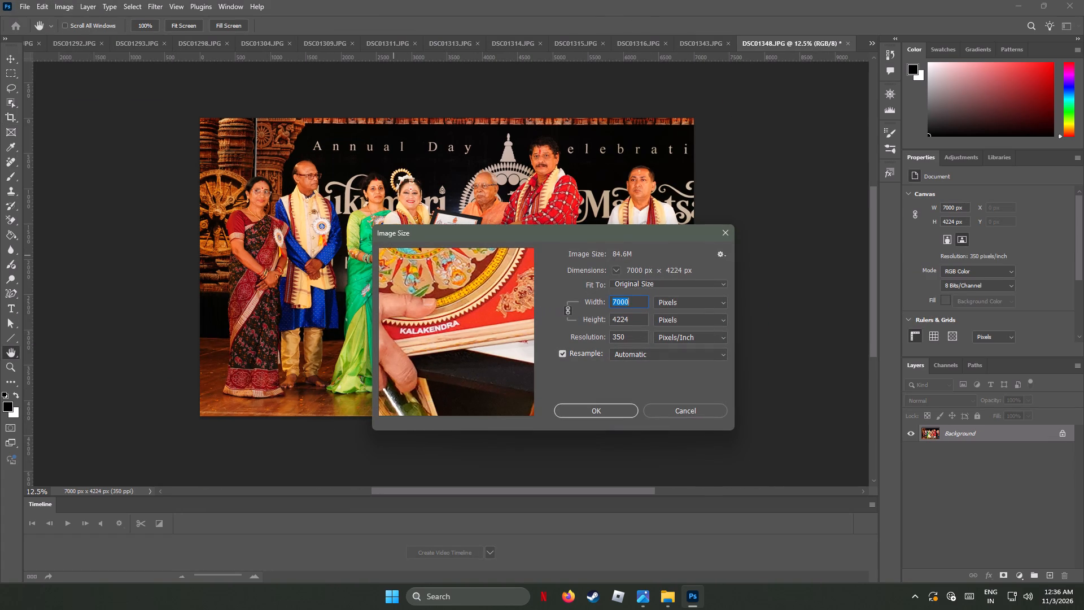
{"action": "type", "text": "4000"}
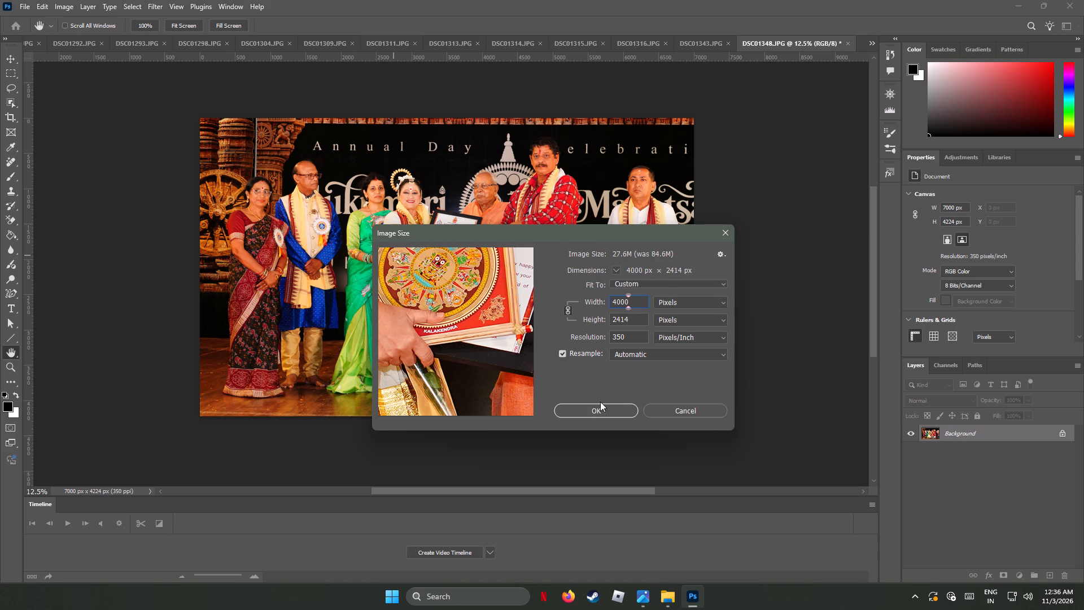
{"action": "left_click", "coordinate": [601, 409]}
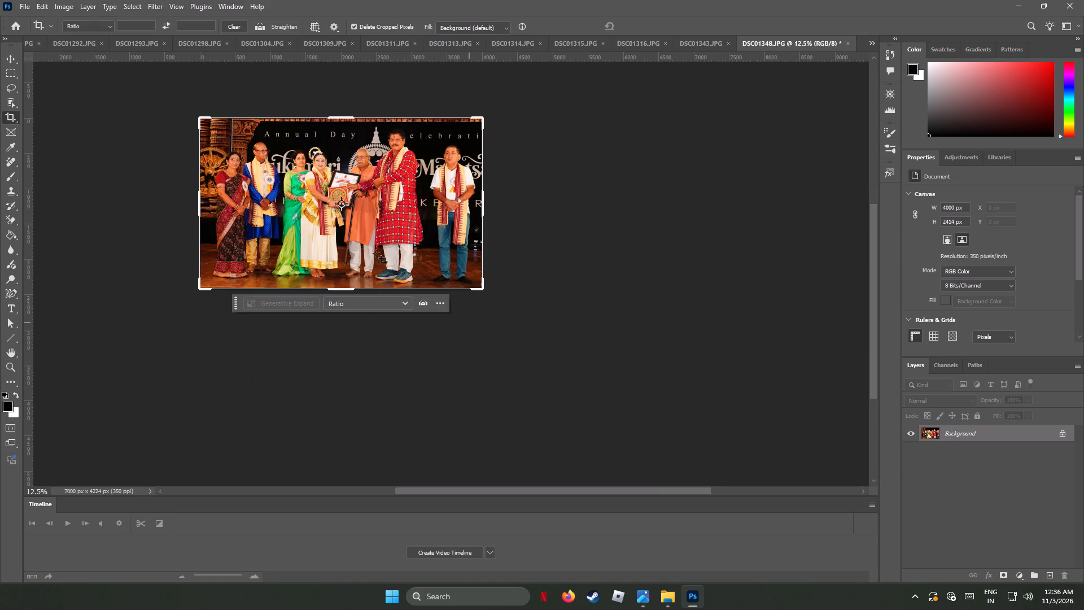
Export DSC01348 as a JPG at quality 7 and save it under its own name in the AF_Img folder.
{"action": "left_click", "coordinate": [25, 7]}
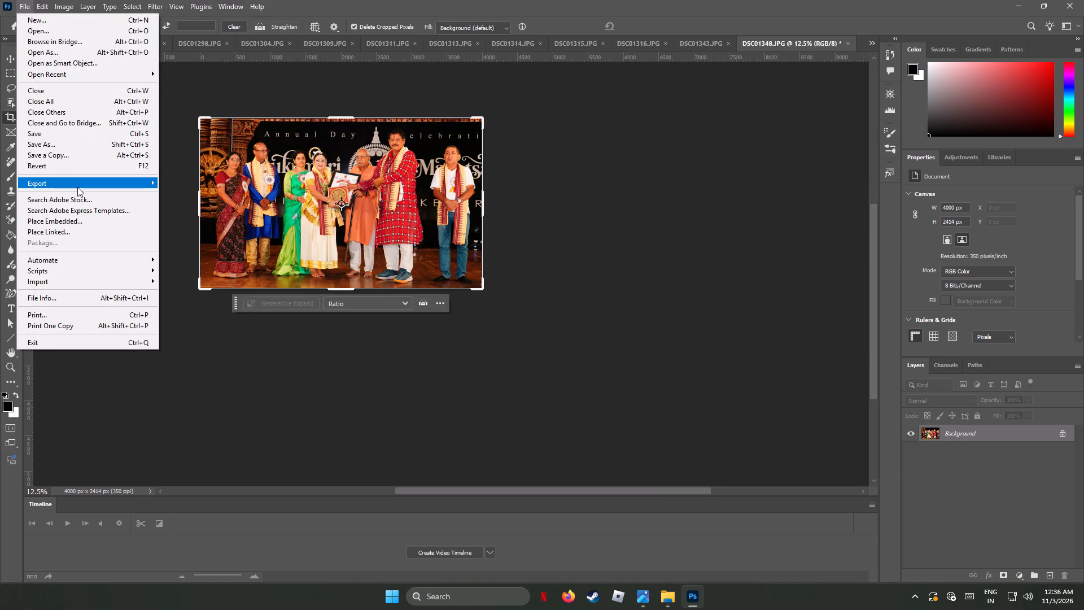
{"action": "left_click", "coordinate": [191, 195]}
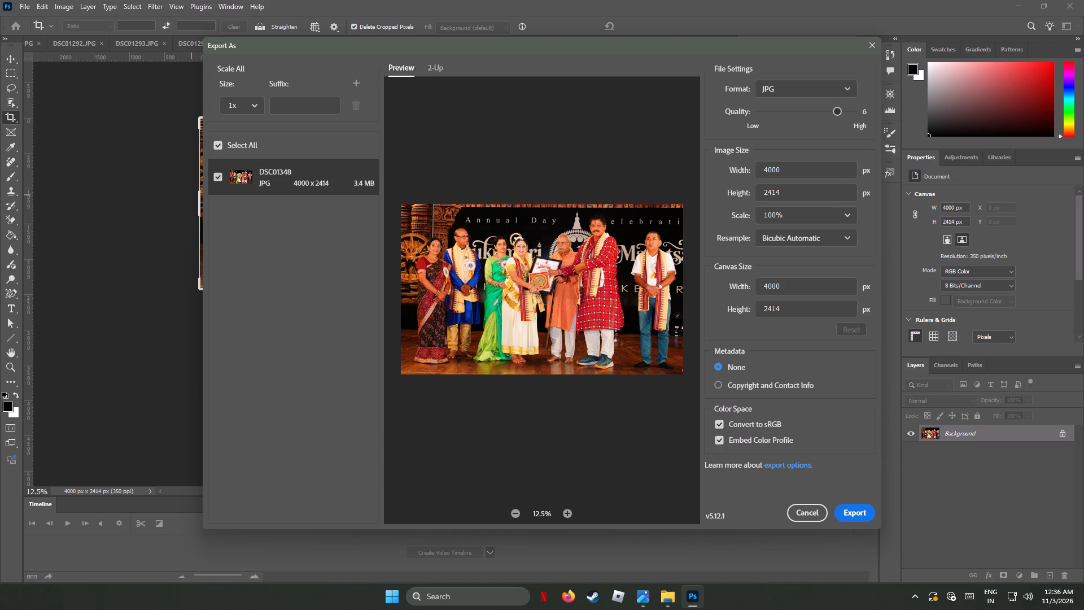
{"action": "left_click_drag", "start_coordinate": [836, 110], "coordinate": [889, 114]}
{"action": "left_click", "coordinate": [856, 516]}
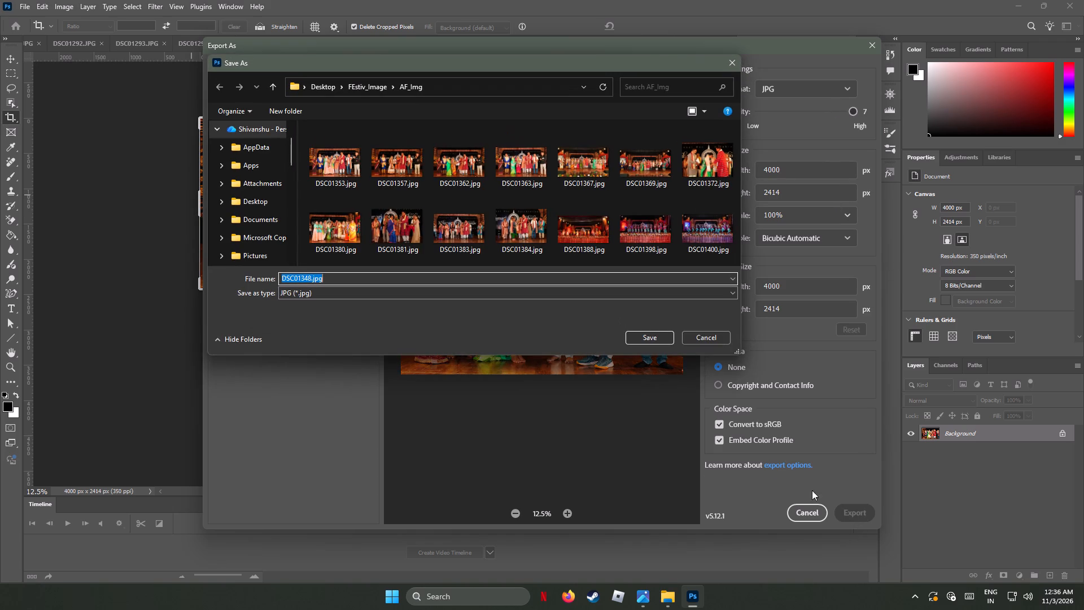
{"action": "left_click", "coordinate": [655, 336]}
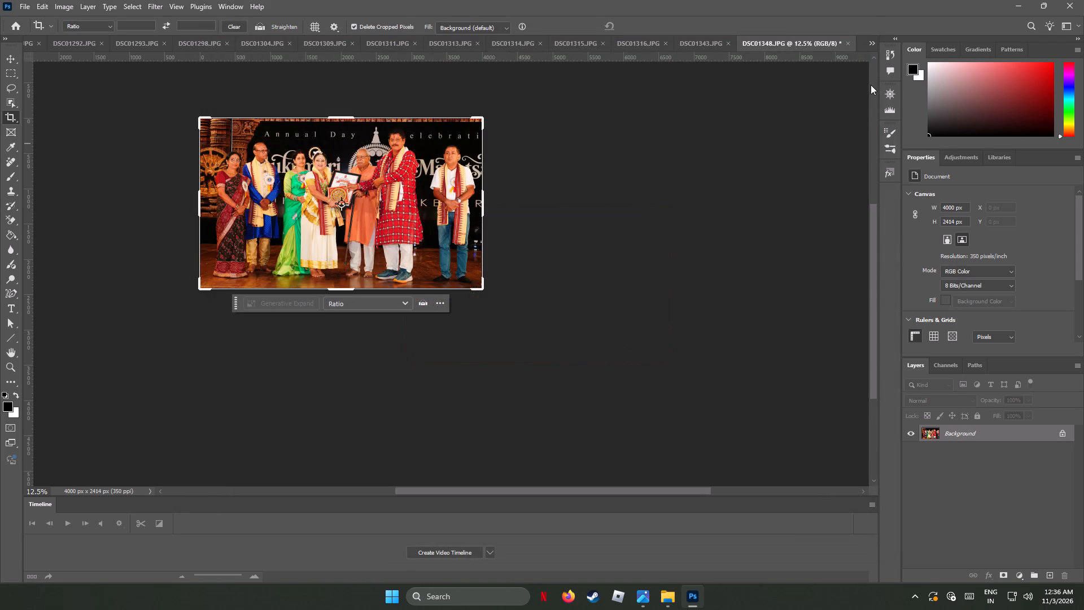
Close DSC01348.JPG without saving changes to the original file.
{"action": "left_click", "coordinate": [849, 42]}
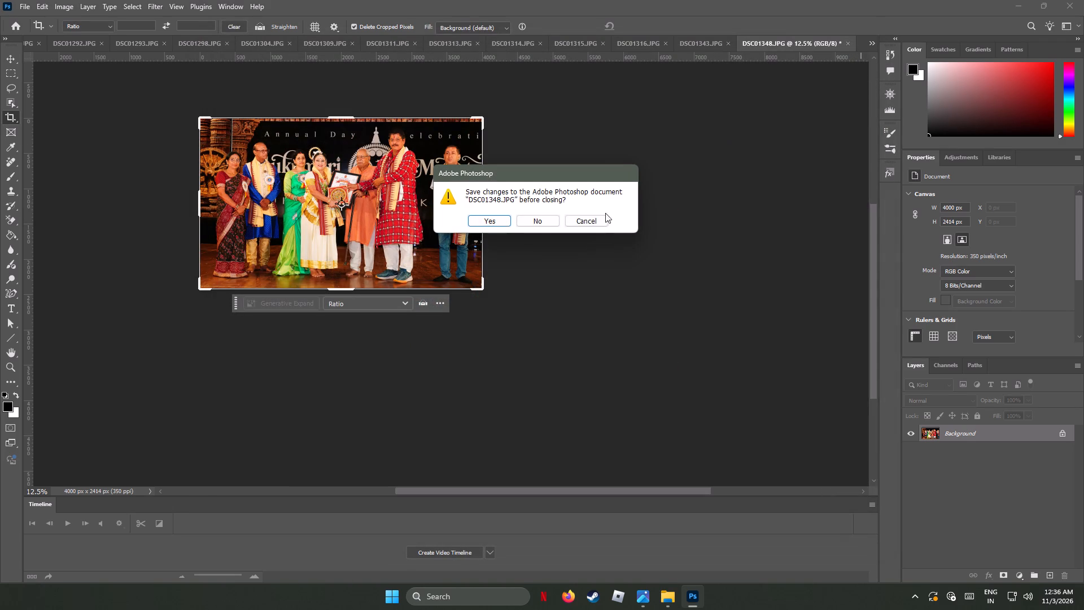
{"action": "left_click", "coordinate": [540, 220]}
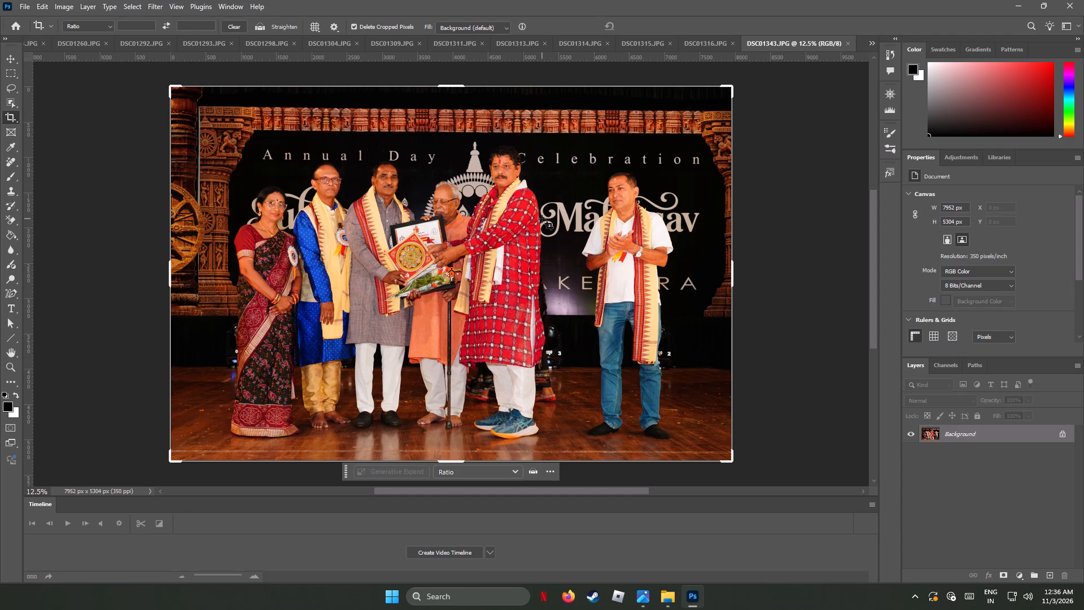
Select the whole image in DSC01343.JPG and straighten it by rotating it counterclockwise by about 0.24°.
{"action": "left_click", "coordinate": [11, 53]}
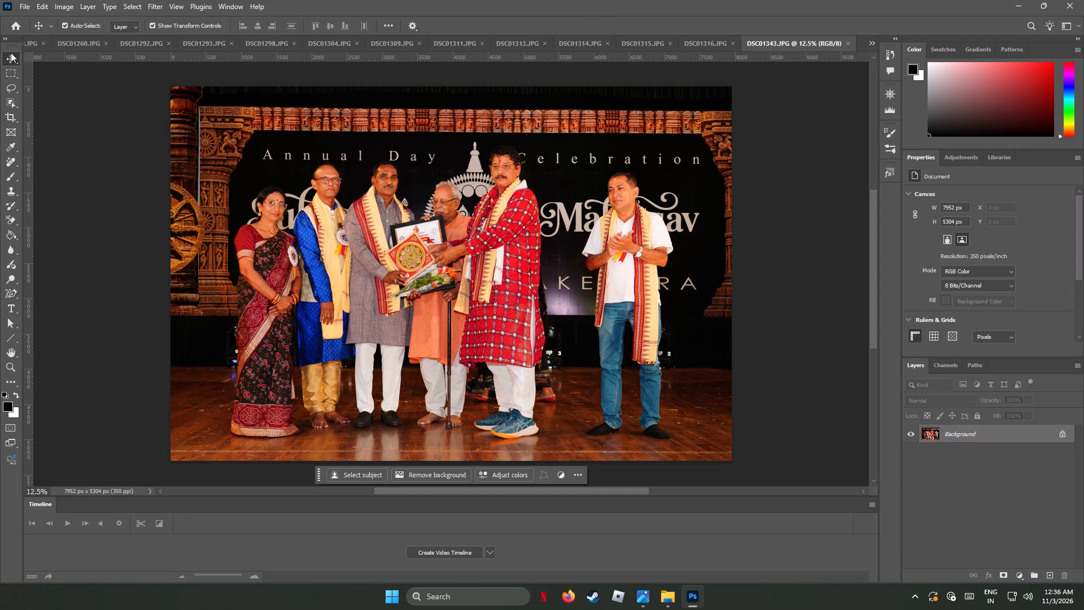
{"action": "key", "text": "ctrl+a"}
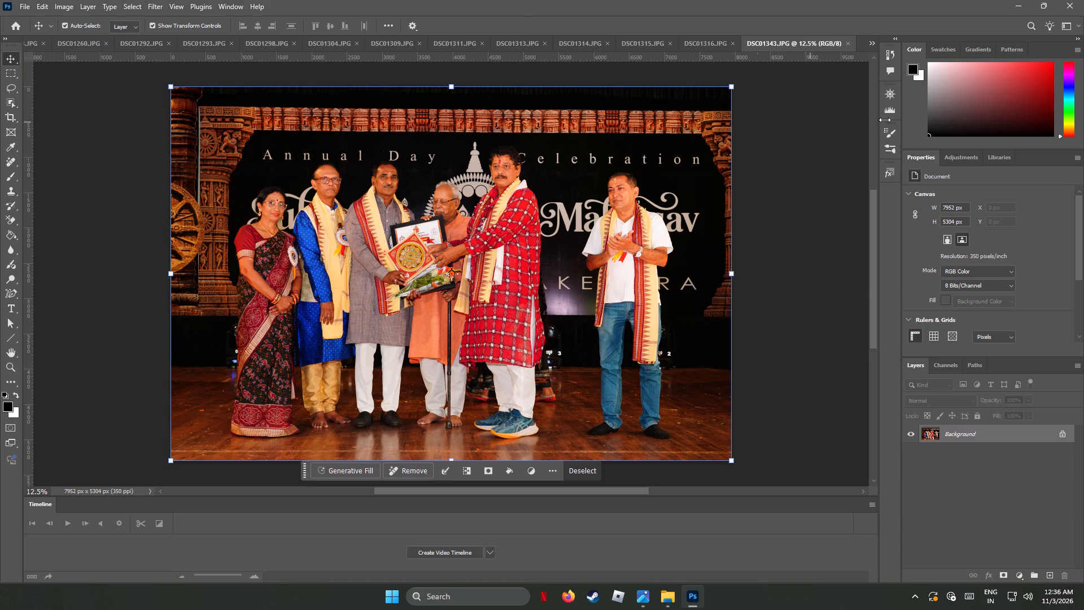
{"action": "left_click", "coordinate": [742, 85]}
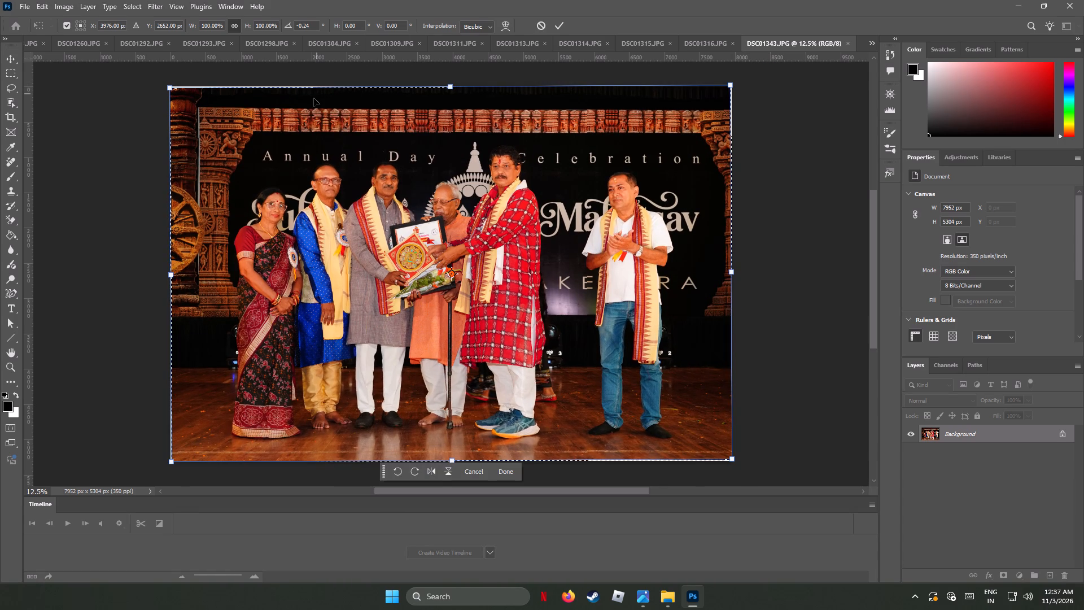
{"action": "left_click", "coordinate": [15, 117]}
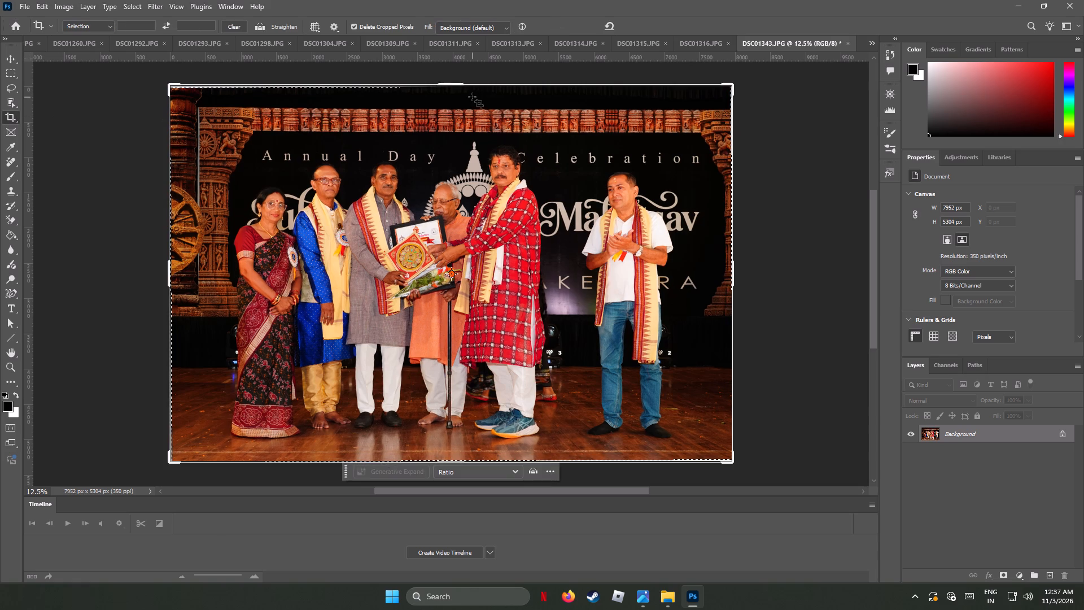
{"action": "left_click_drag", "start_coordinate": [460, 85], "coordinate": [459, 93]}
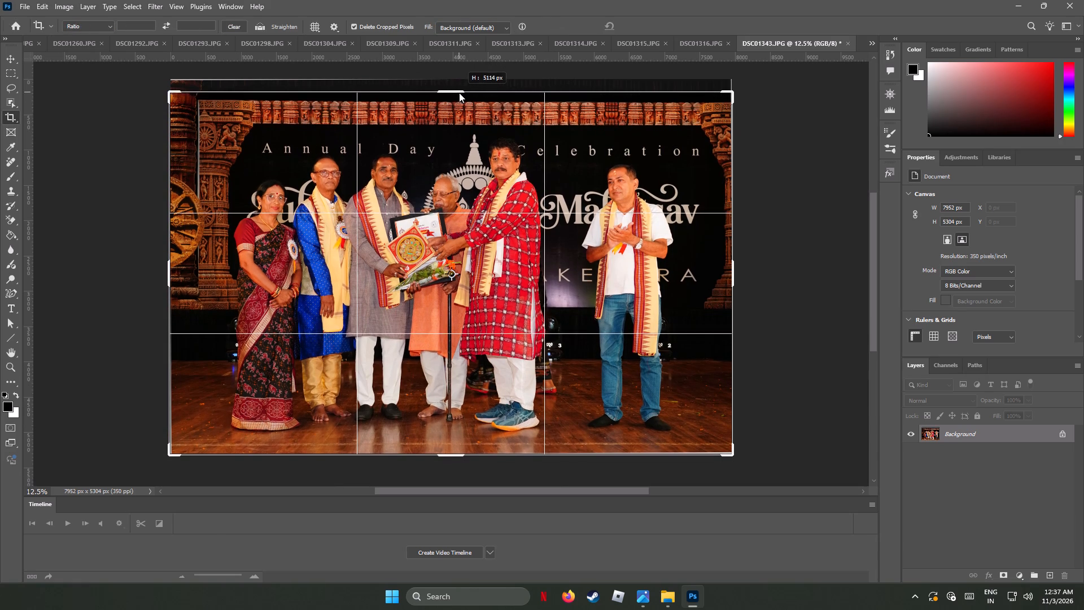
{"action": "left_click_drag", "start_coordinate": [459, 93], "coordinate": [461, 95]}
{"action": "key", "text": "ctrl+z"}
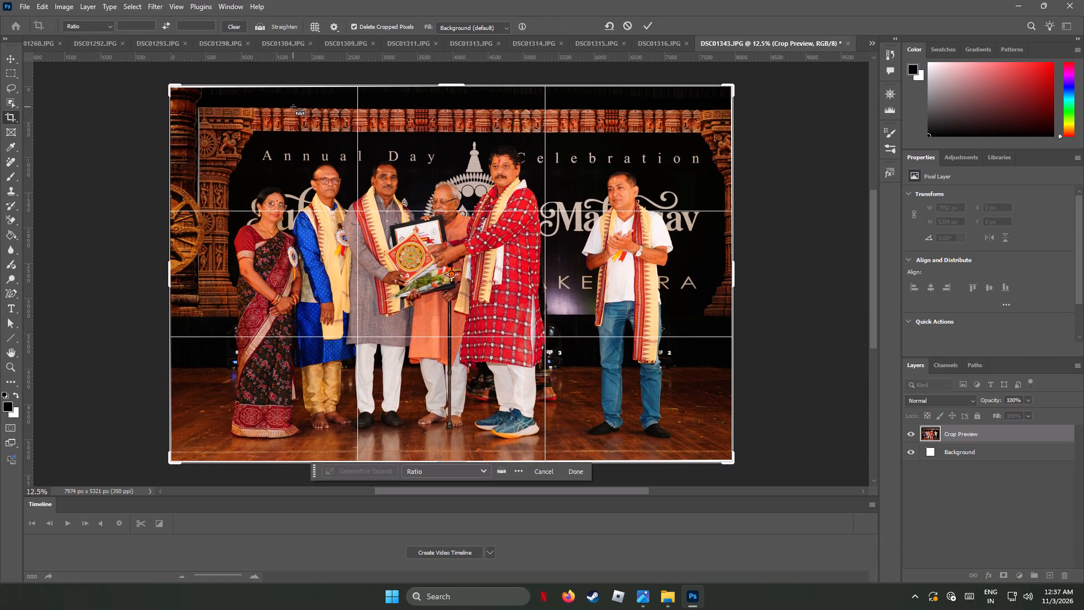
Undo the straightening rotation of DSC01343.JPG, returning the photo to its unrotated state.
{"action": "key", "text": "ctrl+z"}
{"action": "key", "text": "ctrl+z"}
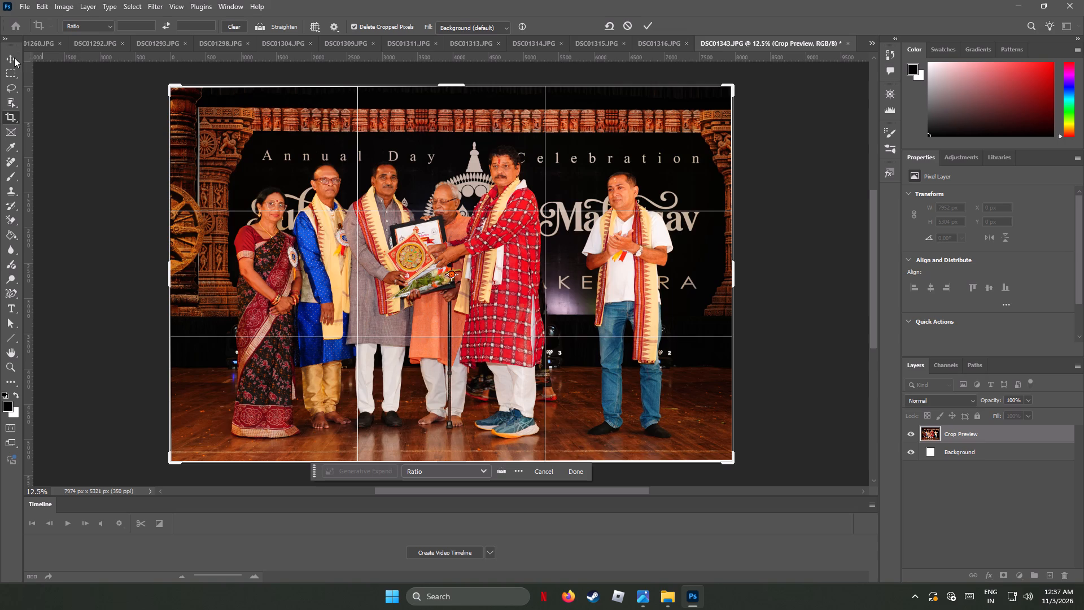
{"action": "left_click", "coordinate": [11, 58]}
{"action": "key", "text": "ctrl+z"}
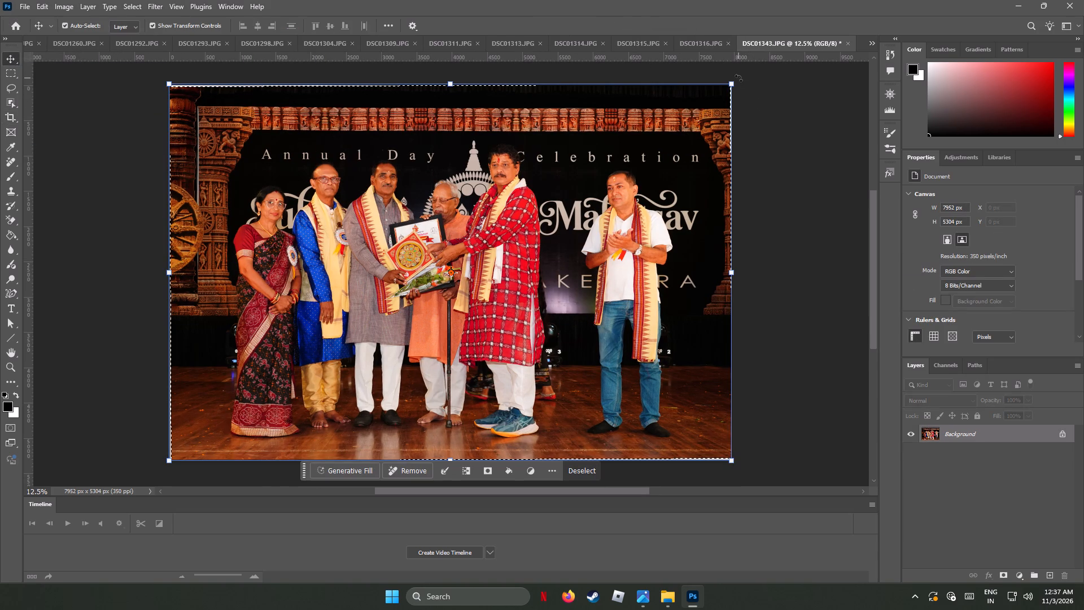
{"action": "left_click", "coordinate": [738, 78]}
{"action": "key", "text": "ctrl+z"}
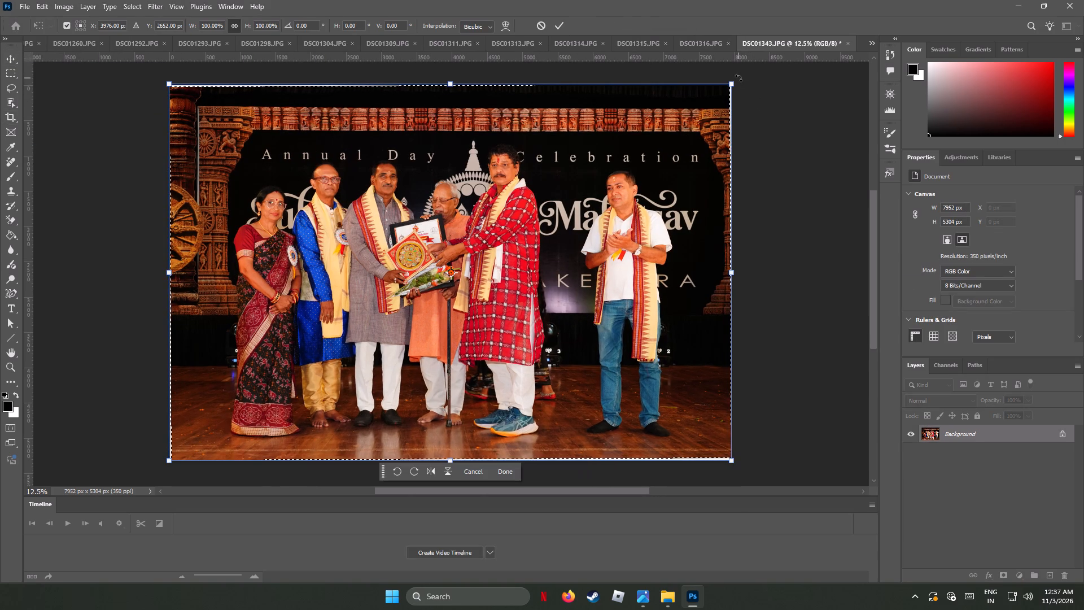
{"action": "key", "text": "ctrl+z"}
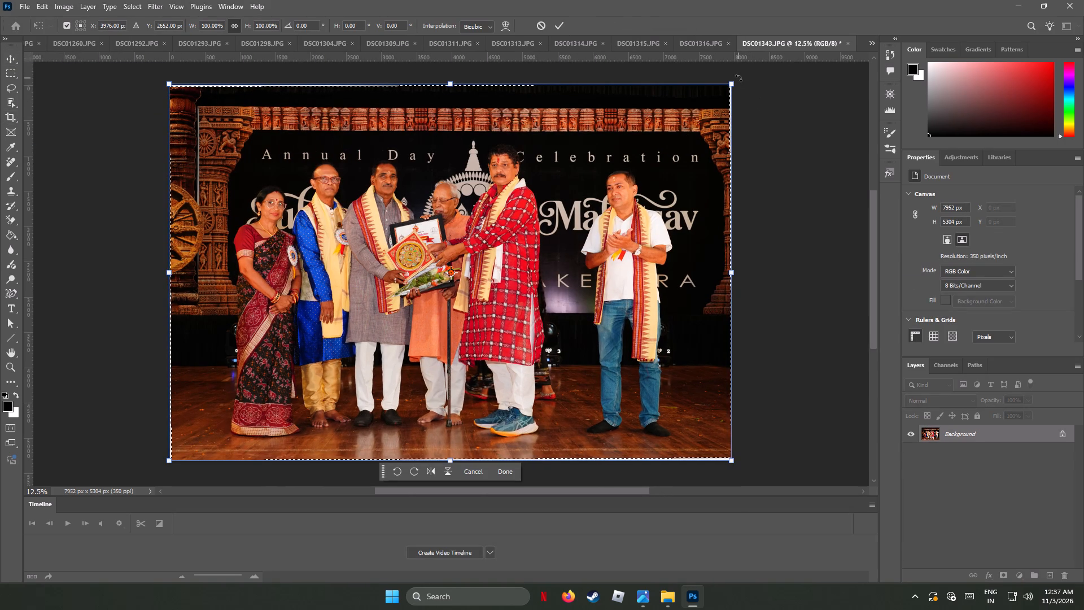
{"action": "key", "text": "ctrl+z"}
{"action": "left_click", "coordinate": [10, 57]}
{"action": "key", "text": "ctrl+z"}
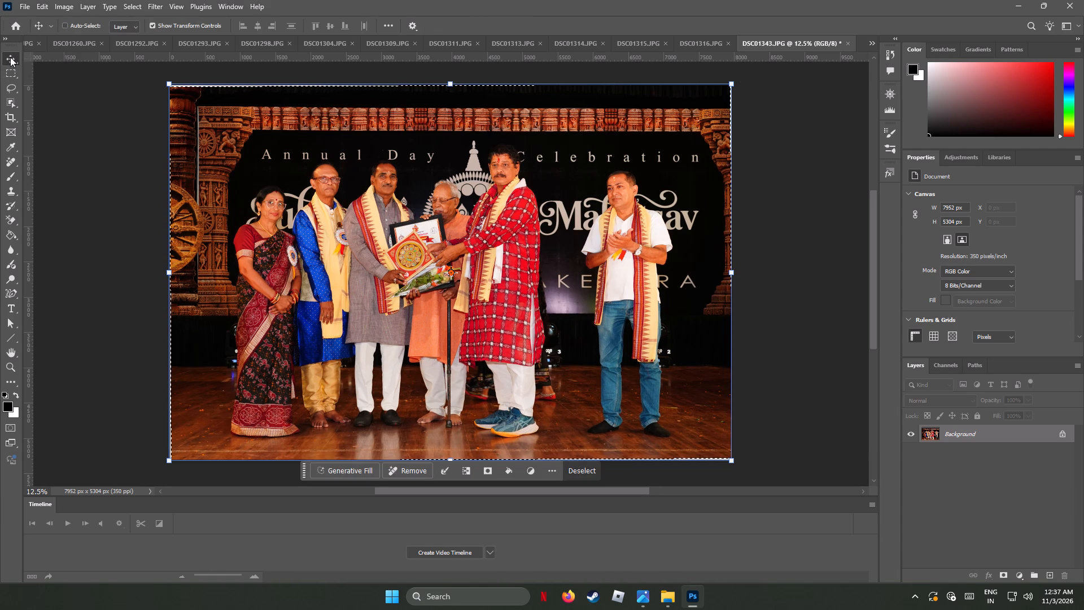
{"action": "key", "text": "ctrl+z"}
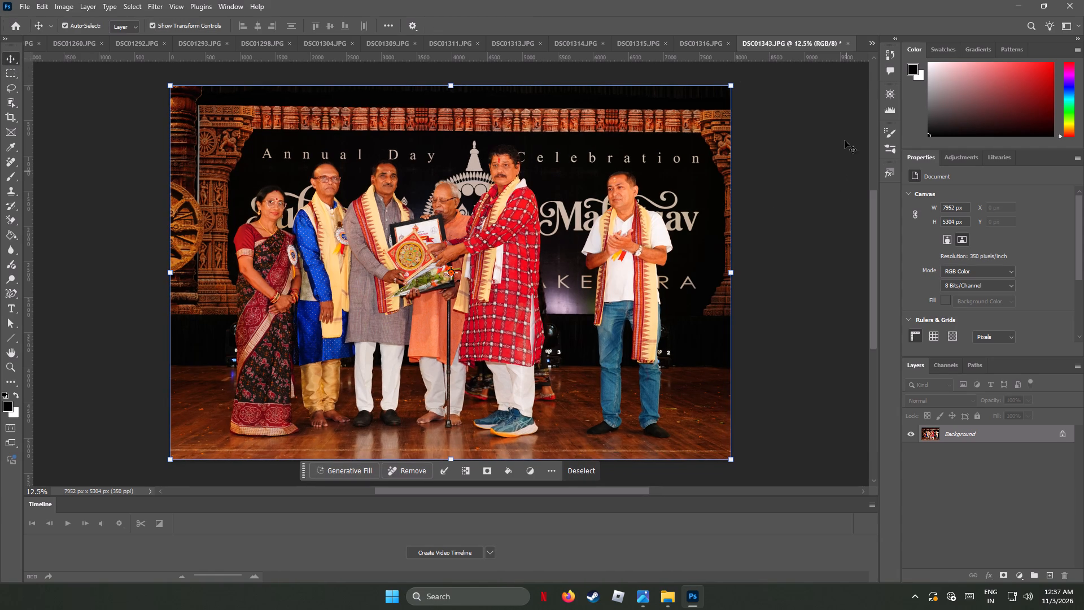
Straighten DSC01343.JPG by rotating the whole image counterclockwise by about 0.59°.
{"action": "left_click_drag", "start_coordinate": [740, 82], "coordinate": [741, 79]}
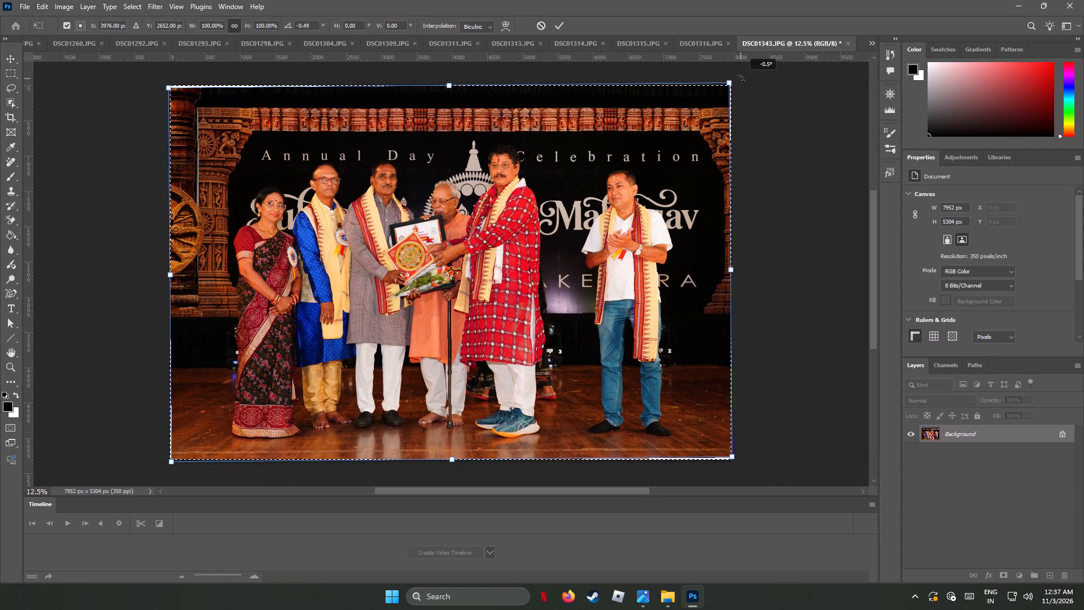
{"action": "left_click_drag", "start_coordinate": [741, 79], "coordinate": [741, 78]}
{"action": "left_click_drag", "start_coordinate": [741, 78], "coordinate": [741, 77]}
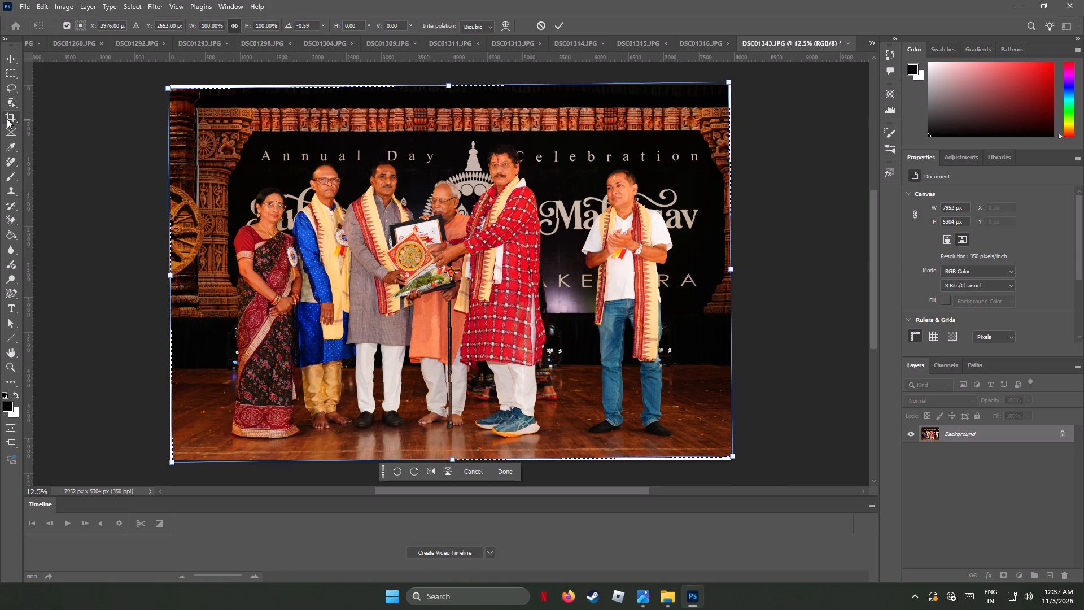
Crop DSC01343.JPG on all four sides to about 7782 × 4780 px, trimming off the white slivers around the rotated photo.
{"action": "left_click", "coordinate": [8, 116]}
{"action": "left_click_drag", "start_coordinate": [447, 82], "coordinate": [445, 93]}
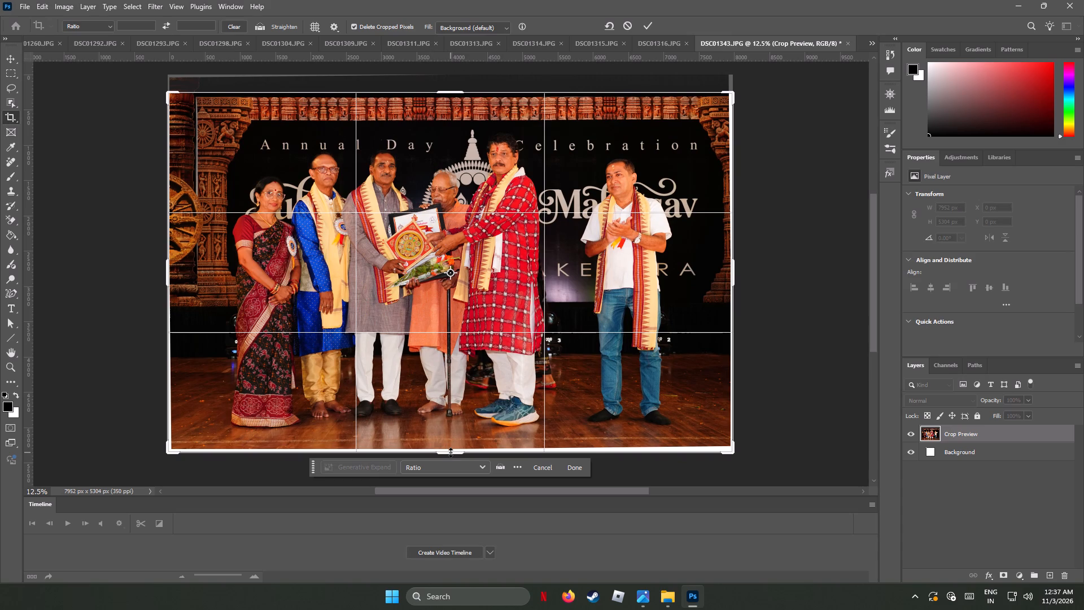
{"action": "left_click_drag", "start_coordinate": [451, 452], "coordinate": [451, 442]}
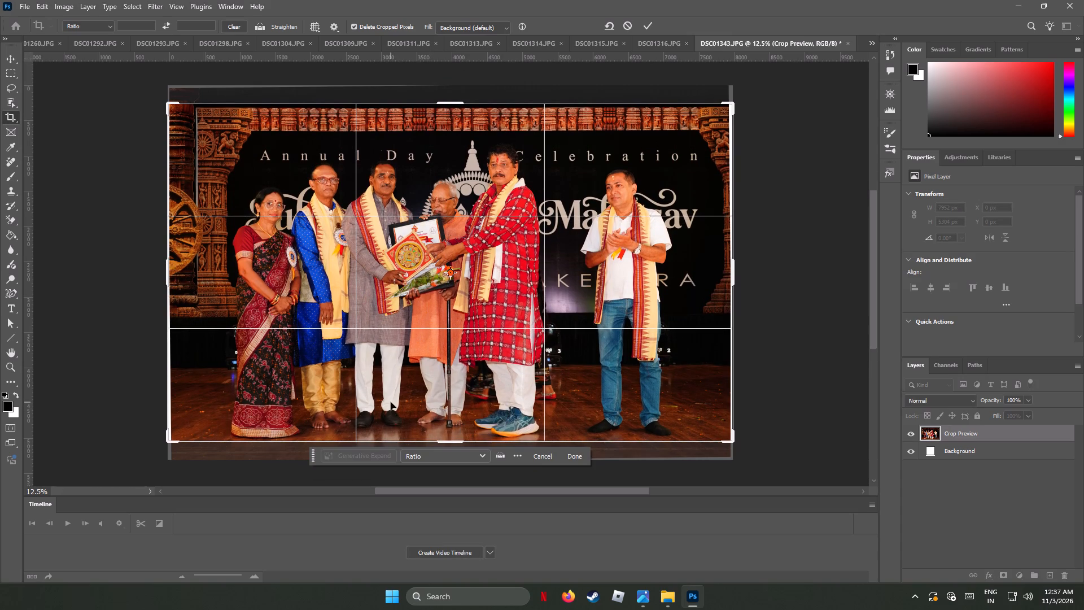
{"action": "key", "text": "Return"}
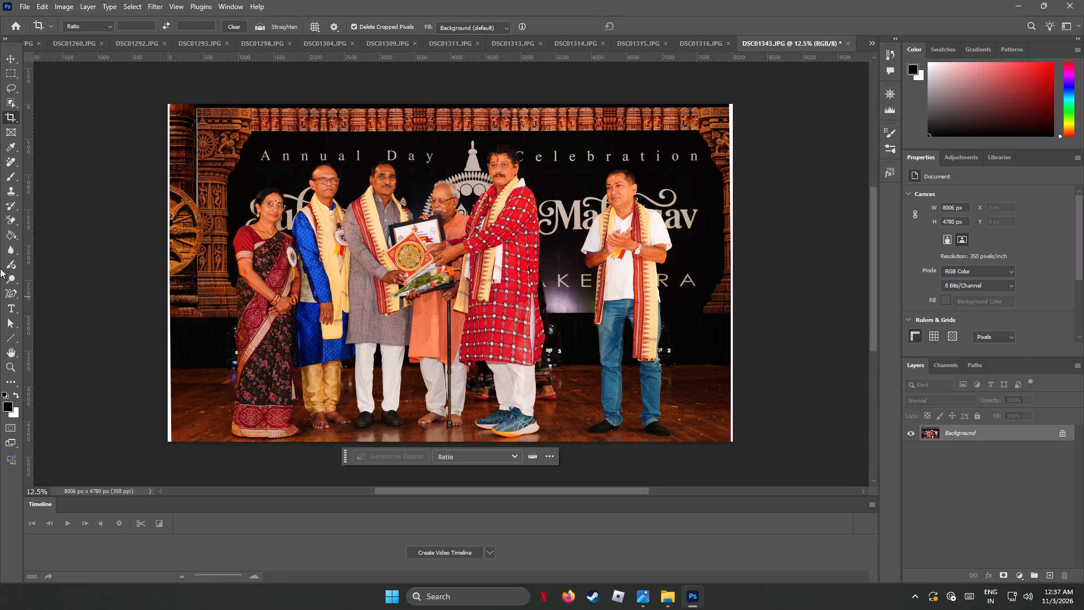
{"action": "left_click", "coordinate": [14, 119]}
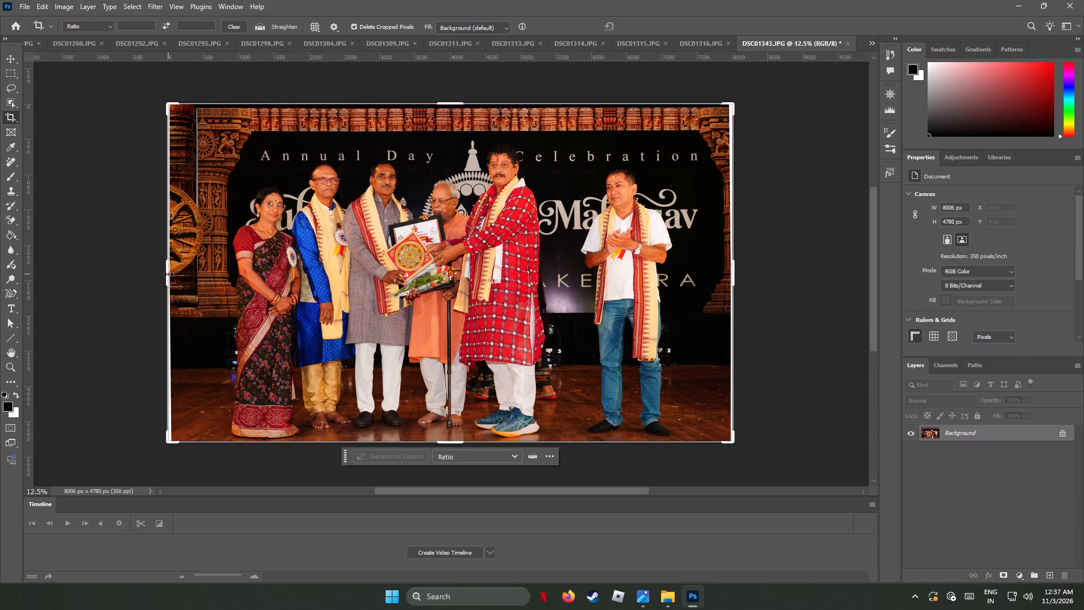
{"action": "left_click", "coordinate": [168, 274]}
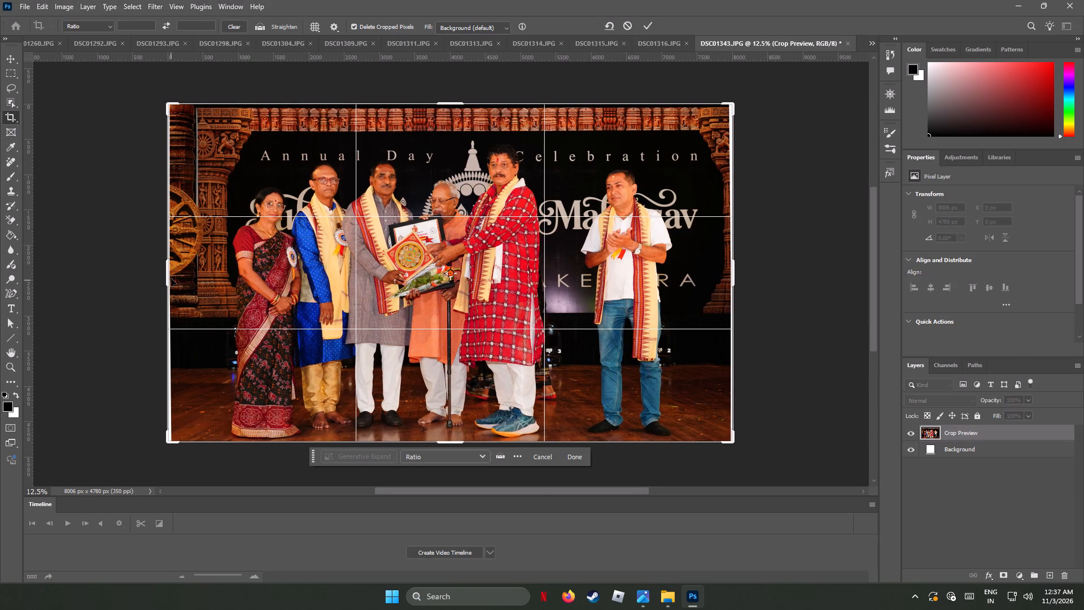
{"action": "left_click", "coordinate": [166, 275]}
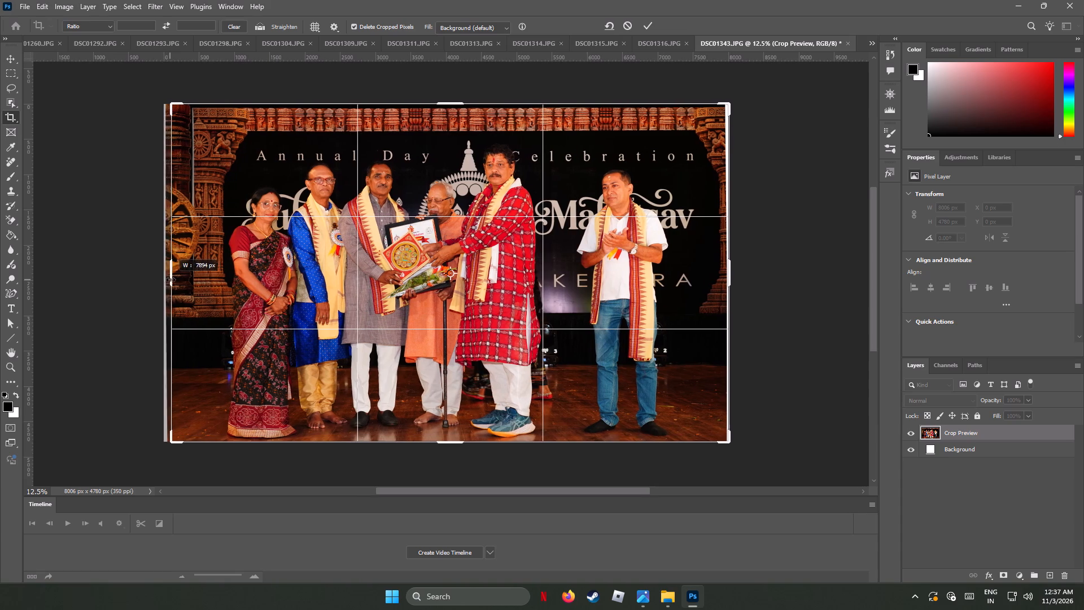
{"action": "left_click", "coordinate": [729, 276]}
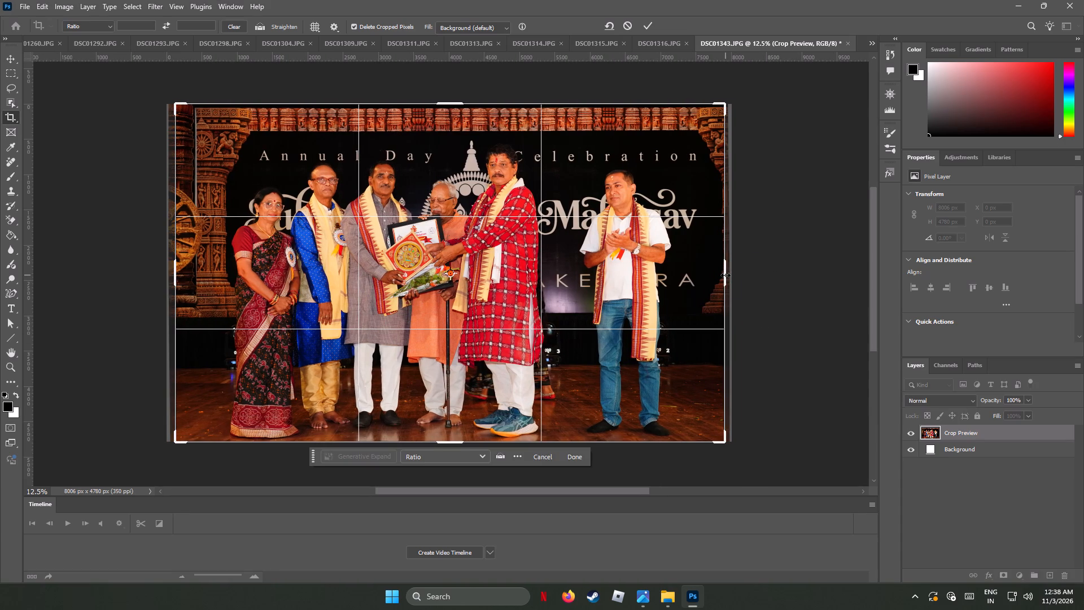
{"action": "key", "text": "Return"}
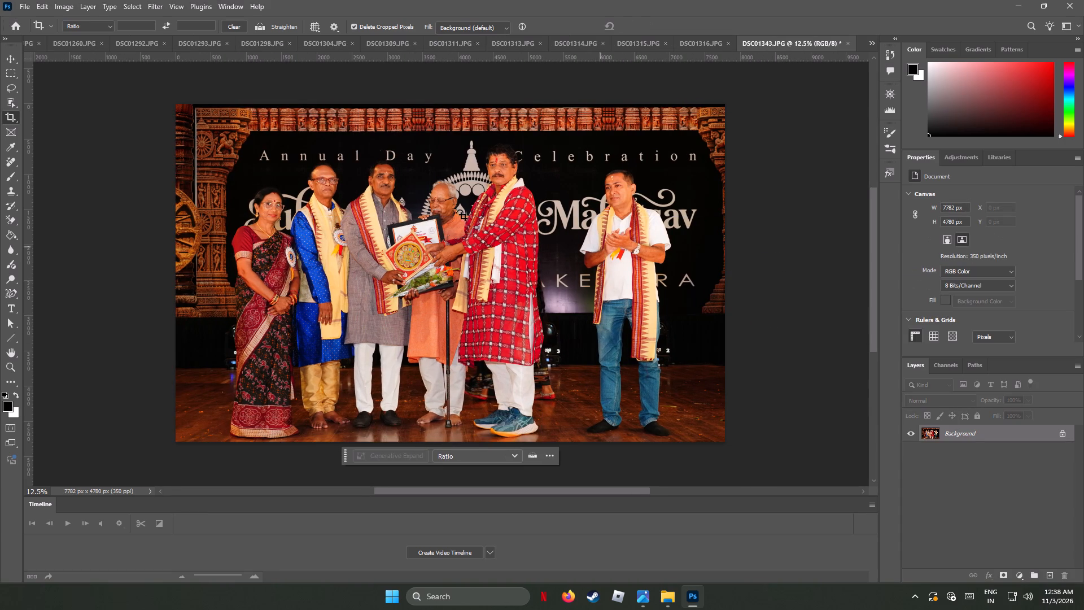
Resize DSC01343.JPG to a width of 4000 px, keeping its proportions and the 350 pixels/inch resolution.
{"action": "left_click", "coordinate": [23, 5]}
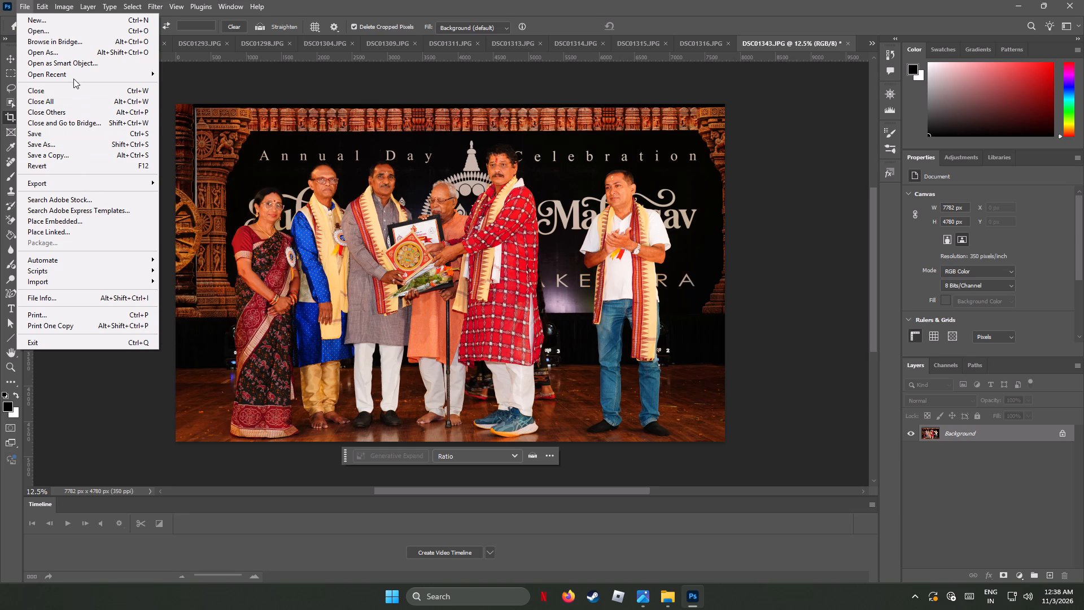
{"action": "left_click", "coordinate": [79, 92]}
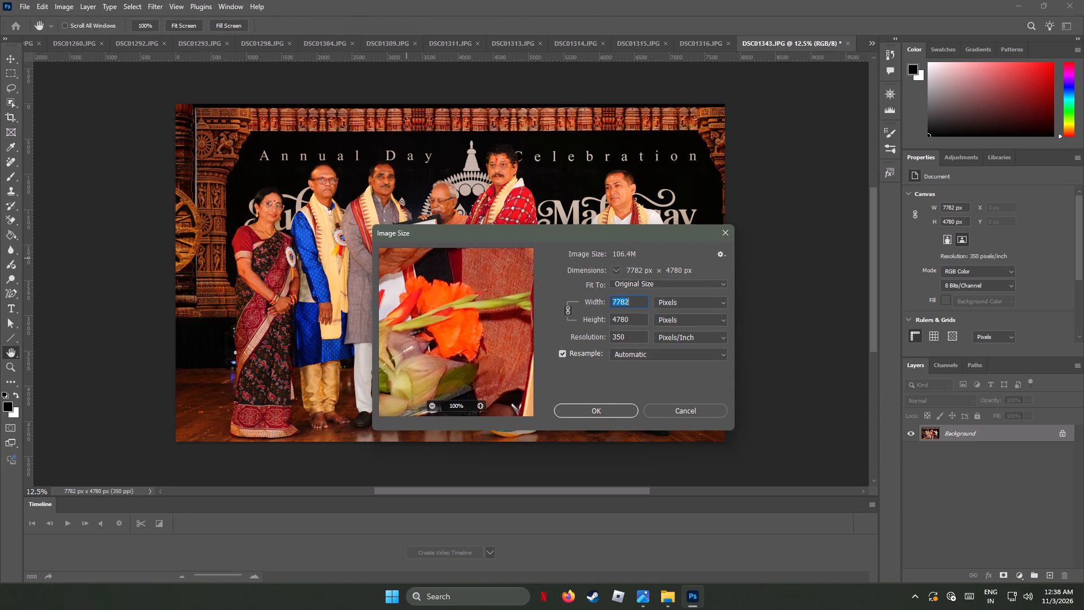
{"action": "type", "text": "4000"}
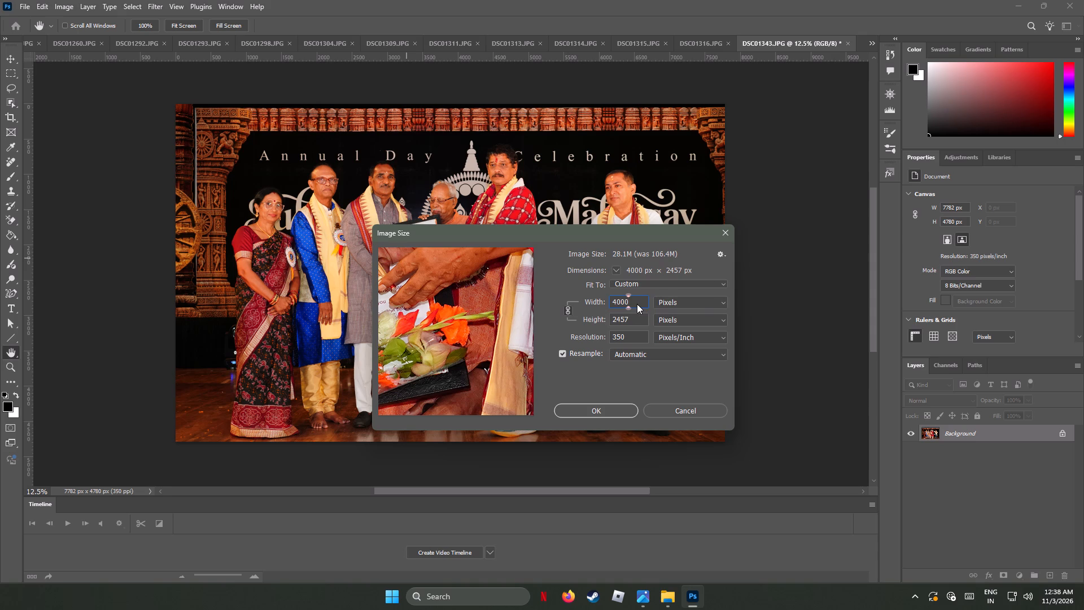
{"action": "left_click", "coordinate": [615, 410]}
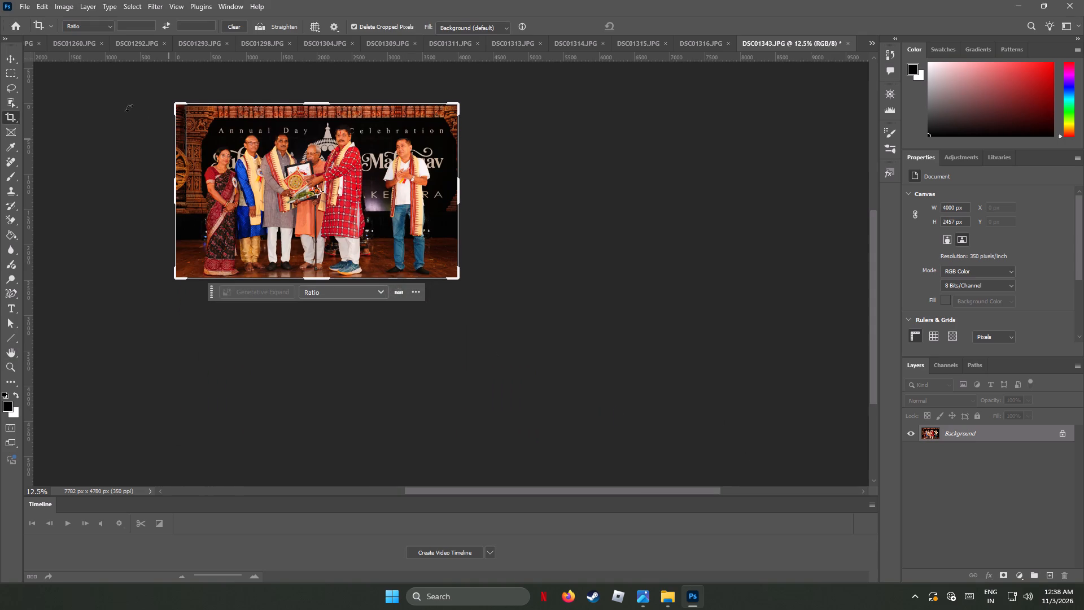
Export DSC01343 as a JPG at quality 7 and save it under its own name in the AF_Img folder.
{"action": "left_click", "coordinate": [21, 6]}
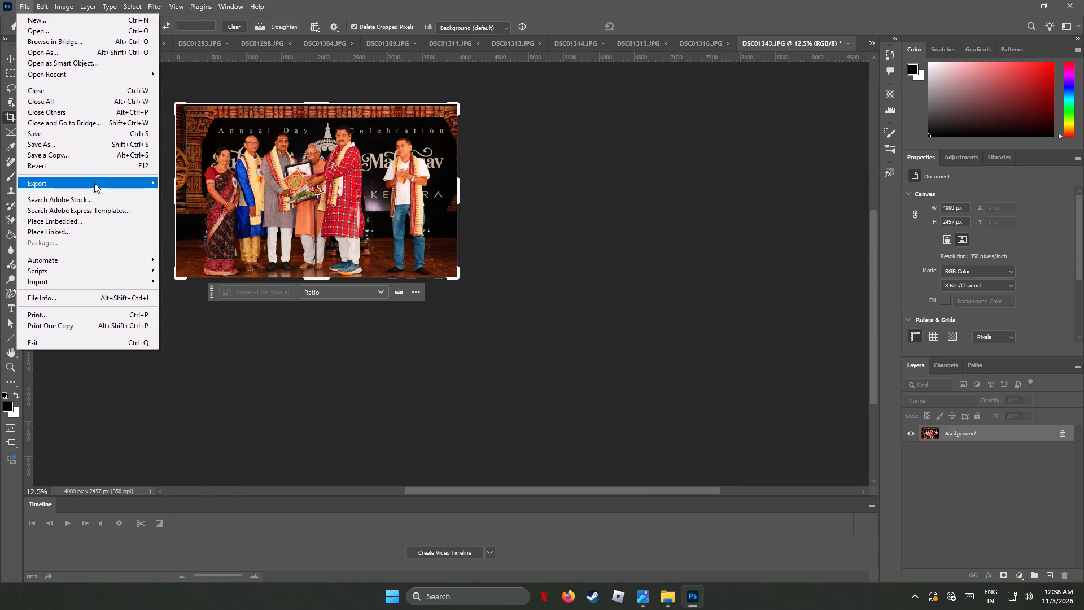
{"action": "left_click", "coordinate": [196, 193]}
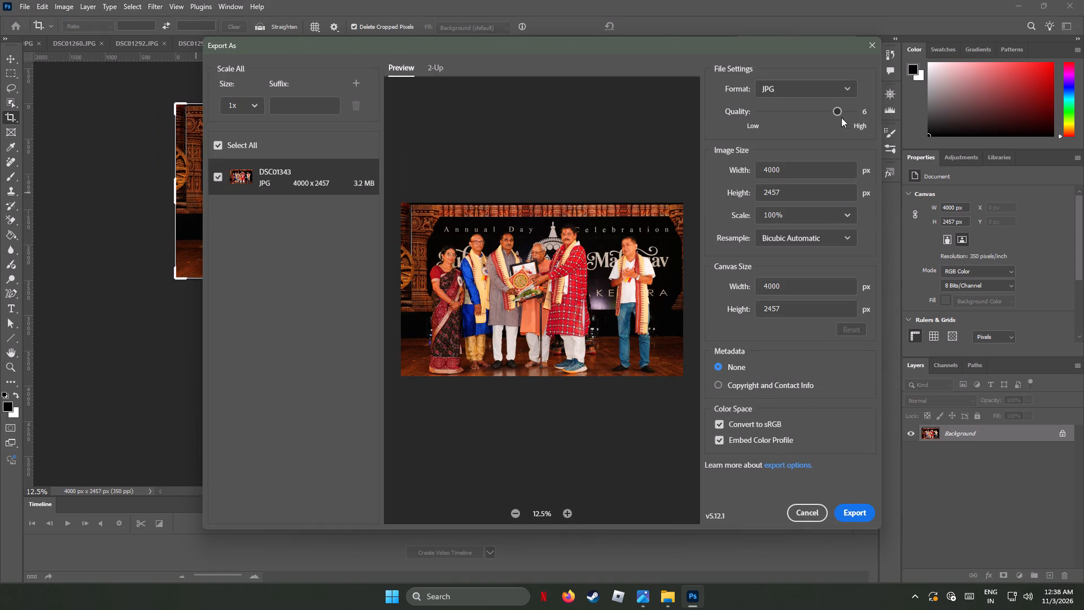
{"action": "left_click_drag", "start_coordinate": [838, 112], "coordinate": [930, 131]}
{"action": "left_click", "coordinate": [856, 513]}
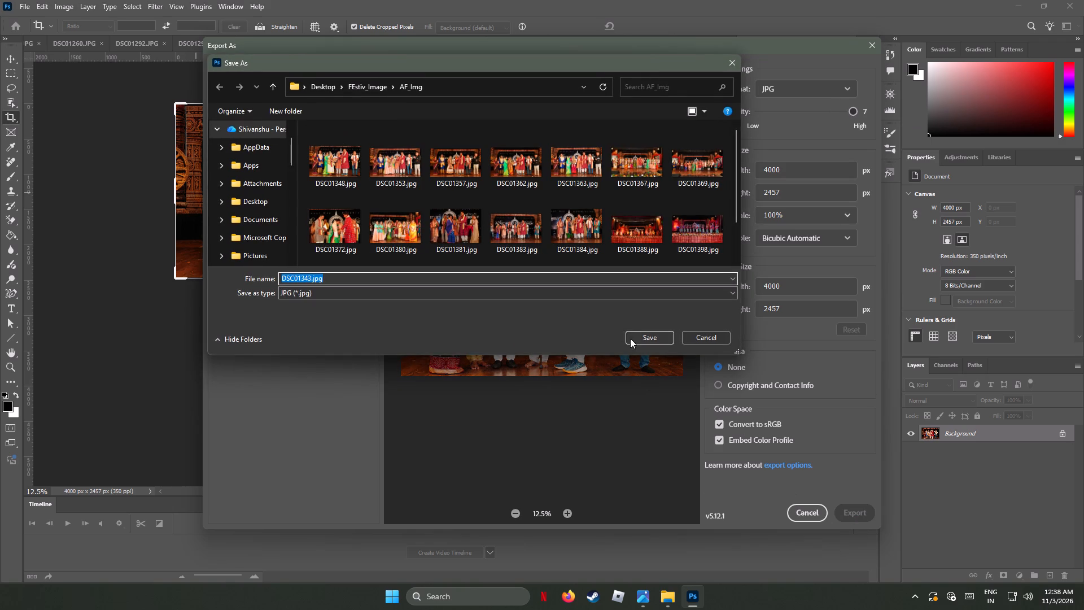
{"action": "left_click", "coordinate": [641, 335]}
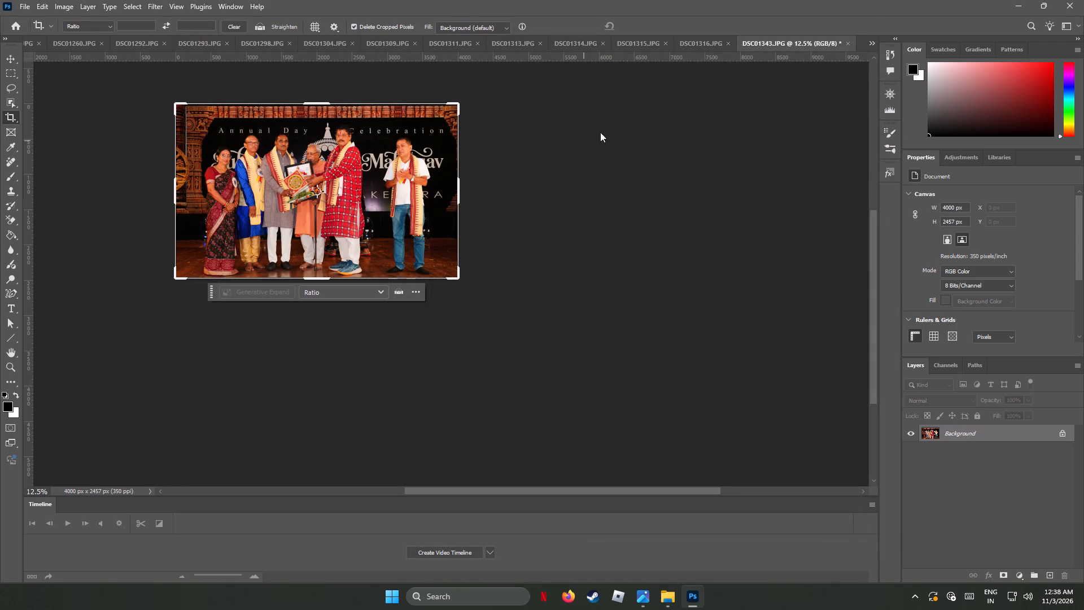
Close DSC01343.JPG without saving changes to the original file.
{"action": "left_click", "coordinate": [849, 42]}
{"action": "left_click", "coordinate": [543, 224]}
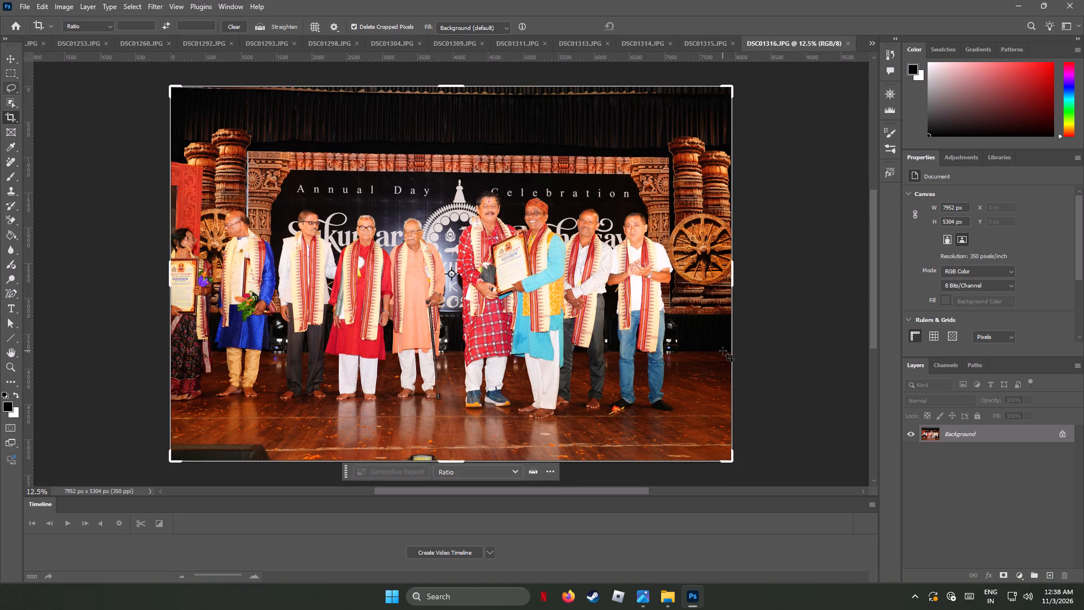
Select the whole image in DSC01316.JPG and straighten it by rotating it counterclockwise by about 1.11°.
{"action": "key", "text": "ctrl+a"}
{"action": "key", "text": "ctrl+a"}
{"action": "key", "text": "ctrl+a"}
{"action": "left_click", "coordinate": [9, 58]}
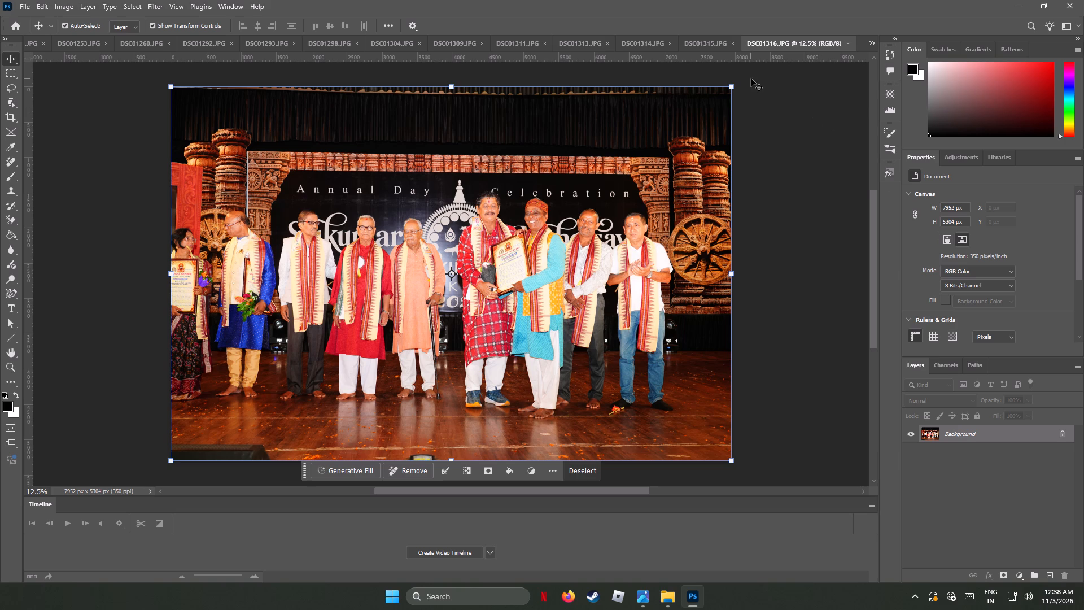
{"action": "left_click_drag", "start_coordinate": [743, 86], "coordinate": [742, 85]}
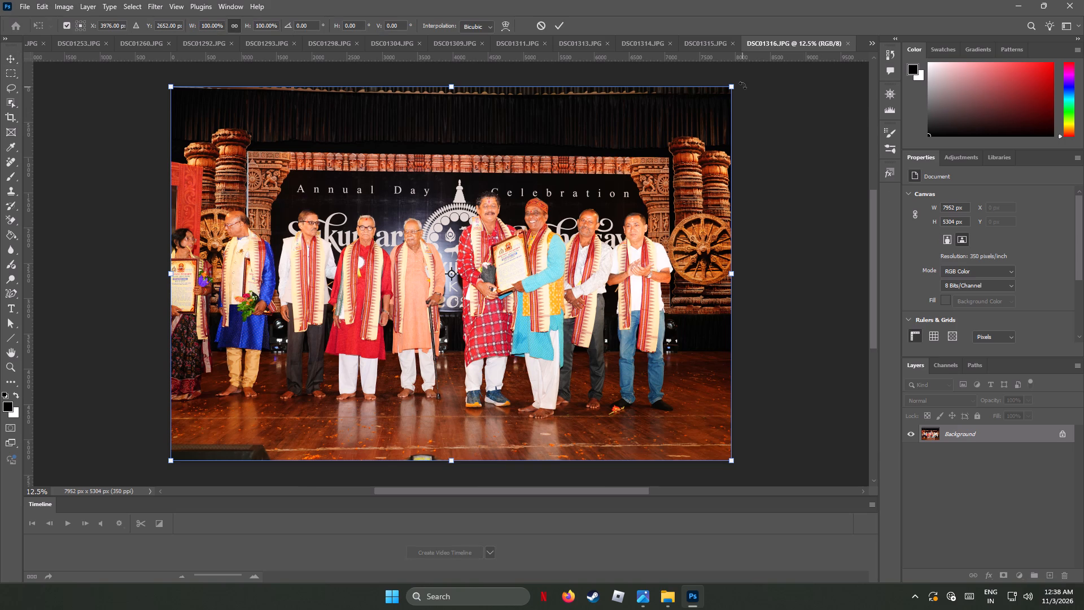
{"action": "left_click_drag", "start_coordinate": [742, 85], "coordinate": [744, 78]}
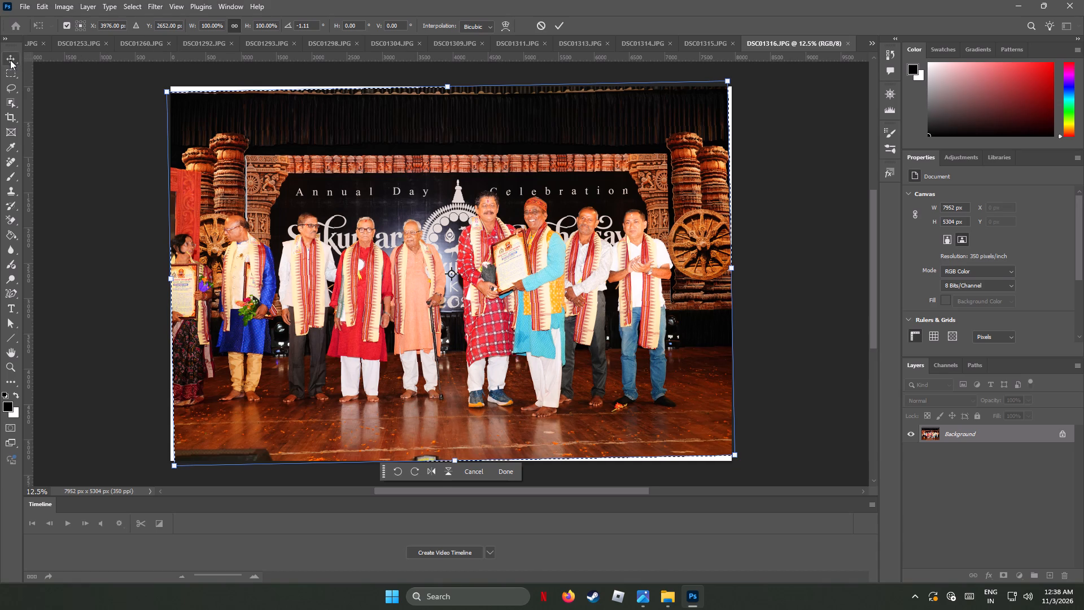
{"action": "left_click", "coordinate": [10, 60]}
Crop DSC01316.JPG on all four sides to about 7638 × 4134 px, trimming off the white edges left by the rotation.
{"action": "left_click", "coordinate": [10, 120]}
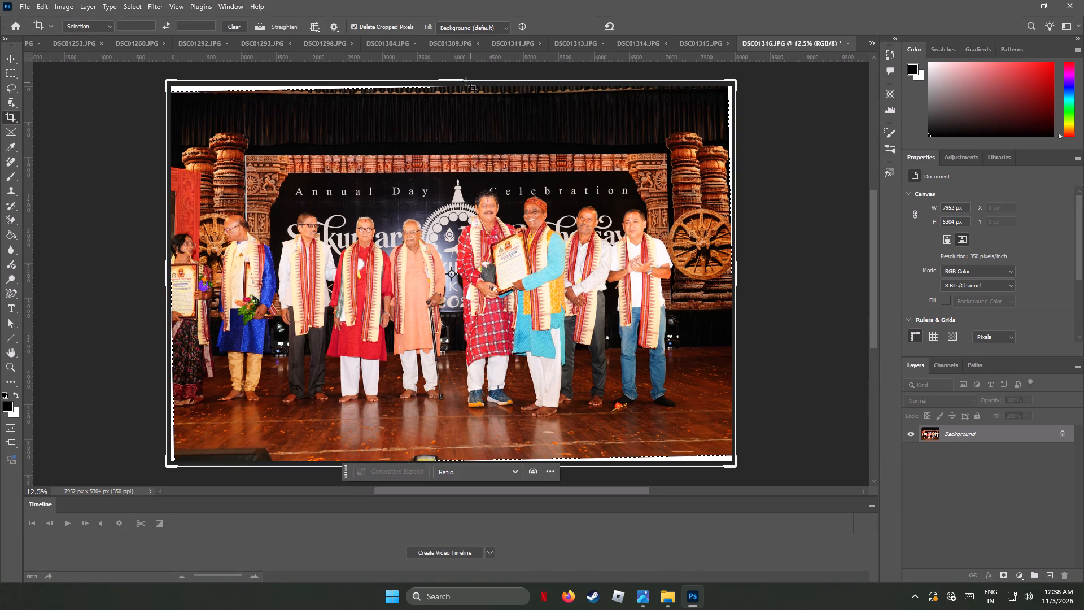
{"action": "left_click_drag", "start_coordinate": [459, 80], "coordinate": [461, 107]}
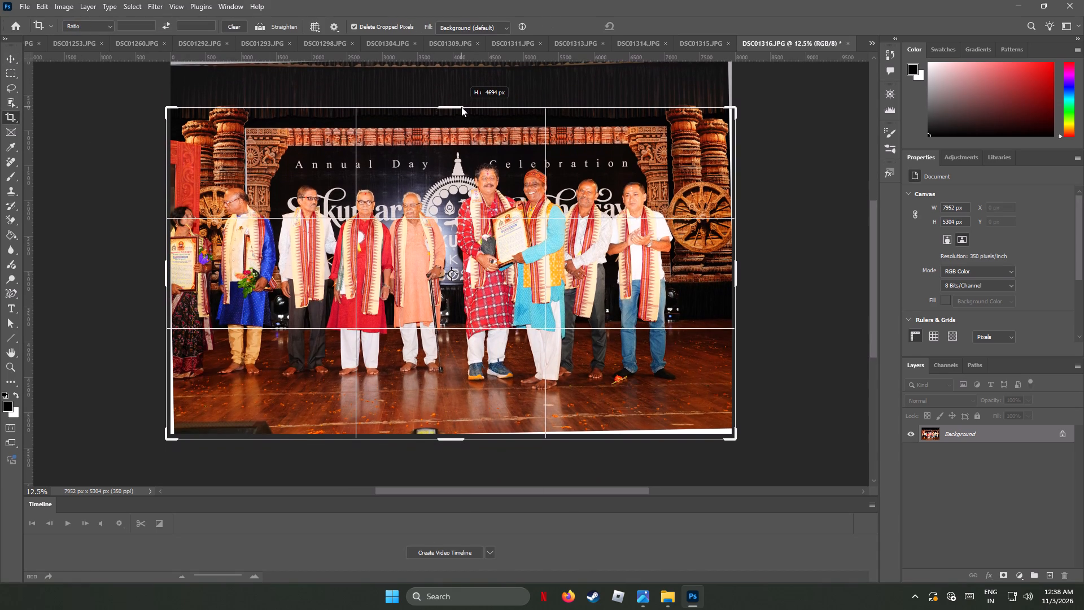
{"action": "left_click_drag", "start_coordinate": [461, 107], "coordinate": [463, 104]}
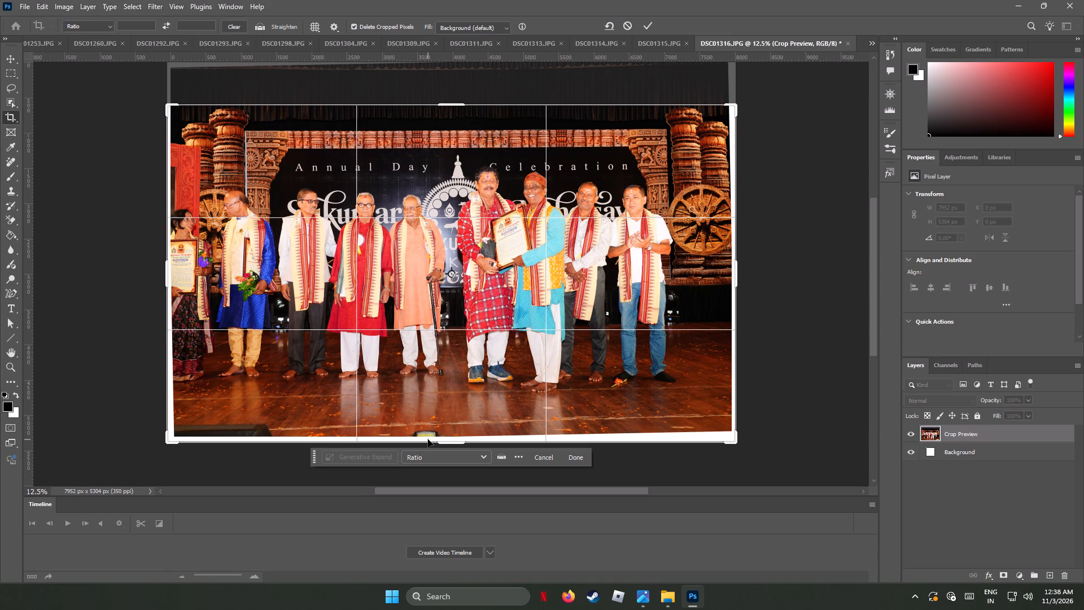
{"action": "left_click_drag", "start_coordinate": [453, 443], "coordinate": [460, 426]}
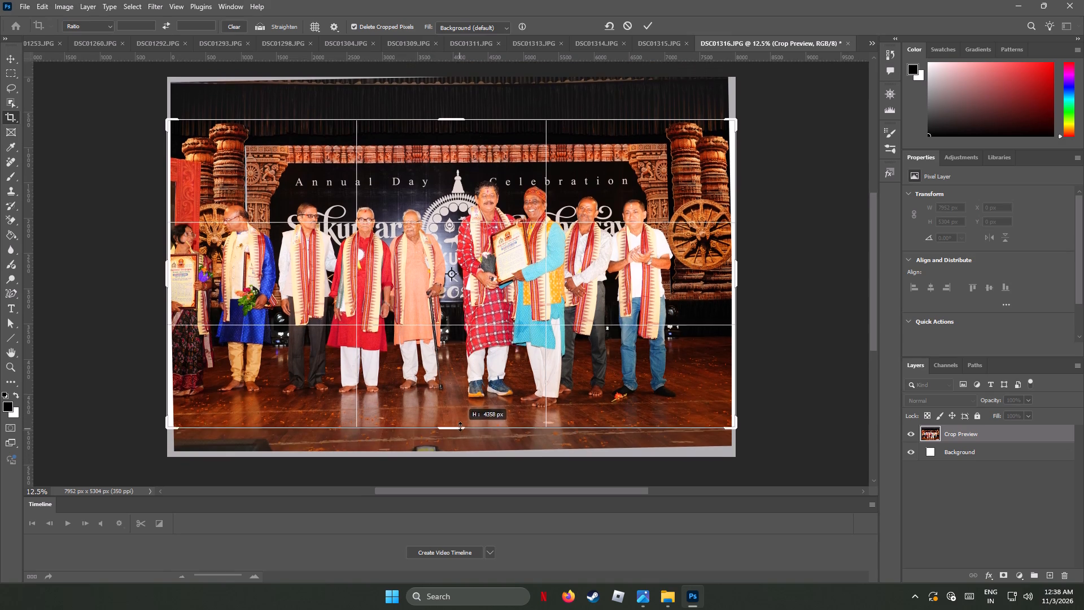
{"action": "left_click_drag", "start_coordinate": [460, 426], "coordinate": [465, 421]}
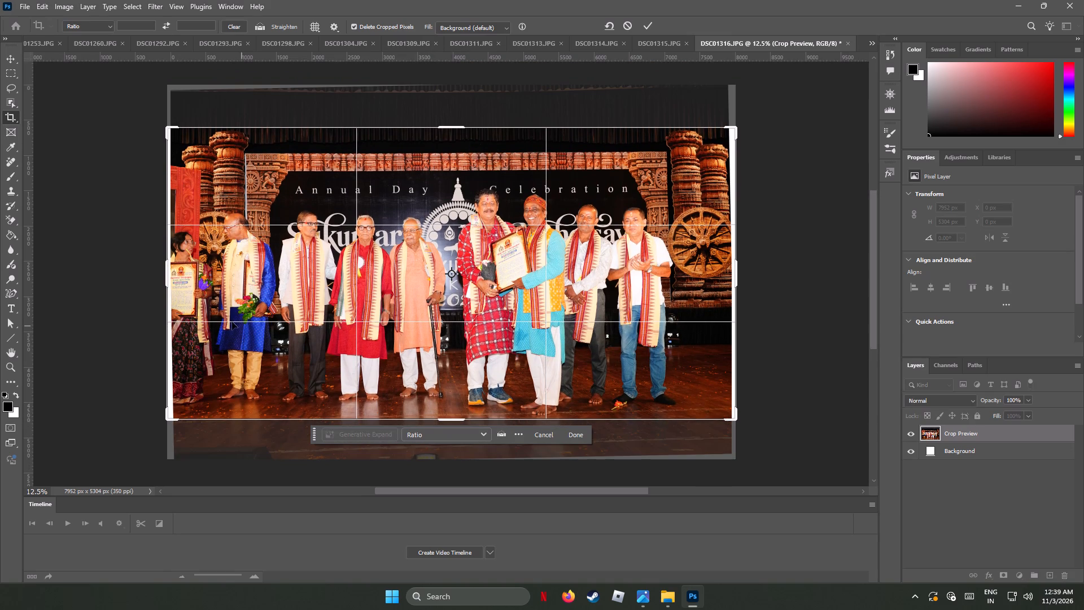
{"action": "left_click_drag", "start_coordinate": [167, 272], "coordinate": [173, 273]}
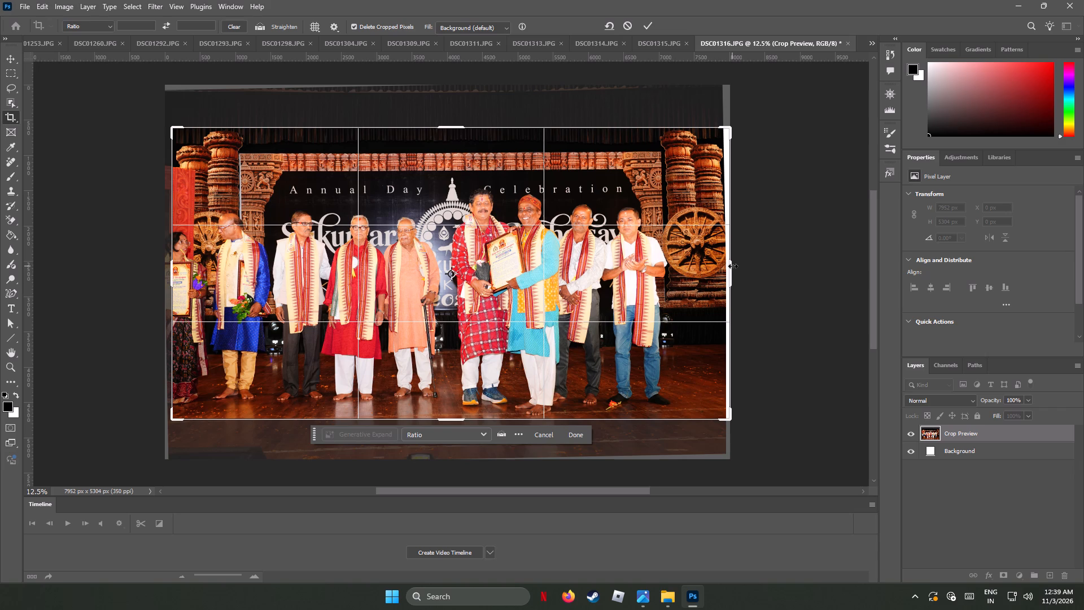
{"action": "left_click_drag", "start_coordinate": [733, 266], "coordinate": [724, 267]}
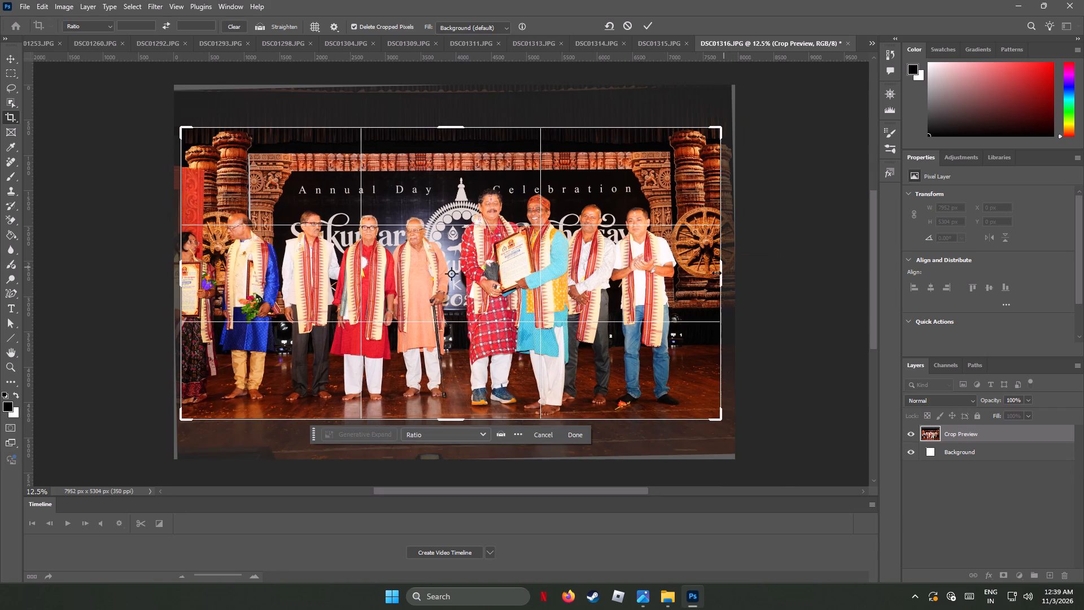
{"action": "key", "text": "Return"}
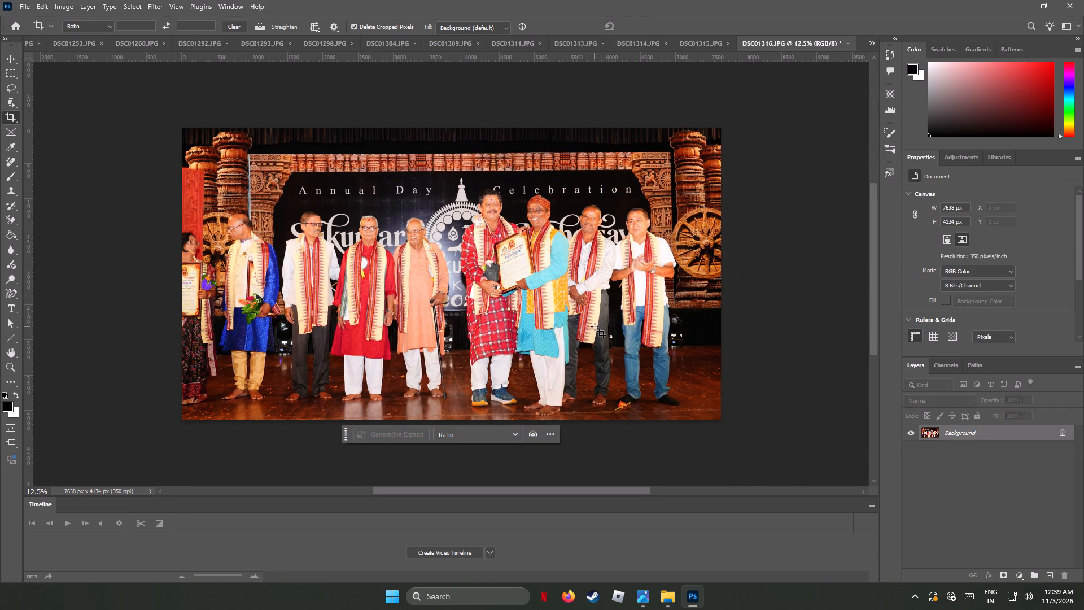
Open the Exposure adjustment for DSC01316.JPG, try exposure -0.45, offset -0.0375 and gamma 0.76, and reset exposure and offset to 0.
{"action": "left_click", "coordinate": [63, 7]}
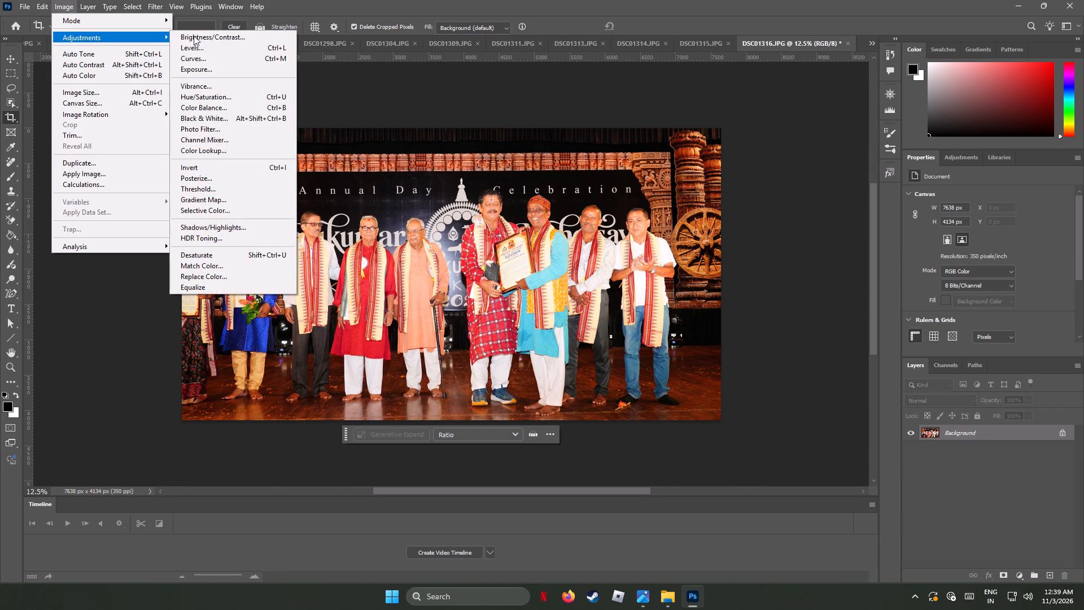
{"action": "left_click", "coordinate": [219, 69]}
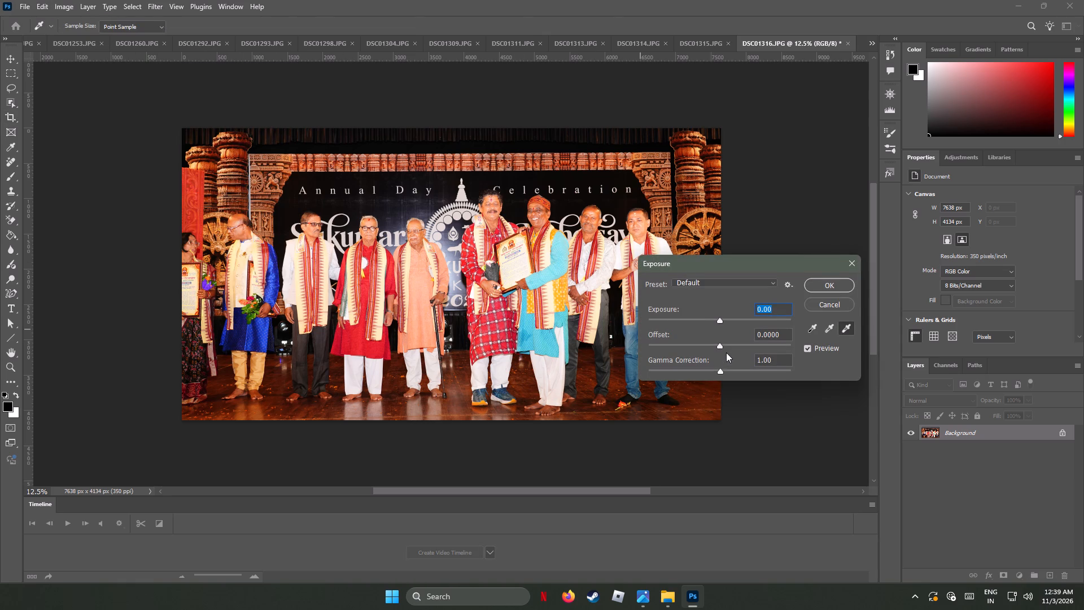
{"action": "left_click_drag", "start_coordinate": [720, 321], "coordinate": [711, 322]}
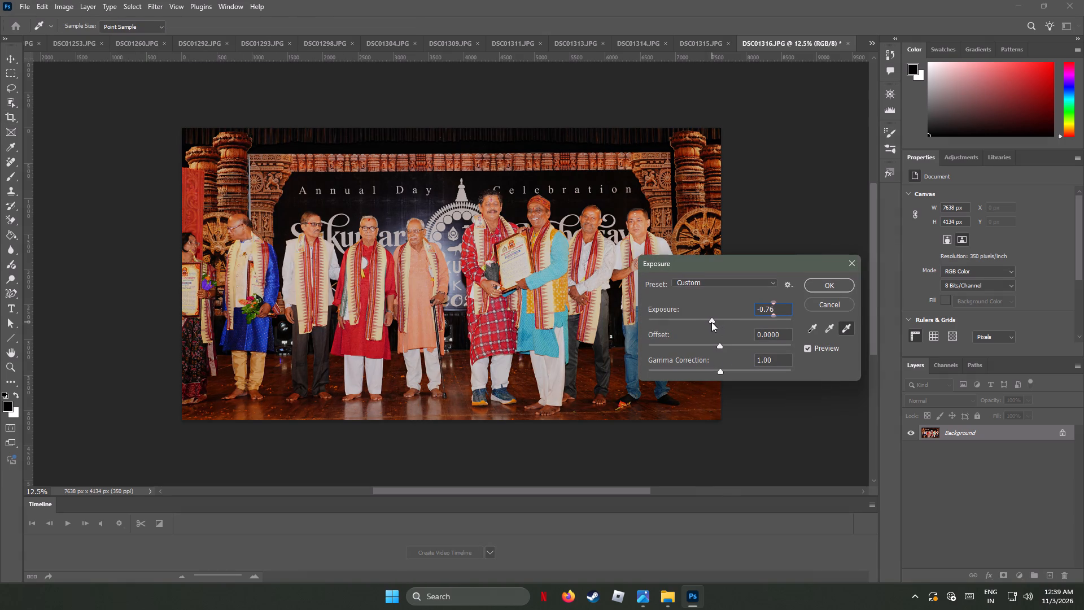
{"action": "left_click_drag", "start_coordinate": [711, 322], "coordinate": [715, 322]}
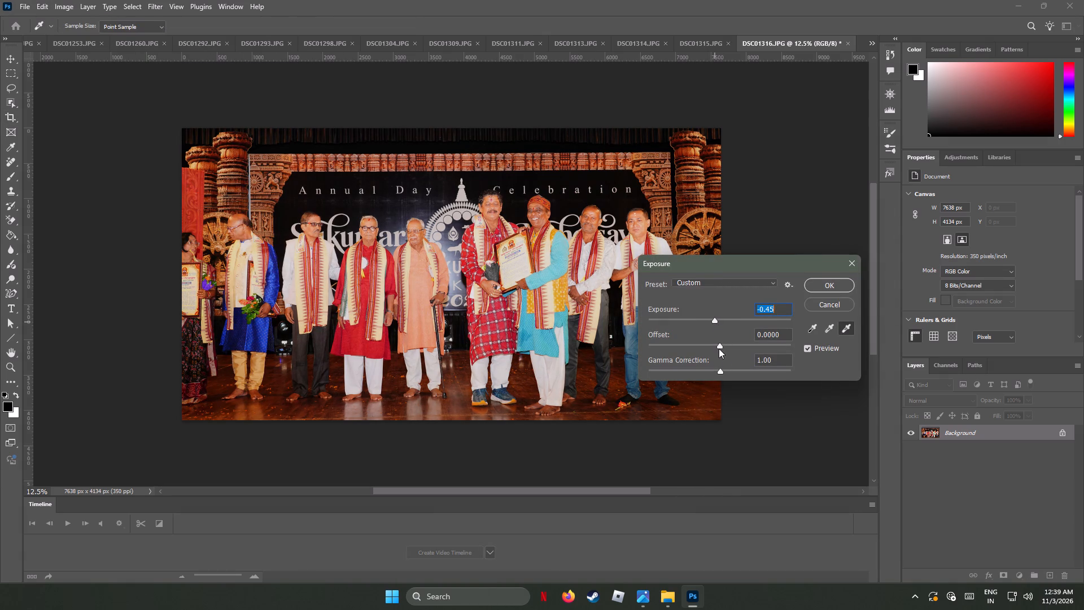
{"action": "left_click_drag", "start_coordinate": [720, 346], "coordinate": [714, 343]}
{"action": "left_click_drag", "start_coordinate": [719, 370], "coordinate": [700, 371]}
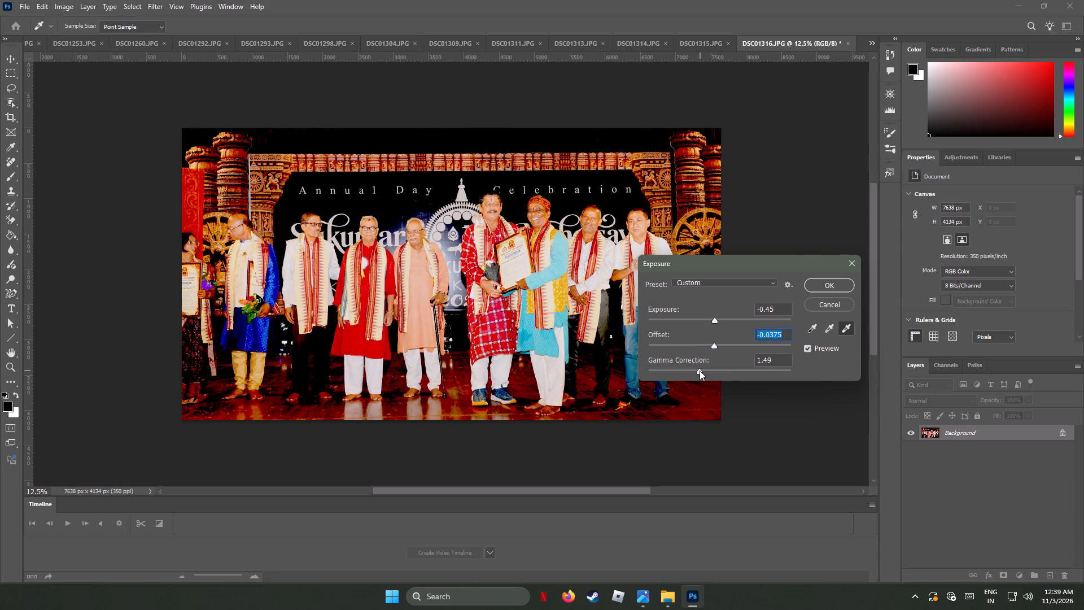
{"action": "left_click_drag", "start_coordinate": [700, 371], "coordinate": [733, 367]}
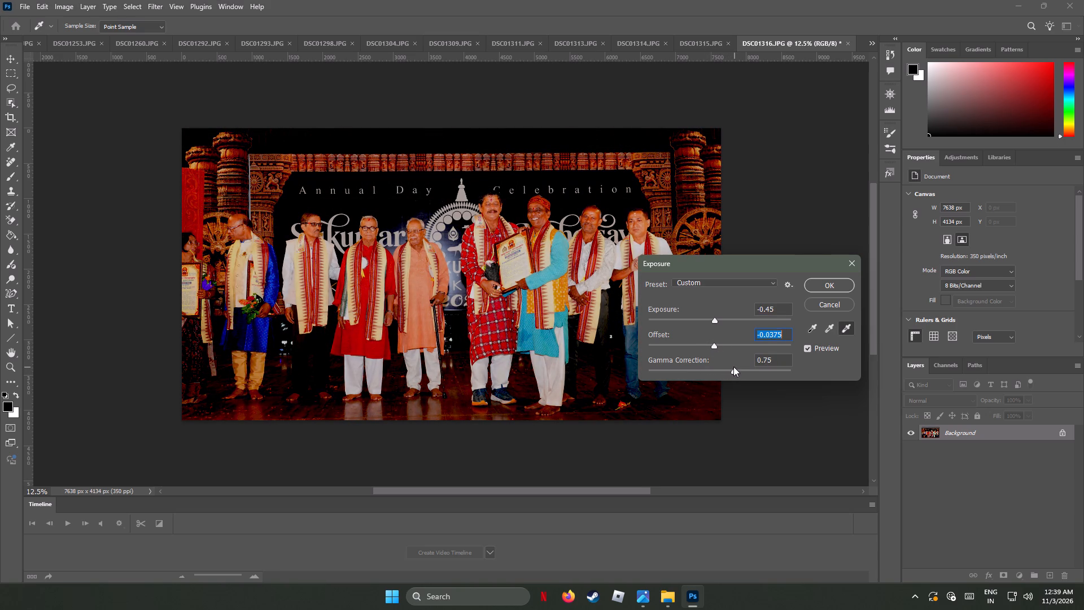
{"action": "left_click_drag", "start_coordinate": [733, 367], "coordinate": [733, 366]}
{"action": "left_click_drag", "start_coordinate": [789, 332], "coordinate": [720, 333]}
{"action": "left_click_drag", "start_coordinate": [720, 333], "coordinate": [703, 333]}
{"action": "key", "text": "0"}
{"action": "left_click_drag", "start_coordinate": [780, 308], "coordinate": [780, 308]}
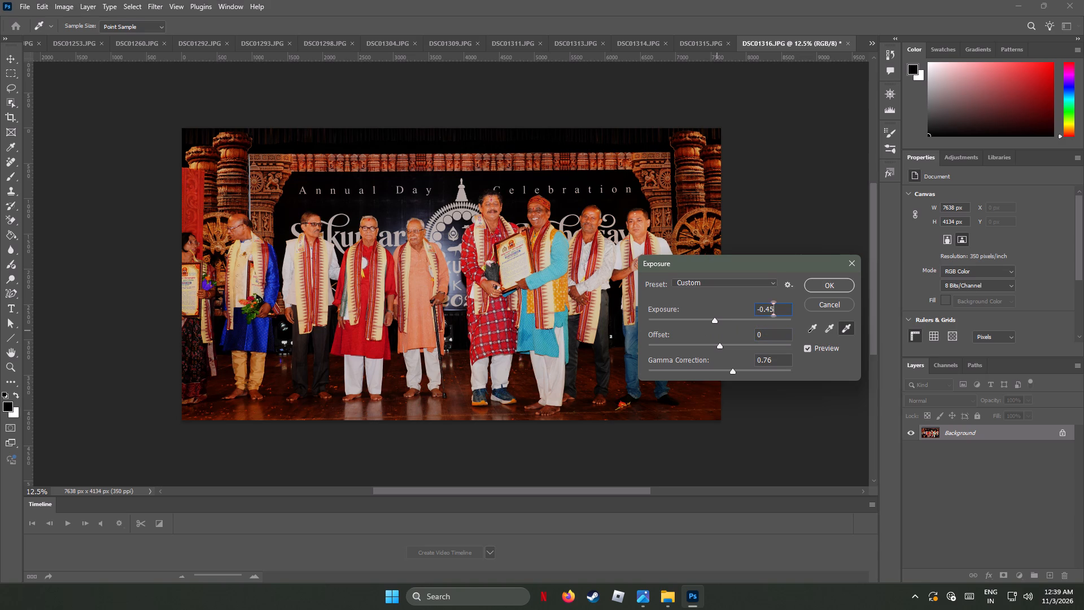
{"action": "left_click_drag", "start_coordinate": [780, 308], "coordinate": [727, 306]}
{"action": "key", "text": "0"}
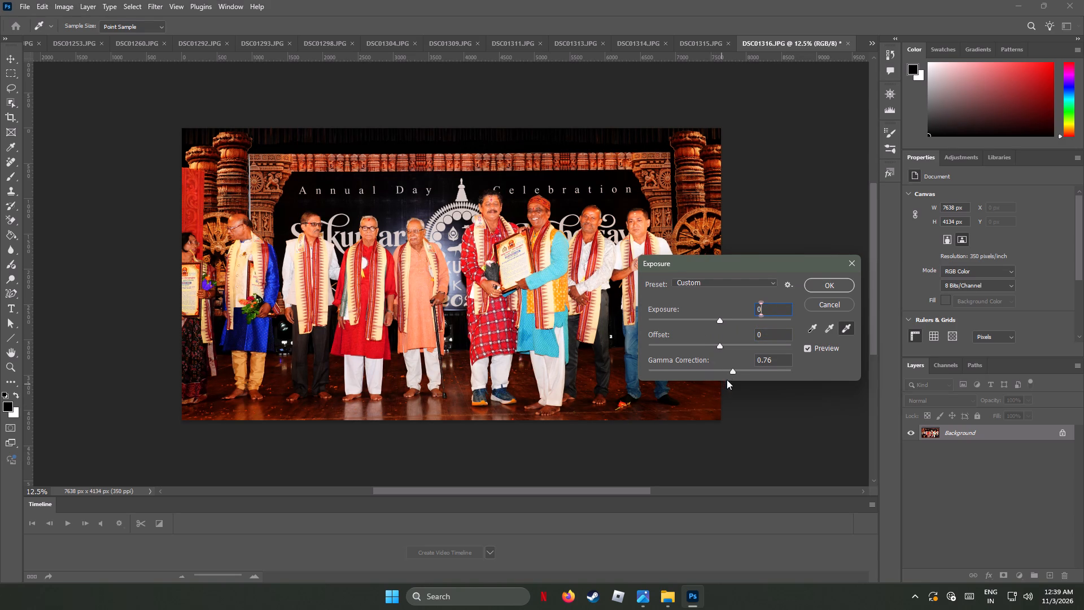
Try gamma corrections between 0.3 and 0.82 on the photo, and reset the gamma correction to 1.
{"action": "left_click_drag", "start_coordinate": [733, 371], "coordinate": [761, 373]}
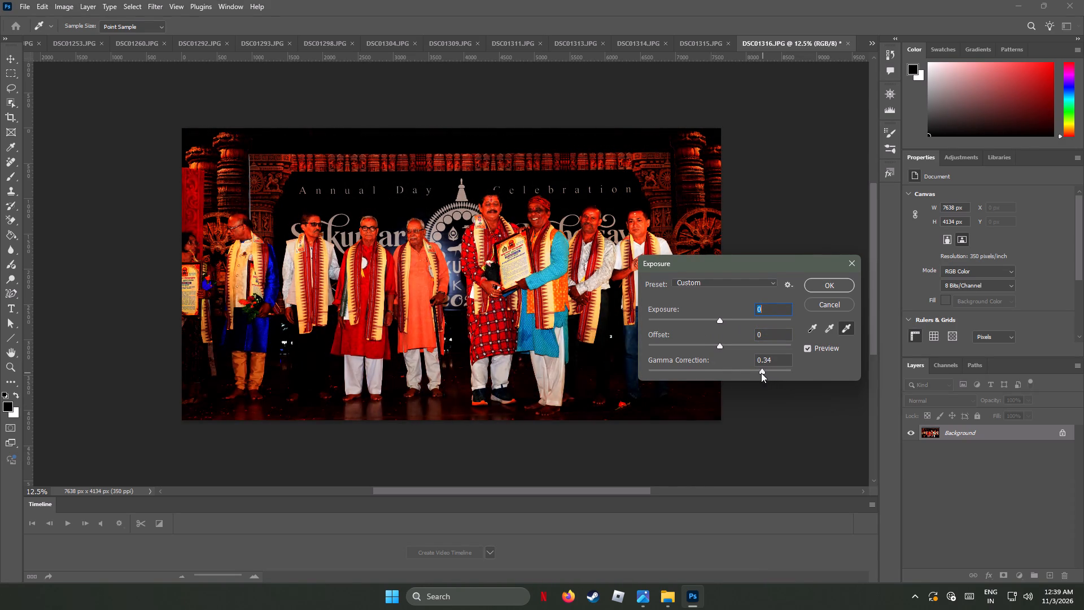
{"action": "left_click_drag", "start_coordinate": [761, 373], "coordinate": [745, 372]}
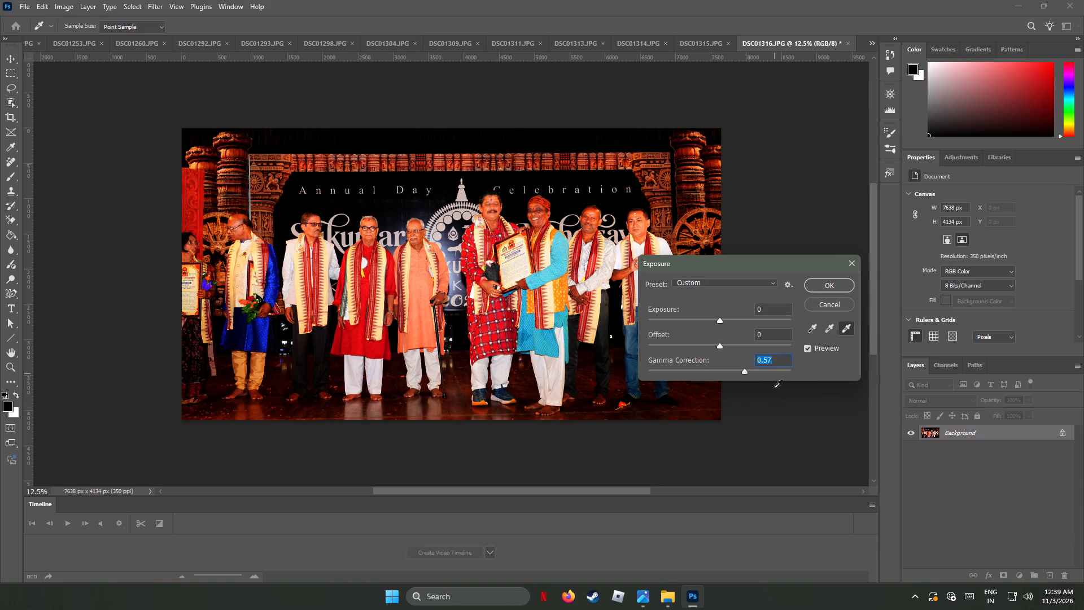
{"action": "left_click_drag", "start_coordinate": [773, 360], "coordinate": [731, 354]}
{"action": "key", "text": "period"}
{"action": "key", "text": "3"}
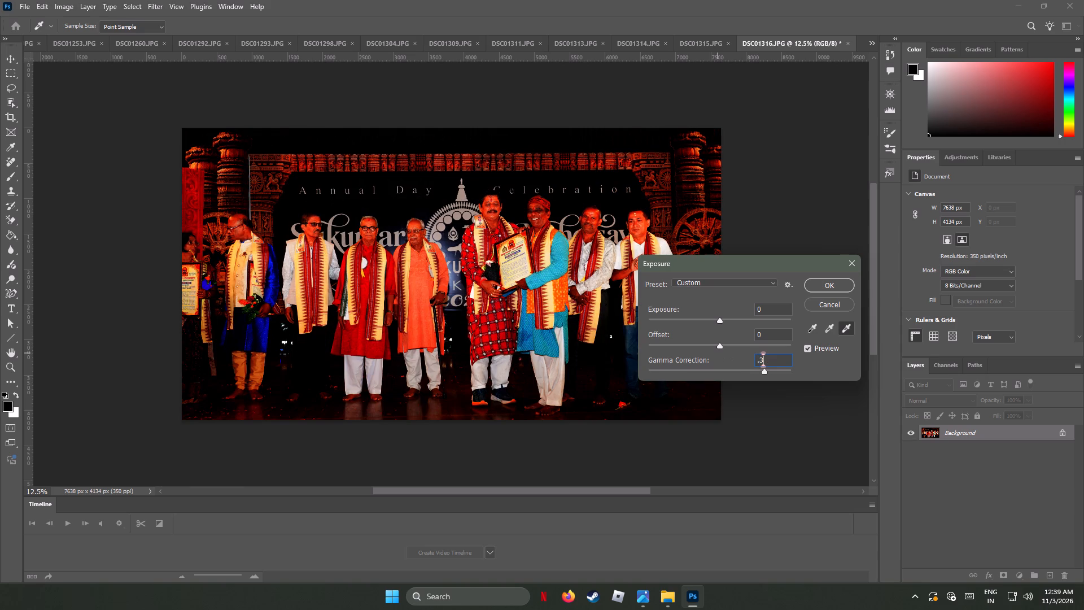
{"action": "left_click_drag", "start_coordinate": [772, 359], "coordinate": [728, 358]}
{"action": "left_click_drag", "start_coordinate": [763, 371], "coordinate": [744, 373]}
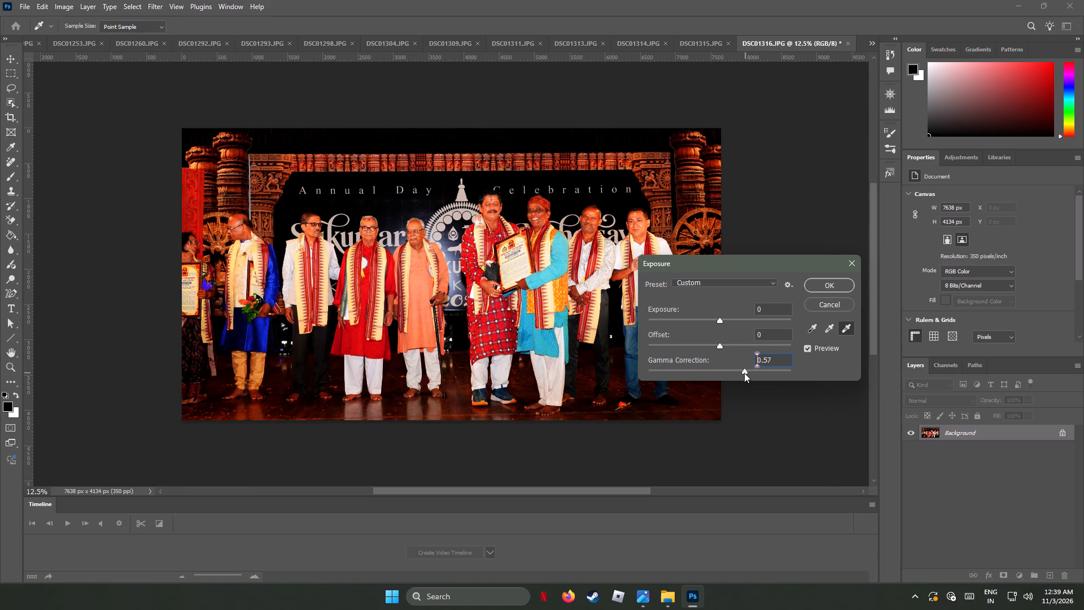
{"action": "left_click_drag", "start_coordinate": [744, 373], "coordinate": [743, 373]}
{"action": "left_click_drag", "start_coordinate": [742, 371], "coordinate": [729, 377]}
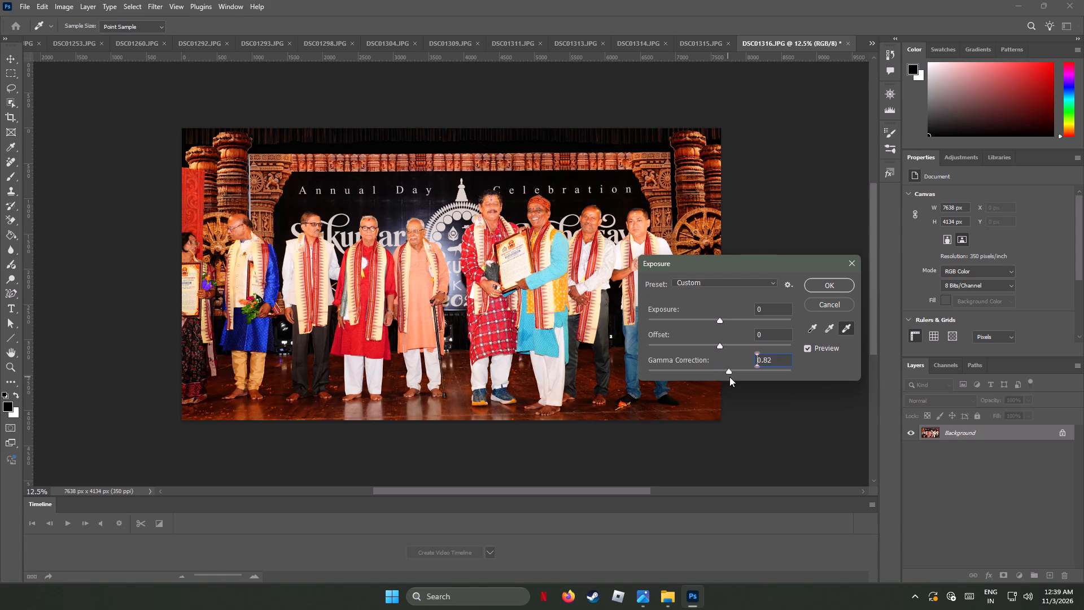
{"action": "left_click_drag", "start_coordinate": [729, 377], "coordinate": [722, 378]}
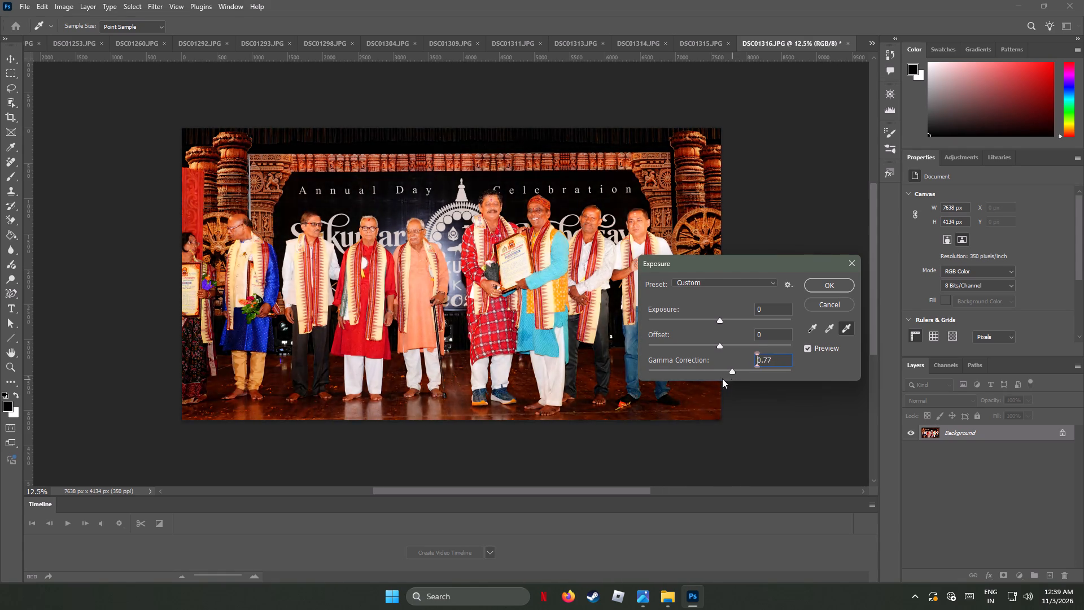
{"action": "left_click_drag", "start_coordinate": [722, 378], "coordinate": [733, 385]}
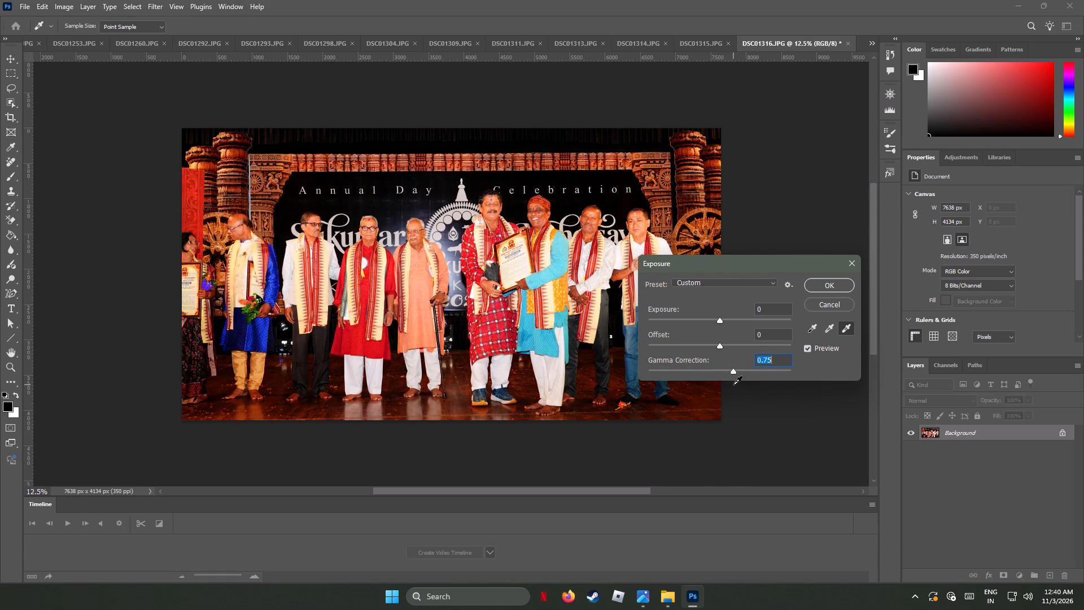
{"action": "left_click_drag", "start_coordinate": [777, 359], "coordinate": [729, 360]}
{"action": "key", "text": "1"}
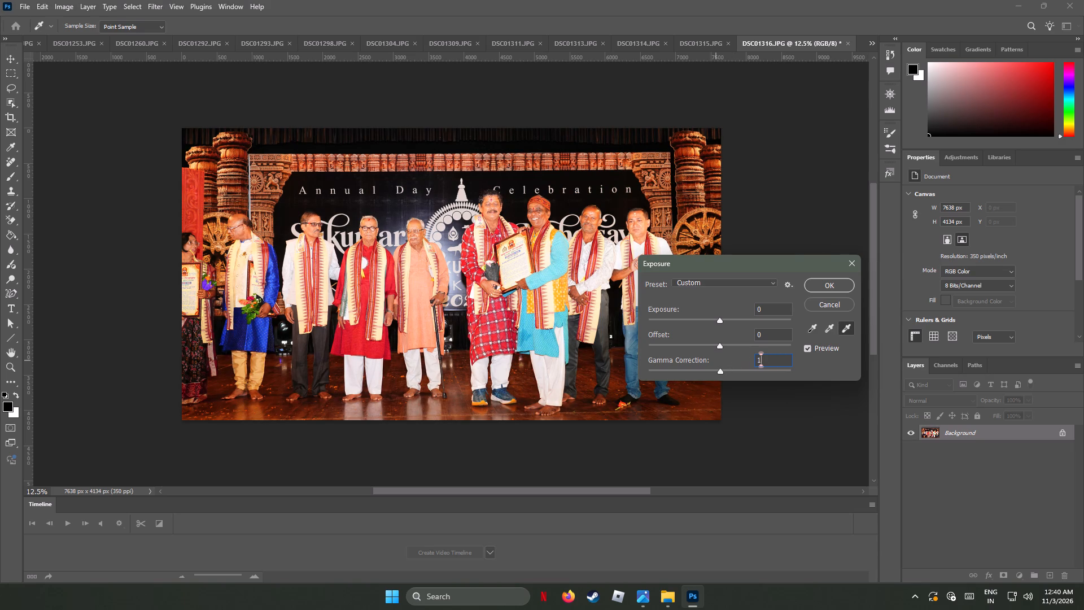
Try a gamma correction of 0.8, and apply the Exposure adjustment with gamma correction 0.75.
{"action": "left_click_drag", "start_coordinate": [769, 360], "coordinate": [702, 369]}
{"action": "key", "text": "period"}
{"action": "key", "text": "8"}
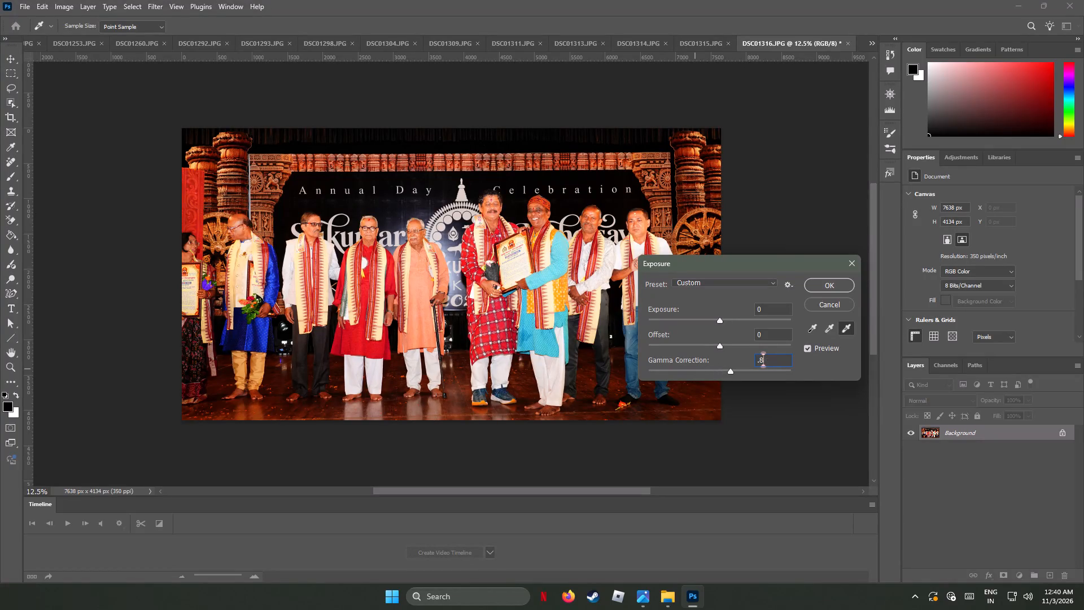
{"action": "left_click_drag", "start_coordinate": [771, 357], "coordinate": [700, 365]}
{"action": "key", "text": "period"}
{"action": "key", "text": "7"}
{"action": "key", "text": "5"}
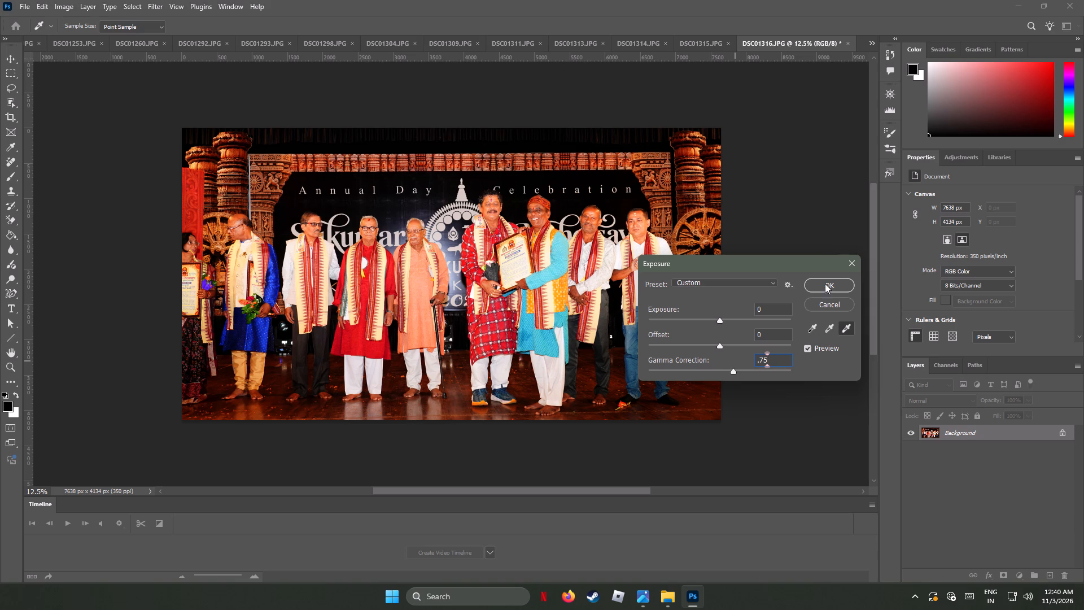
{"action": "left_click", "coordinate": [825, 281]}
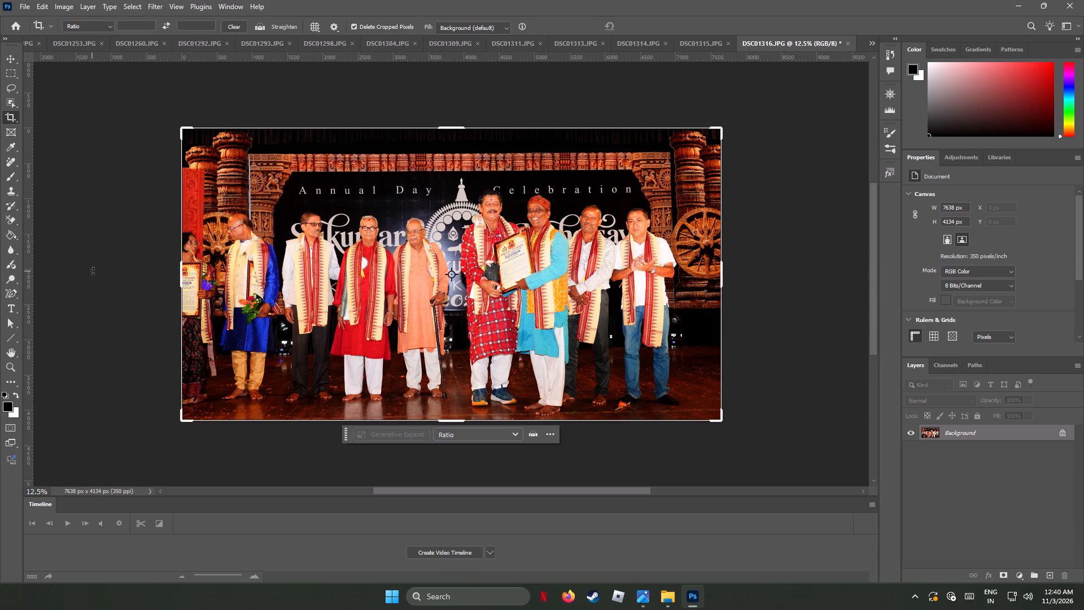
Resize DSC01316.JPG to 4000 px wide, keeping its proportions.
{"action": "left_click", "coordinate": [66, 8]}
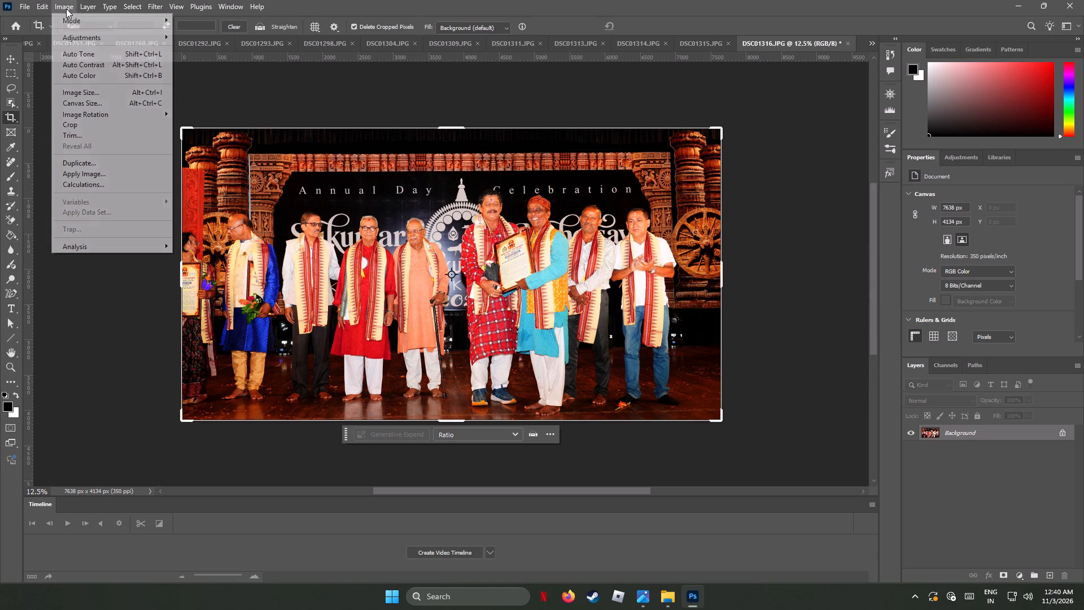
{"action": "left_click", "coordinate": [85, 90]}
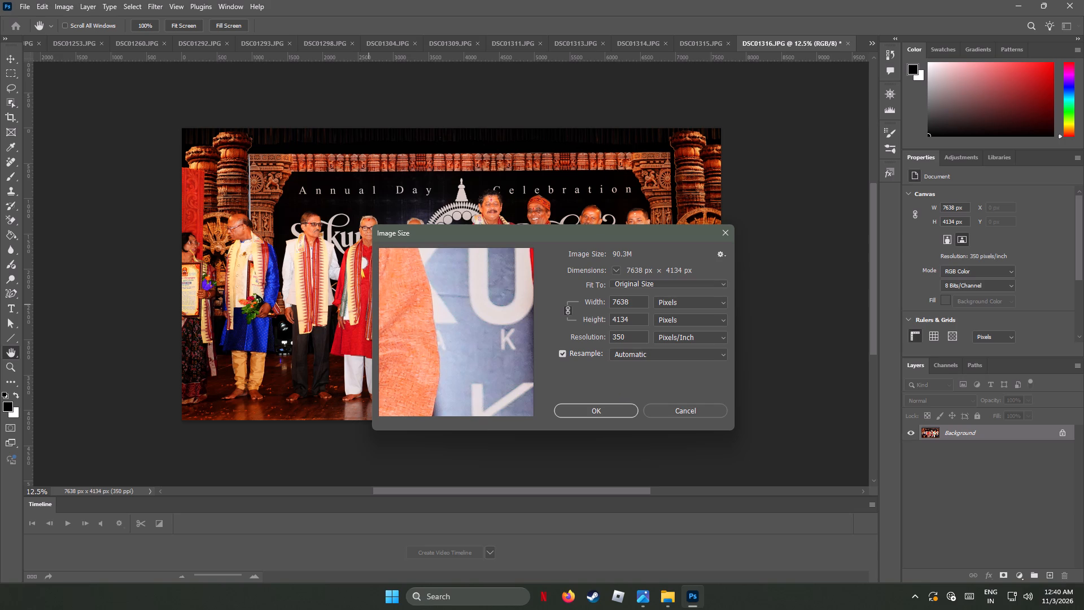
{"action": "left_click_drag", "start_coordinate": [634, 302], "coordinate": [565, 303]}
{"action": "type", "text": "4000"}
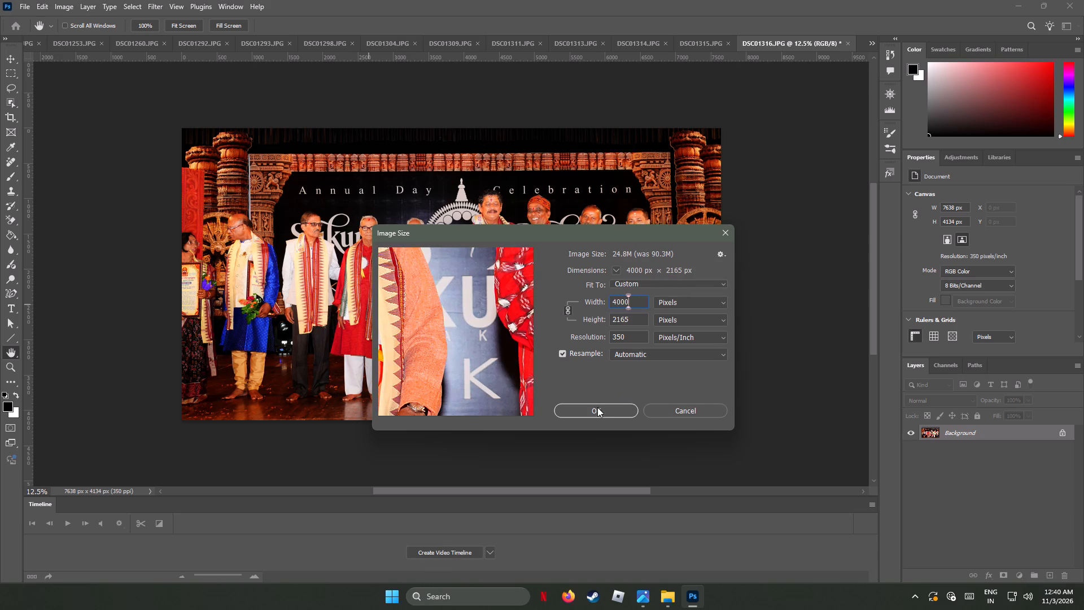
{"action": "left_click", "coordinate": [598, 411]}
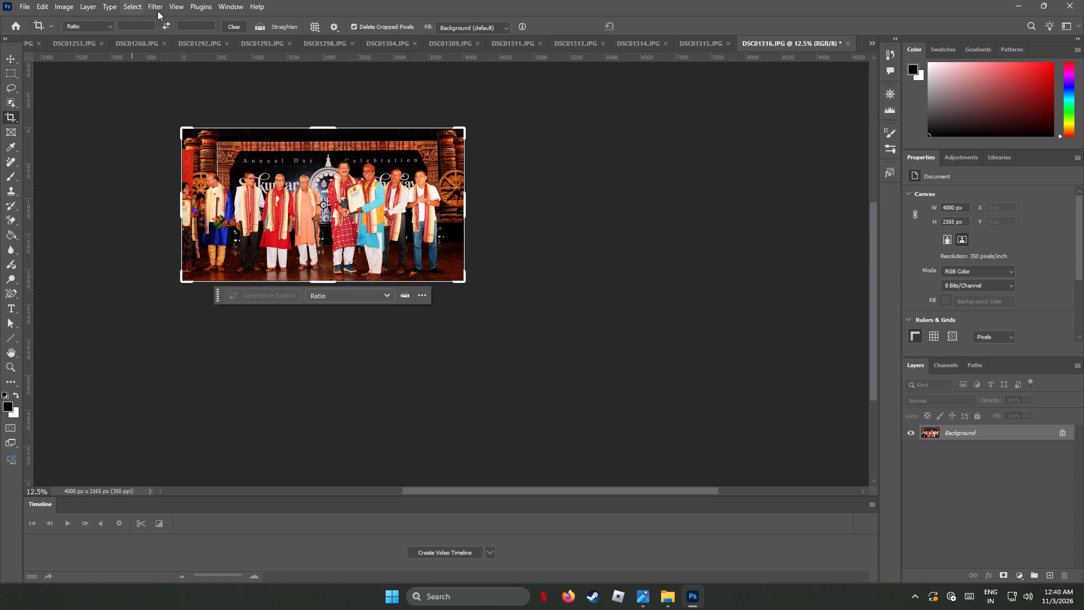
Export DSC01316 as a JPG at quality 7 and save the exported file.
{"action": "left_click", "coordinate": [21, 5]}
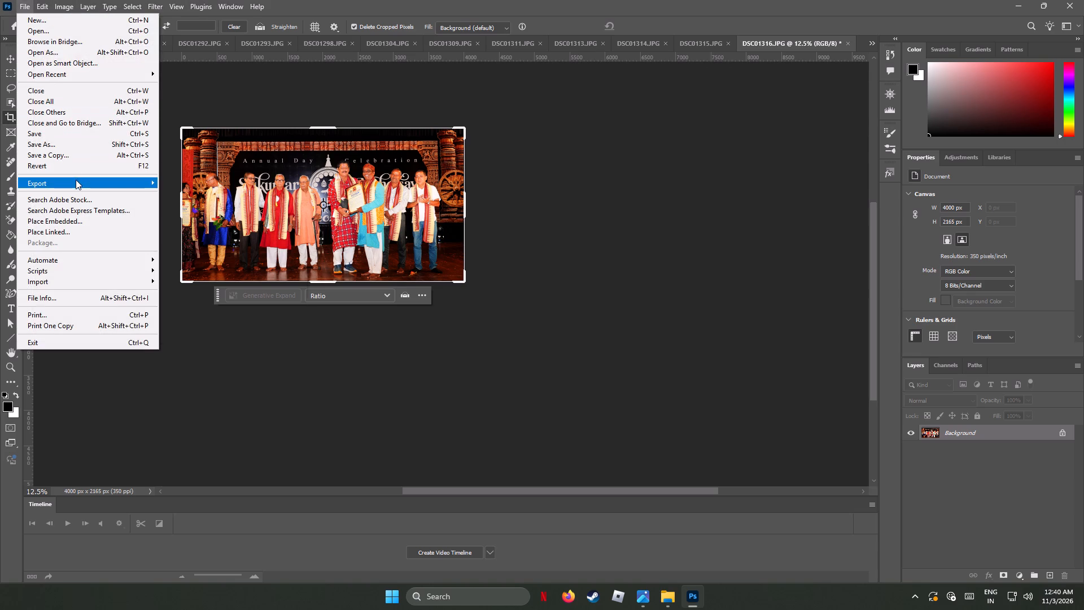
{"action": "left_click", "coordinate": [195, 192]}
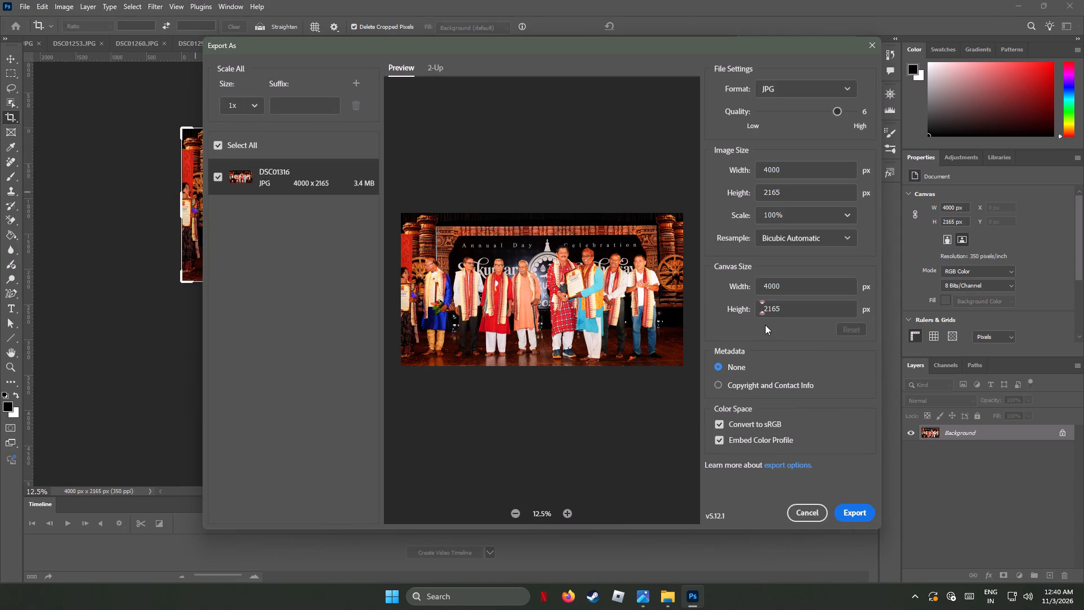
{"action": "left_click_drag", "start_coordinate": [837, 111], "coordinate": [837, 111]}
{"action": "left_click_drag", "start_coordinate": [837, 111], "coordinate": [900, 123]}
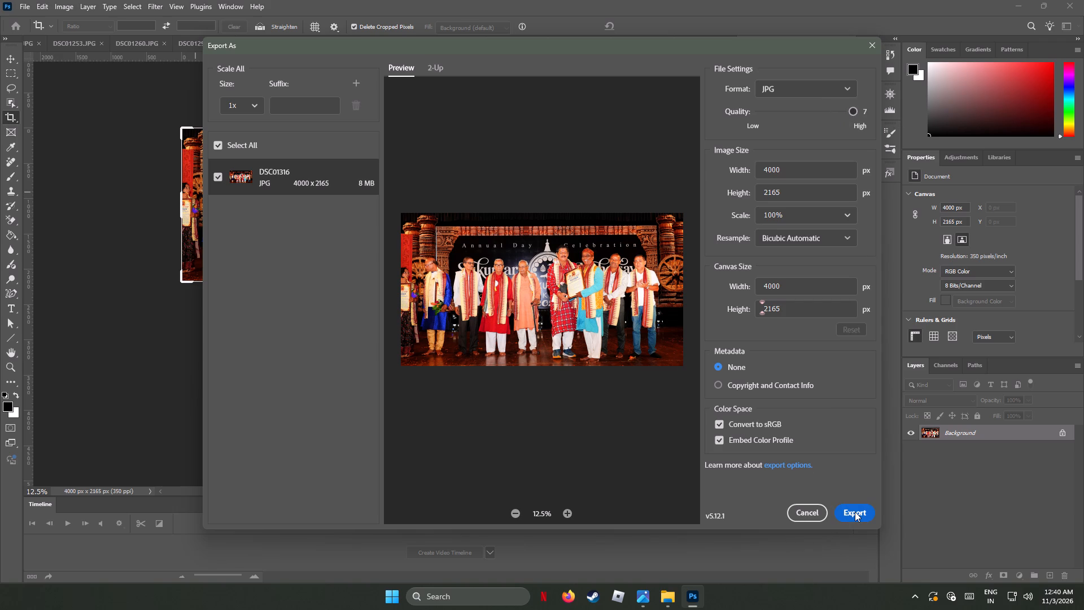
{"action": "left_click", "coordinate": [855, 512]}
{"action": "left_click", "coordinate": [652, 337]}
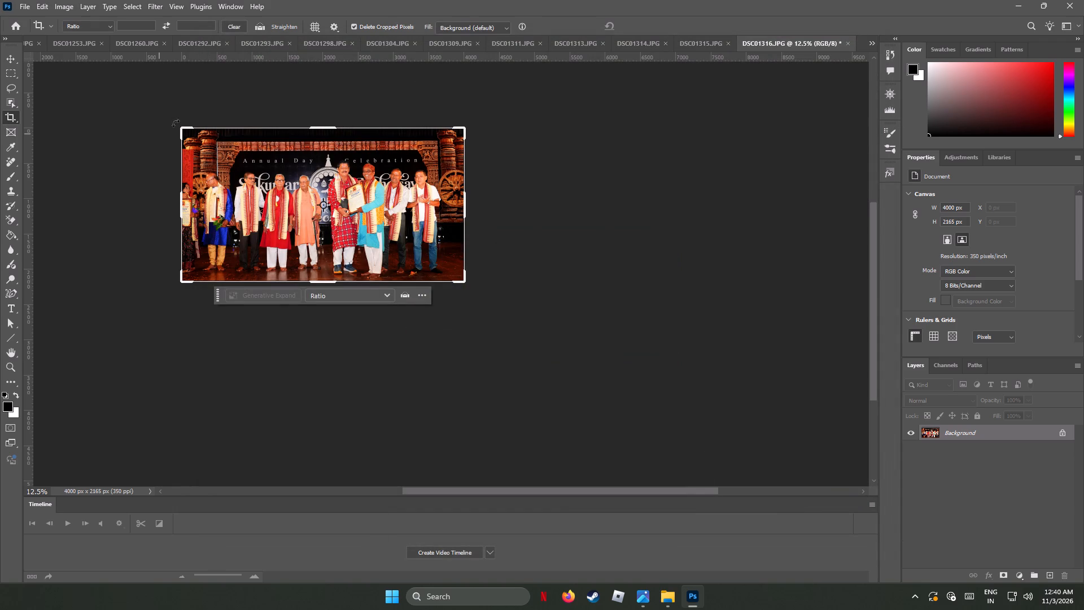
Close DSC01316.JPG without saving changes to the original.
{"action": "left_click", "coordinate": [846, 44]}
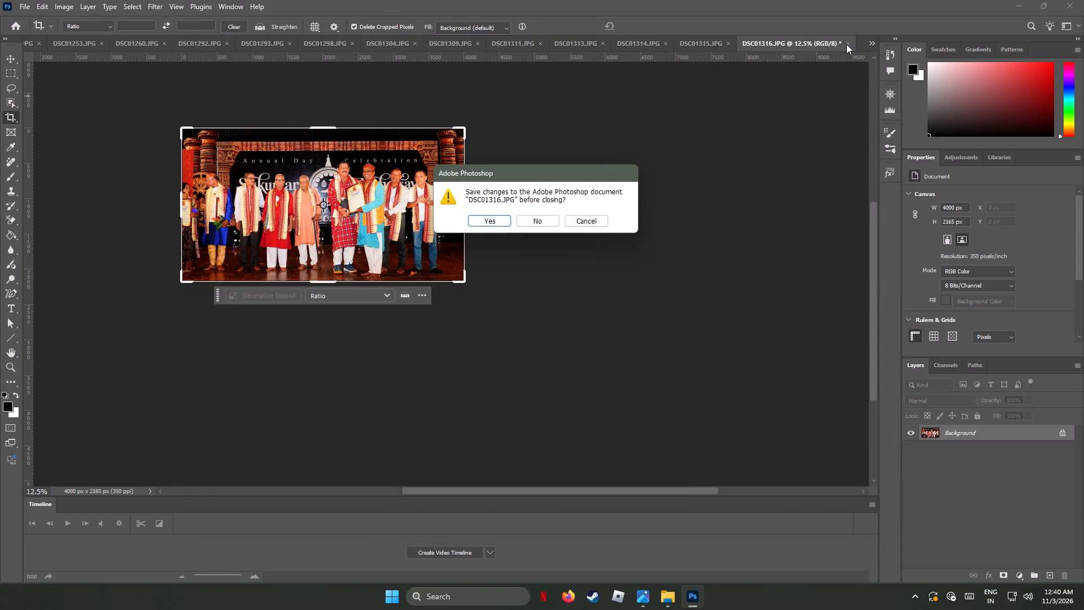
{"action": "left_click", "coordinate": [543, 223]}
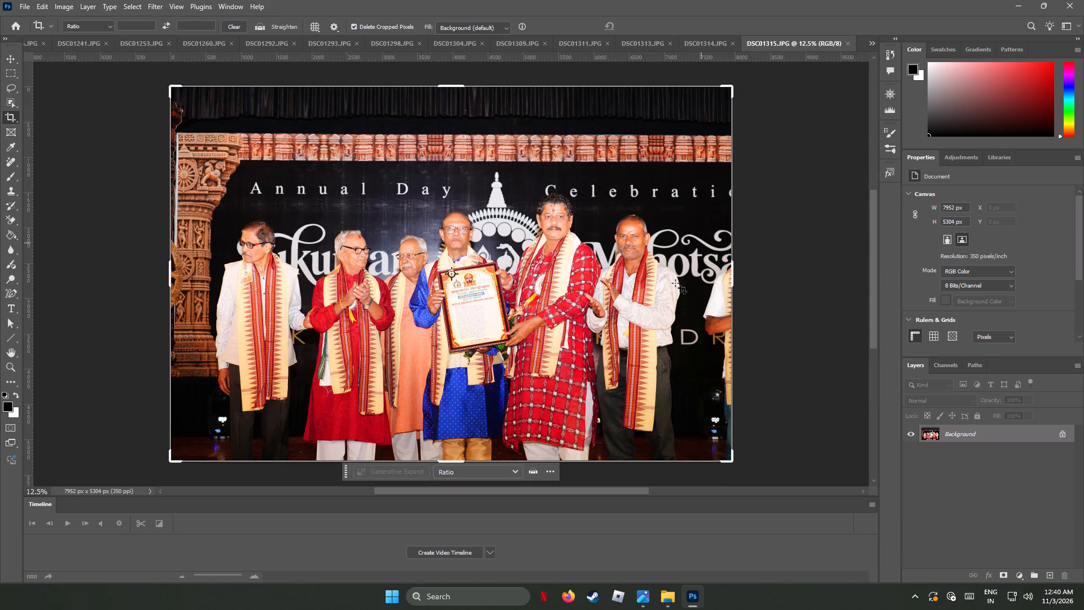
Select all of DSC01315.JPG and rotate it about -0.57° to straighten the stage backdrop.
{"action": "left_click", "coordinate": [8, 60]}
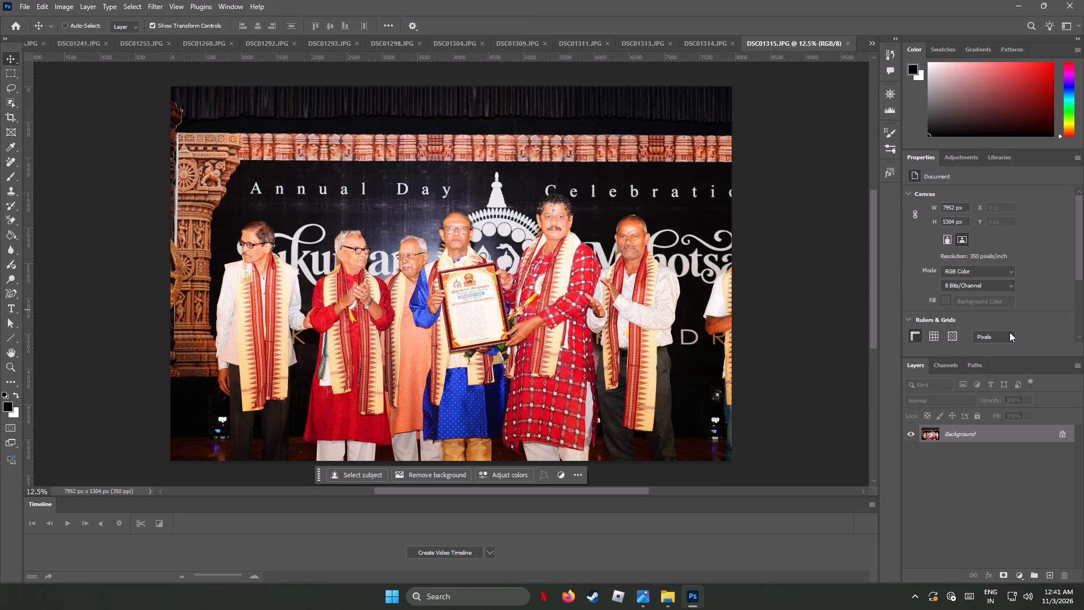
{"action": "key", "text": "ctrl+a"}
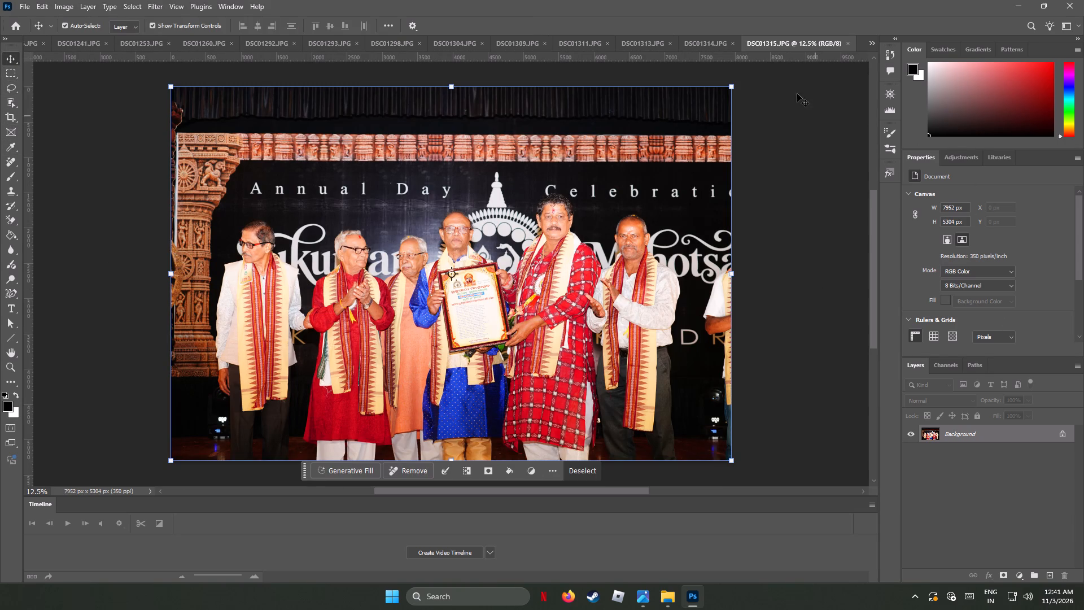
{"action": "left_click", "coordinate": [742, 85]}
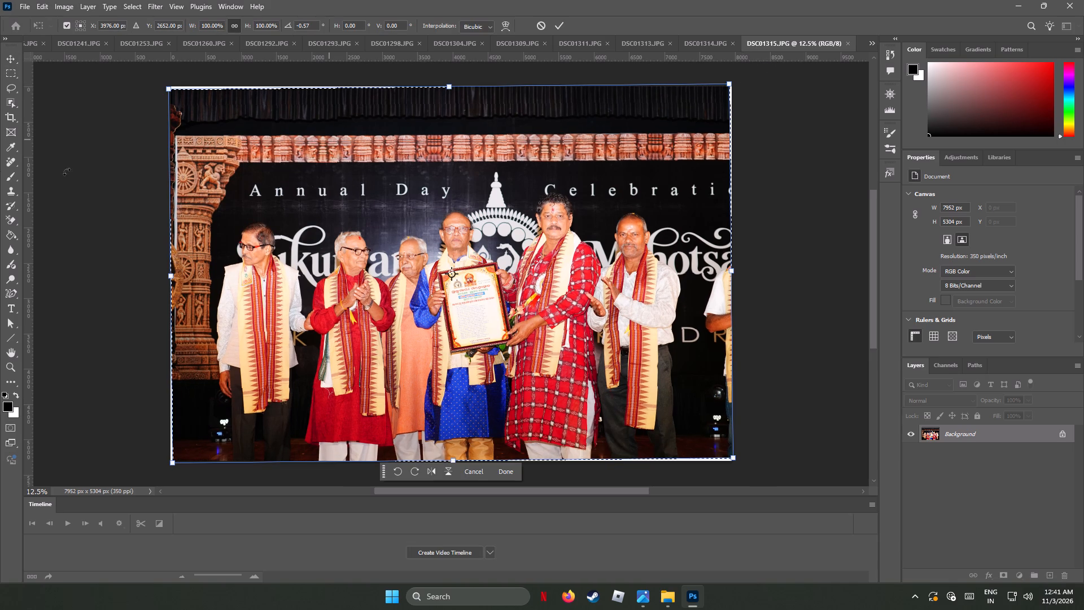
{"action": "left_click", "coordinate": [11, 56]}
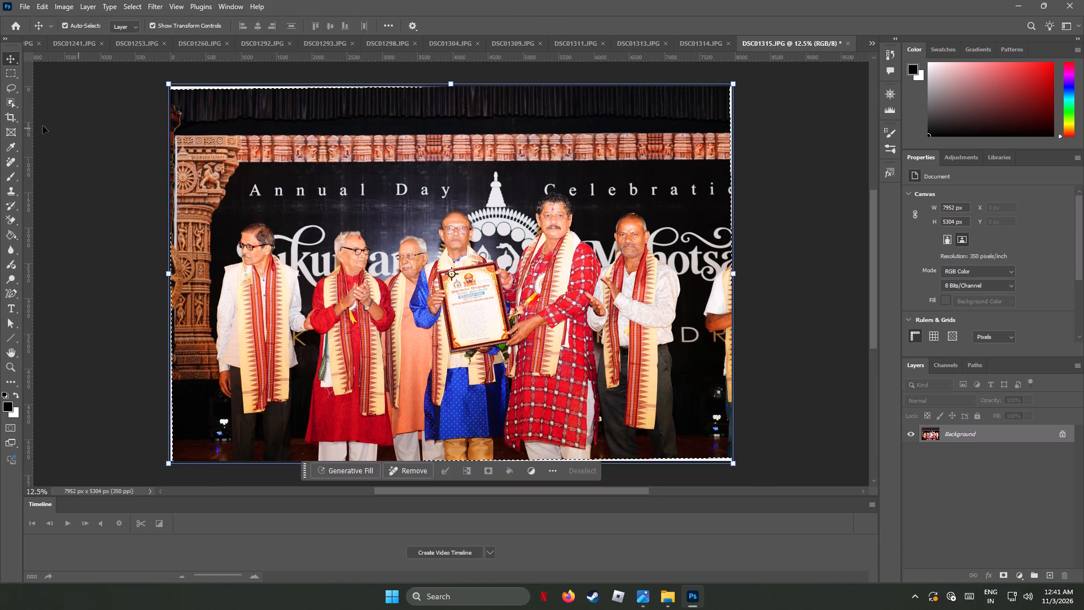
Crop DSC01315.JPG on all four sides to about 7748 × 4648 px, removing the top curtain and the white edges left by the rotation.
{"action": "left_click", "coordinate": [10, 114]}
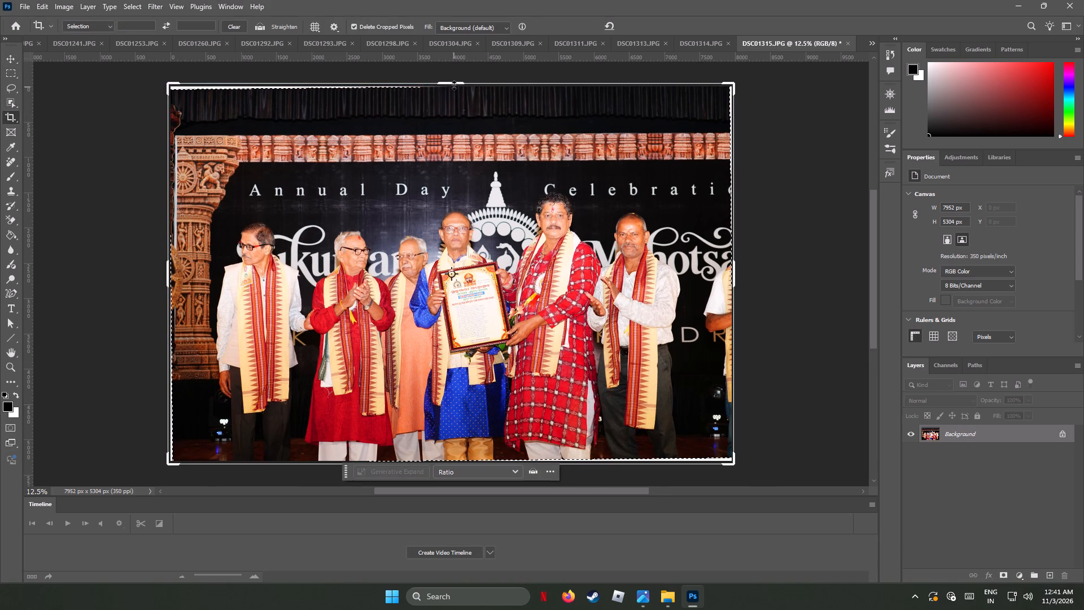
{"action": "left_click_drag", "start_coordinate": [454, 85], "coordinate": [457, 107]}
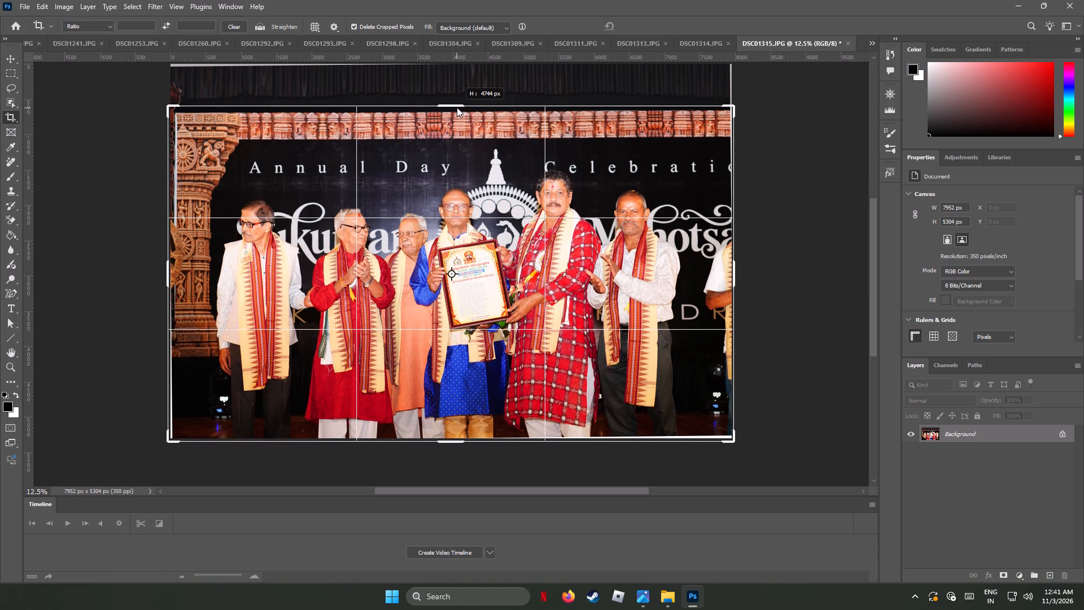
{"action": "left_click_drag", "start_coordinate": [457, 107], "coordinate": [457, 106]}
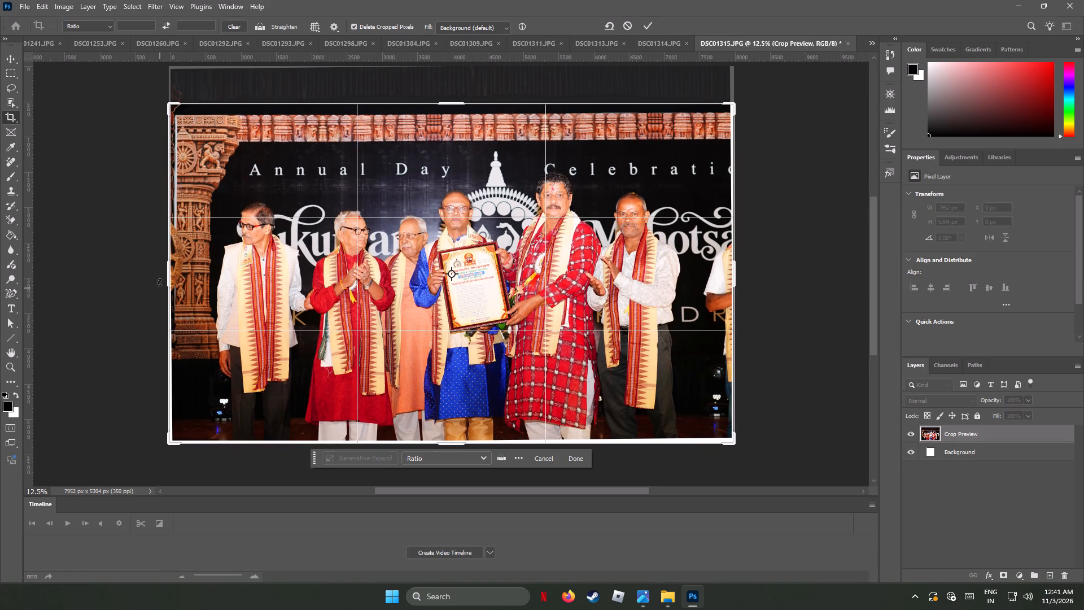
{"action": "left_click", "coordinate": [166, 272]}
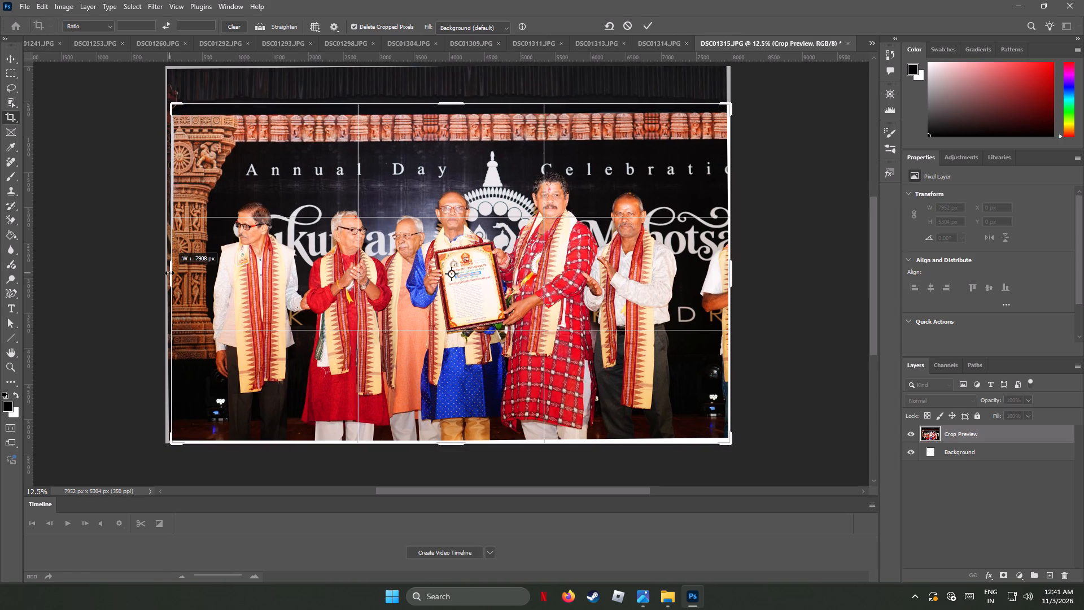
{"action": "left_click_drag", "start_coordinate": [443, 446], "coordinate": [444, 443]}
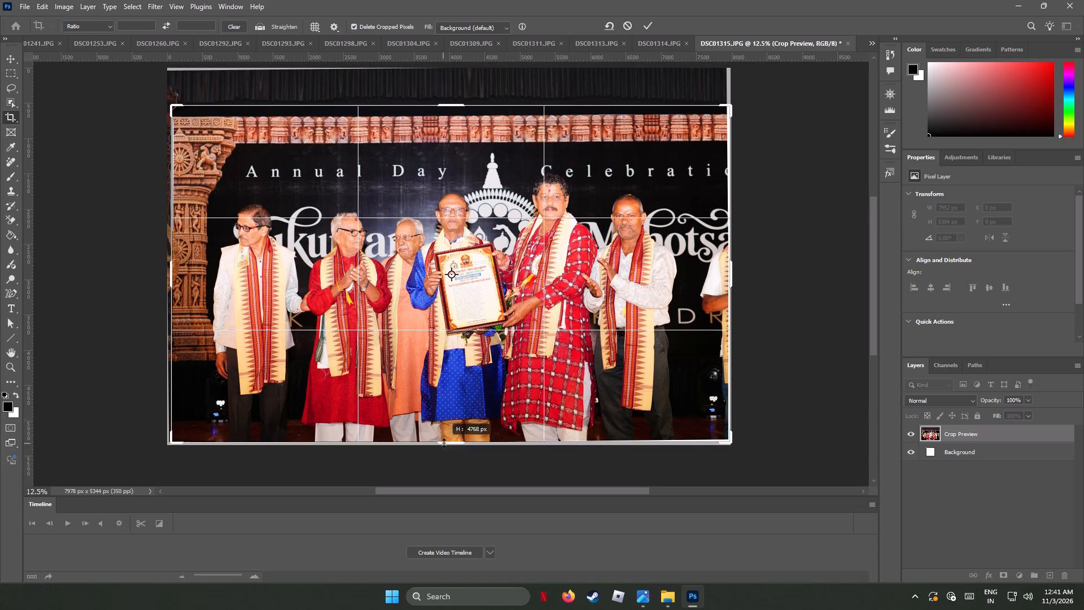
{"action": "left_click_drag", "start_coordinate": [444, 443], "coordinate": [445, 440]}
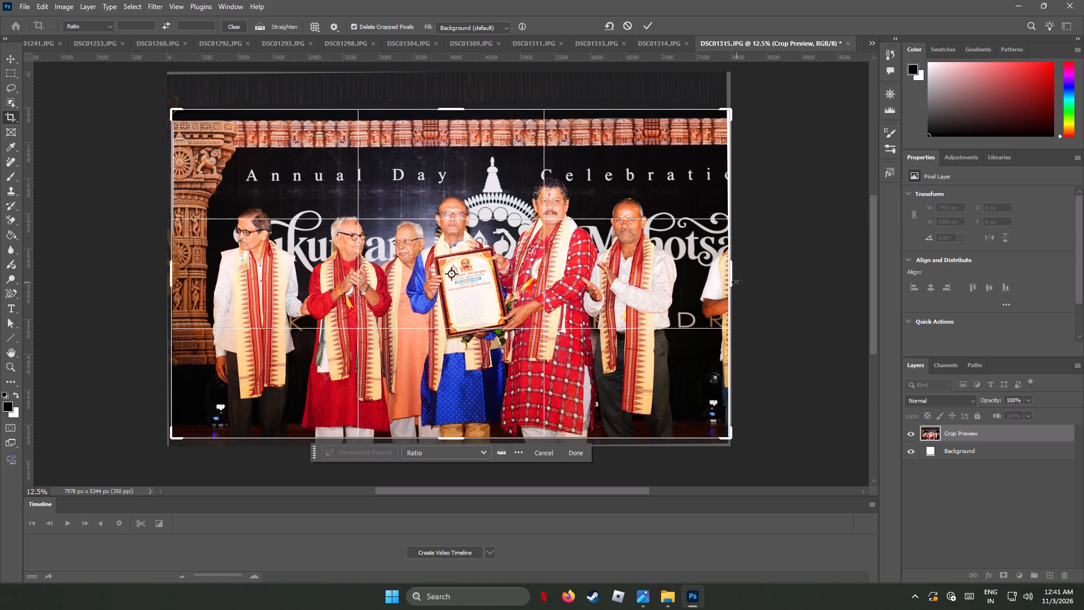
{"action": "left_click_drag", "start_coordinate": [732, 278], "coordinate": [727, 278]}
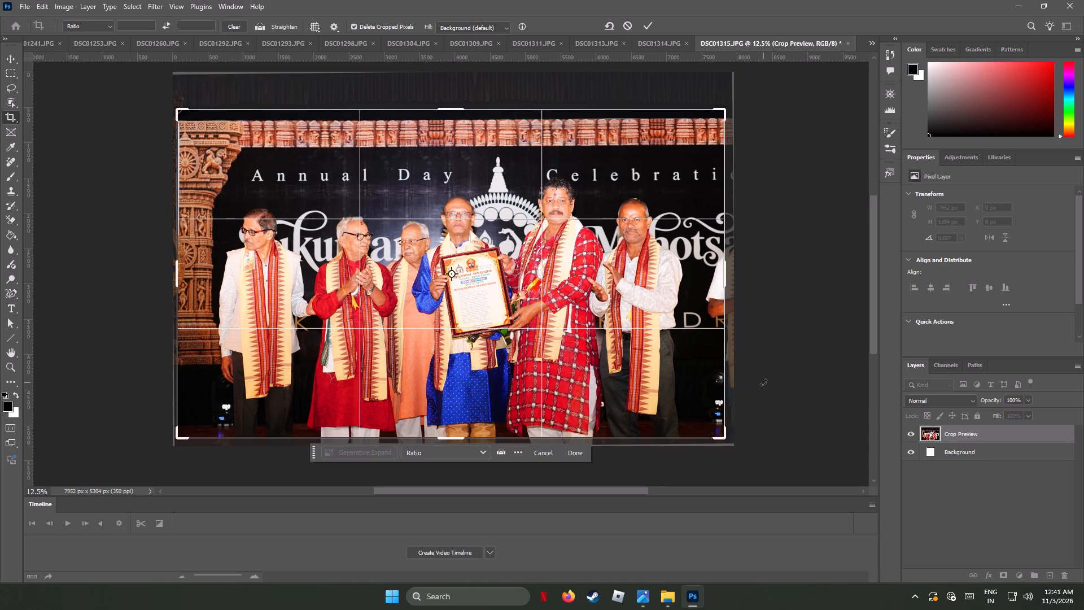
{"action": "key", "text": "Return"}
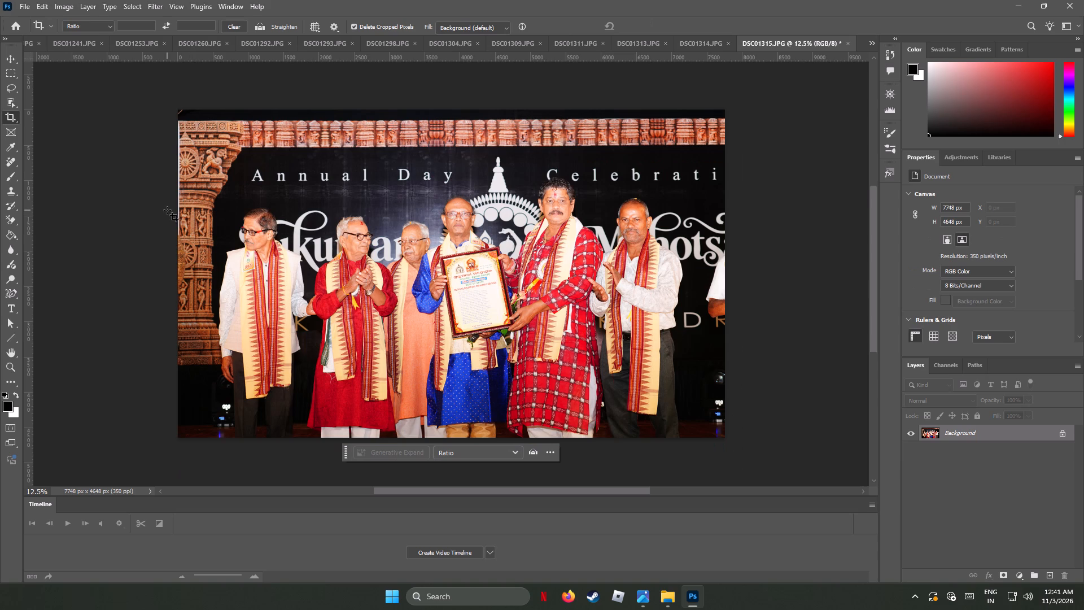
Crop a further thin strip off the photo's left edge, bringing it to about 7652 × 4648 px.
{"action": "left_click", "coordinate": [10, 117]}
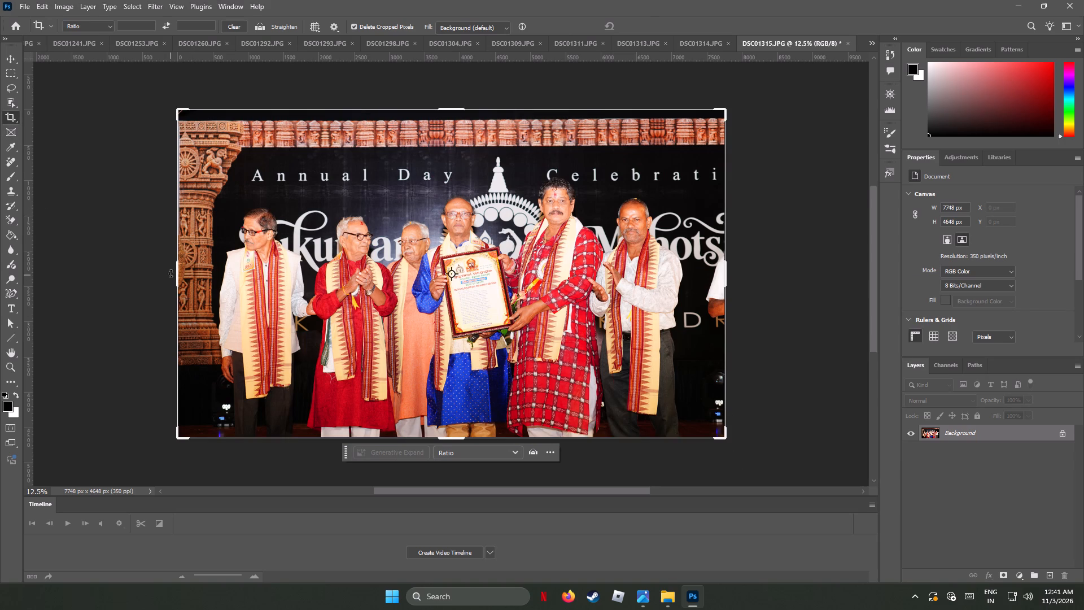
{"action": "left_click", "coordinate": [177, 275]}
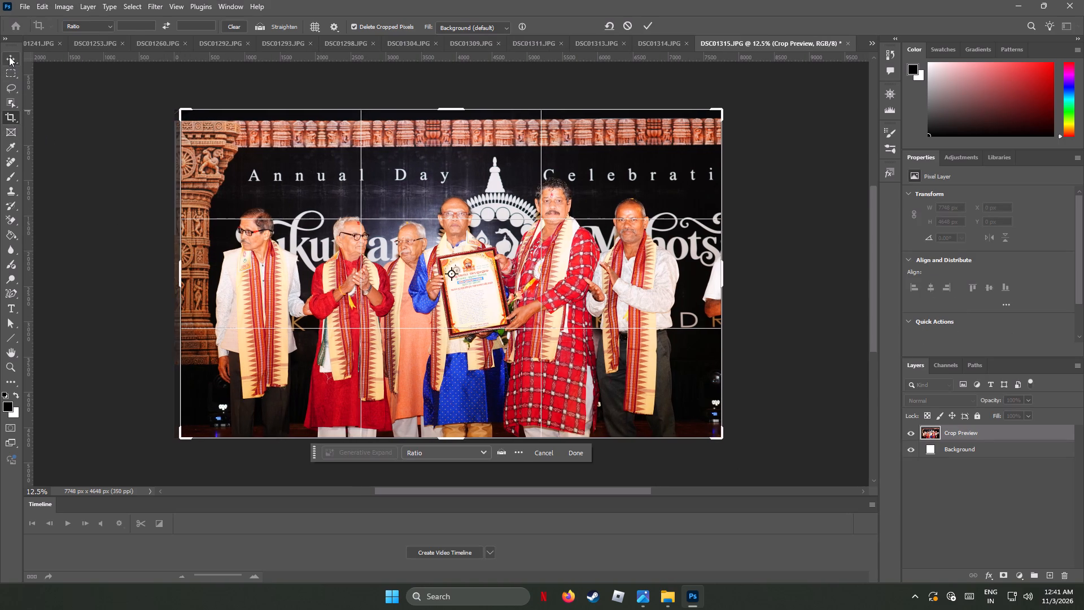
{"action": "left_click", "coordinate": [9, 56]}
Resize DSC01315.JPG to 4000 px wide, keeping its proportions.
{"action": "left_click", "coordinate": [23, 6]}
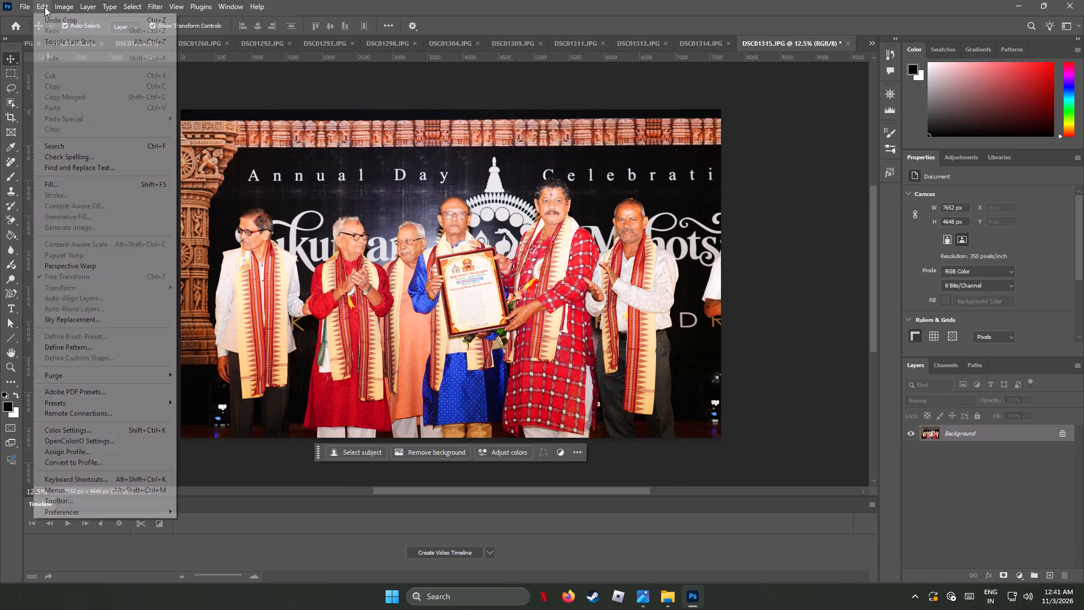
{"action": "left_click", "coordinate": [85, 90]}
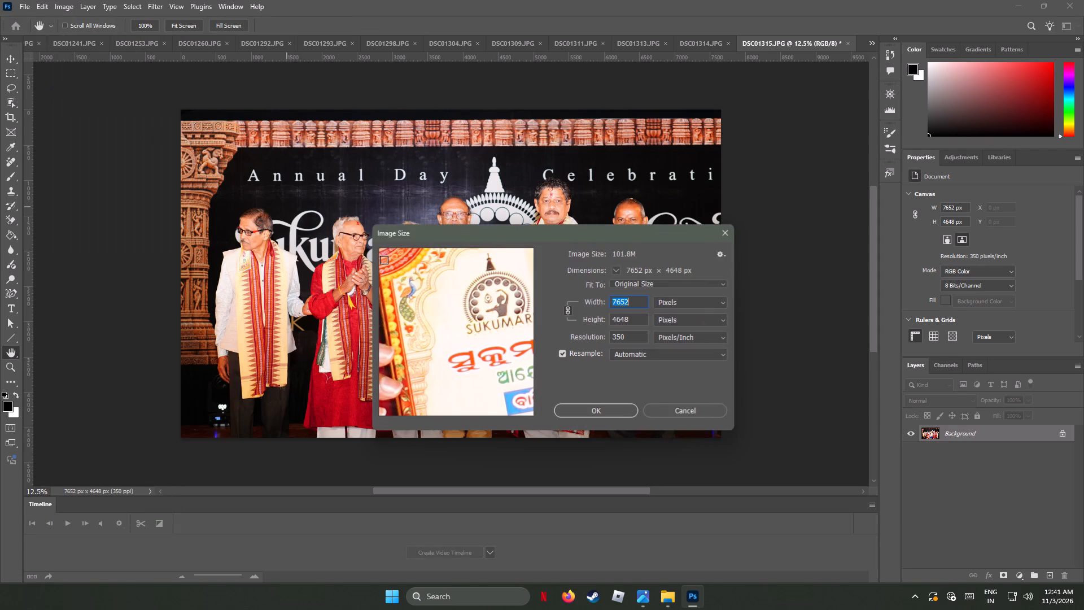
{"action": "type", "text": "400"}
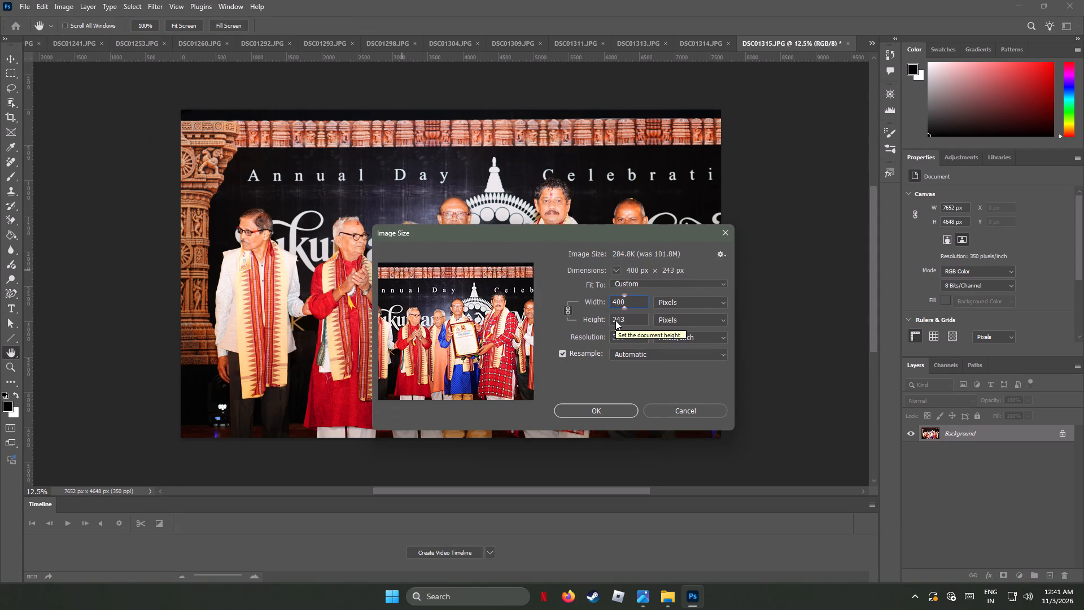
{"action": "key", "text": "0"}
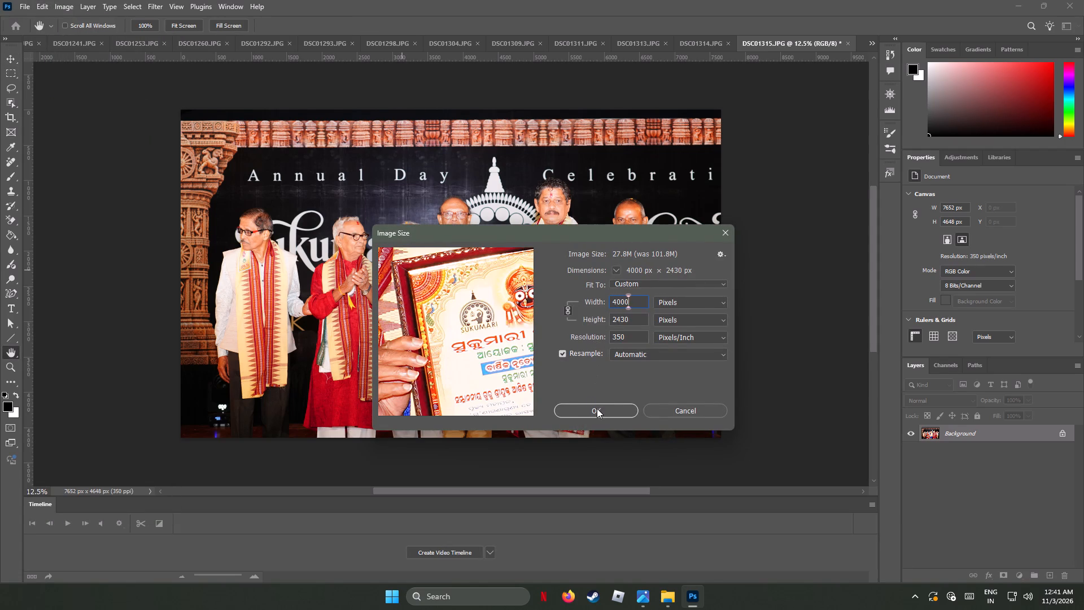
{"action": "left_click", "coordinate": [597, 408]}
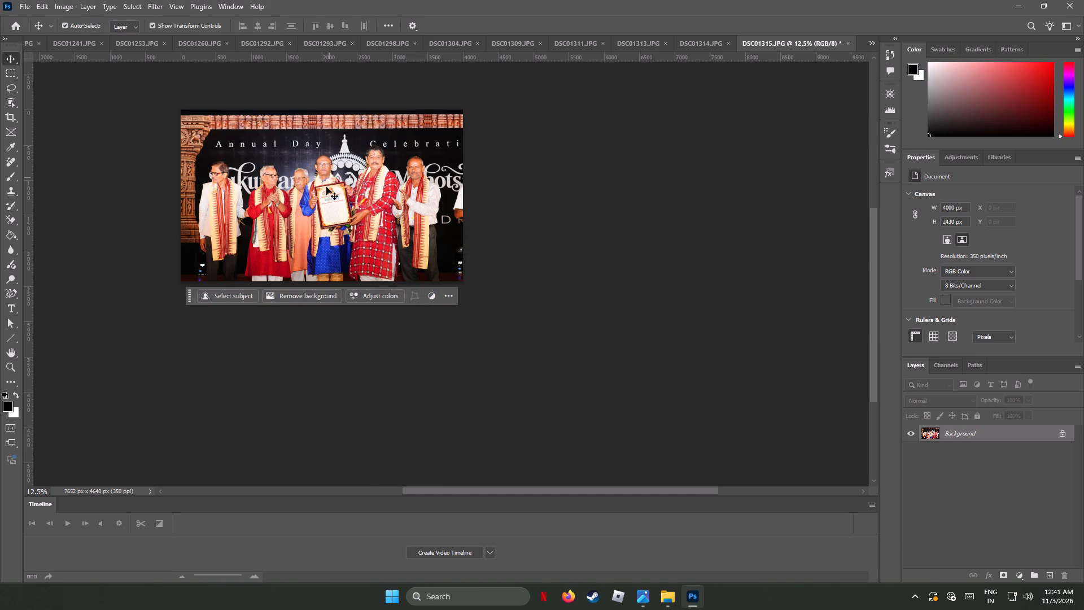
Export DSC01315.JPG as a 4000 × 2430 px JPG at quality 7.
{"action": "scroll", "coordinate": [325, 194], "scroll_direction": "up", "scroll_amount": 12}
{"action": "scroll", "coordinate": [337, 245], "scroll_direction": "up", "scroll_amount": 1}
{"action": "scroll", "coordinate": [337, 247], "scroll_direction": "down", "scroll_amount": 6}
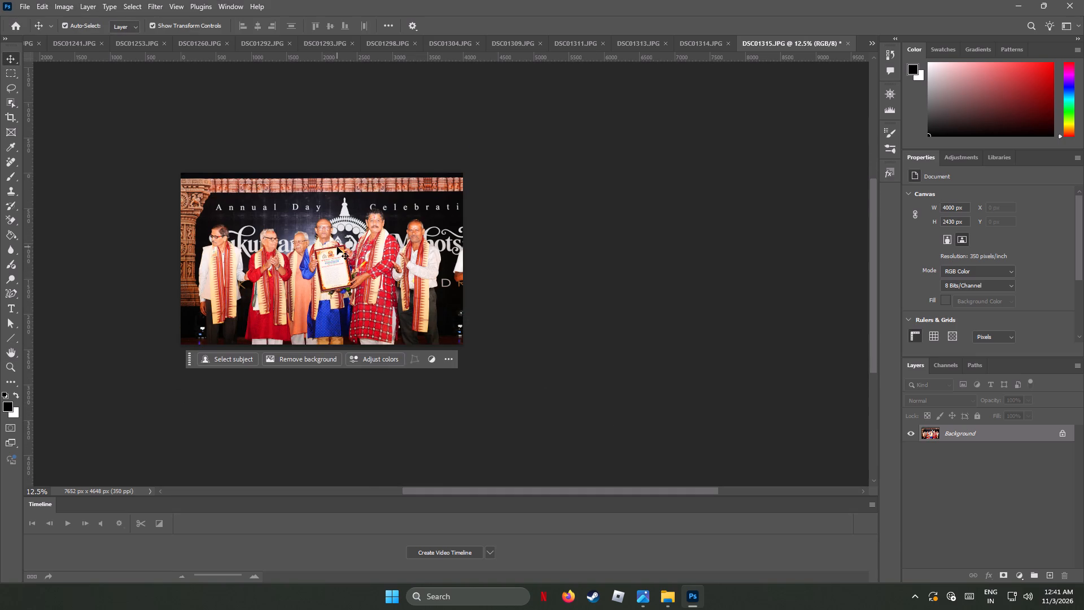
{"action": "left_click", "coordinate": [23, 4]}
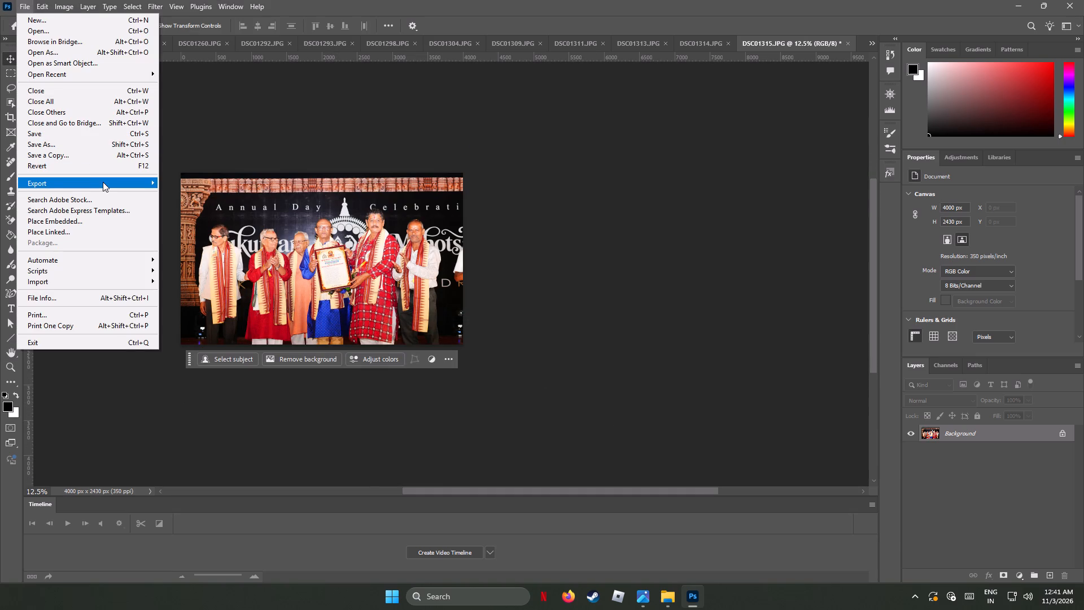
{"action": "left_click", "coordinate": [191, 193]}
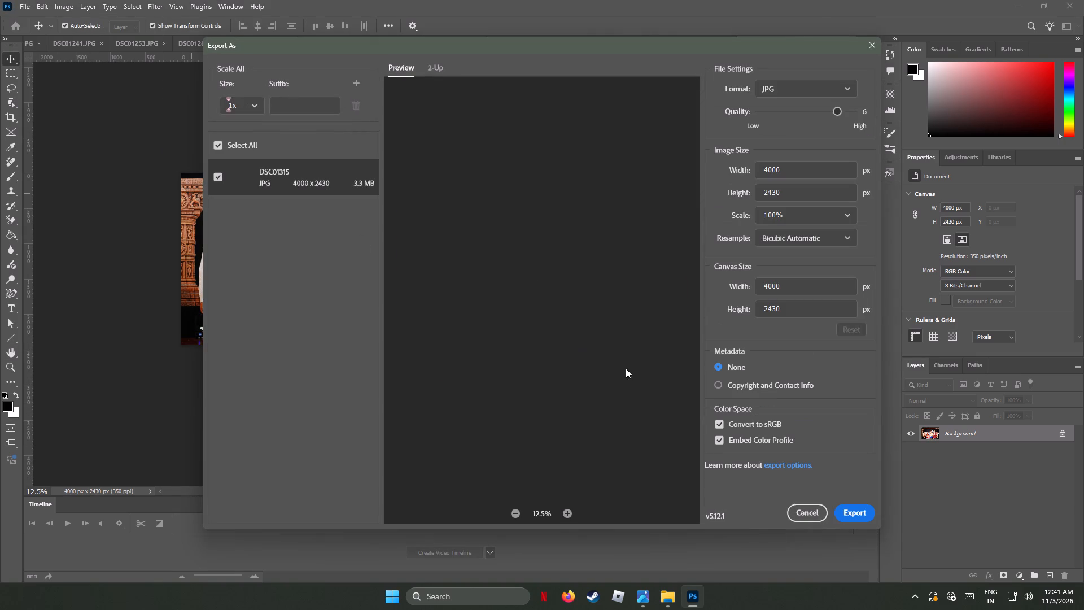
{"action": "left_click_drag", "start_coordinate": [836, 110], "coordinate": [932, 123]}
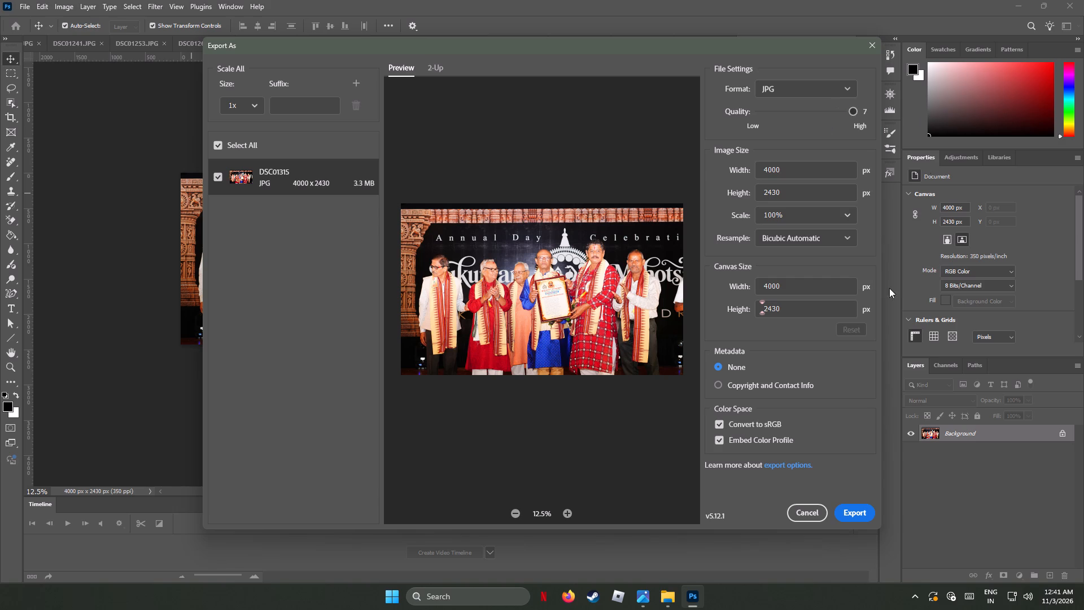
{"action": "left_click", "coordinate": [862, 512]}
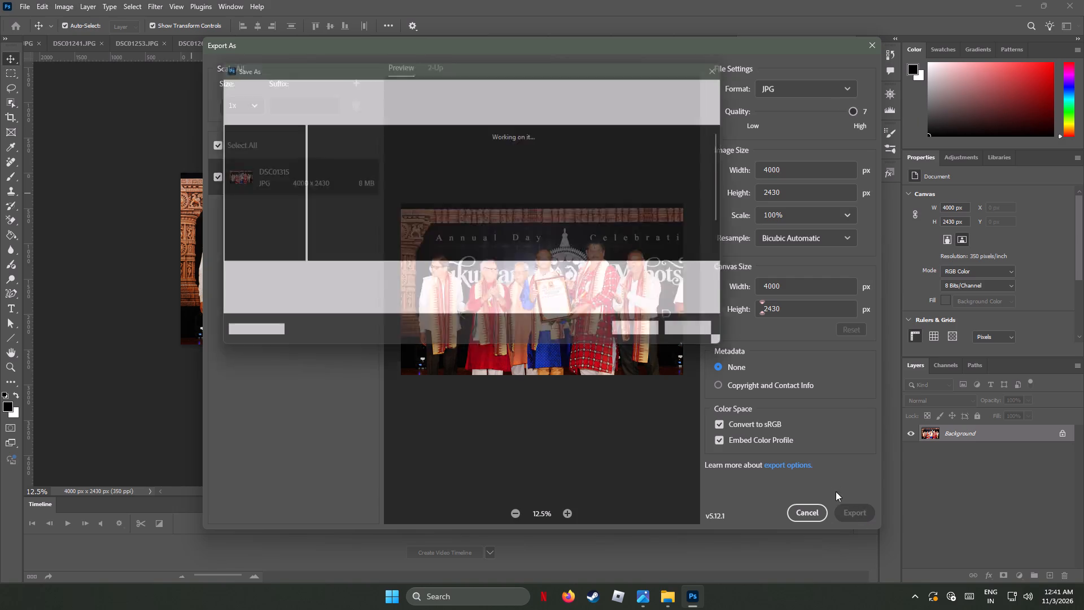
{"action": "left_click", "coordinate": [655, 339]}
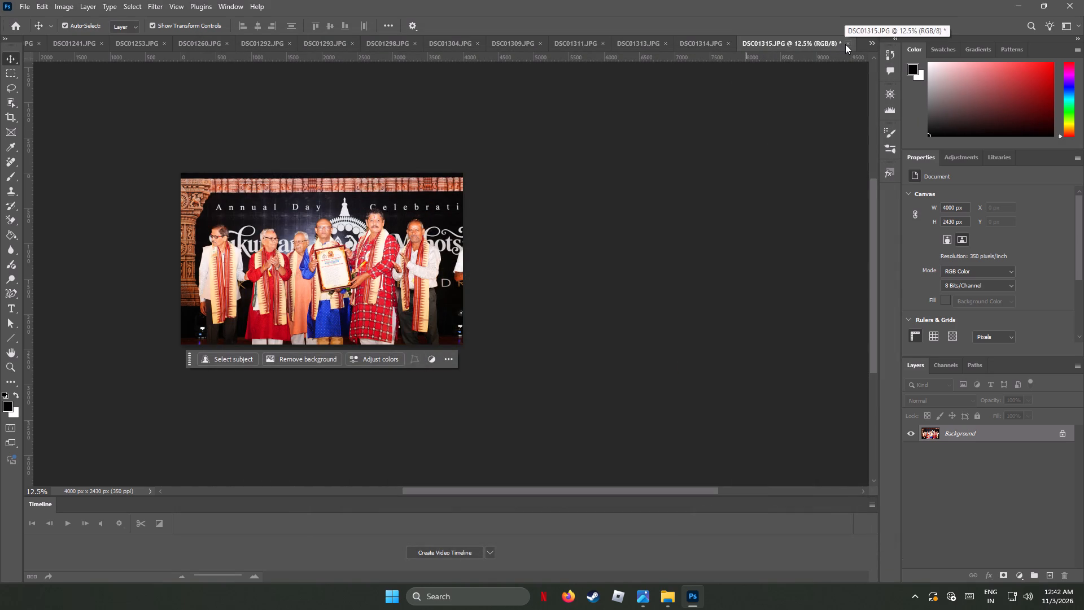
Close DSC01315.JPG without saving changes to the original.
{"action": "left_click", "coordinate": [845, 44]}
{"action": "left_click", "coordinate": [549, 225]}
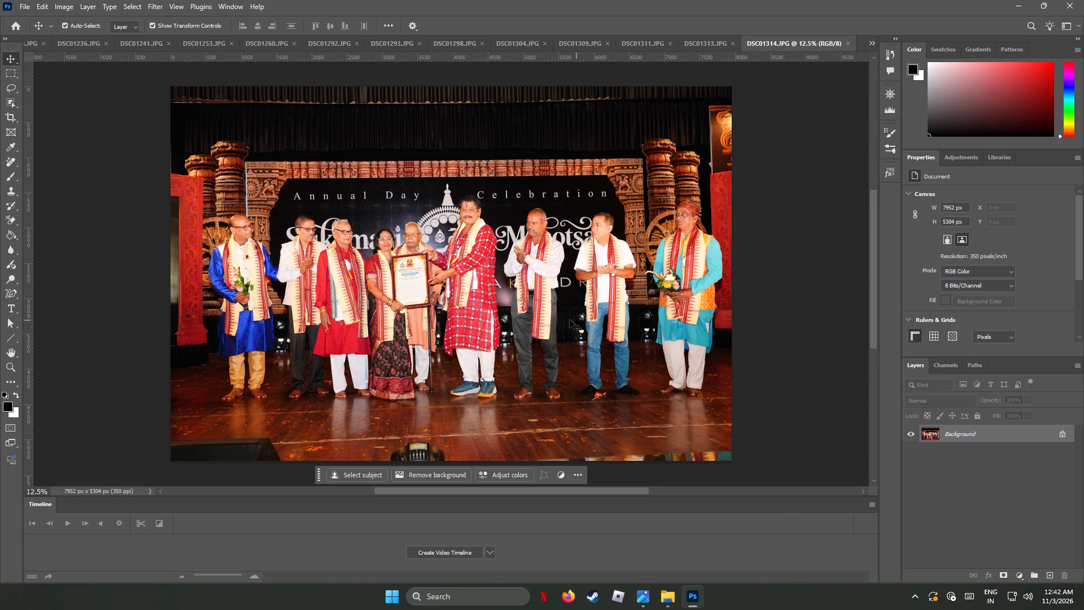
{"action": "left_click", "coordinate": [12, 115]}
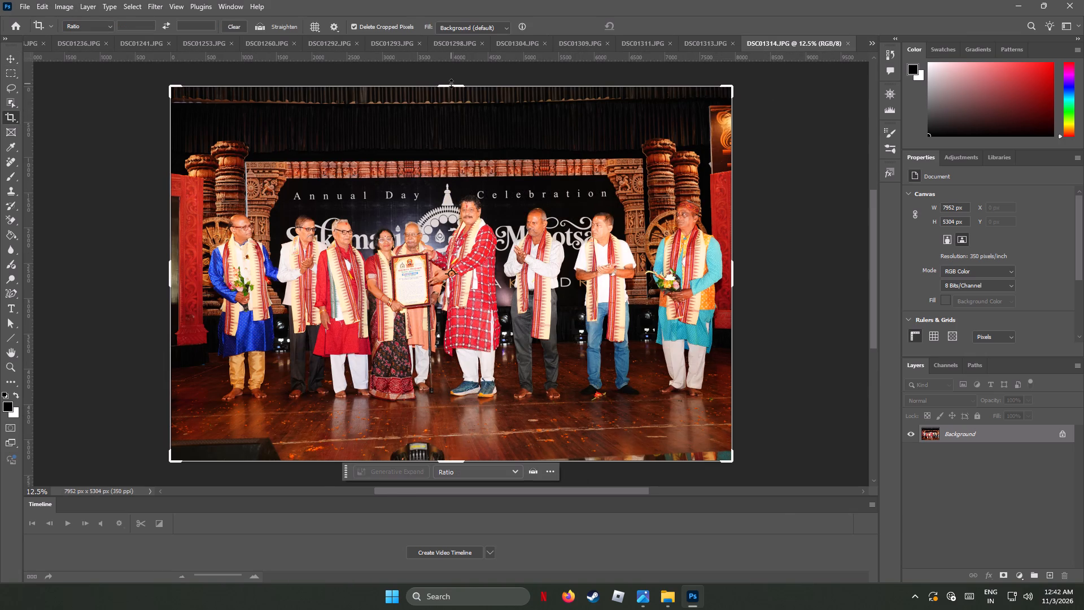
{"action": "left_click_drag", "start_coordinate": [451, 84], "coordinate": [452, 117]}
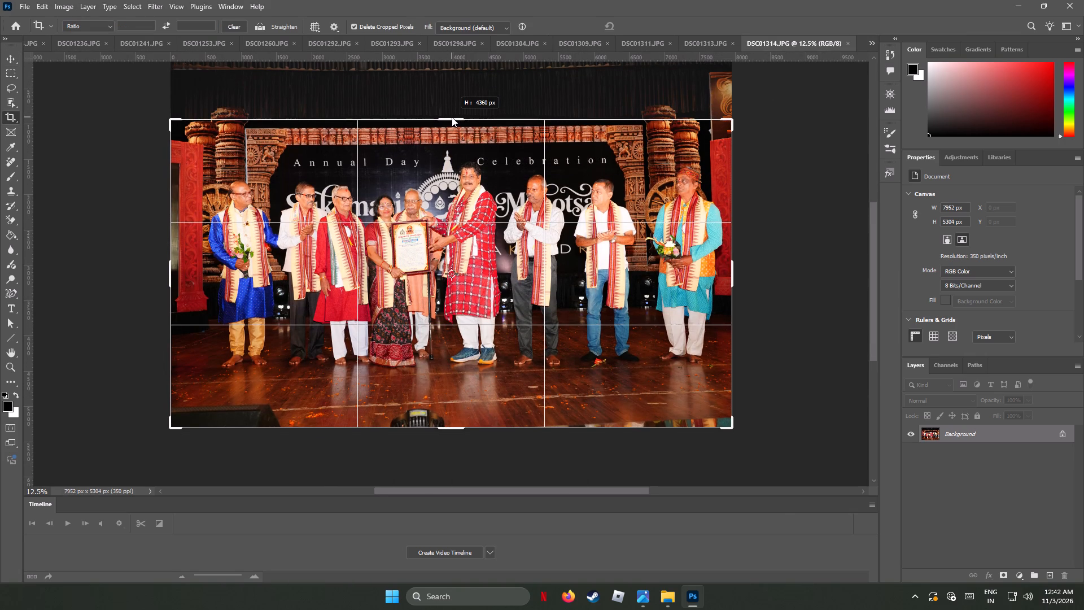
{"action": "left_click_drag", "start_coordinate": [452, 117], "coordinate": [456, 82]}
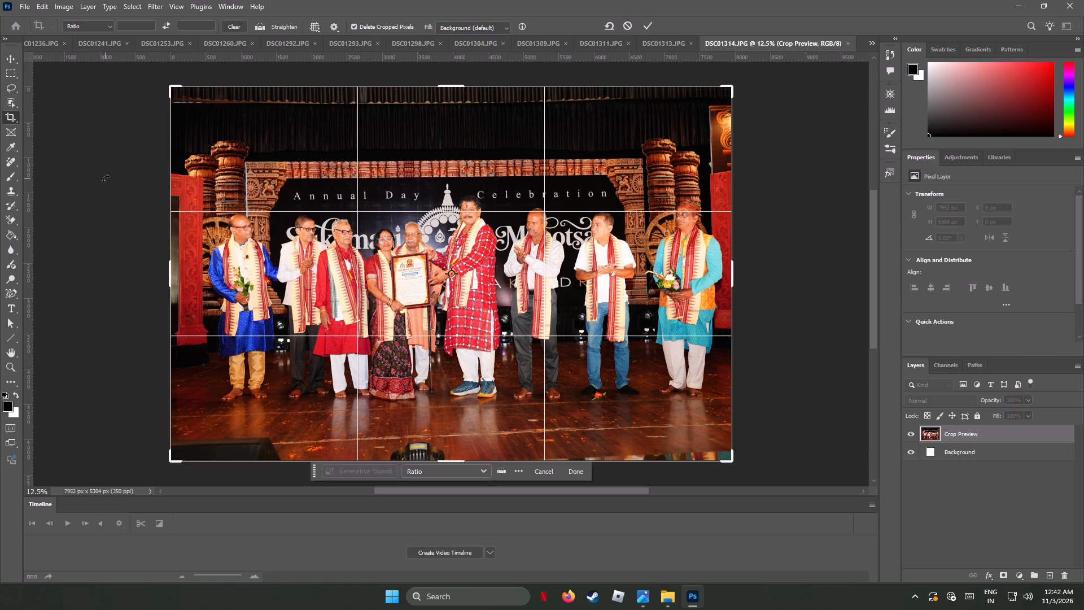
Select all of DSC01314.JPG and rotate it about 0.26° to straighten the stage backdrop.
{"action": "left_click", "coordinate": [9, 61]}
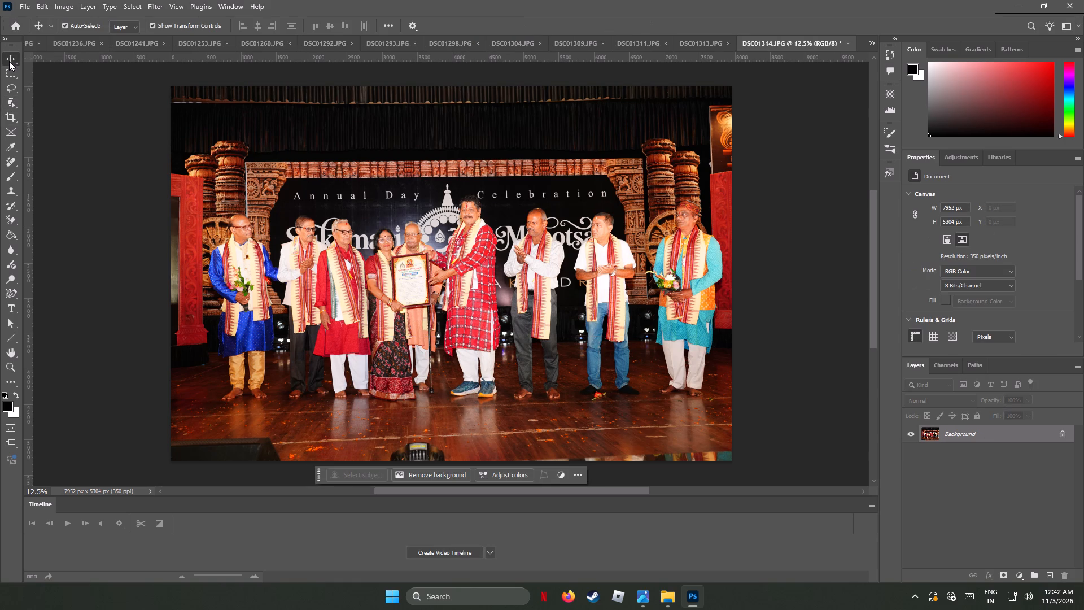
{"action": "key", "text": "ctrl+a"}
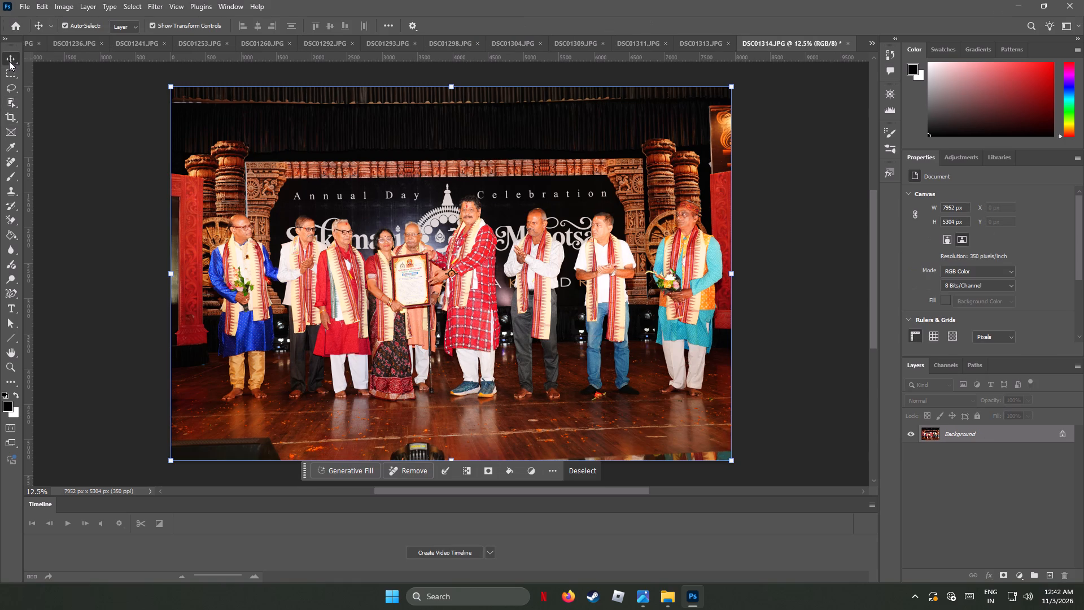
{"action": "left_click", "coordinate": [741, 84]}
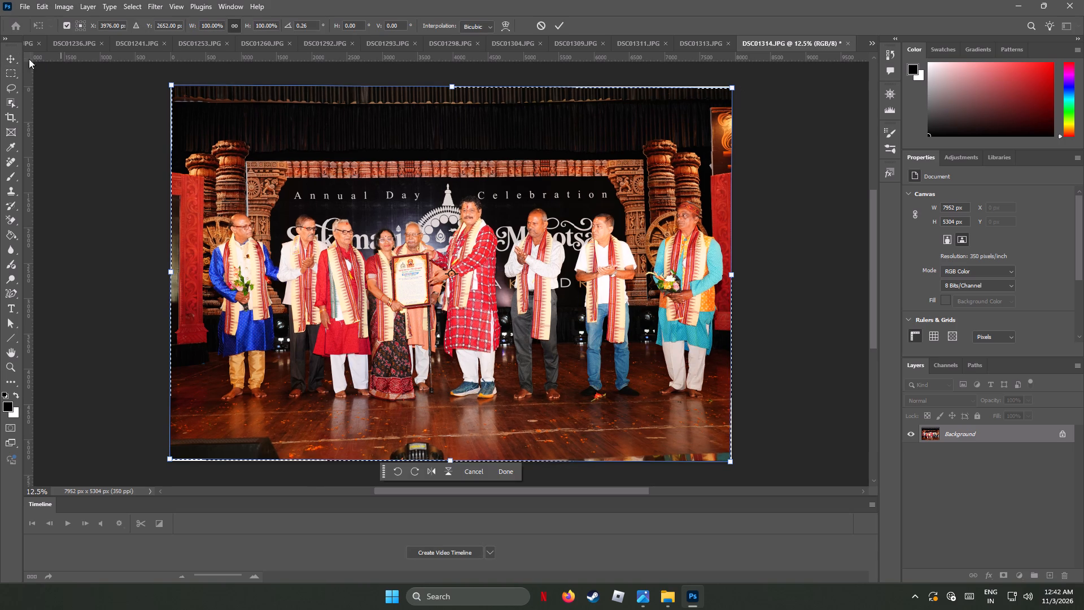
{"action": "left_click", "coordinate": [10, 58]}
Crop DSC01314.JPG on all four sides to about 7480 × 3773 px, trimming the top curtain, front floor and white rotation edges.
{"action": "left_click", "coordinate": [11, 116]}
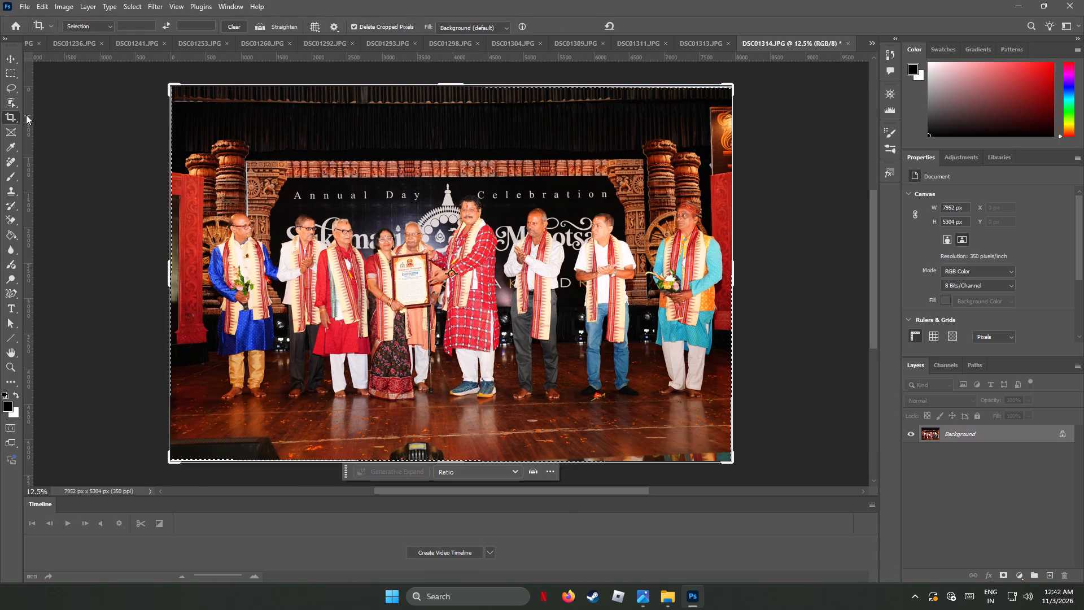
{"action": "left_click_drag", "start_coordinate": [457, 83], "coordinate": [457, 104]}
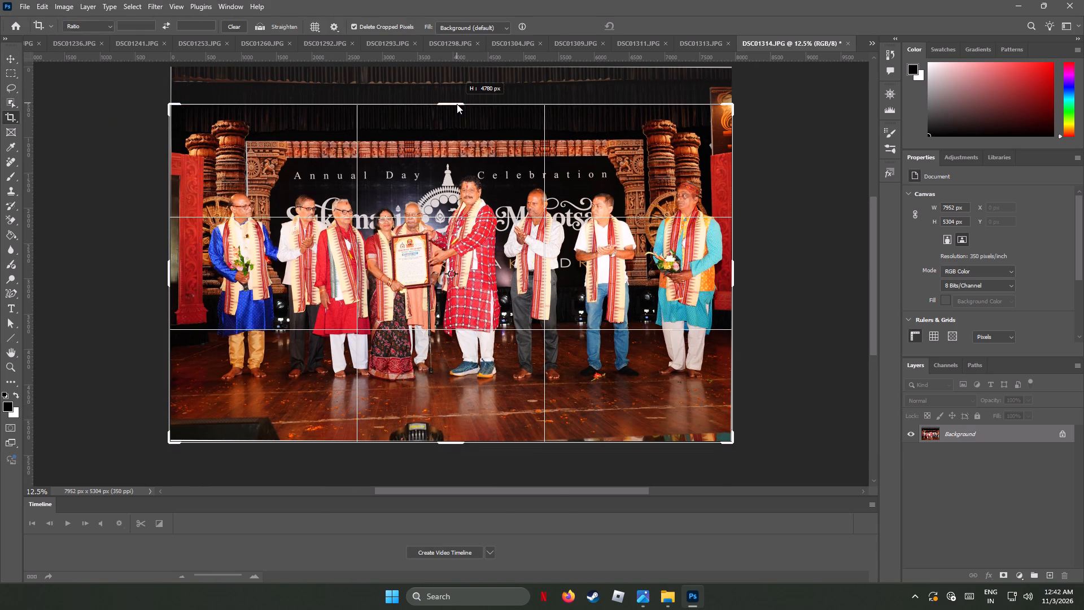
{"action": "left_click_drag", "start_coordinate": [457, 104], "coordinate": [457, 108]}
{"action": "left_click_drag", "start_coordinate": [448, 437], "coordinate": [448, 437]}
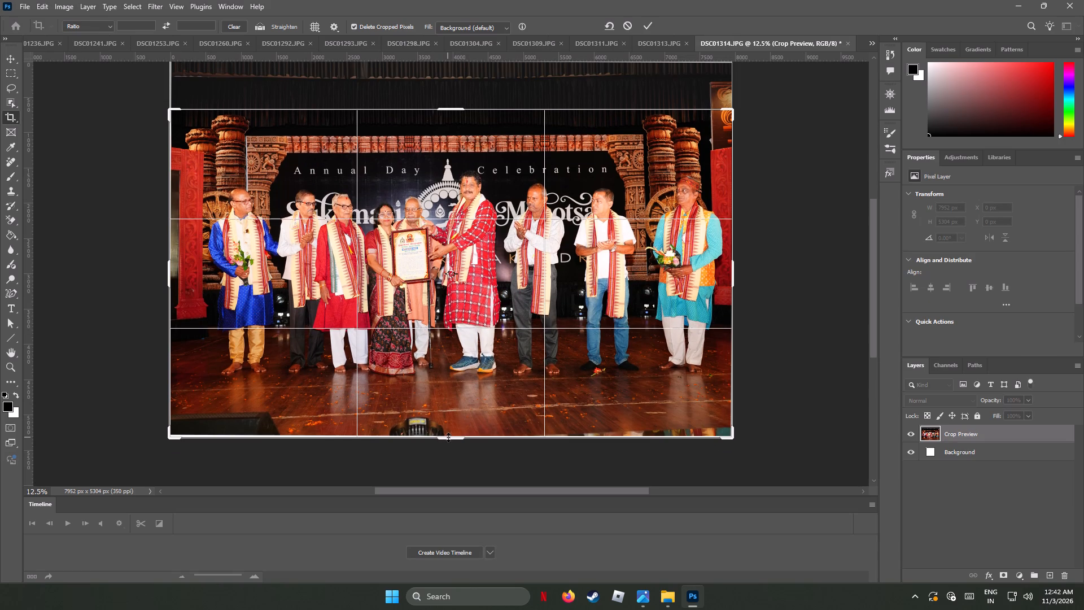
{"action": "left_click_drag", "start_coordinate": [448, 437], "coordinate": [456, 414]}
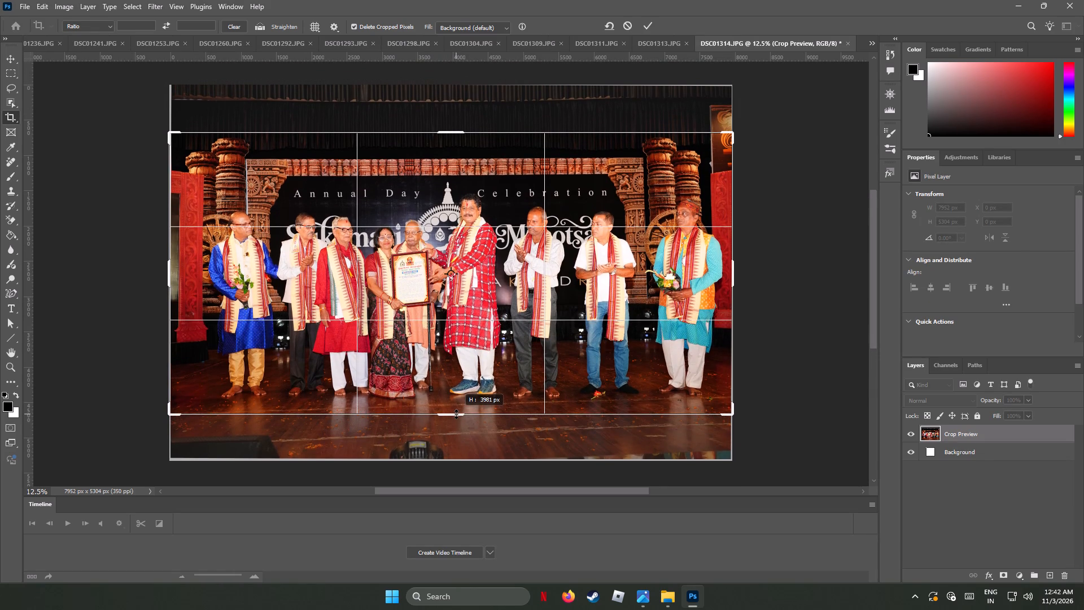
{"action": "left_click_drag", "start_coordinate": [456, 414], "coordinate": [457, 413]}
{"action": "left_click", "coordinate": [168, 277]}
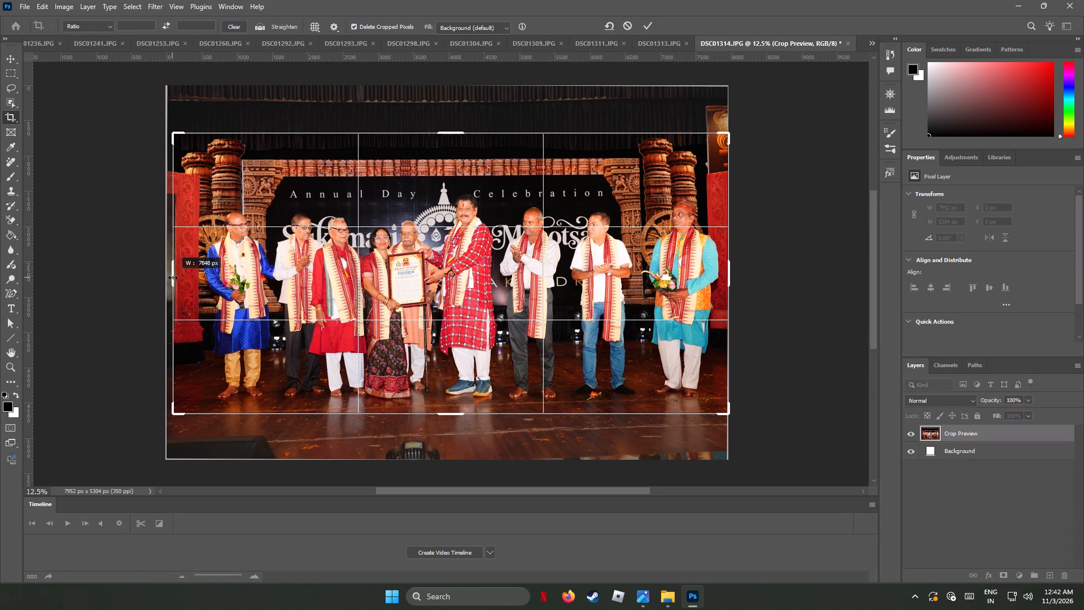
{"action": "left_click", "coordinate": [729, 277]}
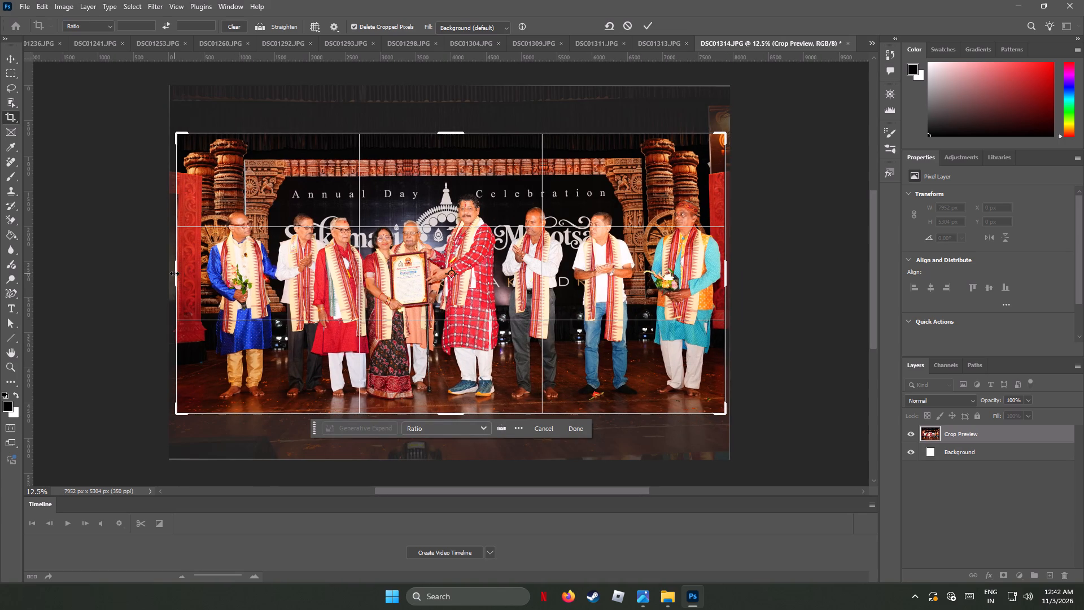
{"action": "left_click_drag", "start_coordinate": [175, 273], "coordinate": [185, 277]}
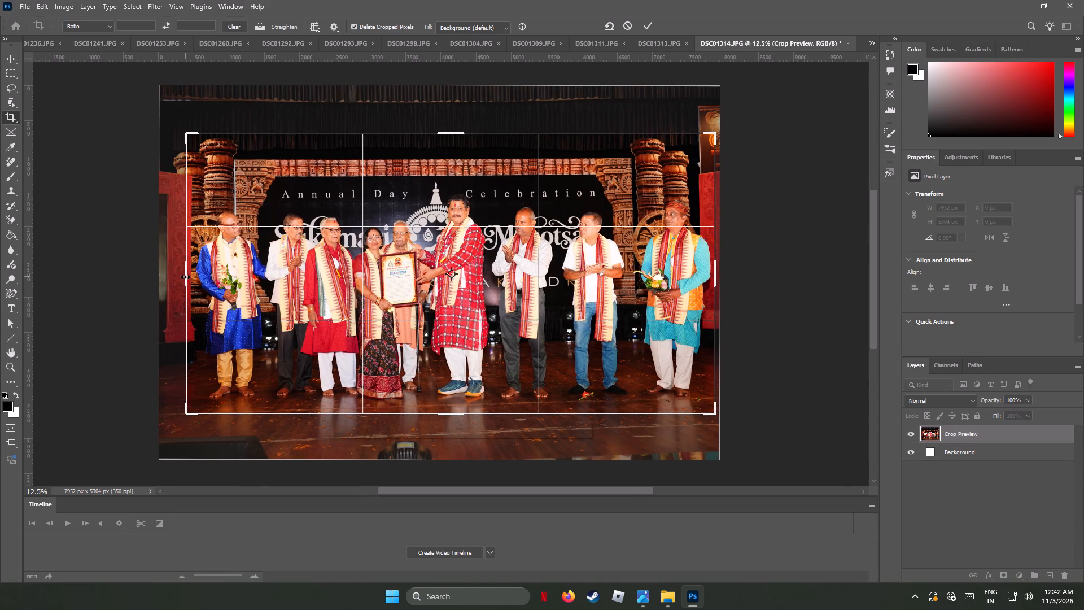
{"action": "left_click_drag", "start_coordinate": [453, 133], "coordinate": [453, 140]}
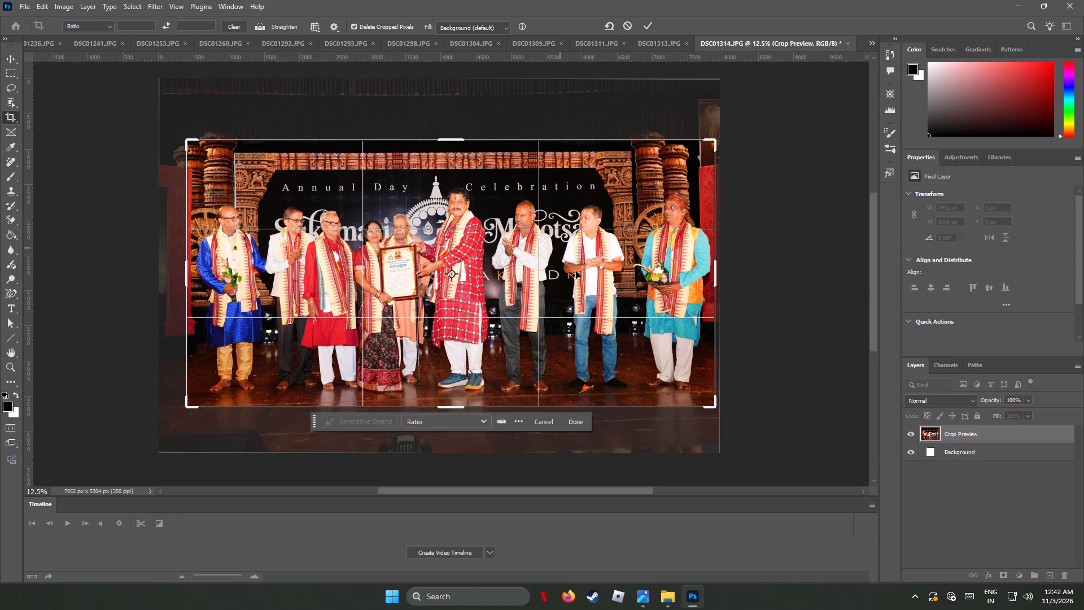
{"action": "key", "text": "Return"}
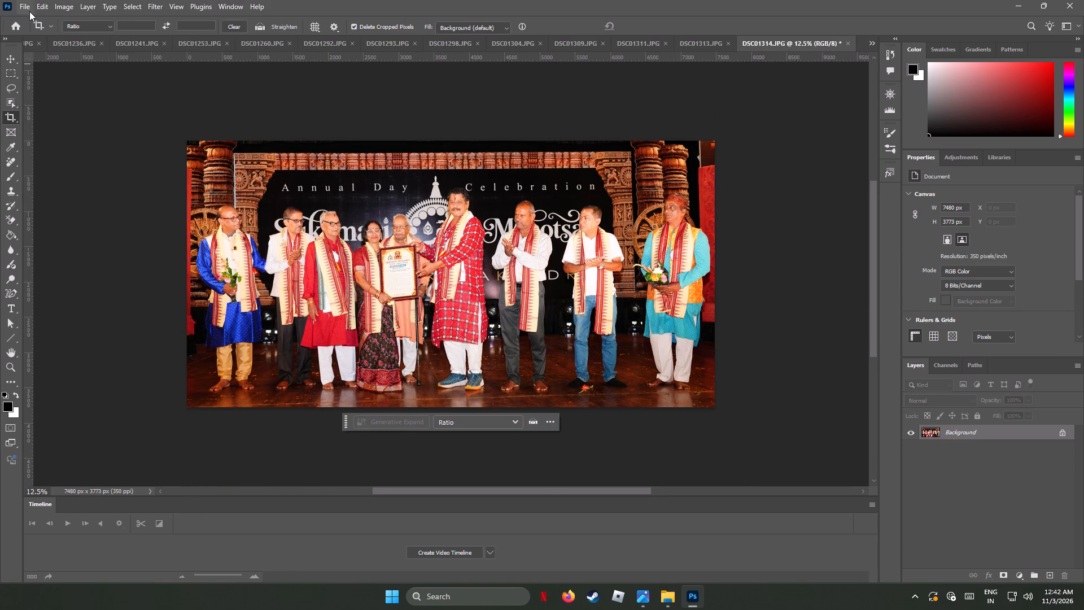
Resize DSC01314.JPG to 4000 px wide, keeping its proportions.
{"action": "left_click", "coordinate": [69, 11]}
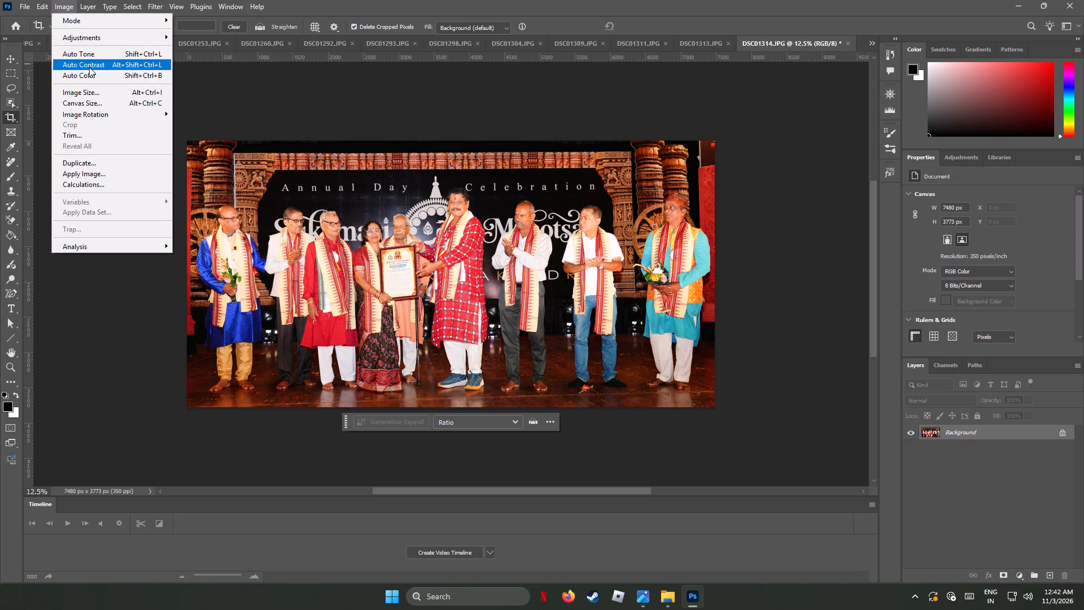
{"action": "left_click", "coordinate": [93, 93]}
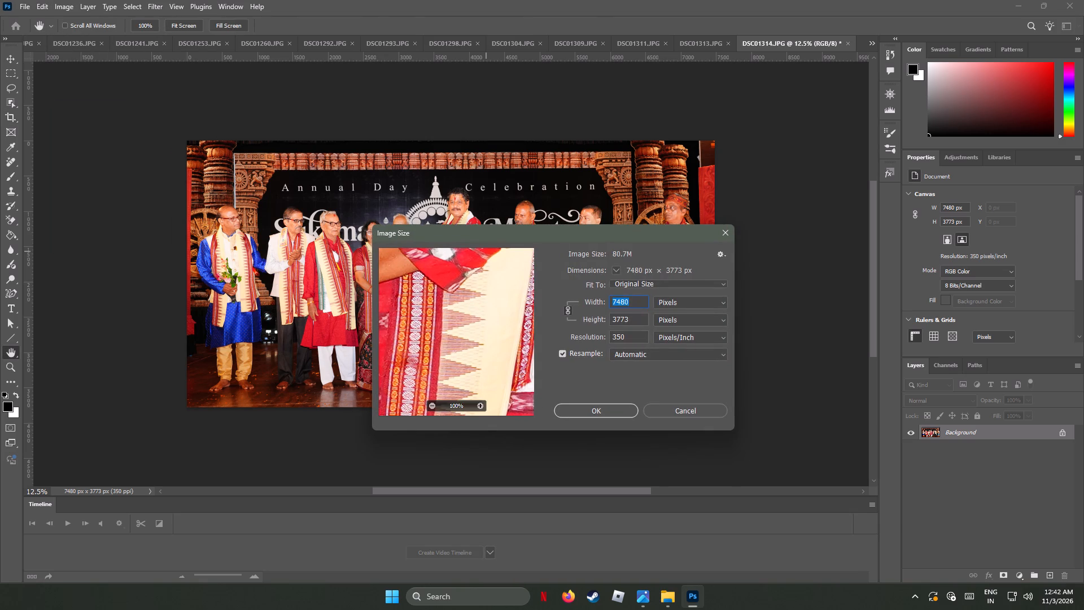
{"action": "left_click_drag", "start_coordinate": [640, 306], "coordinate": [557, 306]}
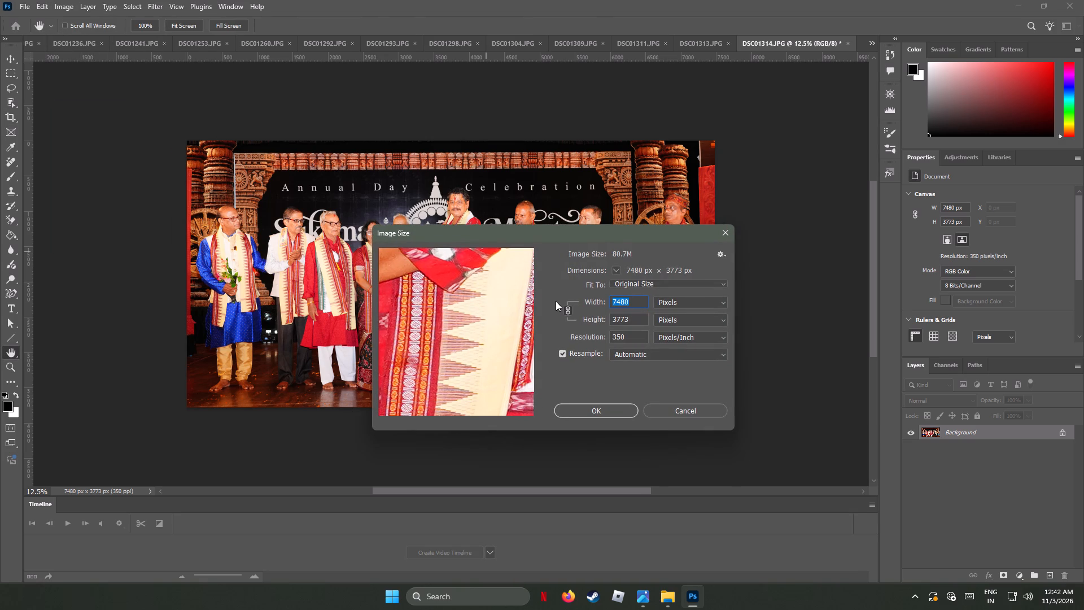
{"action": "type", "text": "4000"}
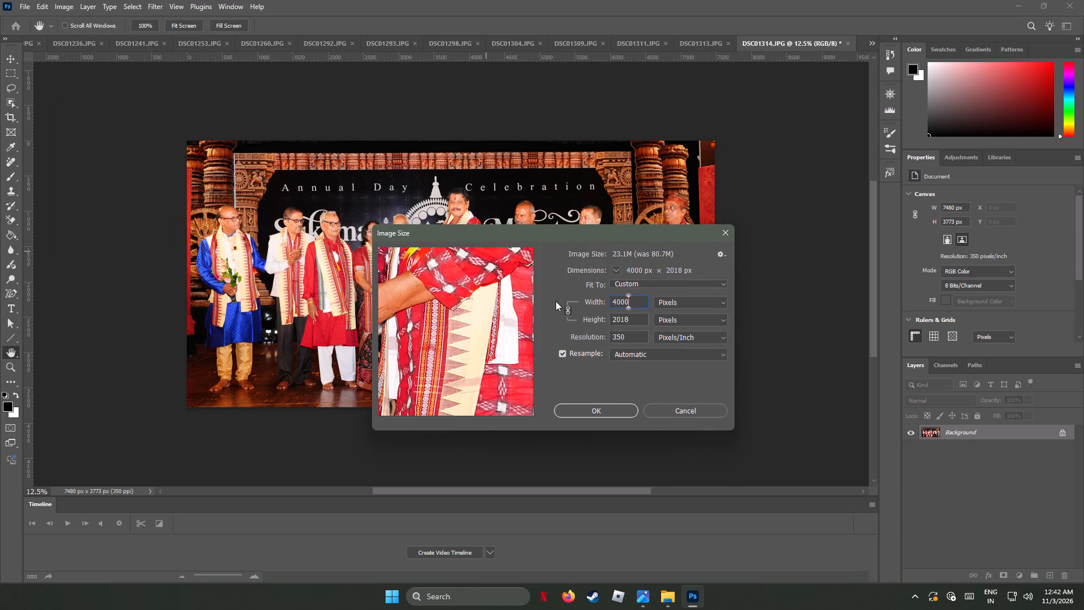
{"action": "left_click", "coordinate": [571, 412]}
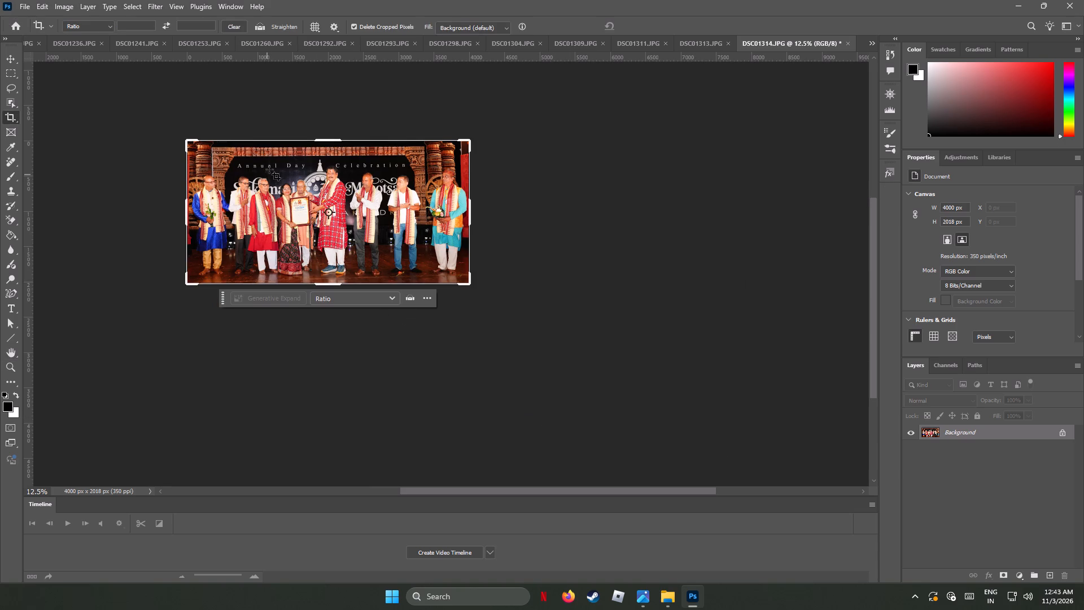
Start an Exposure adjustment on DSC01314.JPG and set its gamma correction to 0.5.
{"action": "scroll", "coordinate": [275, 152], "scroll_direction": "up", "scroll_amount": 8, "text": "alt"}
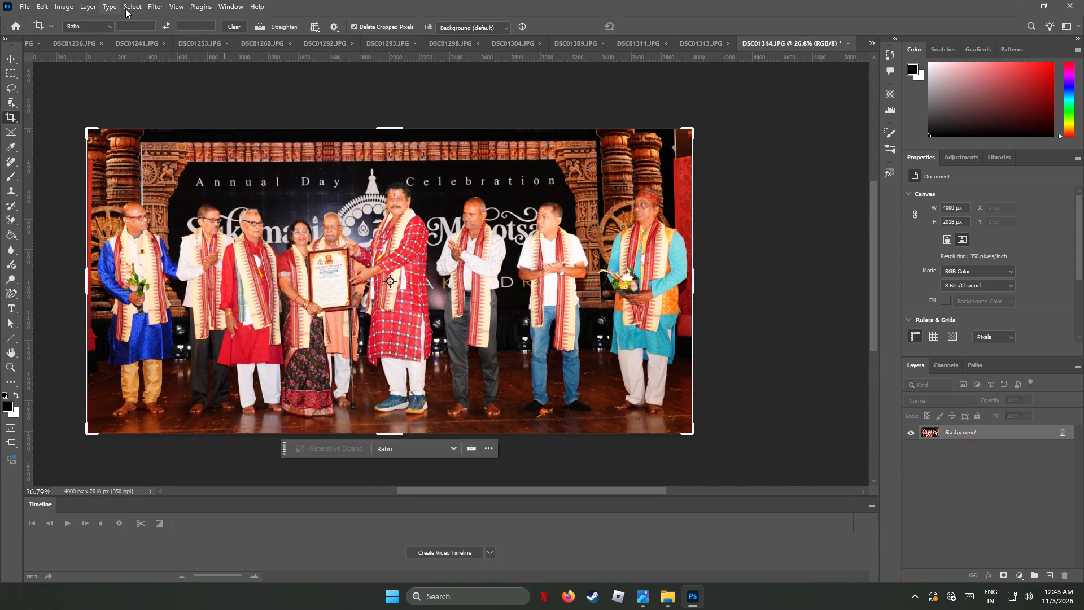
{"action": "left_click", "coordinate": [59, 8]}
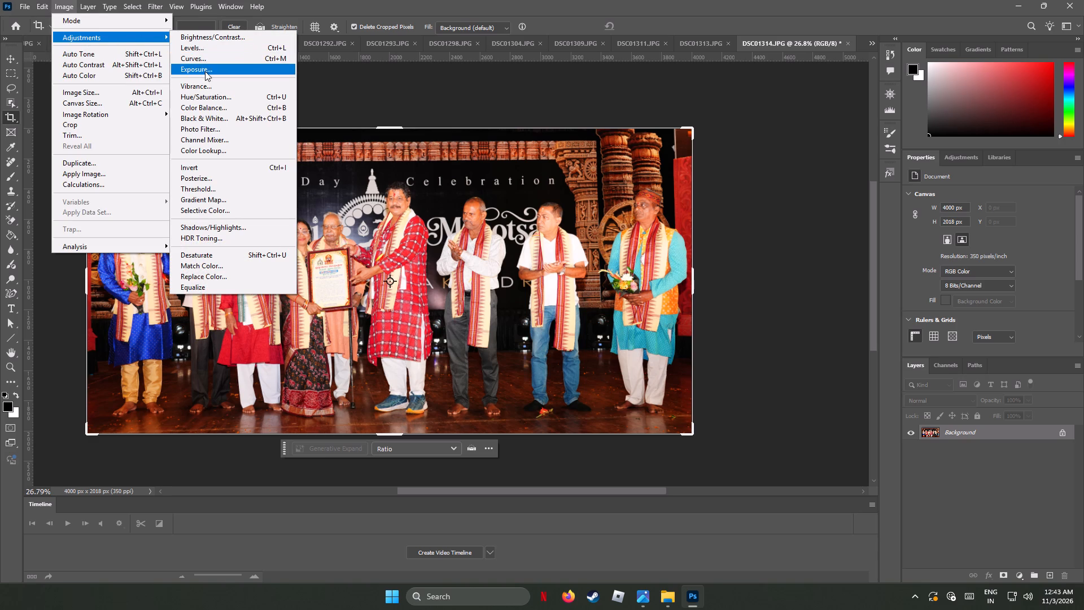
{"action": "left_click", "coordinate": [215, 68]}
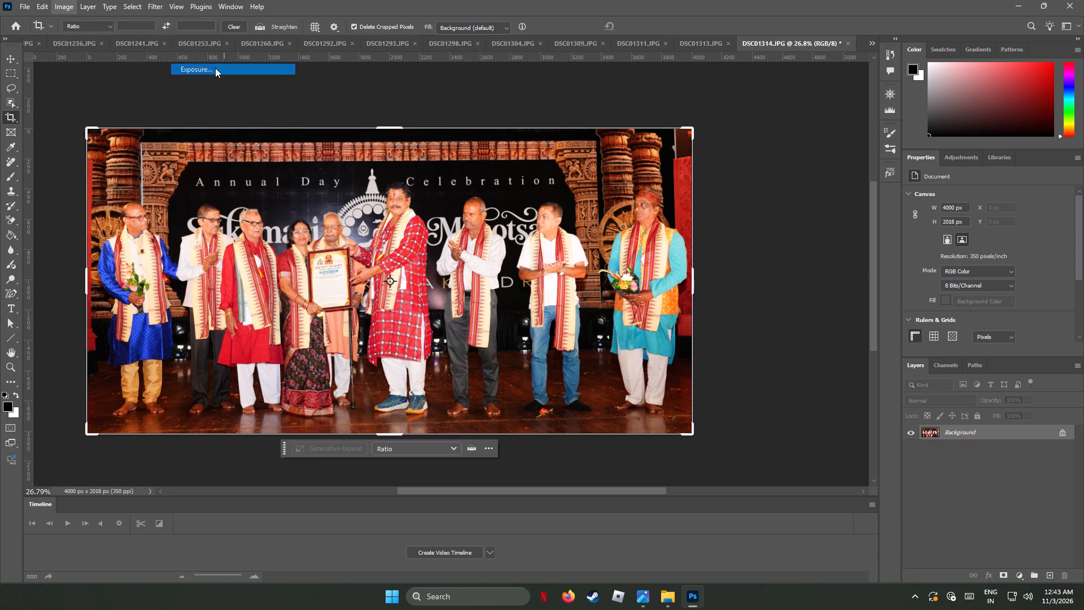
{"action": "left_click_drag", "start_coordinate": [719, 371], "coordinate": [720, 371]}
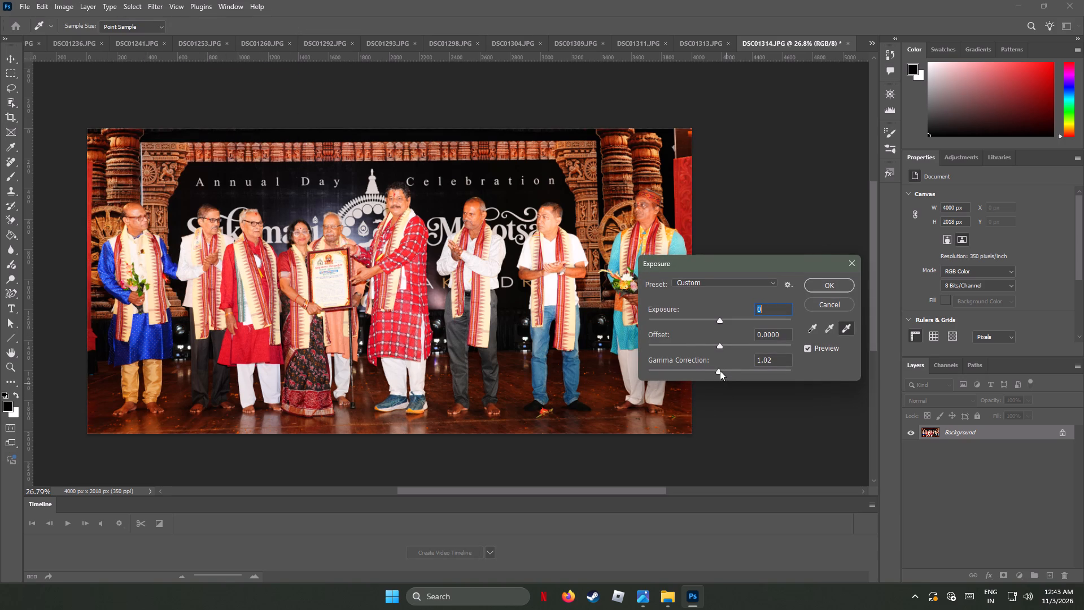
{"action": "left_click_drag", "start_coordinate": [720, 371], "coordinate": [724, 372]}
{"action": "left_click_drag", "start_coordinate": [724, 372], "coordinate": [768, 381]}
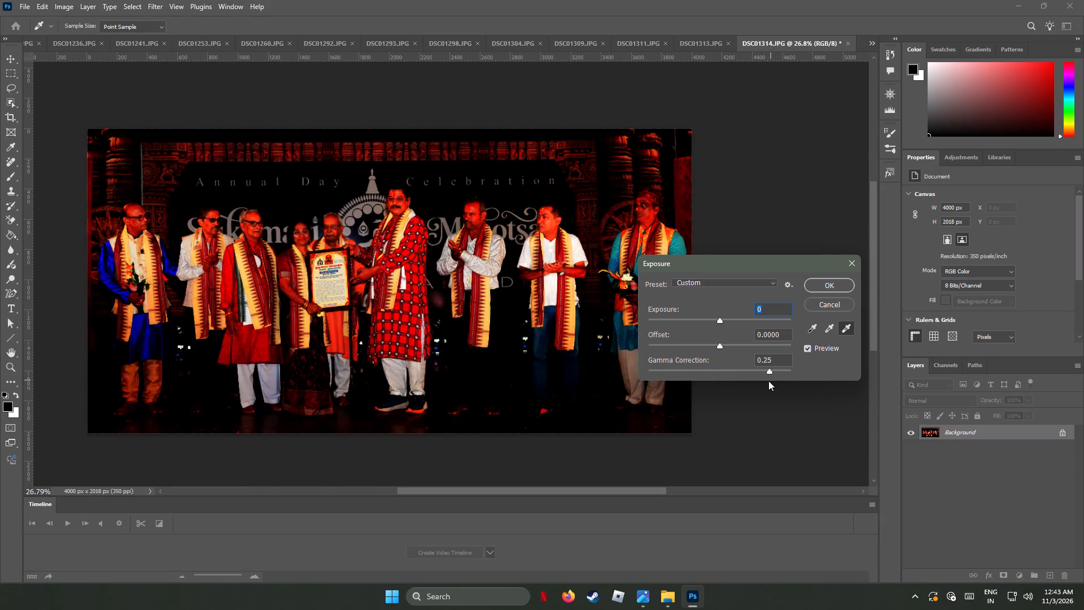
{"action": "left_click_drag", "start_coordinate": [768, 381], "coordinate": [751, 381]}
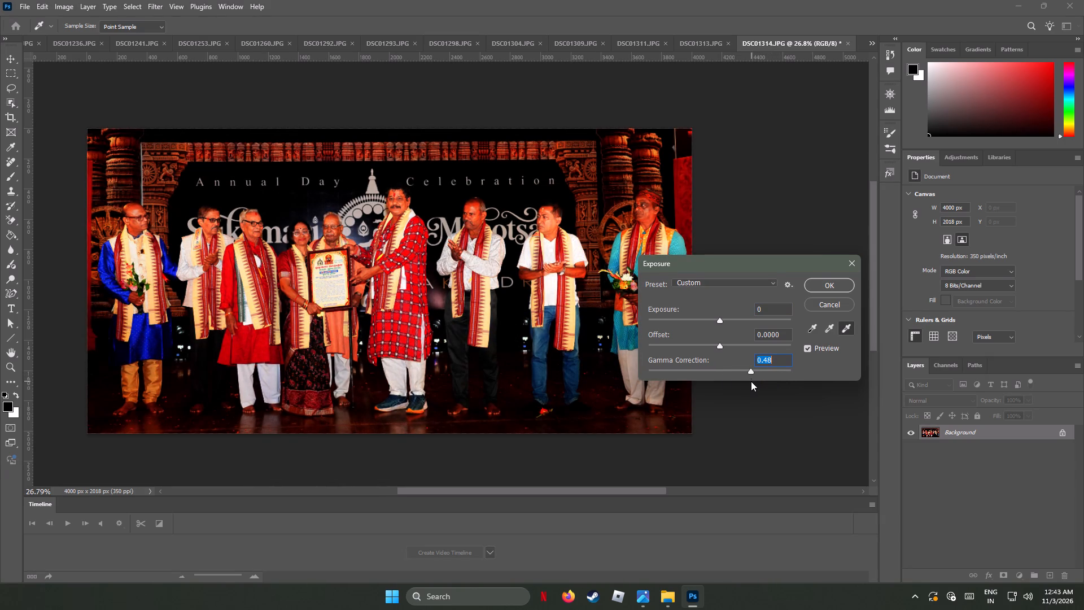
{"action": "left_click_drag", "start_coordinate": [778, 359], "coordinate": [697, 354]}
{"action": "type", "text": ".5"}
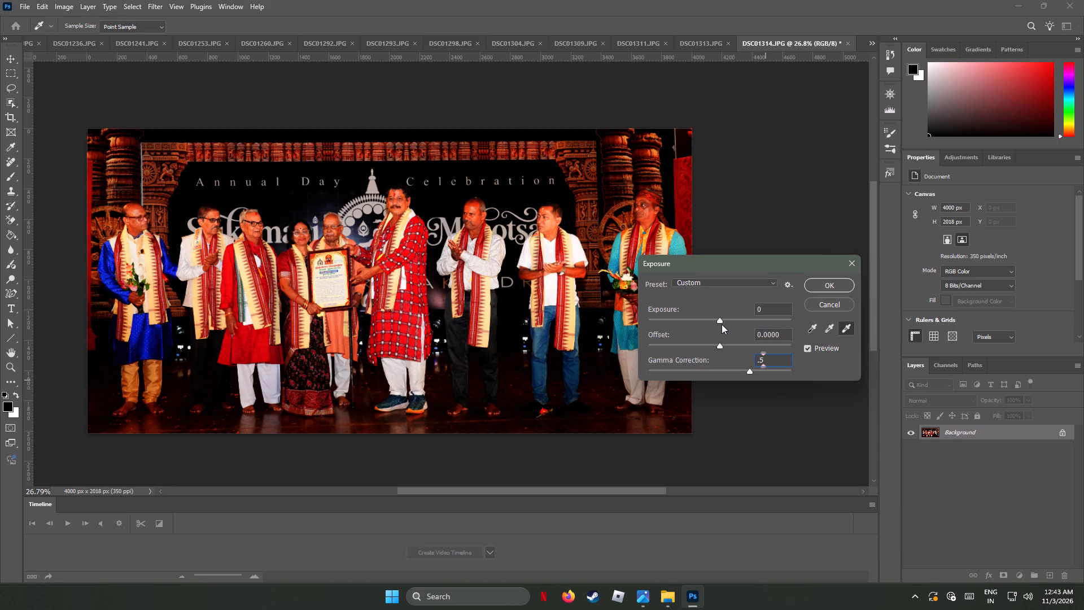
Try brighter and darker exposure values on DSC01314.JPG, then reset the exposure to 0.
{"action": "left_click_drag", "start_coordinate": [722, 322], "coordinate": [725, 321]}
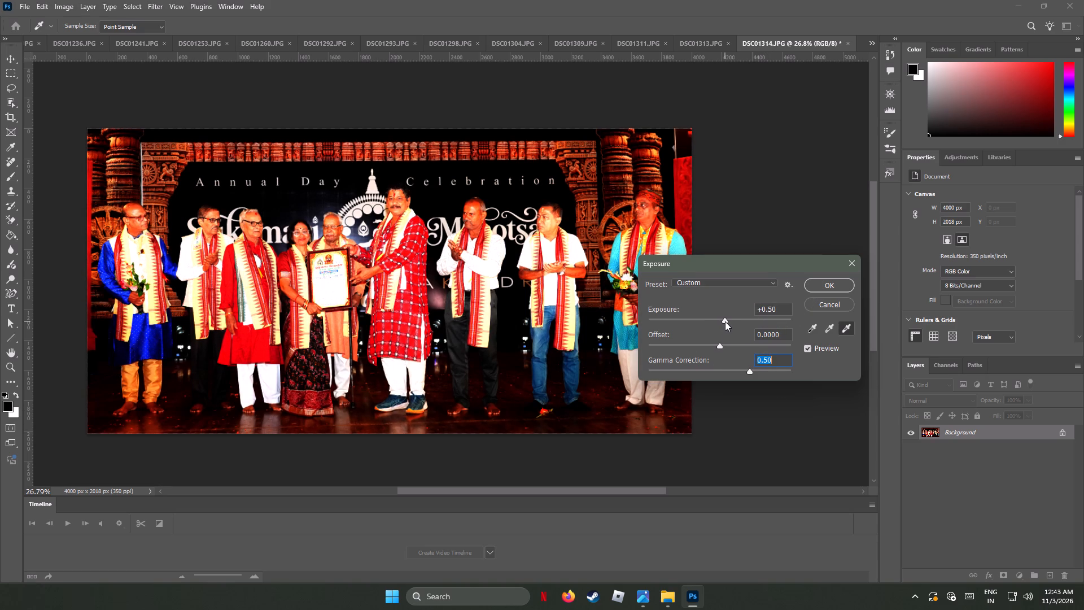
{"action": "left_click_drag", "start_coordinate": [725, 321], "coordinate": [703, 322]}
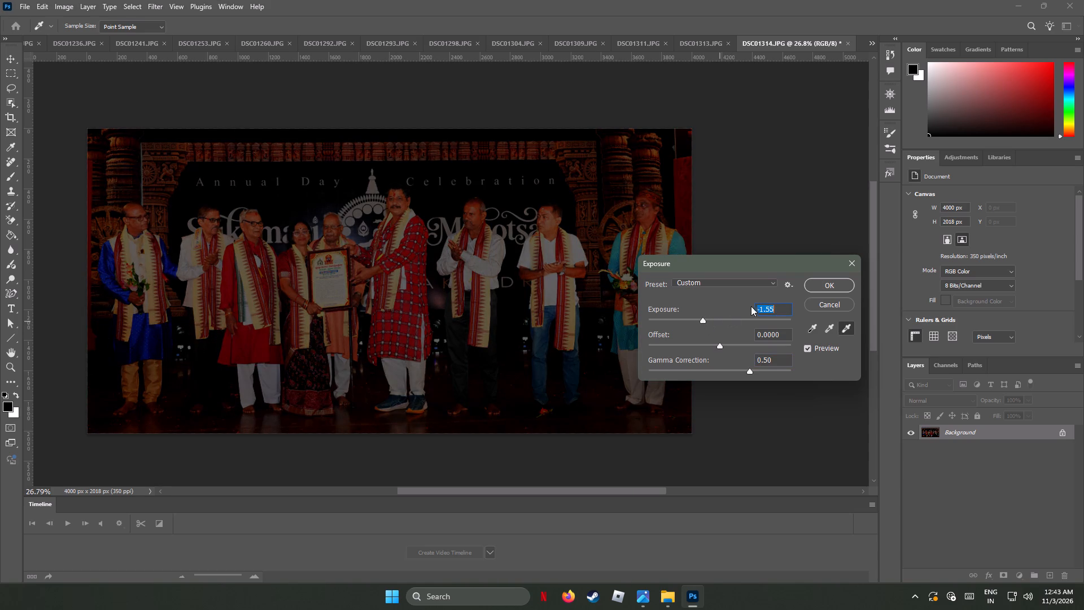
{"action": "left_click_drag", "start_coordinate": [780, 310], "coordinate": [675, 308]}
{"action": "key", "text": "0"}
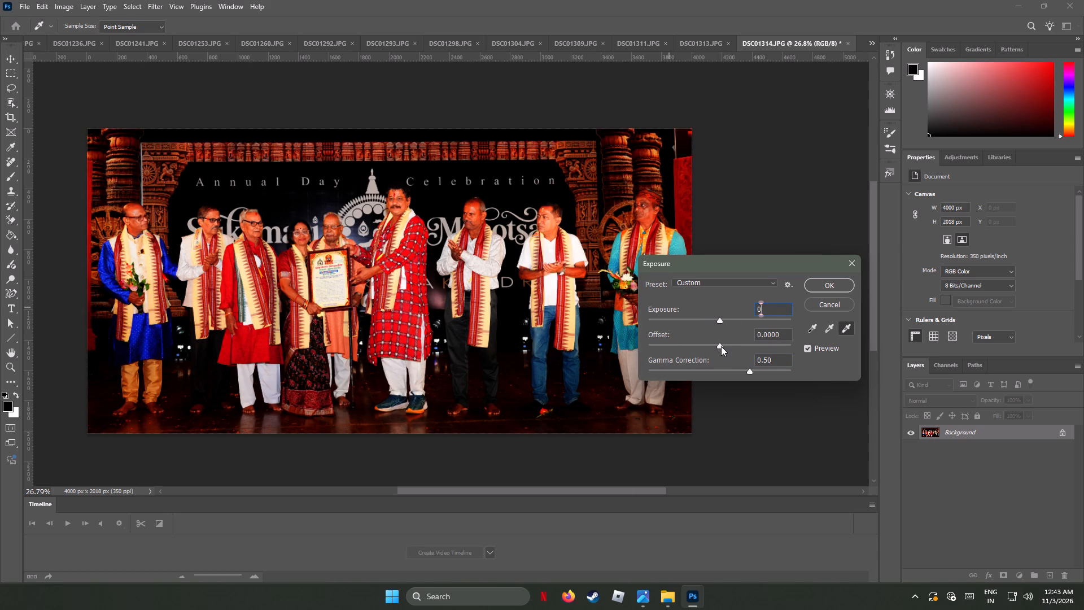
Set the Exposure adjustment's offset to about +0.077 and apply it to DSC01314.JPG.
{"action": "left_click_drag", "start_coordinate": [720, 346], "coordinate": [735, 348]}
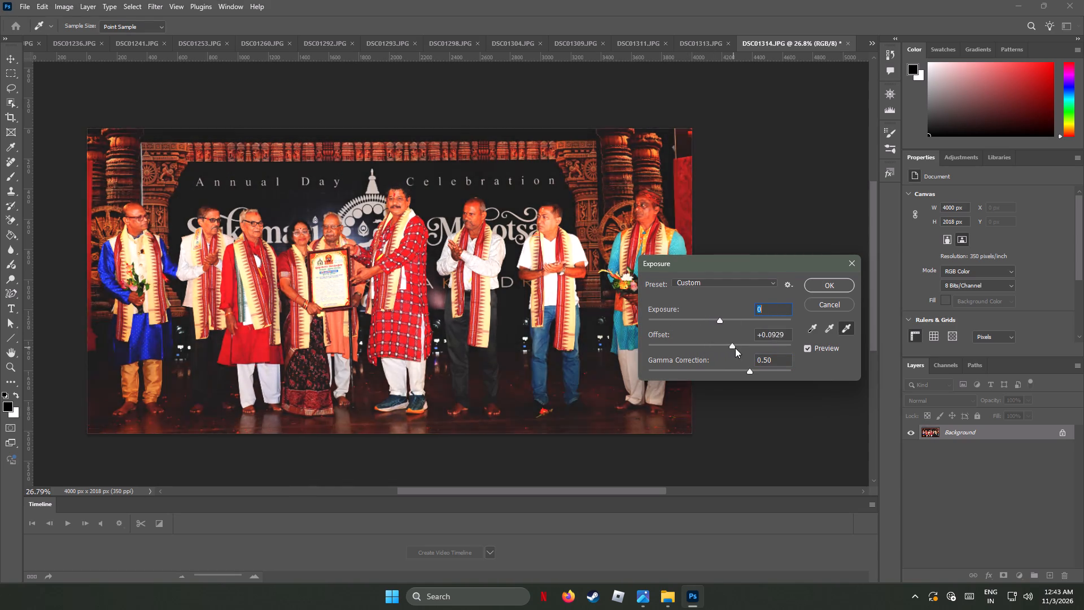
{"action": "left_click_drag", "start_coordinate": [735, 348], "coordinate": [793, 351]}
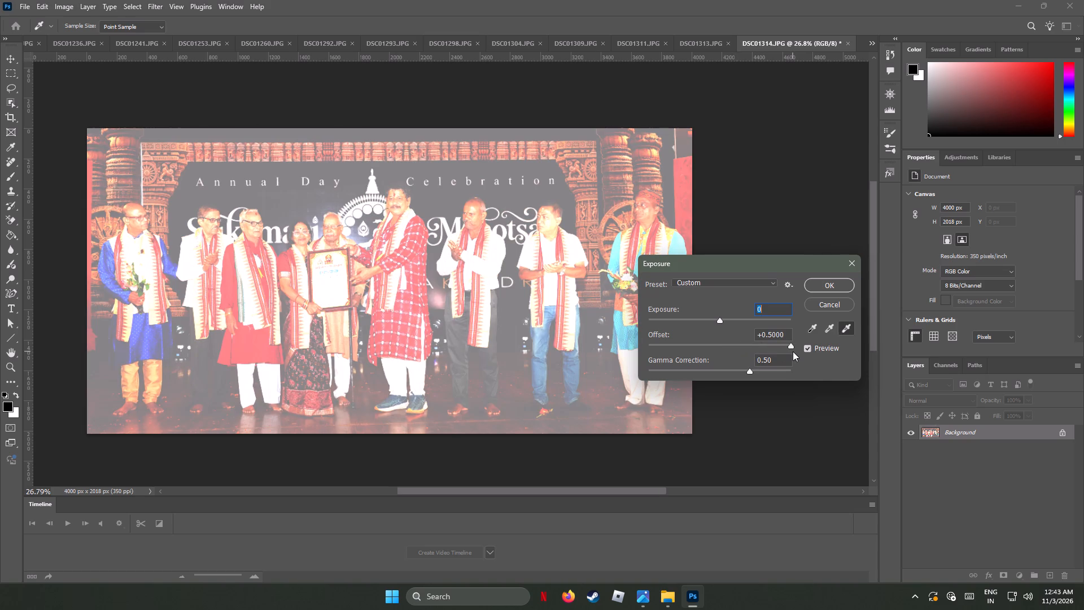
{"action": "left_click_drag", "start_coordinate": [793, 351], "coordinate": [754, 352]}
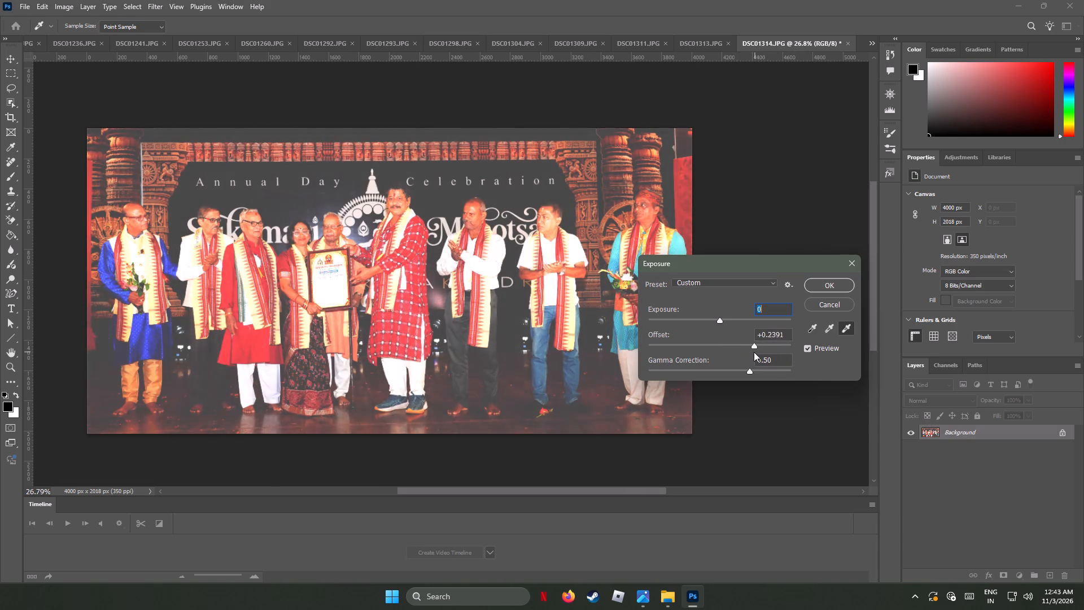
{"action": "left_click_drag", "start_coordinate": [754, 352], "coordinate": [740, 351]}
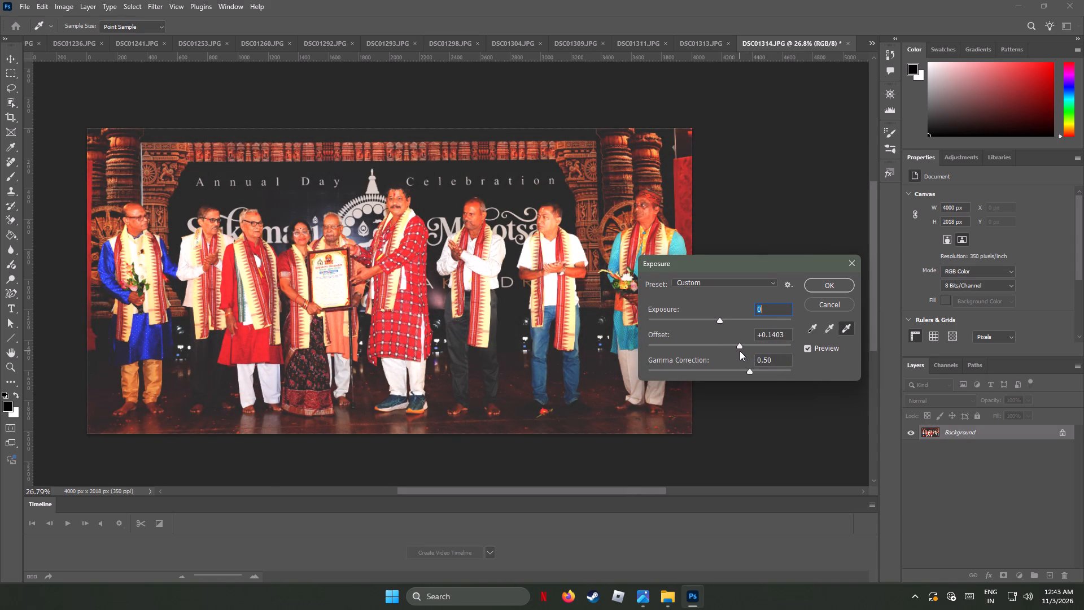
{"action": "left_click_drag", "start_coordinate": [740, 351], "coordinate": [730, 351]}
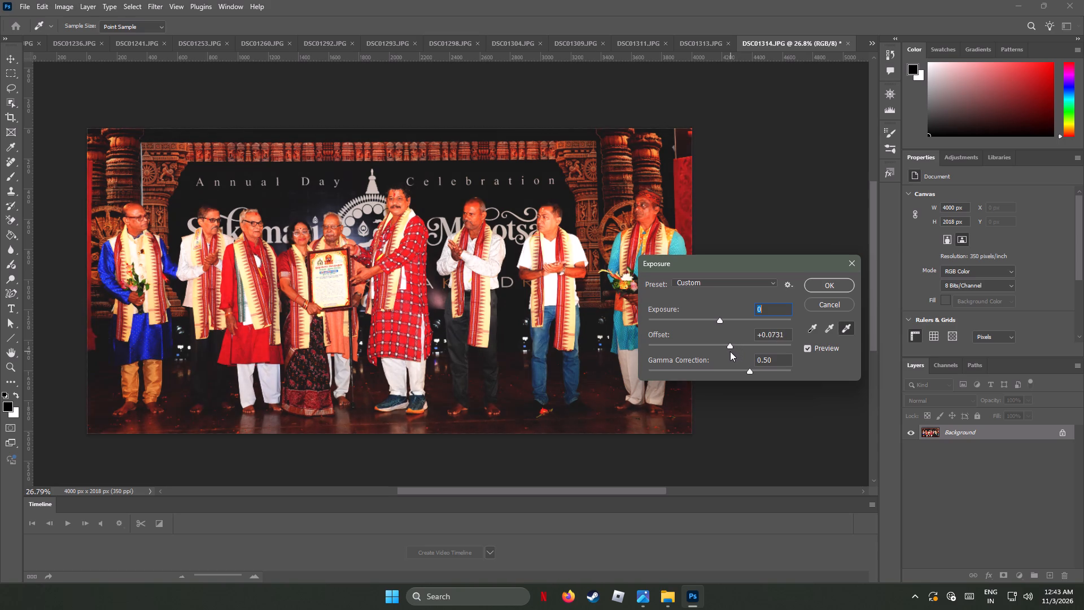
{"action": "left_click_drag", "start_coordinate": [730, 351], "coordinate": [719, 350]}
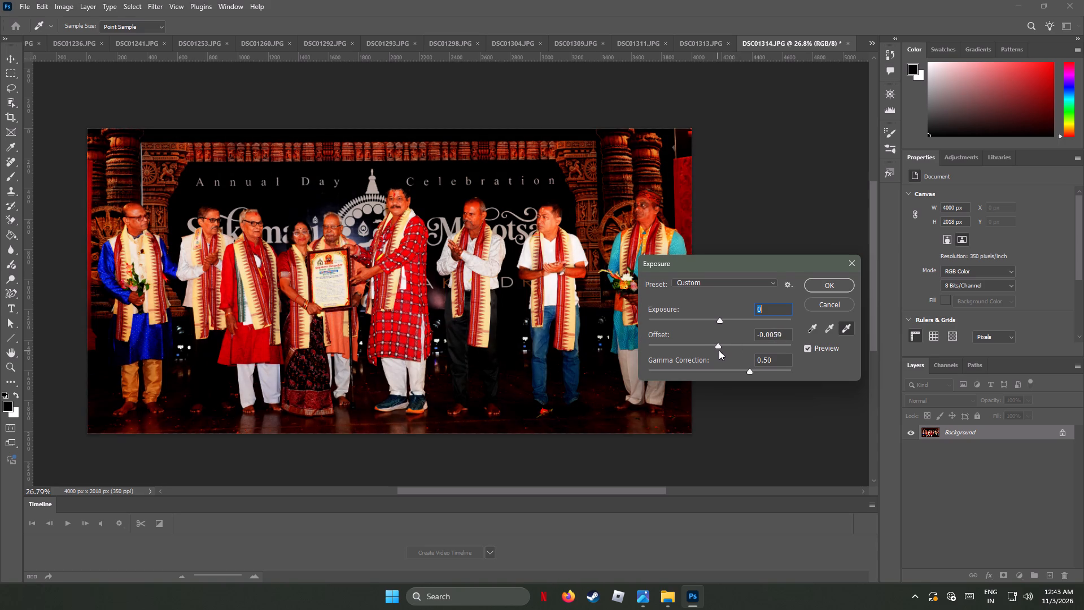
{"action": "left_click_drag", "start_coordinate": [719, 350], "coordinate": [727, 348]}
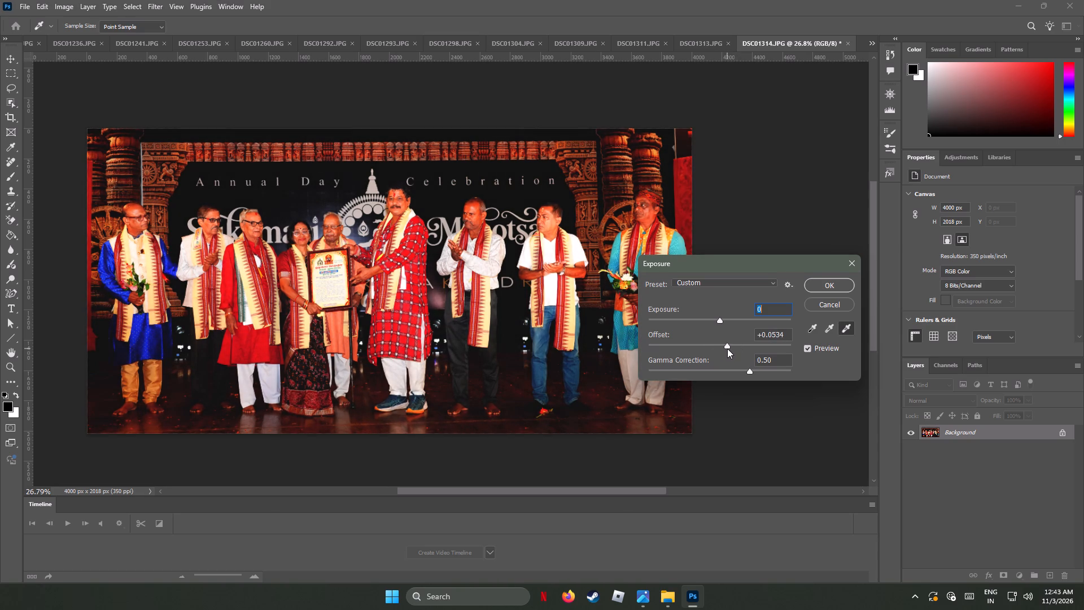
{"action": "left_click_drag", "start_coordinate": [727, 348], "coordinate": [729, 348]}
{"action": "left_click_drag", "start_coordinate": [729, 348], "coordinate": [731, 347]}
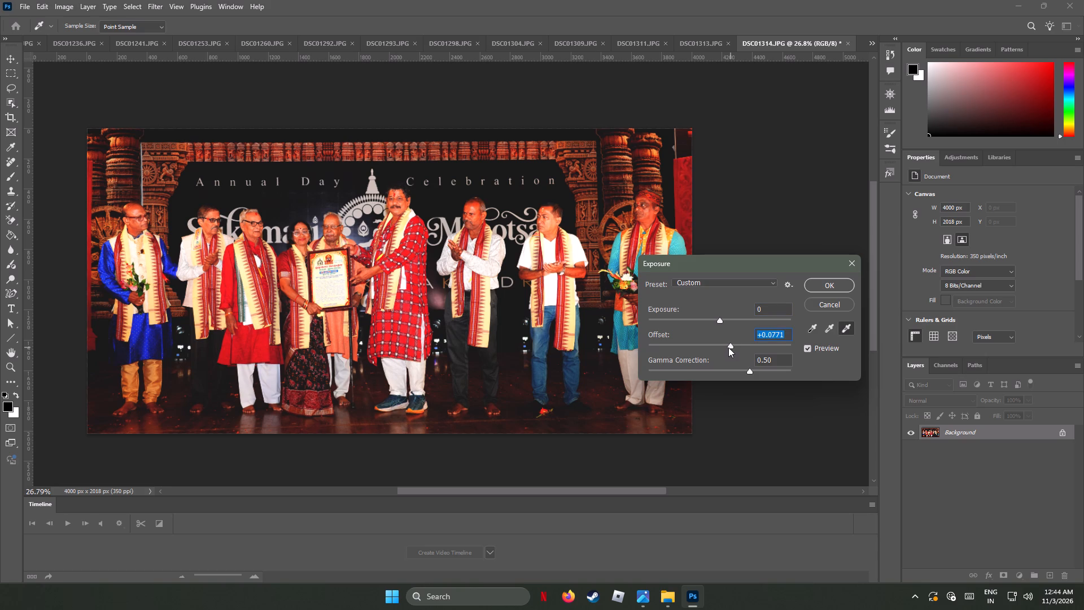
{"action": "left_click", "coordinate": [822, 286]}
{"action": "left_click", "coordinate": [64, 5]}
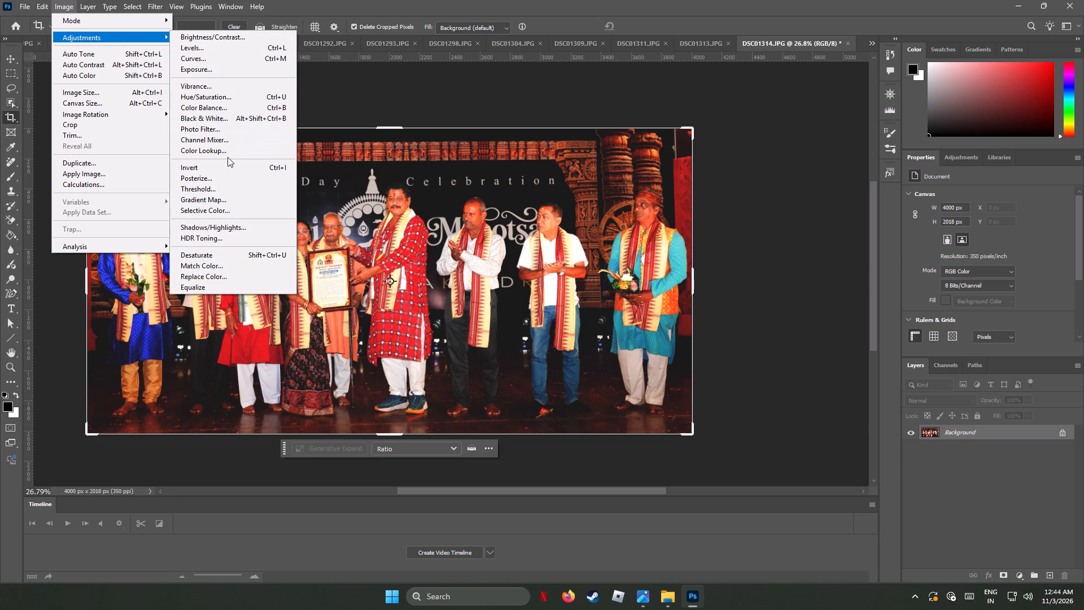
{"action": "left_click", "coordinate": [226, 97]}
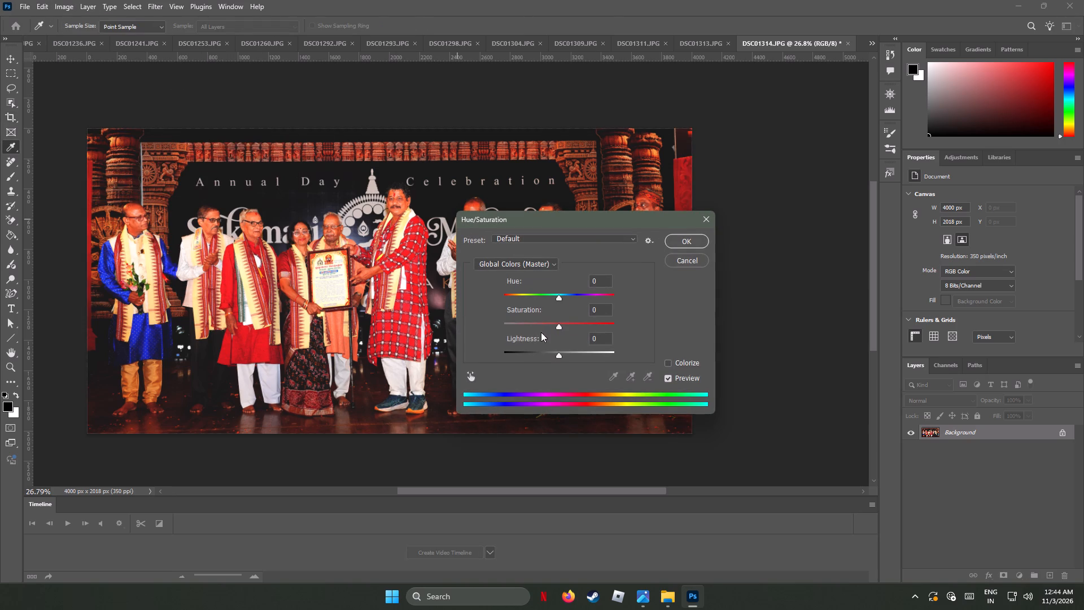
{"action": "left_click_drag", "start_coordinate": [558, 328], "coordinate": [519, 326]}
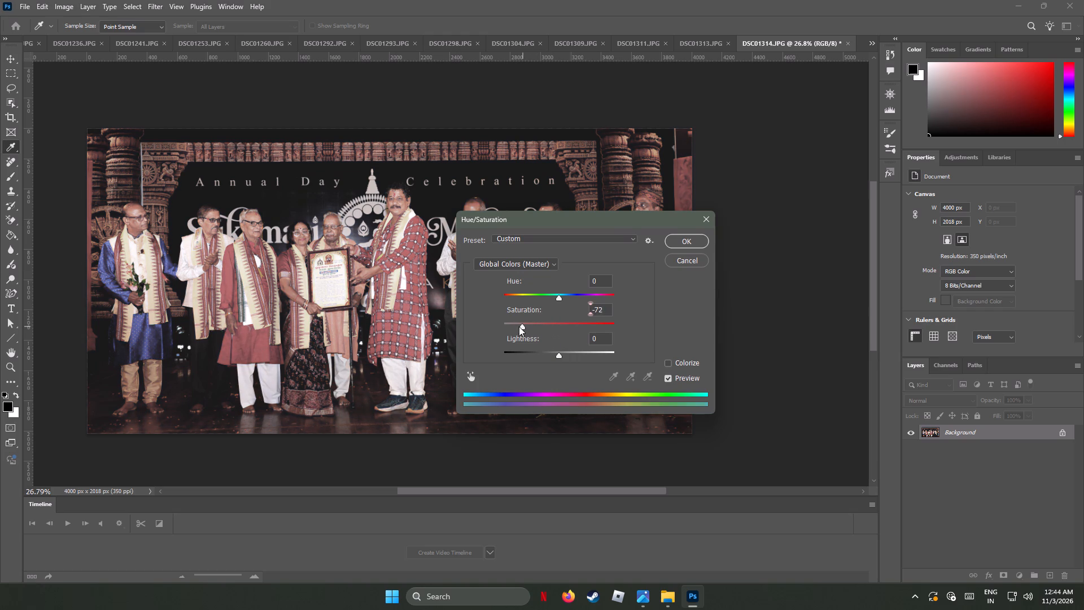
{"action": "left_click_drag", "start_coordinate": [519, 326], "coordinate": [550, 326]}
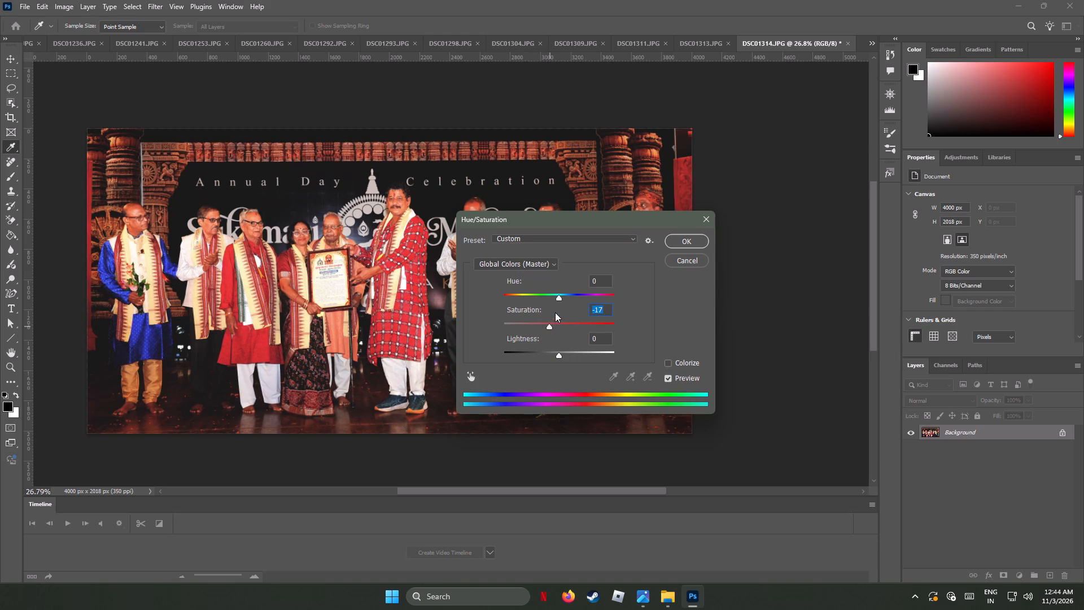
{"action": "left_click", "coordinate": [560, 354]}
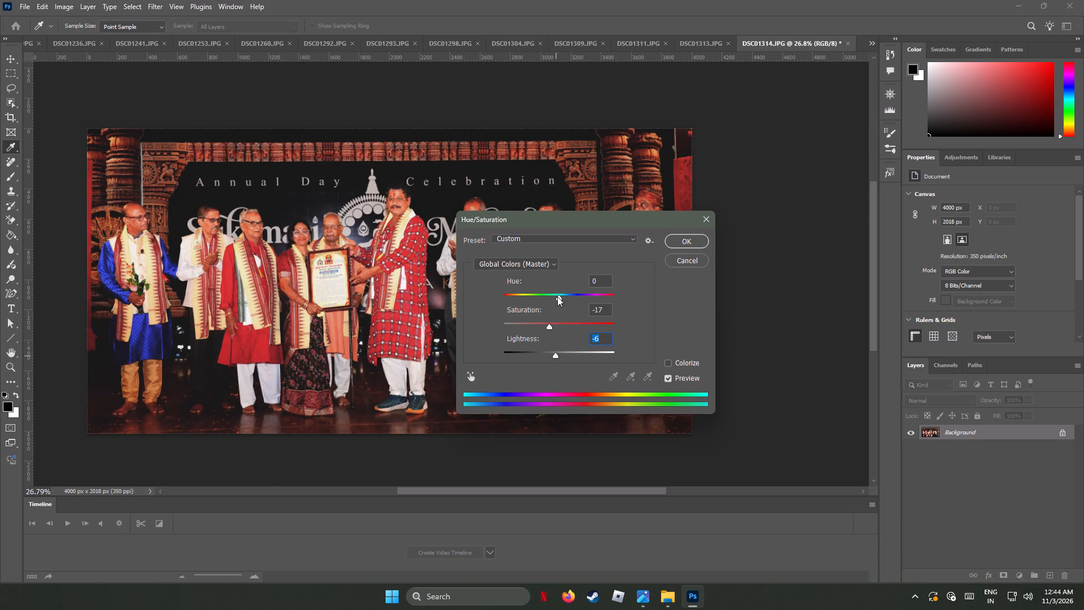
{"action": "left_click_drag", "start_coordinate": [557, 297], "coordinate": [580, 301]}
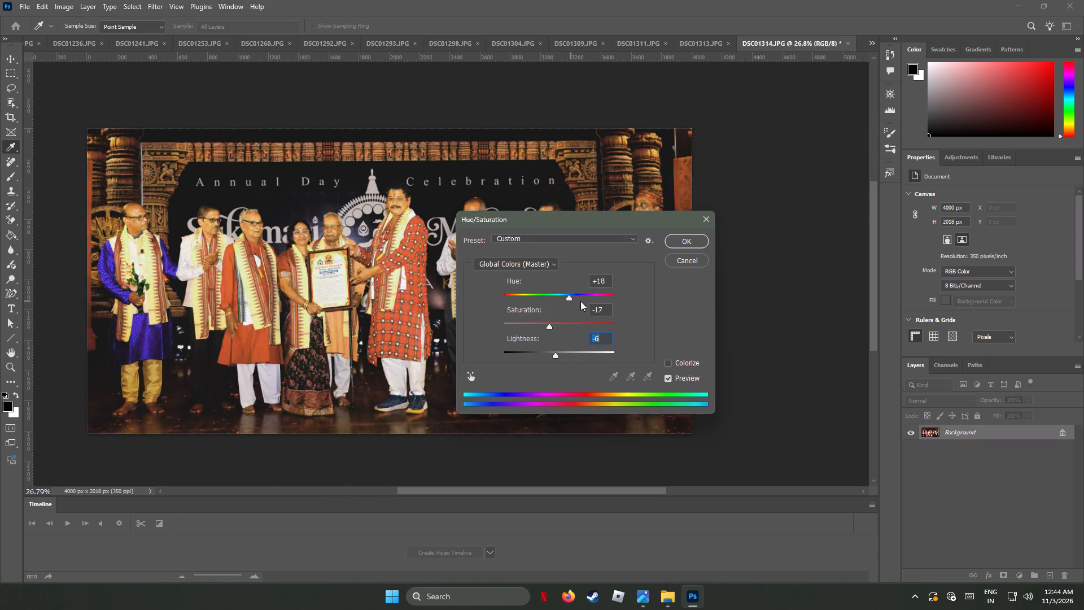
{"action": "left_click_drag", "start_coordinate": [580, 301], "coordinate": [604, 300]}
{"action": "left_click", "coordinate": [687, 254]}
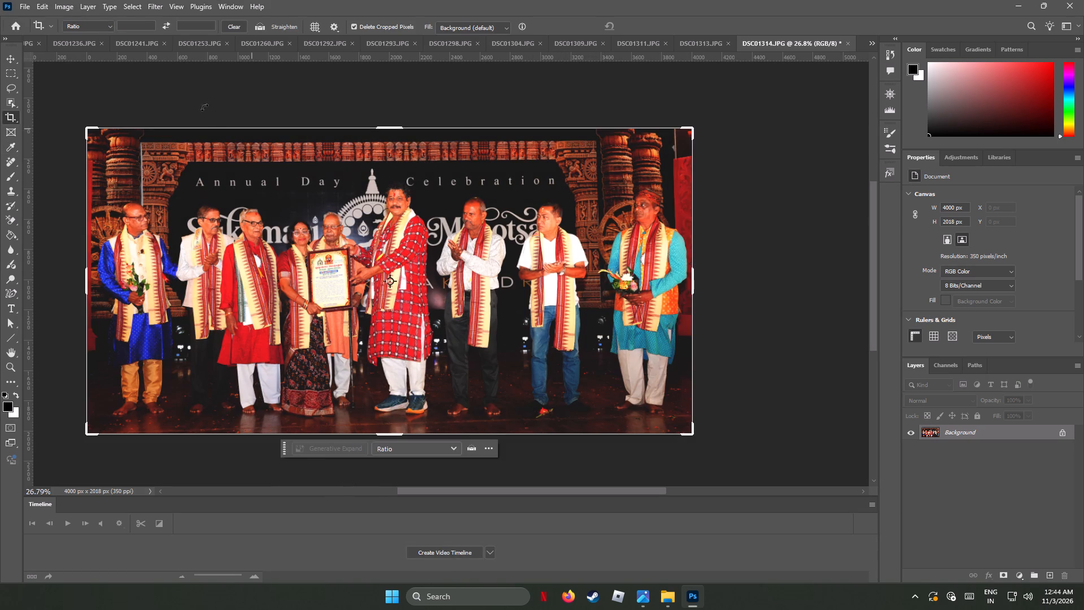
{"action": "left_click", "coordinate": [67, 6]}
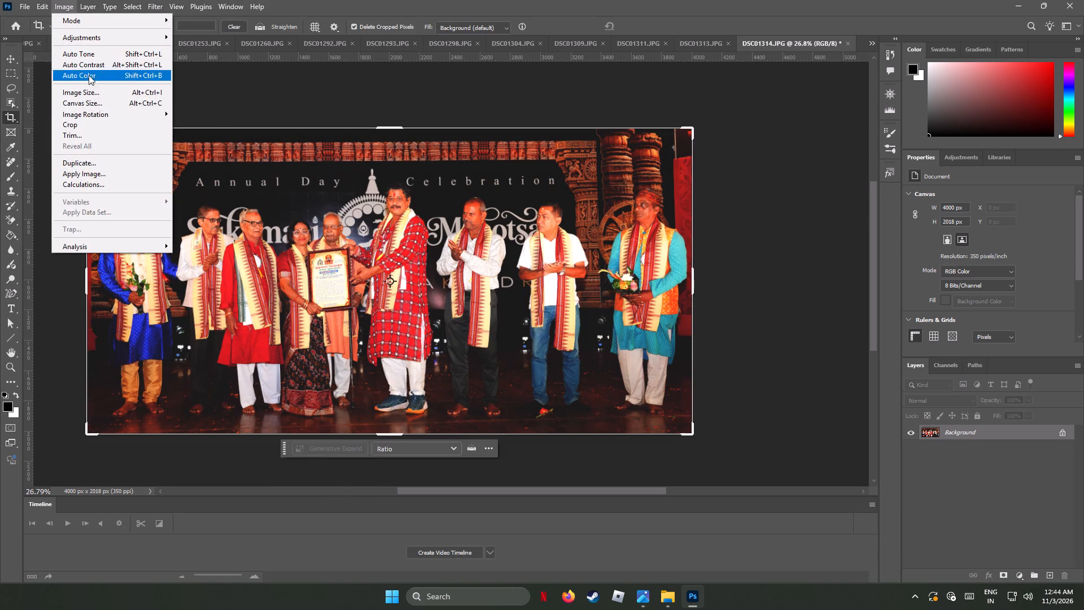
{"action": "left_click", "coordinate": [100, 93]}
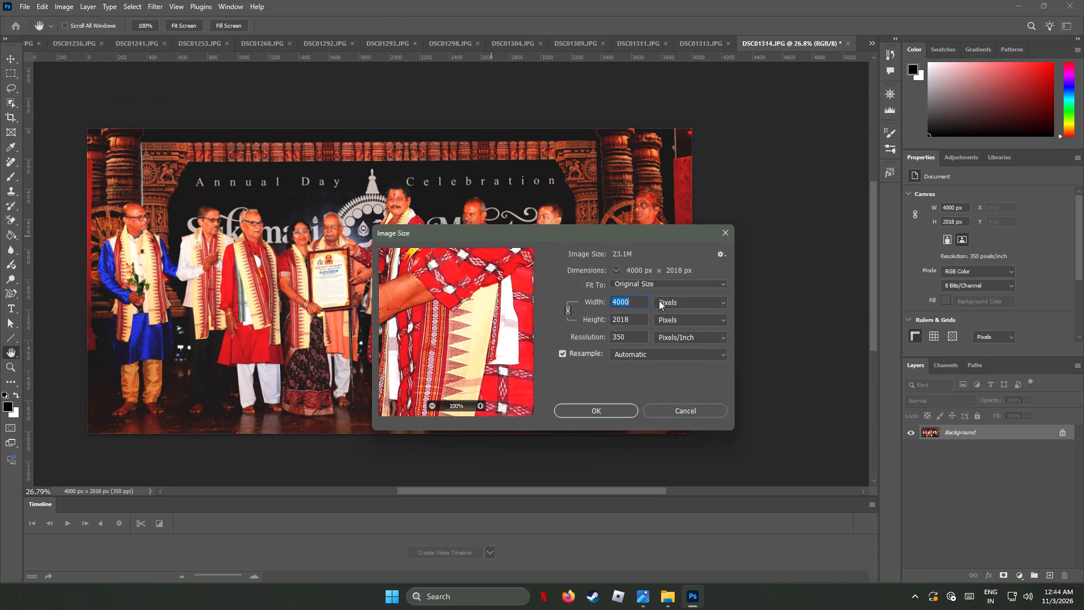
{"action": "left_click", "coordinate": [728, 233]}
Export DSC01314 as a quality-7 JPG named DSC01314.jpg into the AF_Img folder.
{"action": "left_click", "coordinate": [28, 7]}
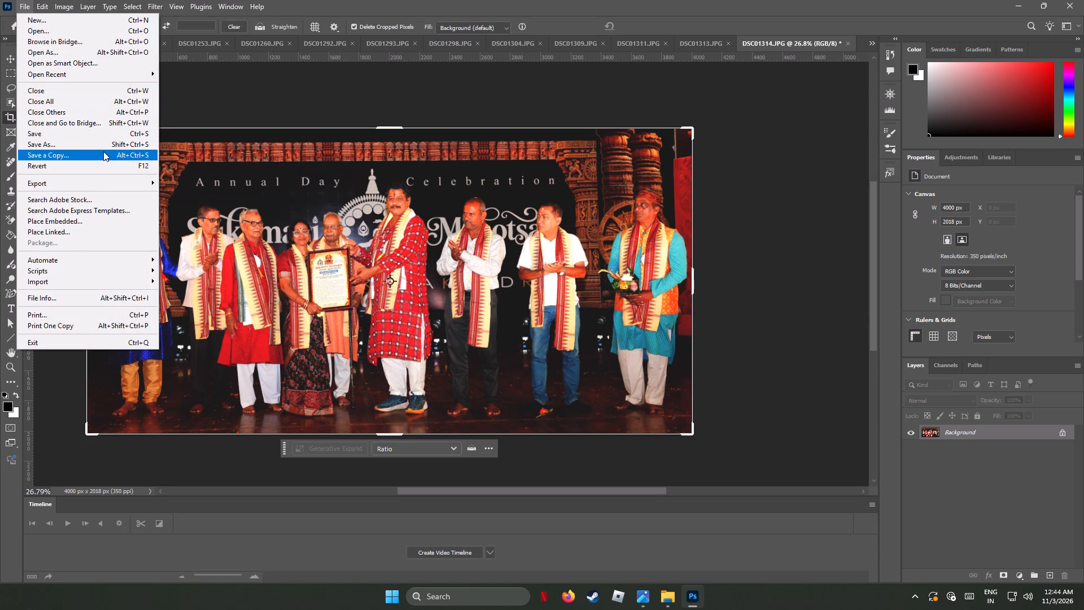
{"action": "left_click", "coordinate": [185, 191]}
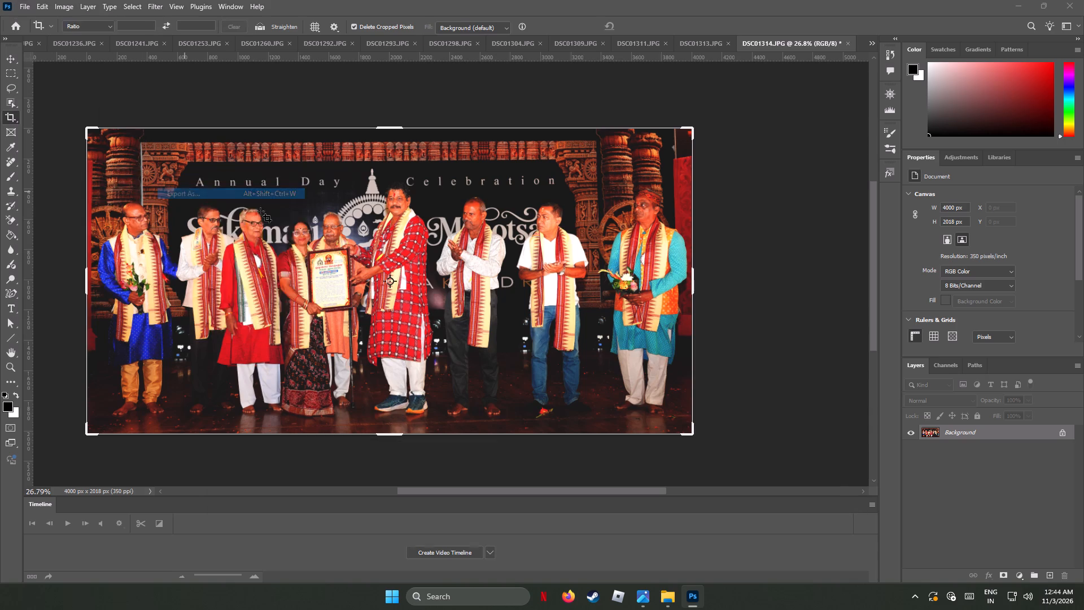
{"action": "left_click_drag", "start_coordinate": [839, 112], "coordinate": [842, 111]}
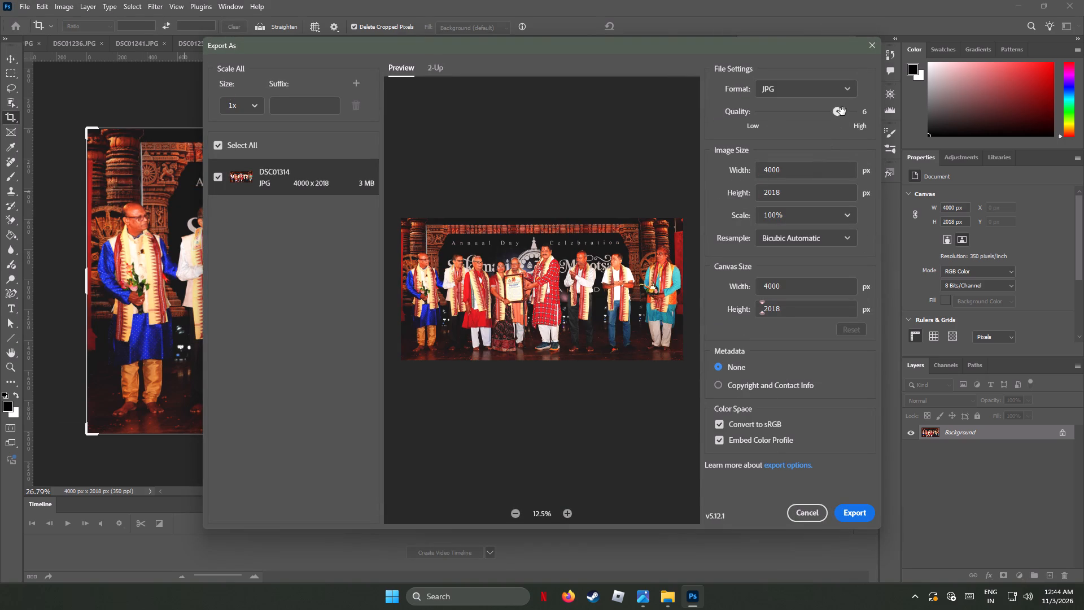
{"action": "left_click_drag", "start_coordinate": [842, 111], "coordinate": [925, 125]}
{"action": "left_click", "coordinate": [851, 510]}
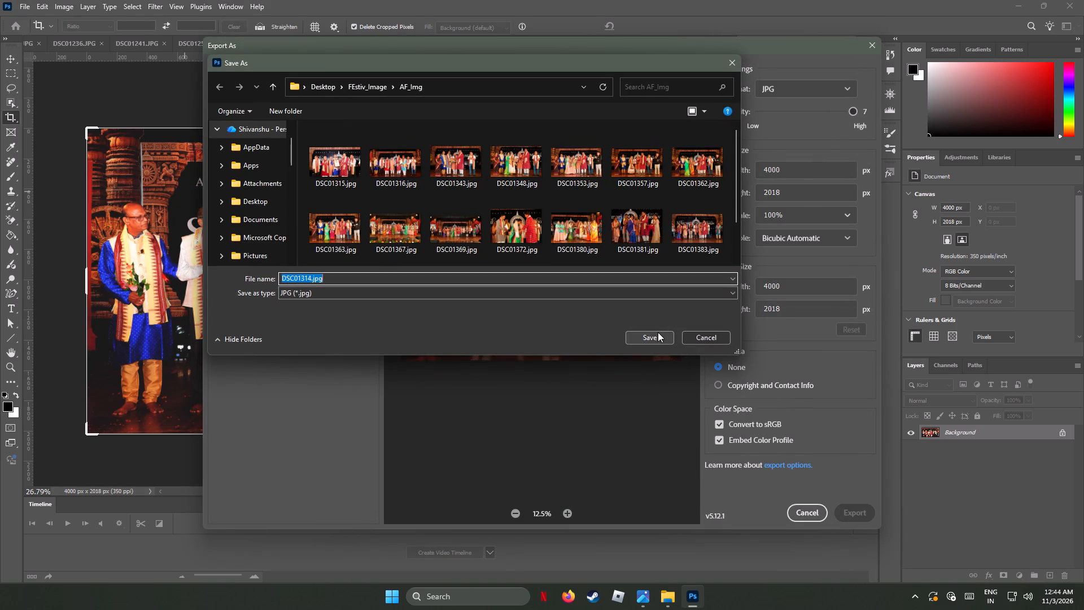
{"action": "left_click", "coordinate": [657, 334]}
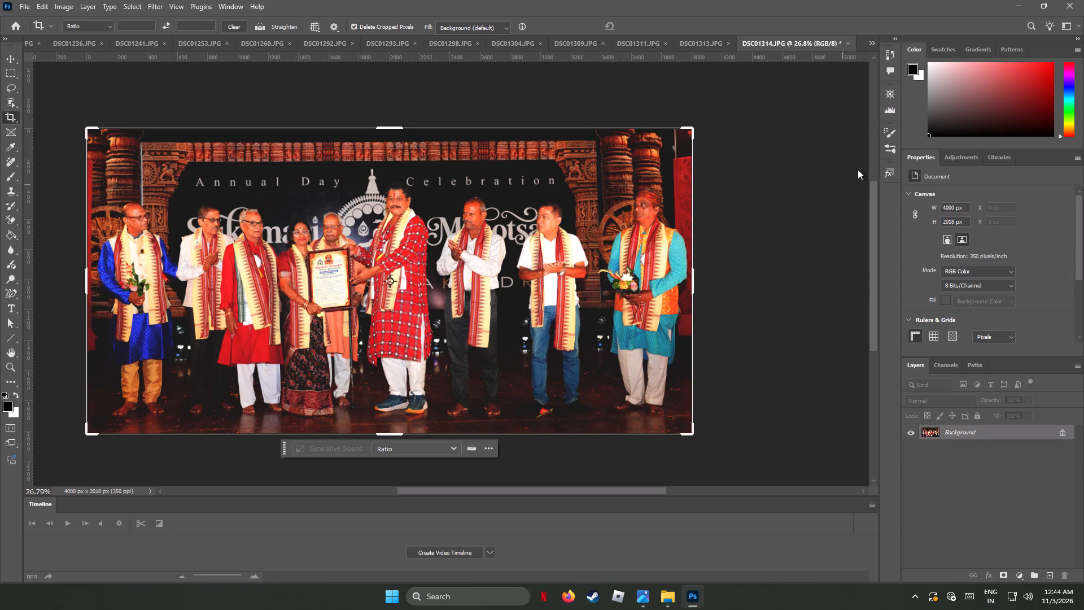
Close DSC01314.JPG without saving changes to the original.
{"action": "left_click", "coordinate": [845, 42]}
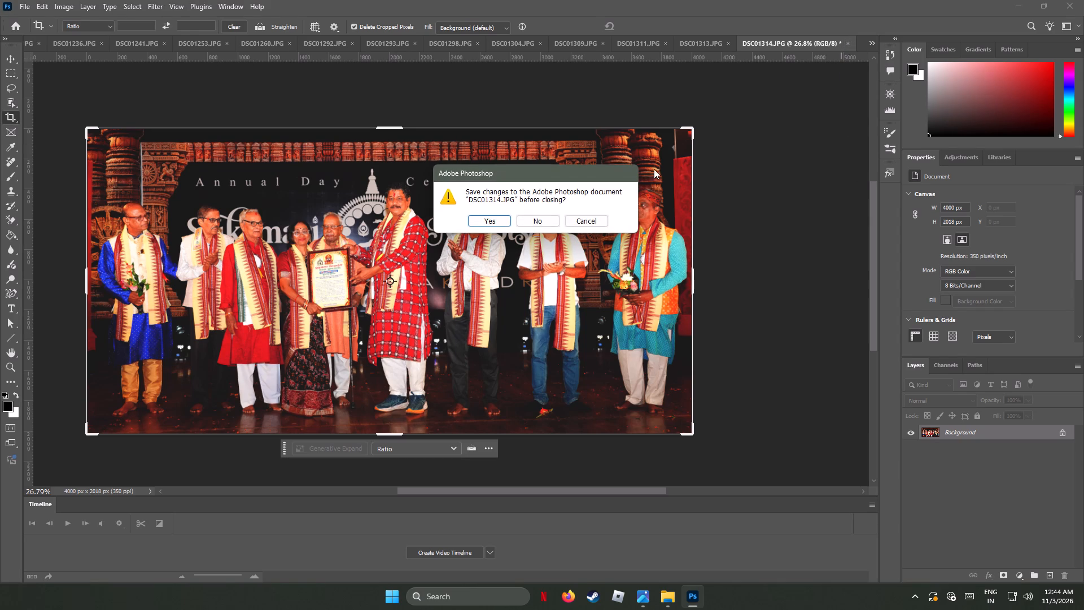
{"action": "left_click", "coordinate": [545, 221]}
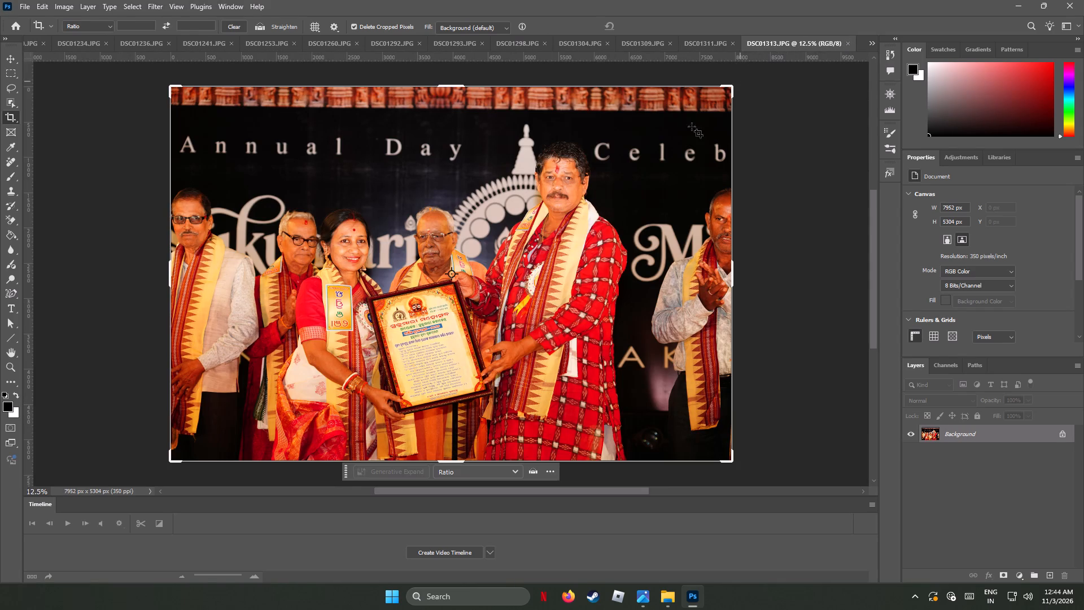
Select the whole DSC01313.JPG image and rotate it about -0.62° to level the backdrop lettering.
{"action": "left_click", "coordinate": [67, 7]}
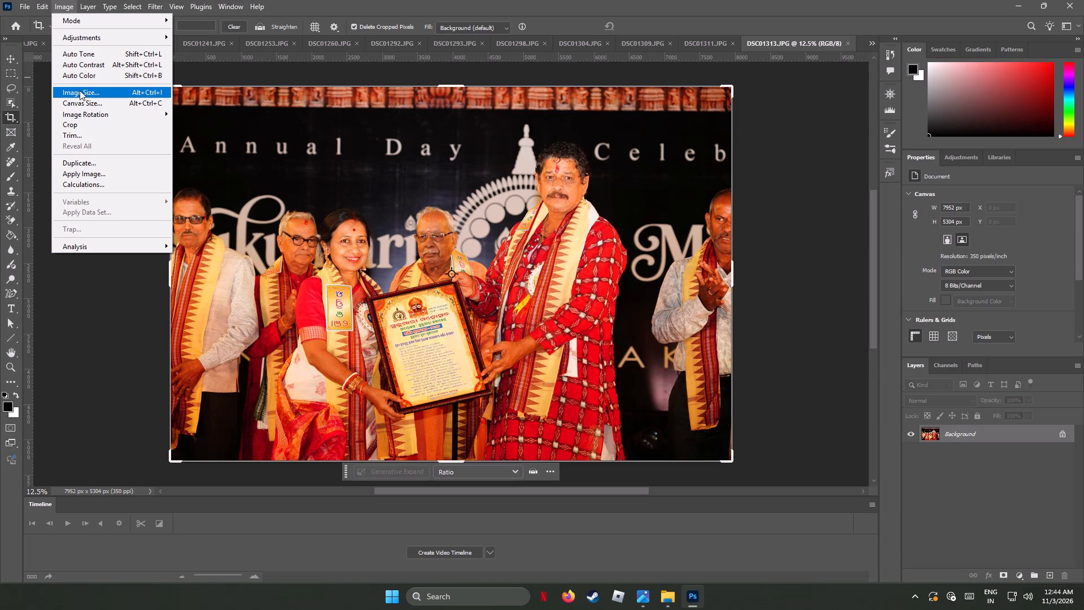
{"action": "left_click", "coordinate": [413, 0]}
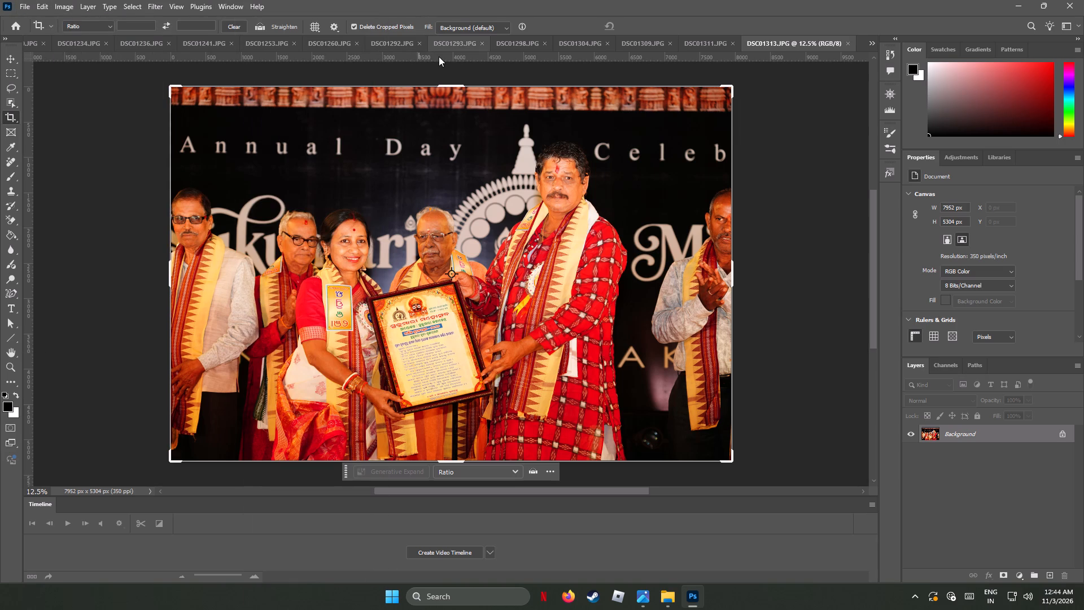
{"action": "key", "text": "ctrl+a"}
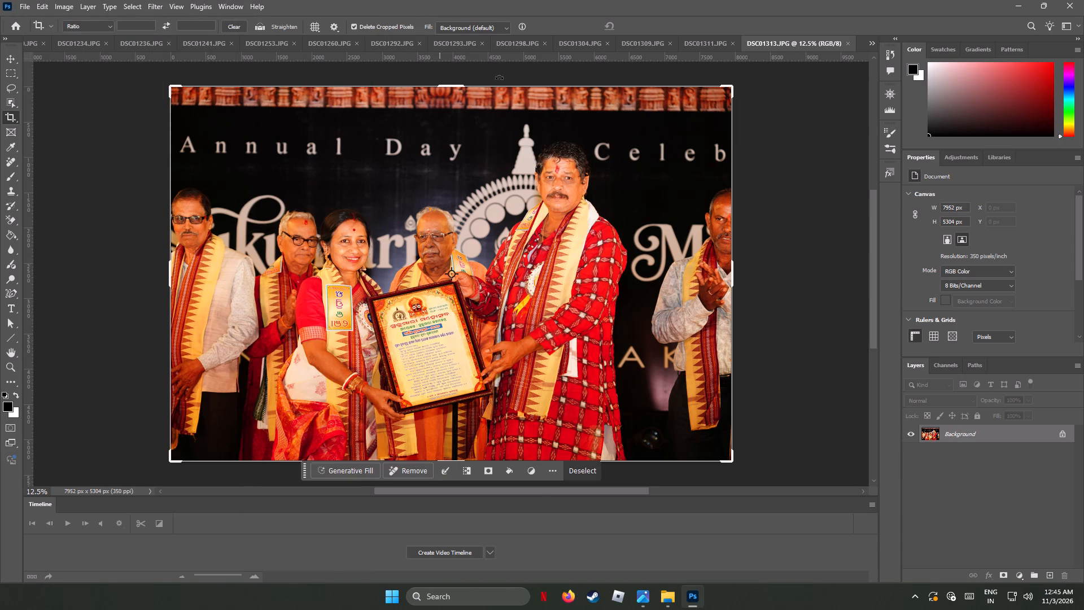
{"action": "left_click", "coordinate": [10, 60]}
{"action": "left_click", "coordinate": [742, 82]}
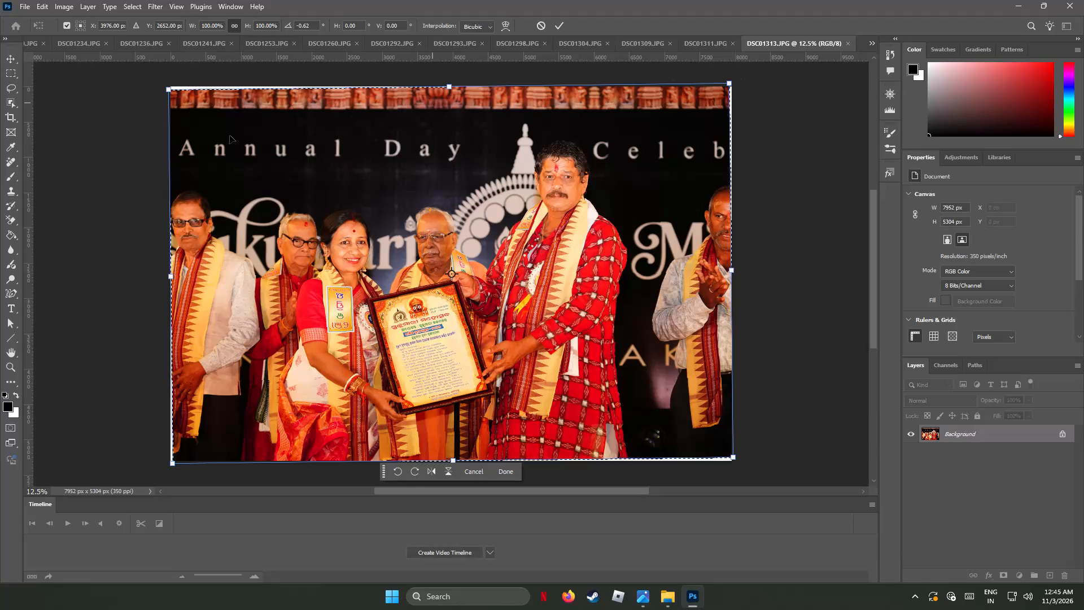
{"action": "left_click", "coordinate": [12, 59]}
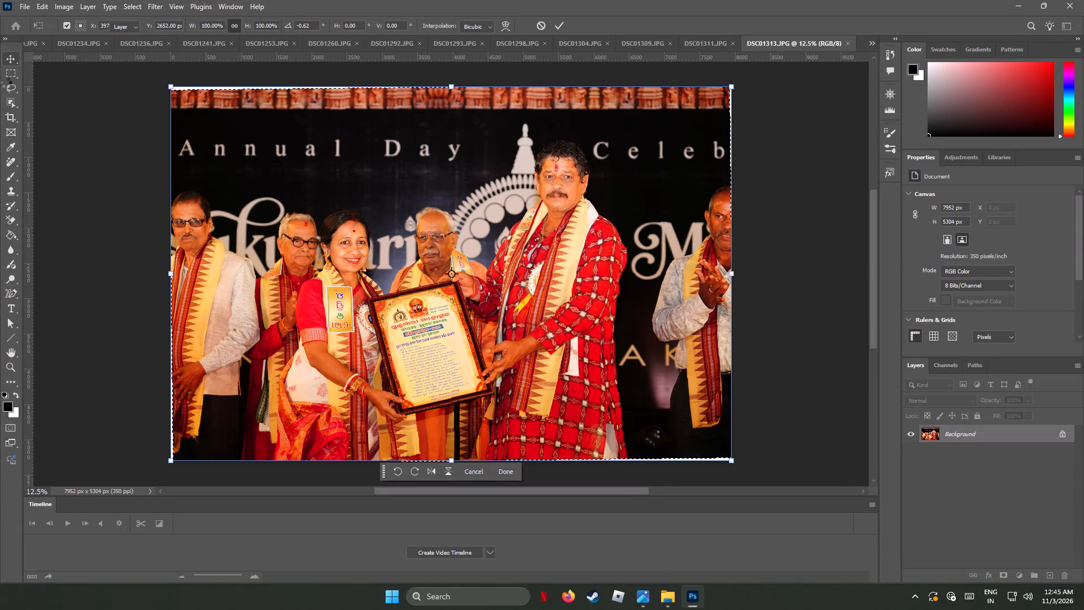
Crop DSC01313.JPG to about 7856 × 5150 px, trimming the blank edges around the rotated photo.
{"action": "left_click", "coordinate": [12, 116]}
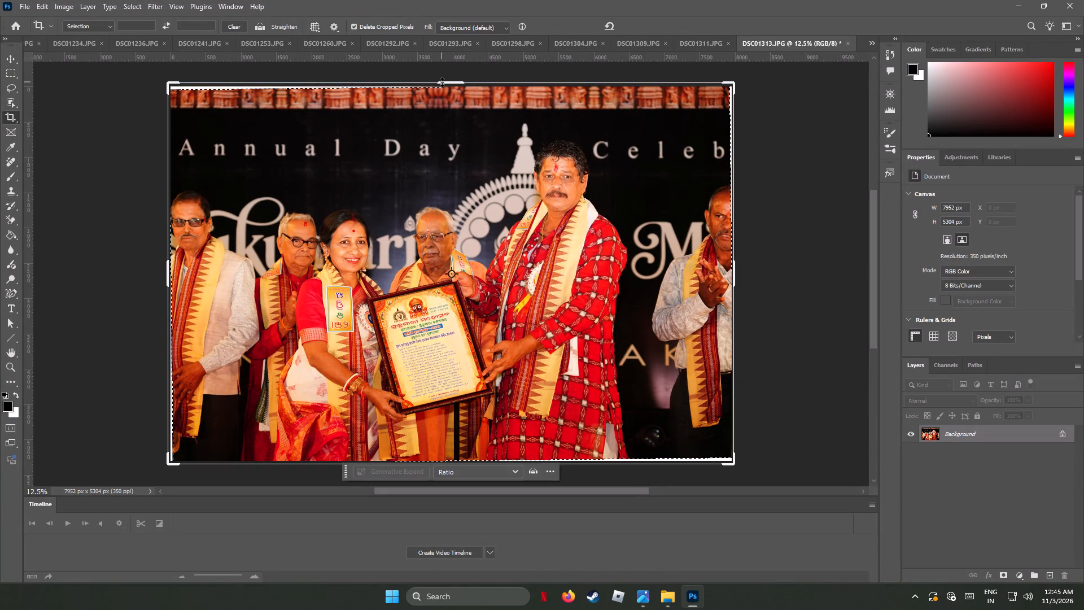
{"action": "left_click", "coordinate": [442, 81]}
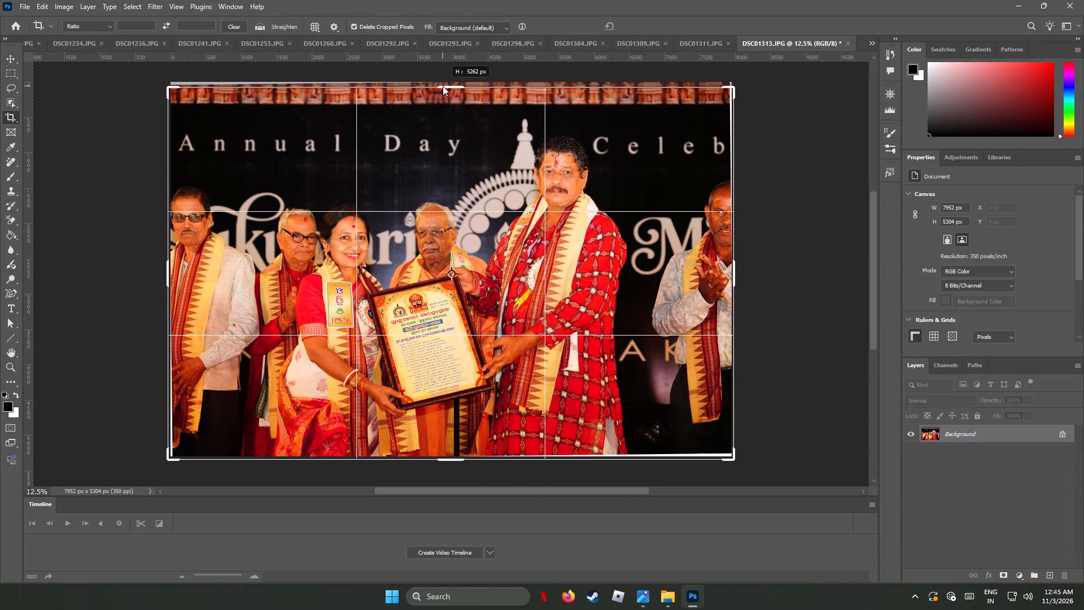
{"action": "left_click", "coordinate": [449, 459]}
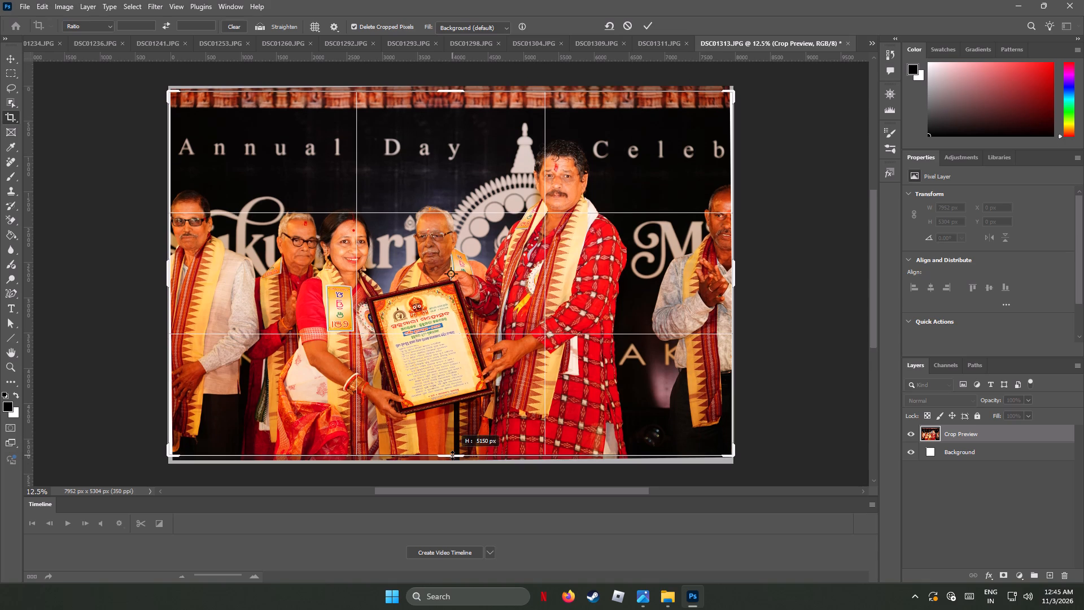
{"action": "left_click_drag", "start_coordinate": [165, 268], "coordinate": [166, 268]}
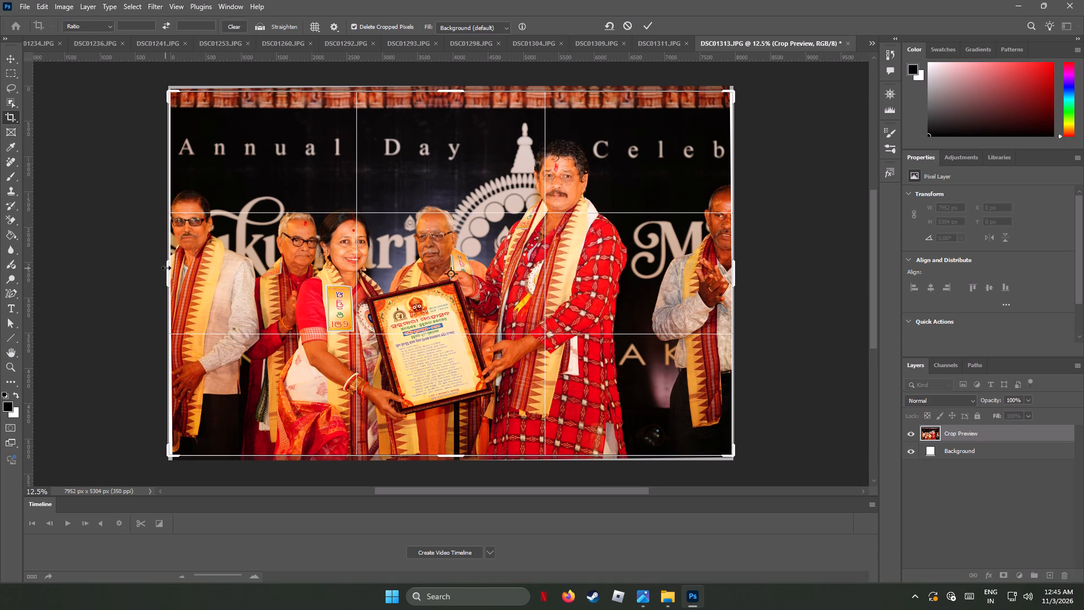
{"action": "left_click_drag", "start_coordinate": [166, 268], "coordinate": [168, 270]}
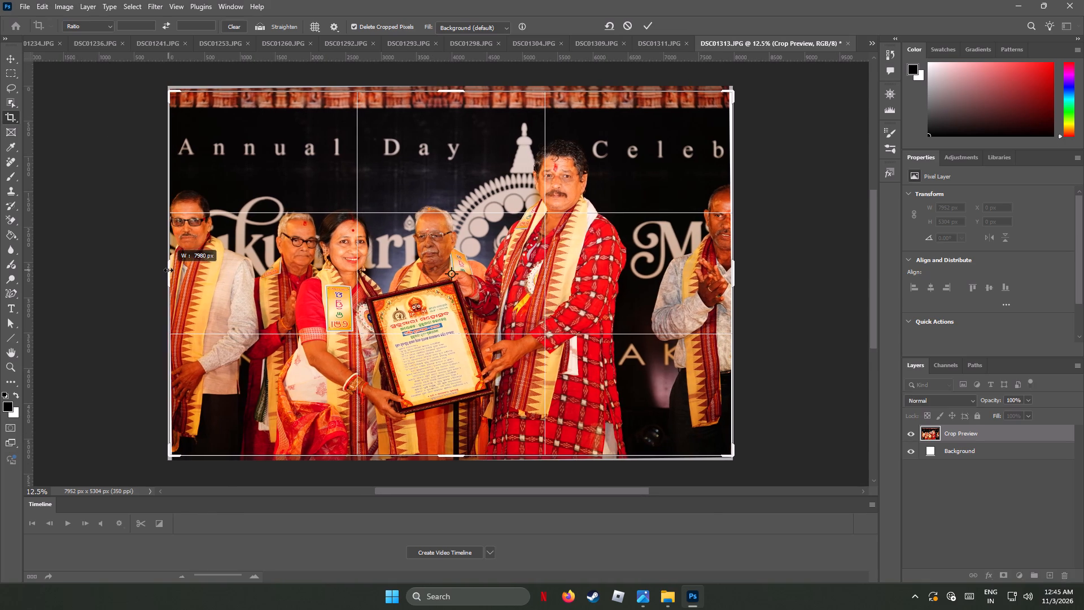
{"action": "left_click_drag", "start_coordinate": [168, 270], "coordinate": [172, 271]}
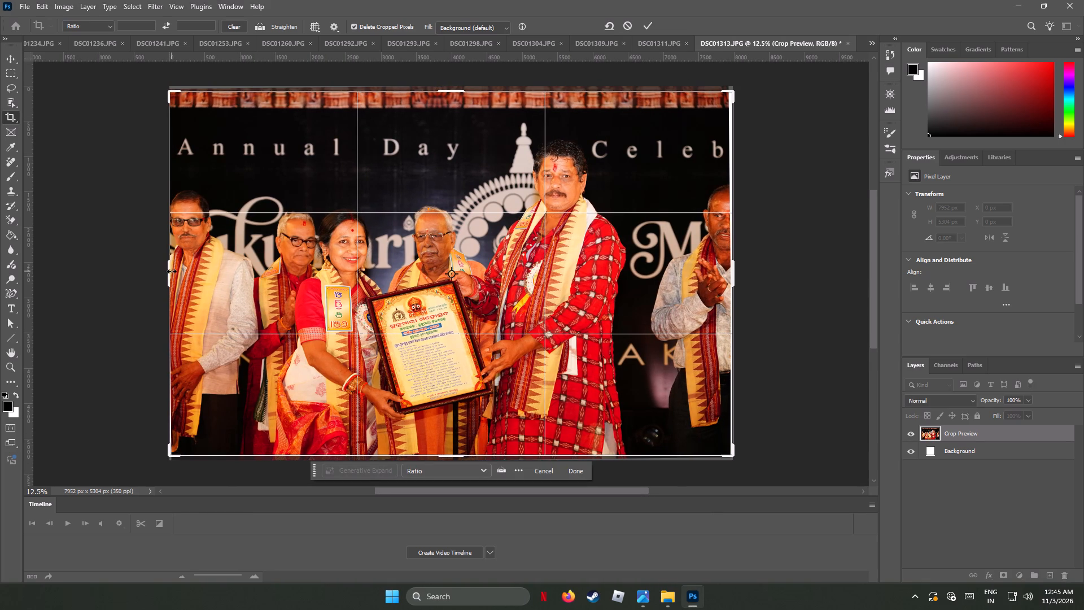
{"action": "left_click_drag", "start_coordinate": [172, 271], "coordinate": [199, 273]}
{"action": "left_click_drag", "start_coordinate": [168, 269], "coordinate": [171, 281]}
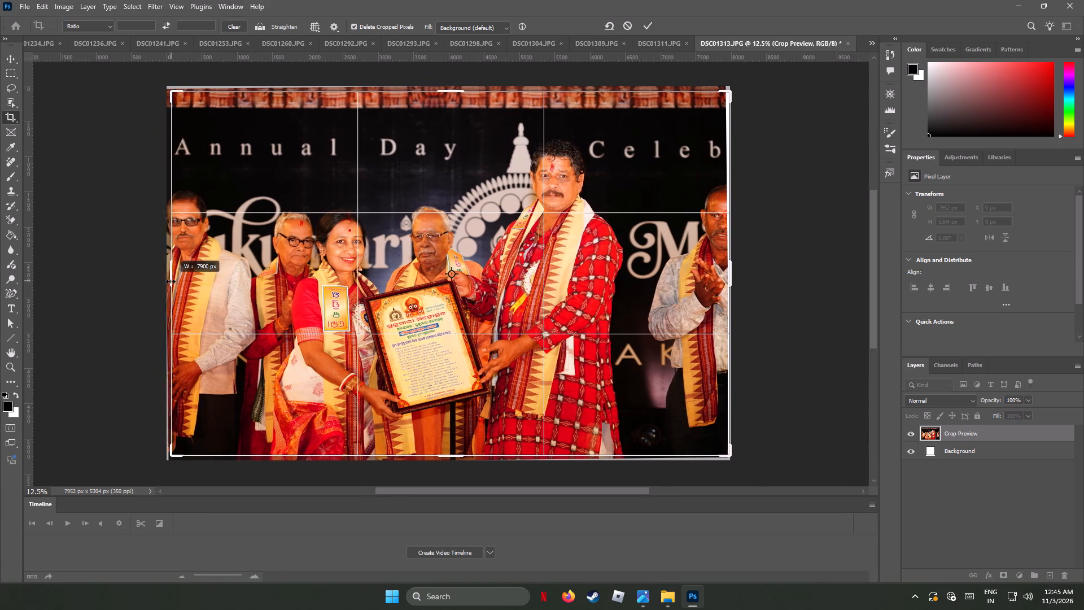
{"action": "left_click_drag", "start_coordinate": [171, 281], "coordinate": [172, 282]}
{"action": "left_click", "coordinate": [732, 275]}
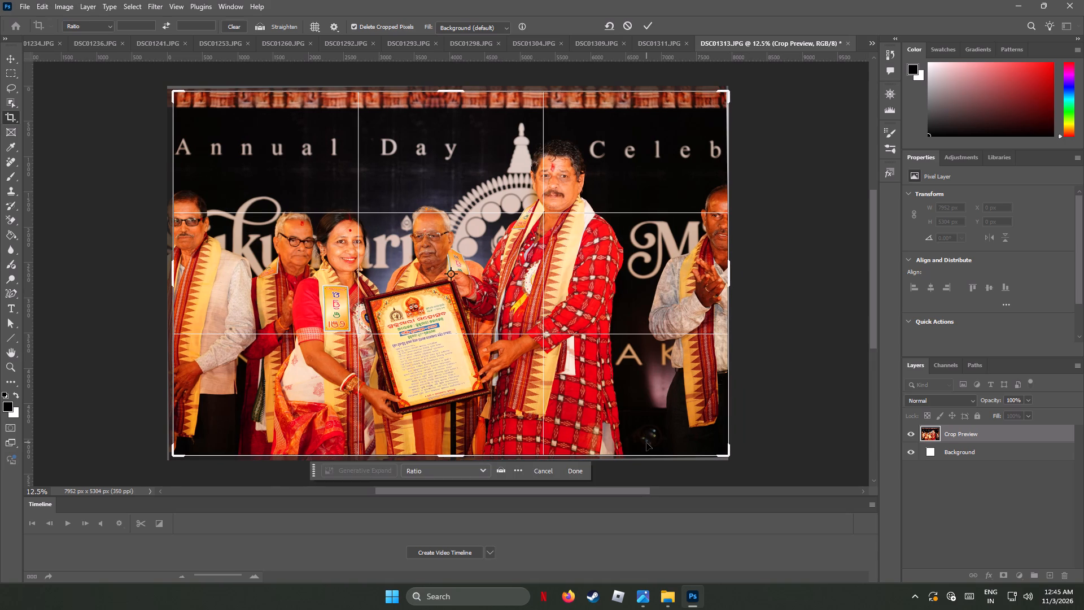
{"action": "key", "text": "Return"}
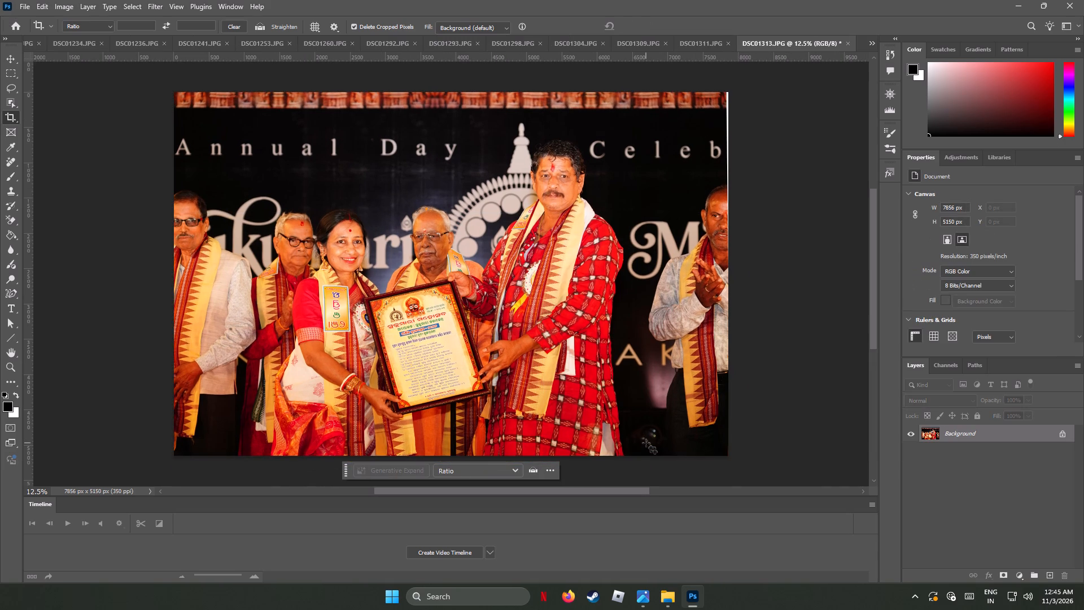
Crop the white strip off the right edge of DSC01313.JPG, making the image about 7776 px wide.
{"action": "left_click", "coordinate": [9, 116]}
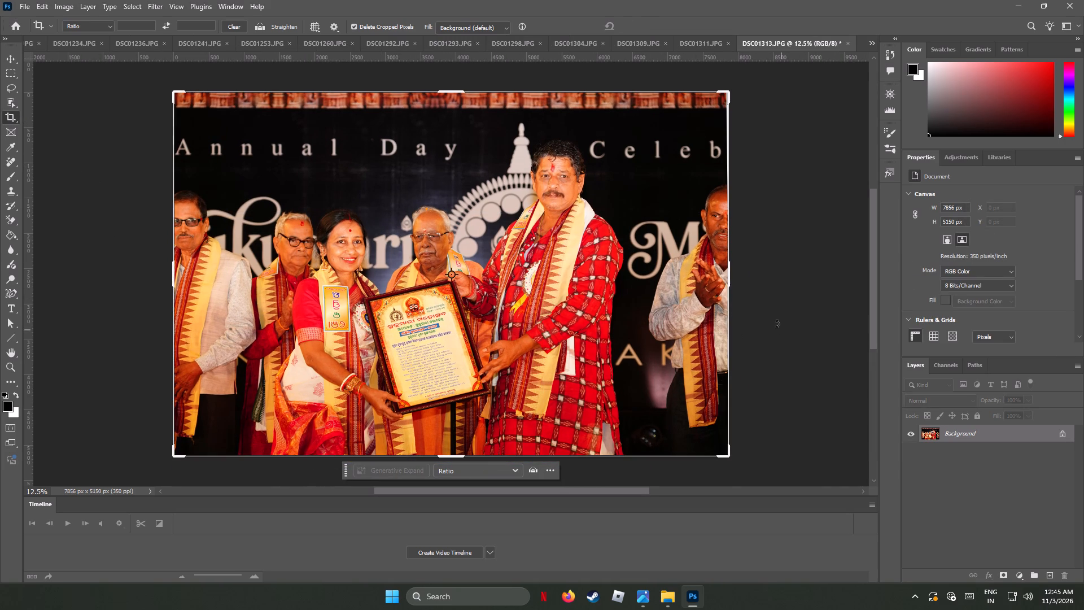
{"action": "left_click", "coordinate": [729, 278]}
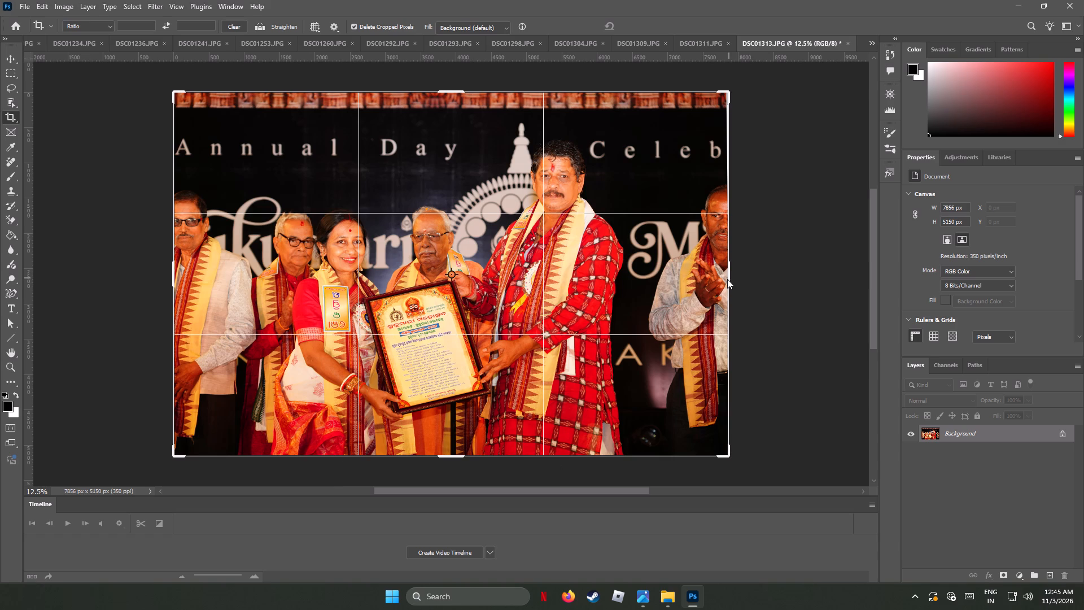
{"action": "left_click", "coordinate": [11, 56]}
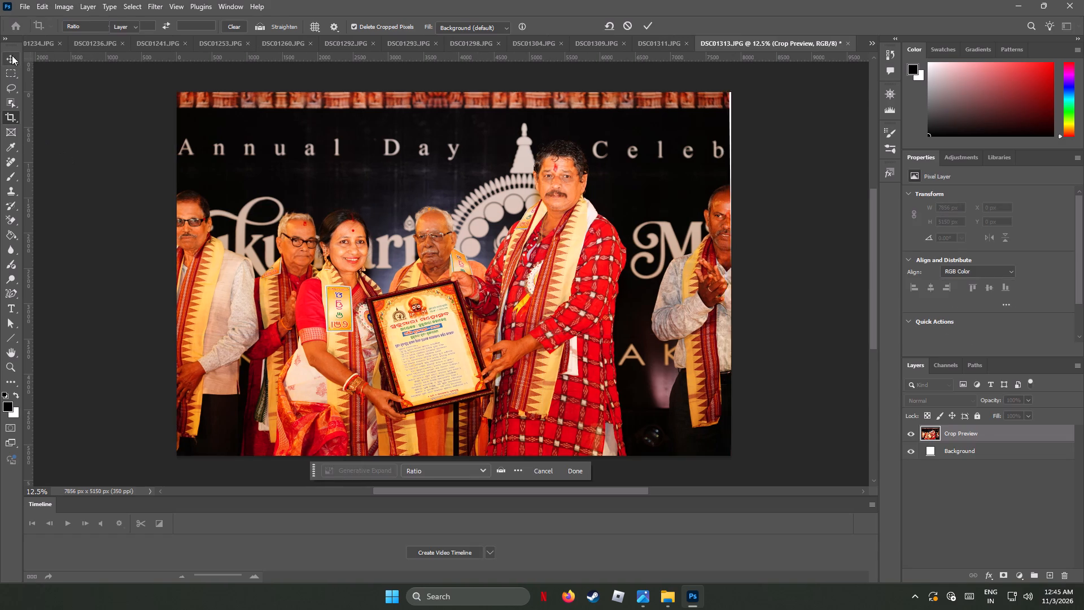
Resize DSC01313.JPG to 4000 px wide, keeping its proportions.
{"action": "left_click", "coordinate": [62, 7]}
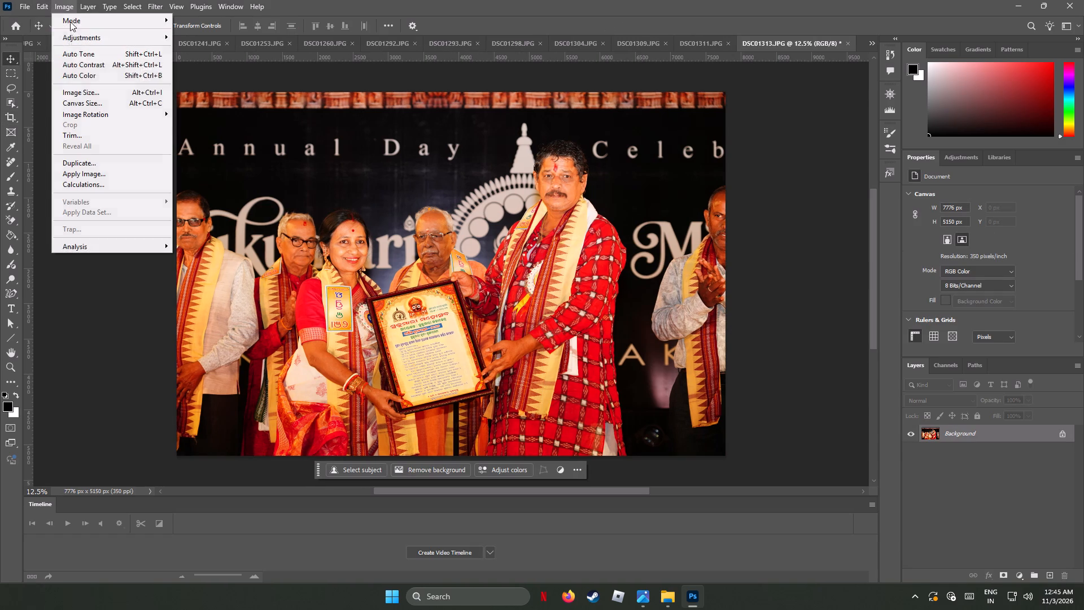
{"action": "left_click", "coordinate": [79, 89]}
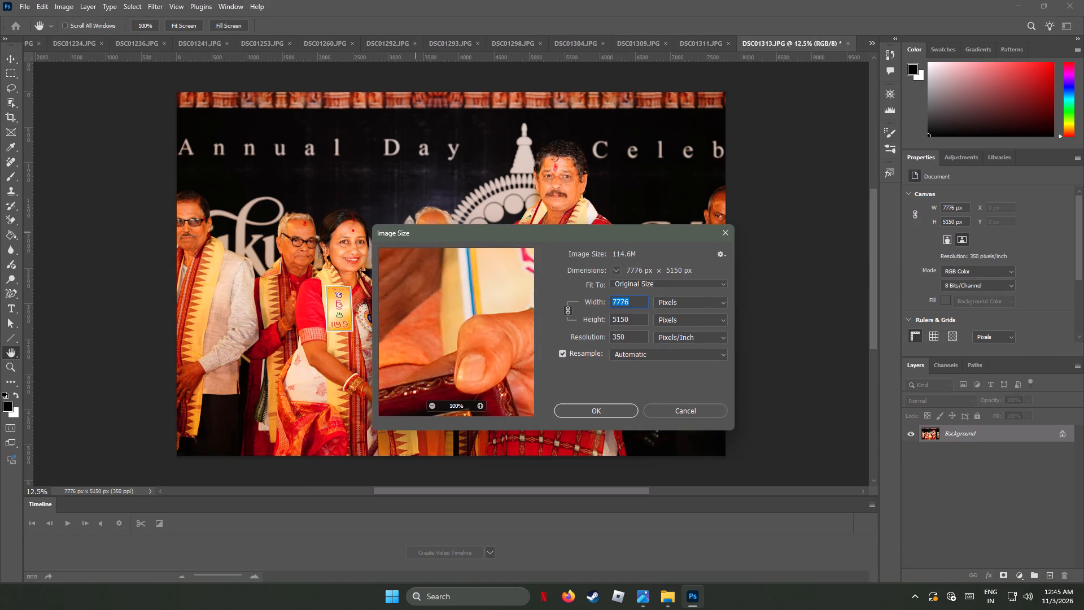
{"action": "type", "text": "4000"}
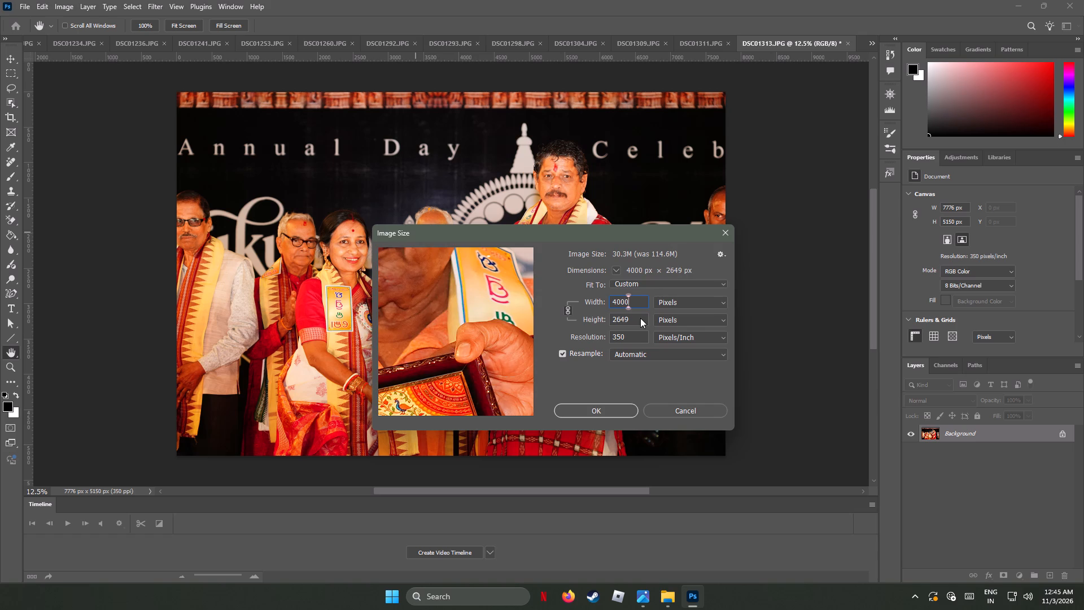
{"action": "left_click", "coordinate": [603, 409]}
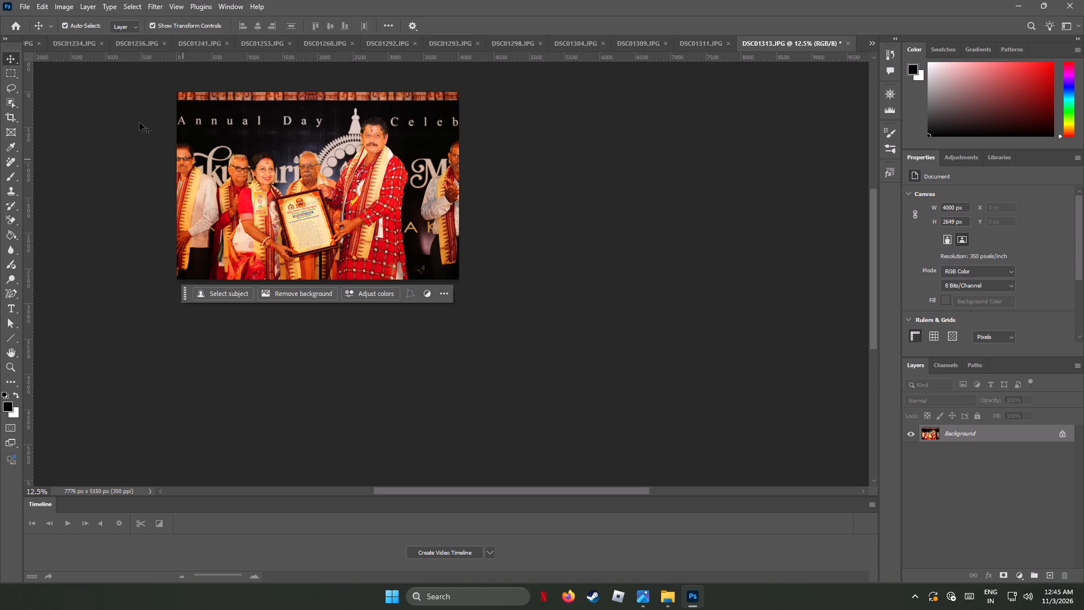
Export DSC01313 as a quality-7 JPG named DSC01313.jpg into the AF_Img folder.
{"action": "left_click", "coordinate": [27, 6]}
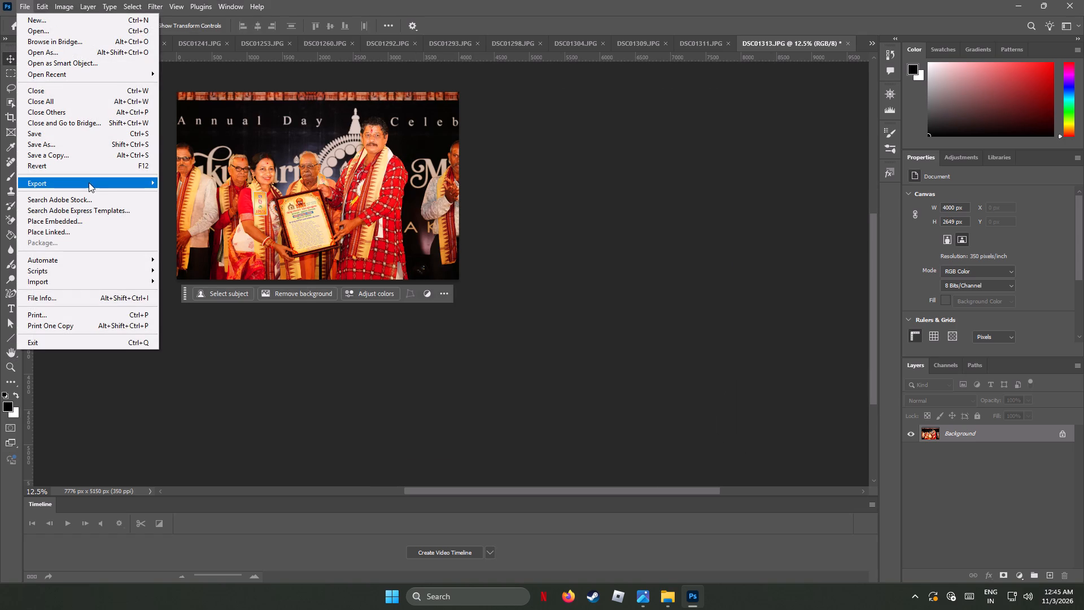
{"action": "left_click", "coordinate": [189, 193]}
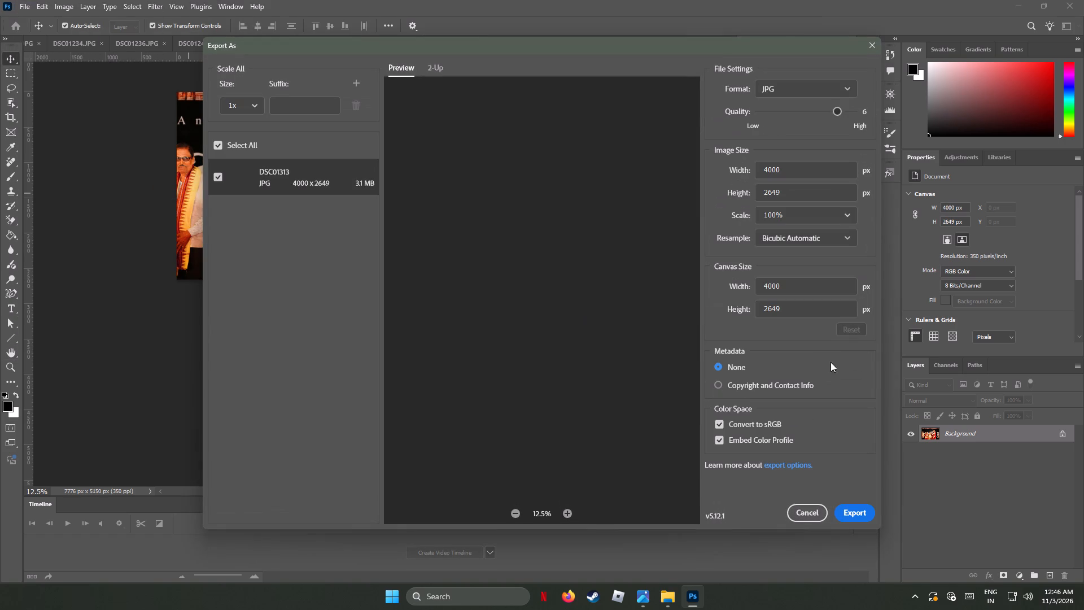
{"action": "left_click_drag", "start_coordinate": [839, 111], "coordinate": [893, 113]}
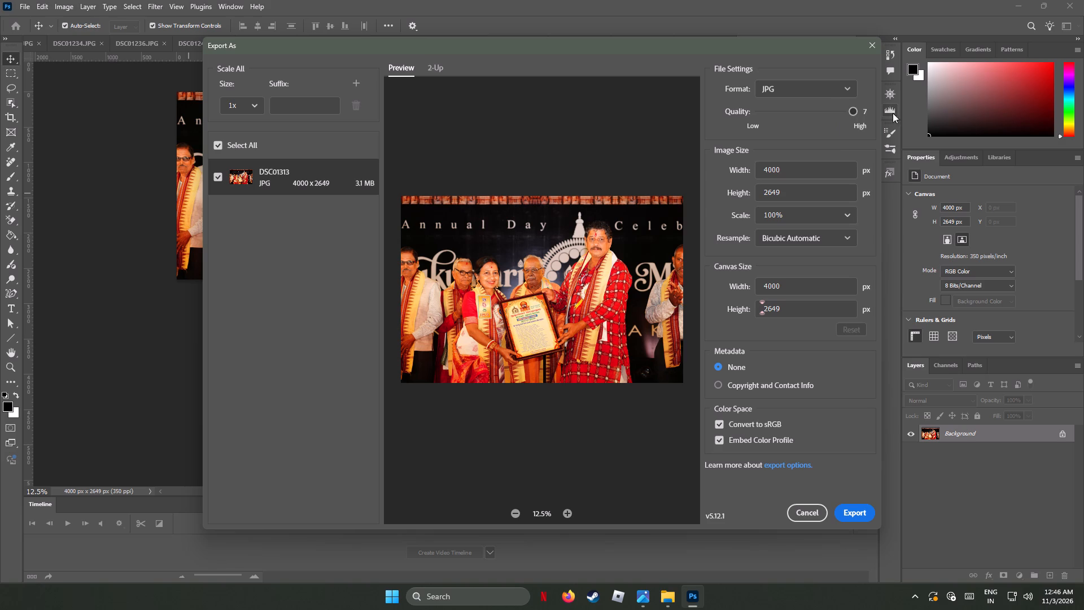
{"action": "left_click", "coordinate": [860, 515]}
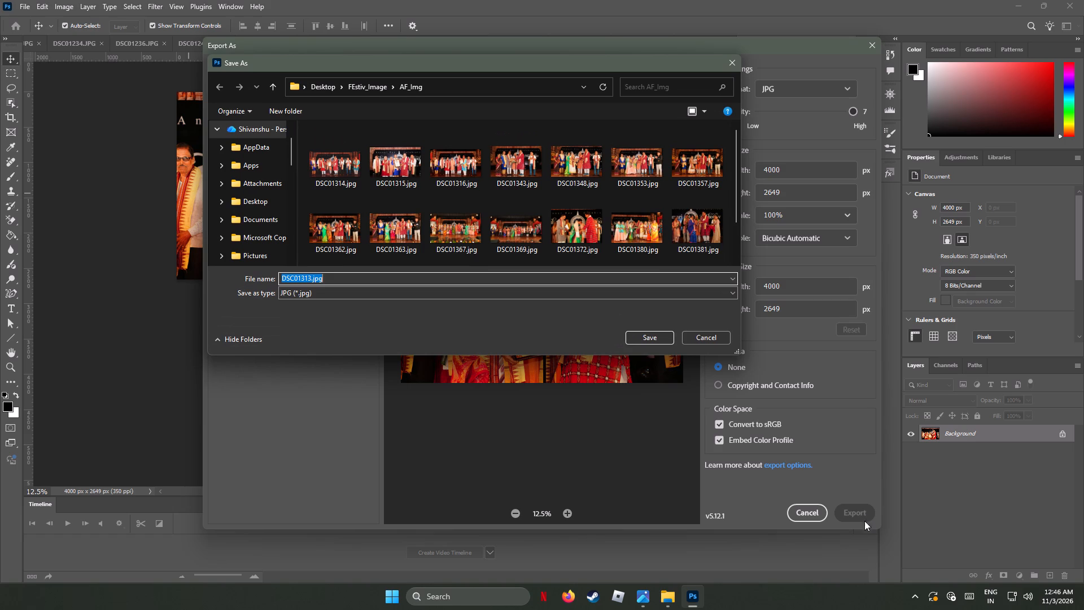
{"action": "left_click", "coordinate": [659, 334]}
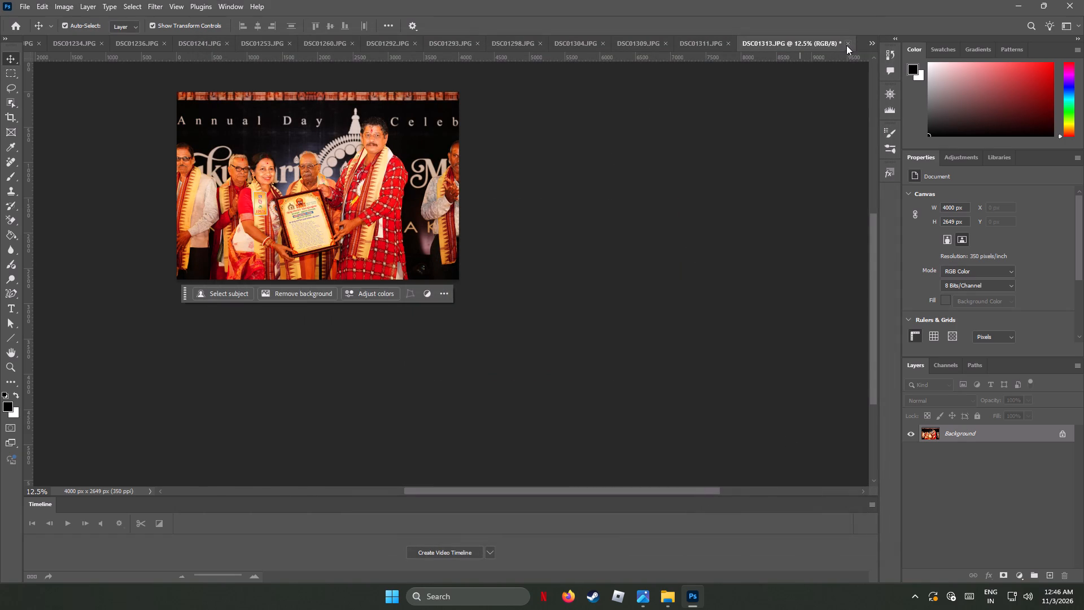
Close DSC01313.JPG without saving the changes to the original.
{"action": "left_click", "coordinate": [849, 45]}
{"action": "left_click", "coordinate": [544, 221]}
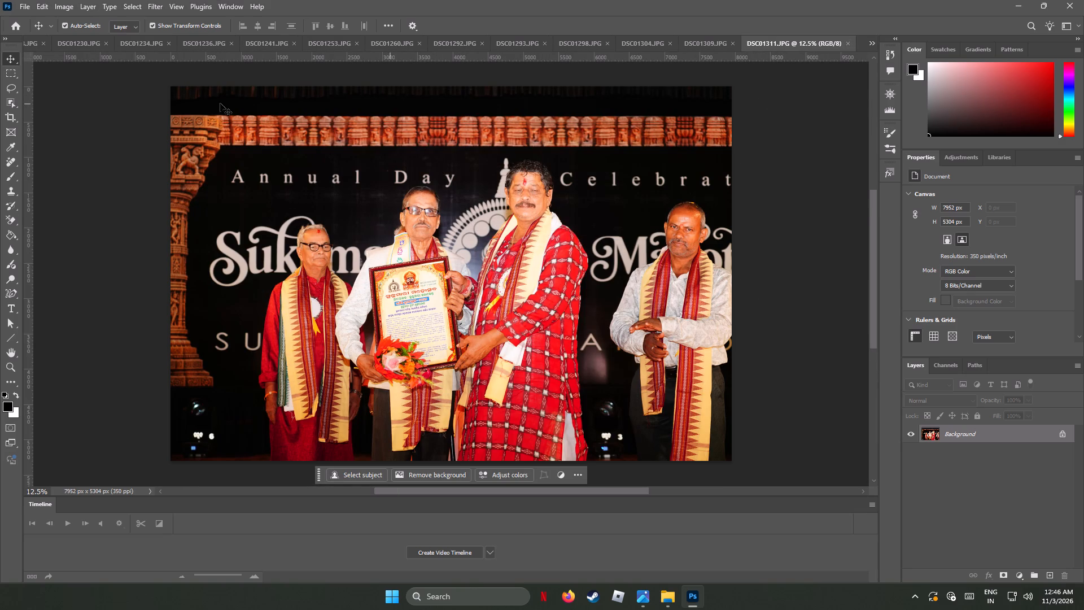
Crop the top and bottom of DSC01311.JPG evenly, keeping the full width, to about 7952 × 4408 px.
{"action": "left_click", "coordinate": [8, 119]}
{"action": "left_click_drag", "start_coordinate": [456, 88], "coordinate": [454, 102]}
{"action": "left_click_drag", "start_coordinate": [452, 445], "coordinate": [460, 428]}
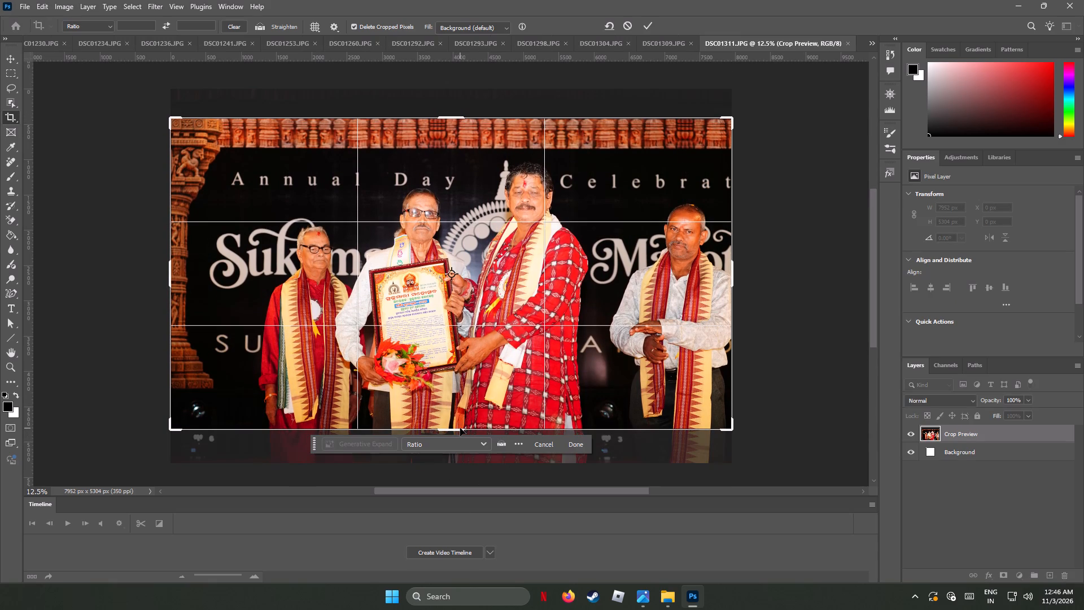
{"action": "left_click", "coordinate": [59, 4]}
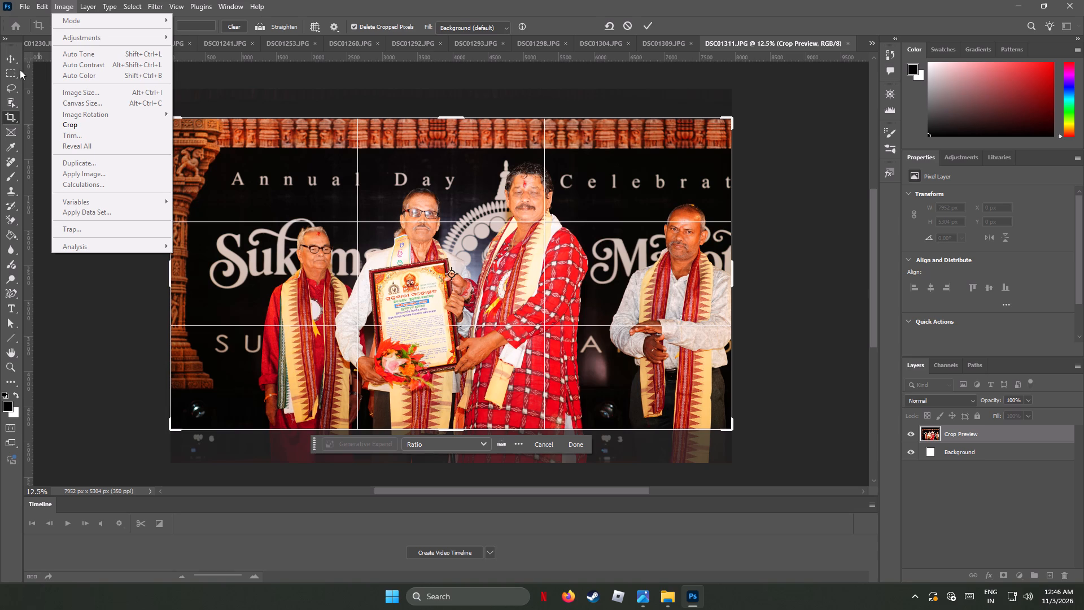
{"action": "left_click", "coordinate": [10, 60]}
Start an Exposure adjustment on DSC01311.JPG with gamma correction at about 0.79 and exposure at 0.
{"action": "left_click", "coordinate": [66, 8]}
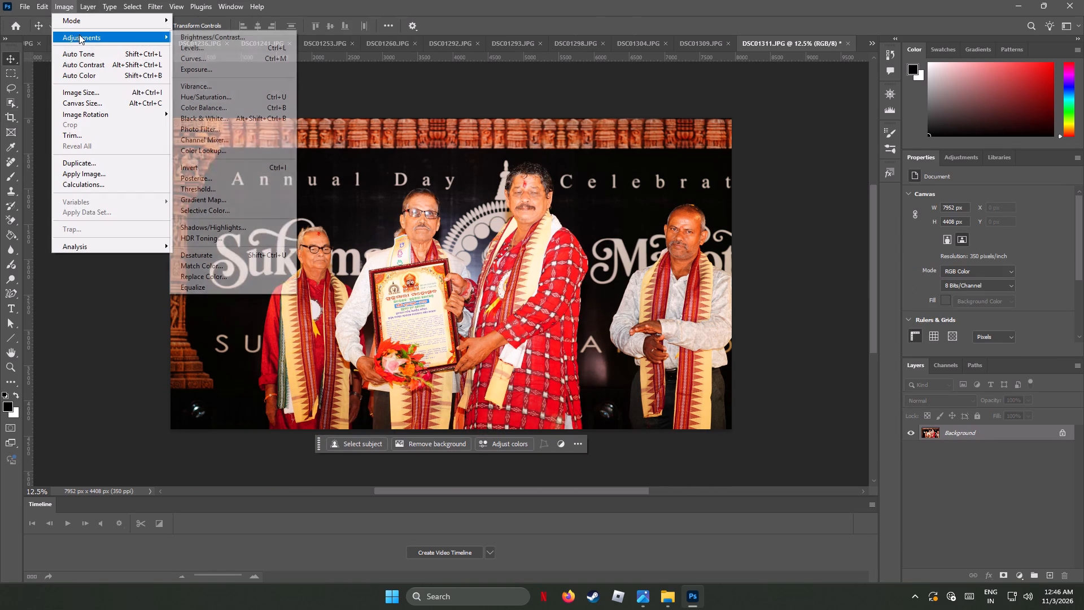
{"action": "left_click", "coordinate": [213, 67]}
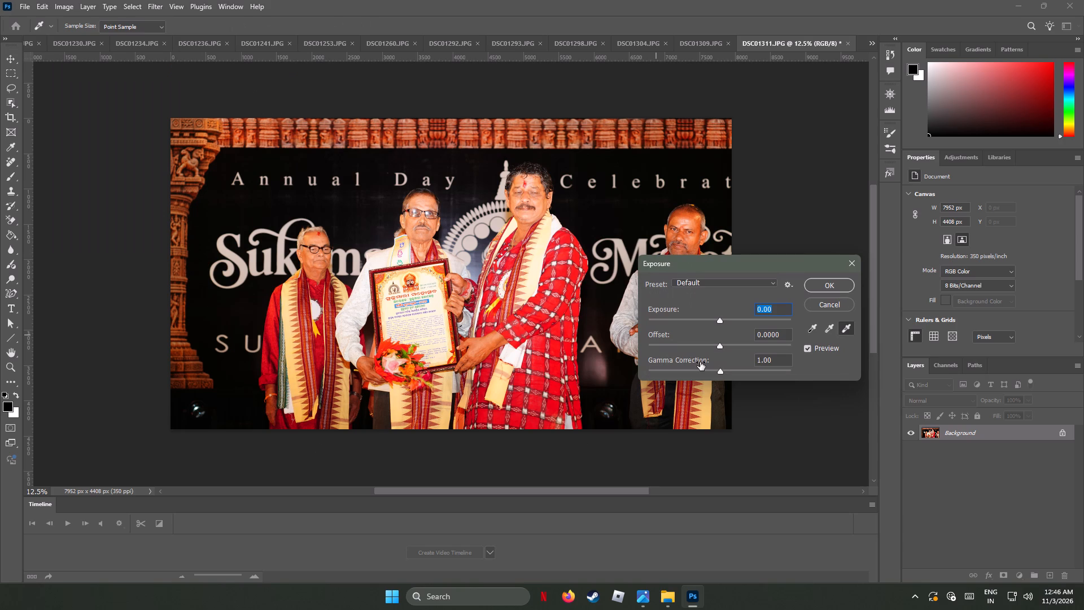
{"action": "left_click_drag", "start_coordinate": [719, 372], "coordinate": [728, 372]}
{"action": "left_click_drag", "start_coordinate": [728, 372], "coordinate": [742, 374]}
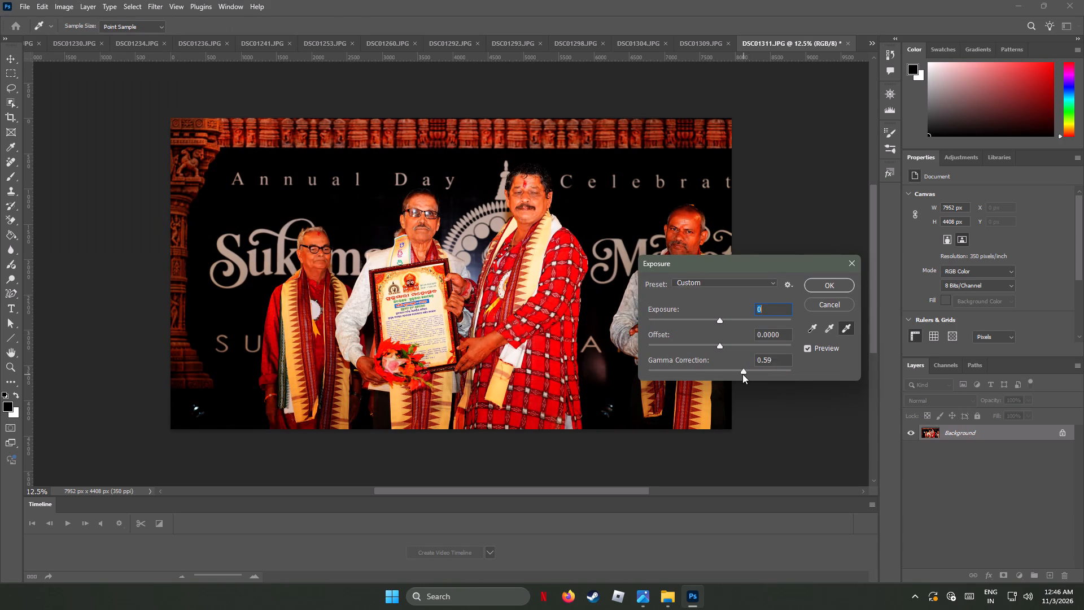
{"action": "left_click_drag", "start_coordinate": [742, 374], "coordinate": [731, 373]}
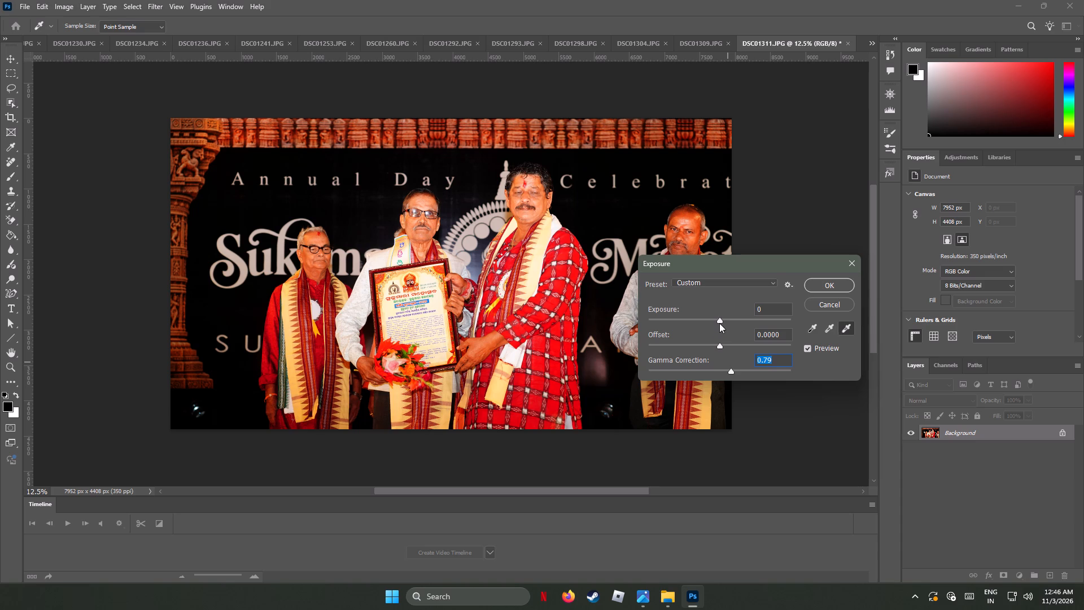
{"action": "left_click", "coordinate": [720, 321]}
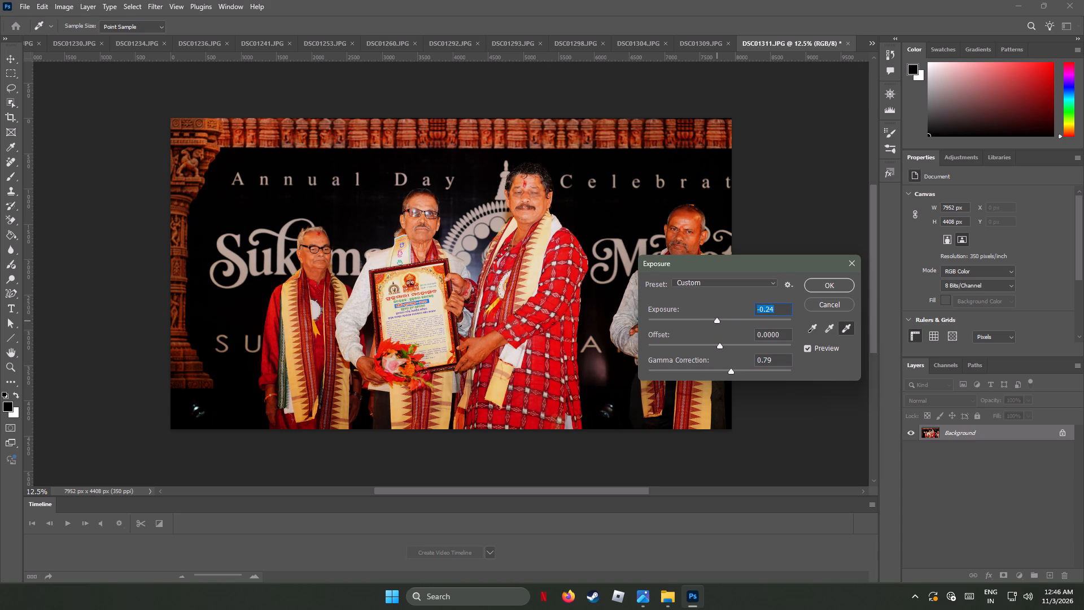
{"action": "key", "text": "0"}
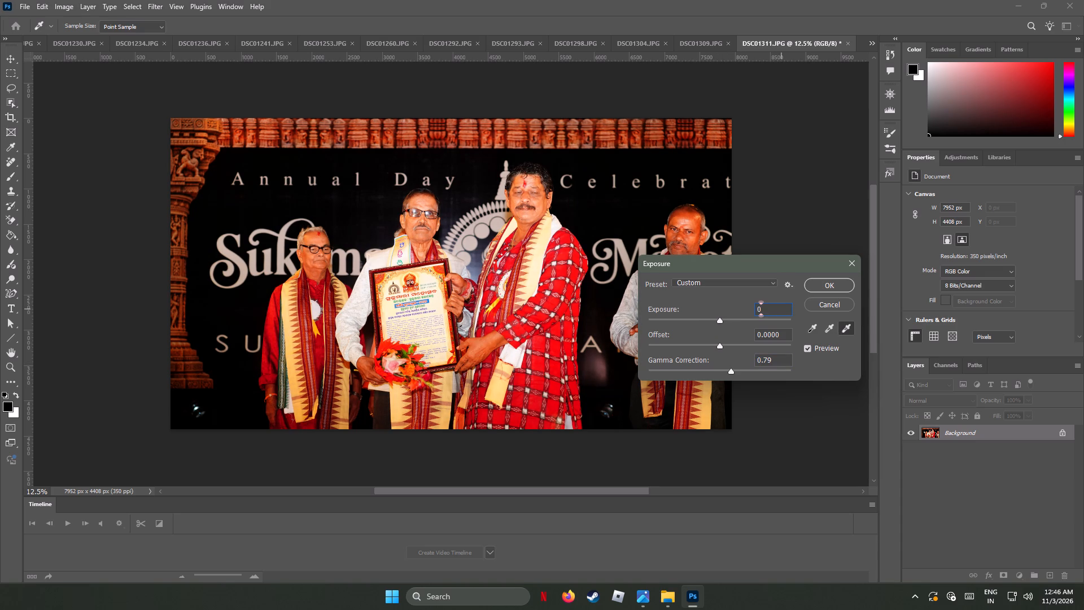
Set the Exposure adjustment's offset to about -0.0692 to deepen the dark areas of DSC01311.JPG.
{"action": "left_click_drag", "start_coordinate": [720, 346], "coordinate": [729, 343]}
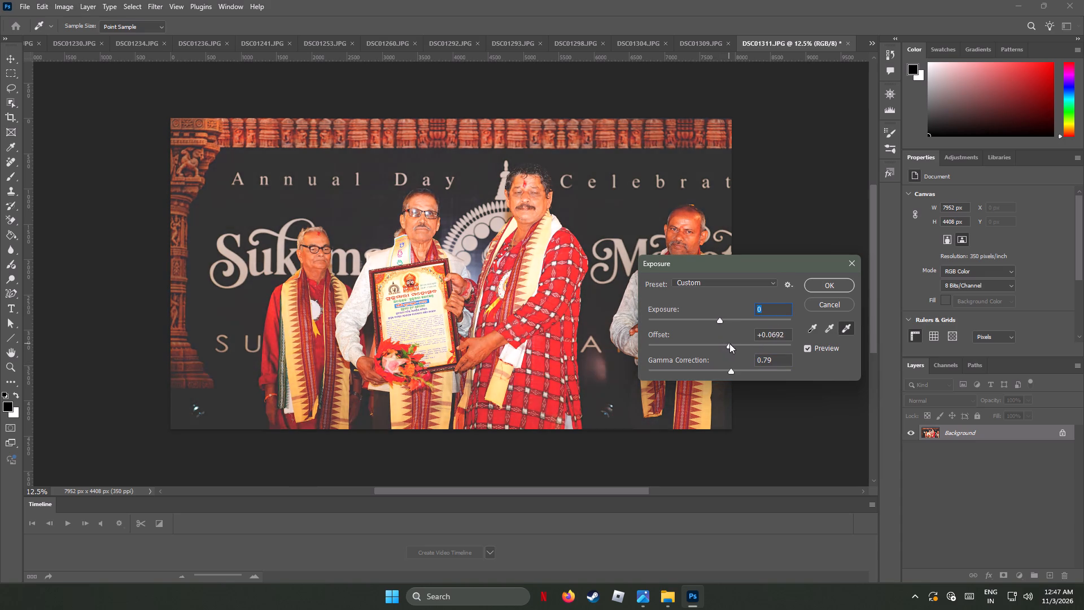
{"action": "left_click_drag", "start_coordinate": [729, 343], "coordinate": [690, 339]}
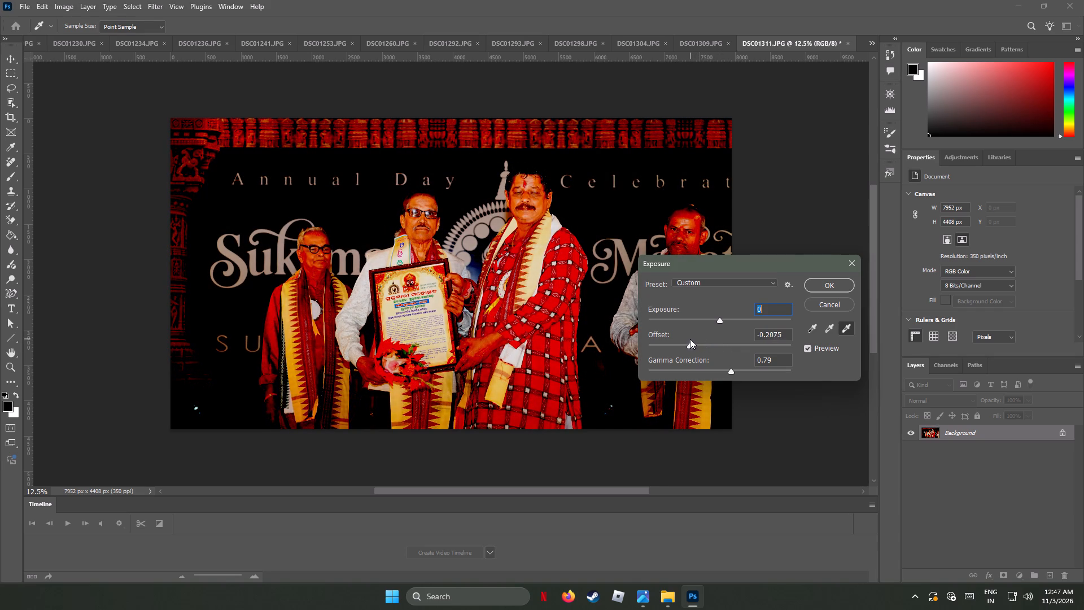
{"action": "left_click_drag", "start_coordinate": [690, 339], "coordinate": [707, 342]}
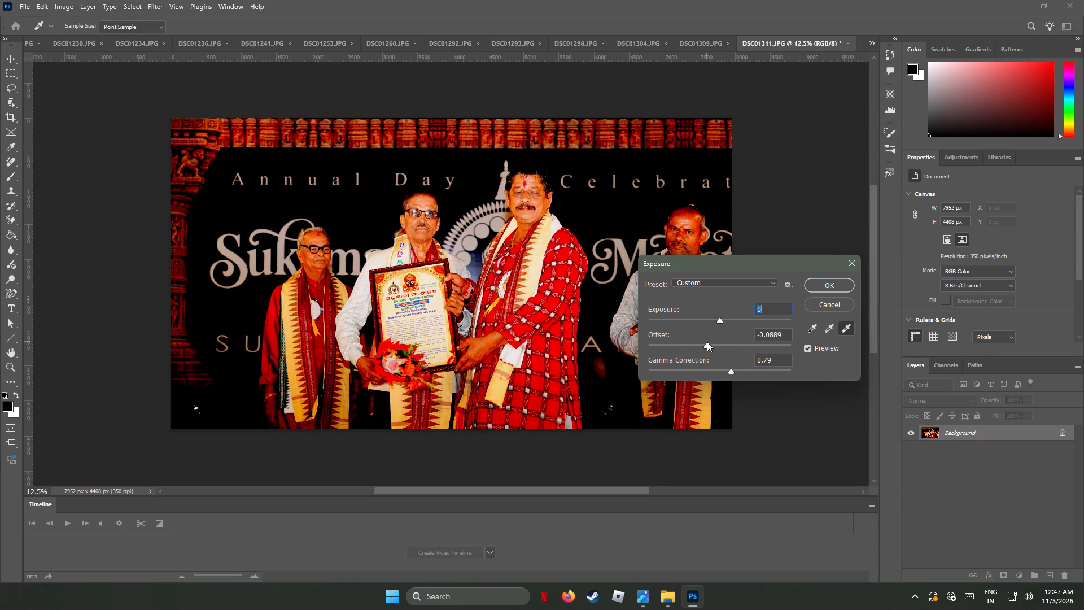
{"action": "left_click_drag", "start_coordinate": [707, 342], "coordinate": [710, 341]}
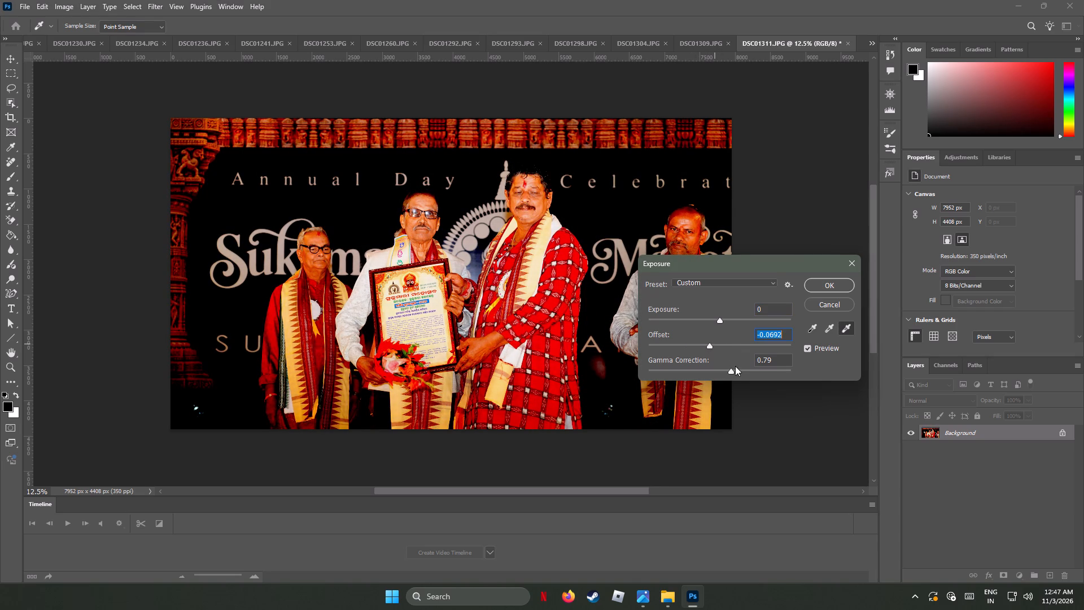
Try several gamma correction values, settle on 0.8, and apply the Exposure adjustment to DSC01311.JPG.
{"action": "left_click_drag", "start_coordinate": [730, 371], "coordinate": [719, 373]}
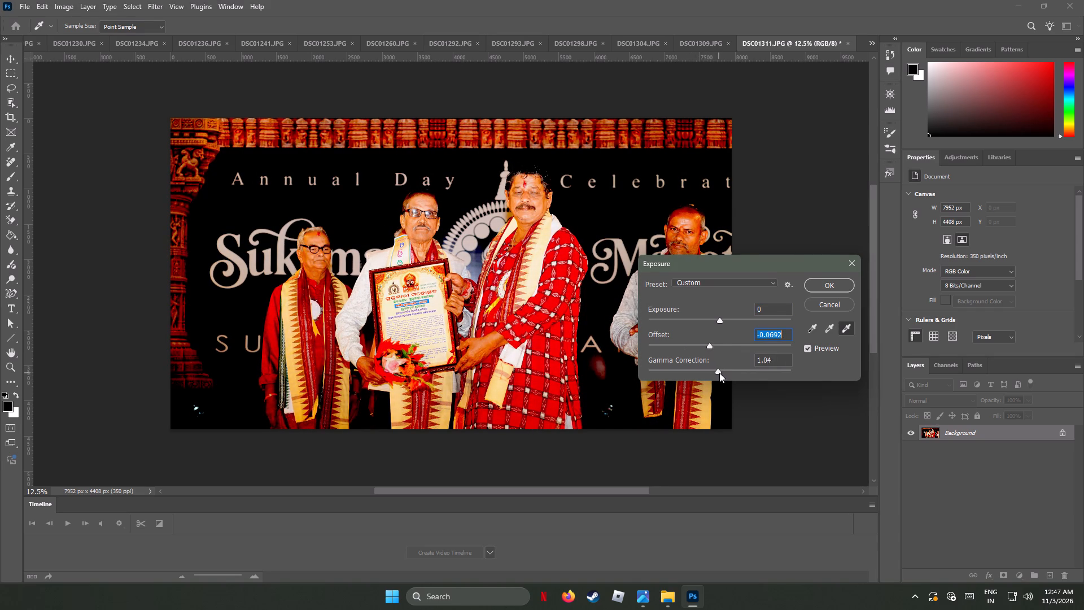
{"action": "left_click_drag", "start_coordinate": [719, 373], "coordinate": [721, 372]}
{"action": "left_click", "coordinate": [776, 358]}
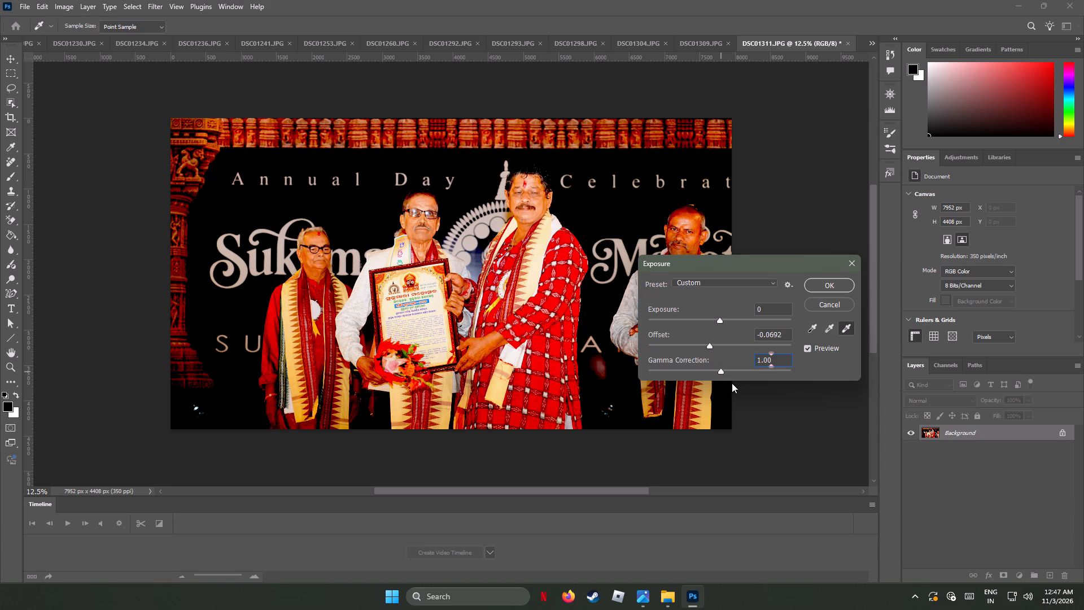
{"action": "left_click_drag", "start_coordinate": [720, 372], "coordinate": [727, 371]}
{"action": "left_click_drag", "start_coordinate": [775, 359], "coordinate": [722, 360]}
{"action": "type", "text": ".5"}
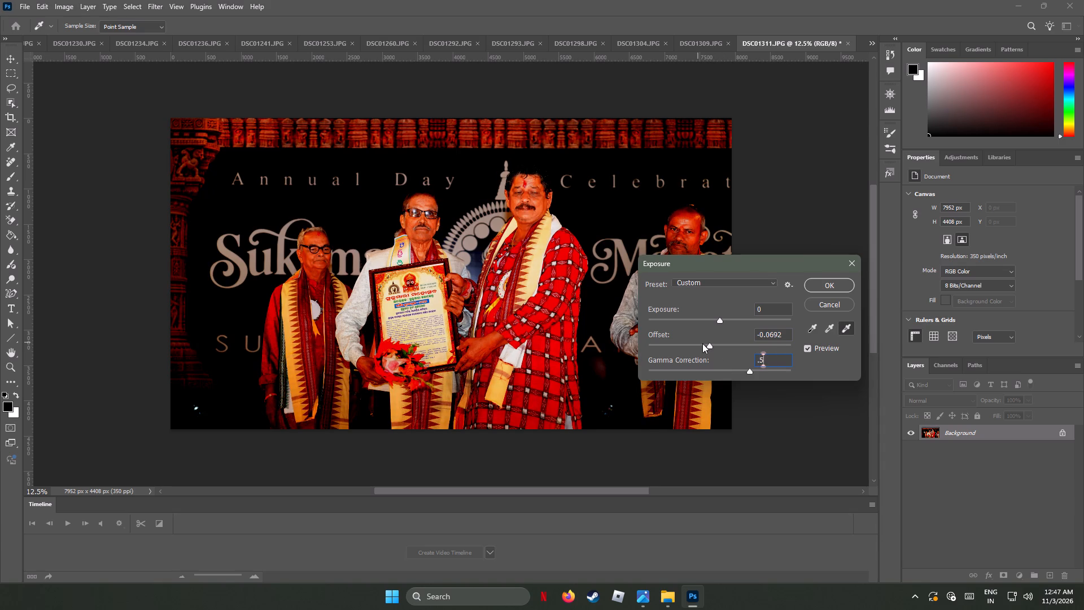
{"action": "left_click_drag", "start_coordinate": [766, 356], "coordinate": [722, 363]}
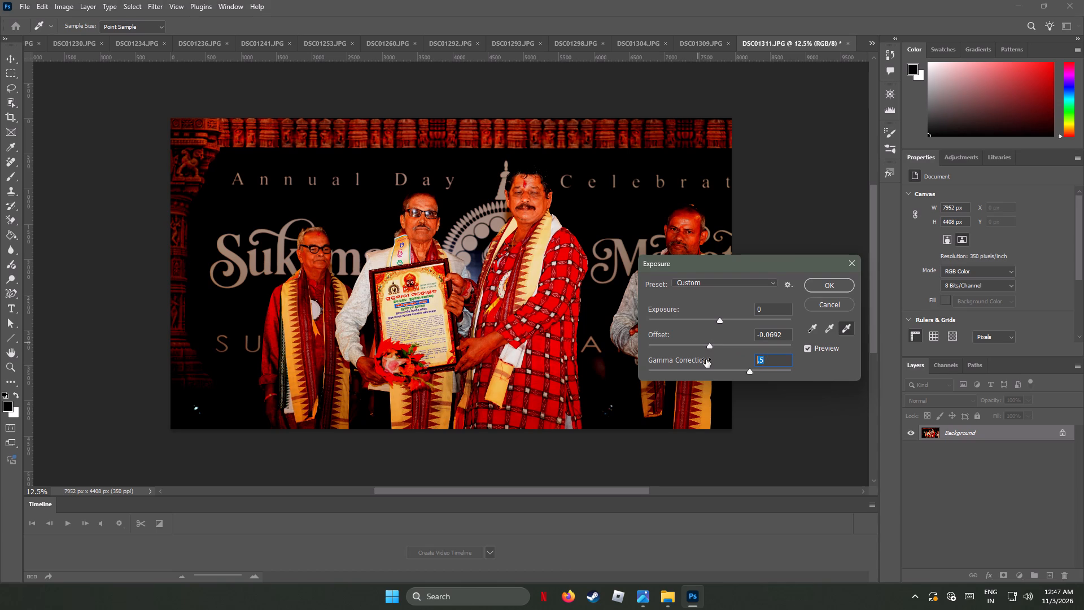
{"action": "key", "text": "period"}
{"action": "key", "text": "8"}
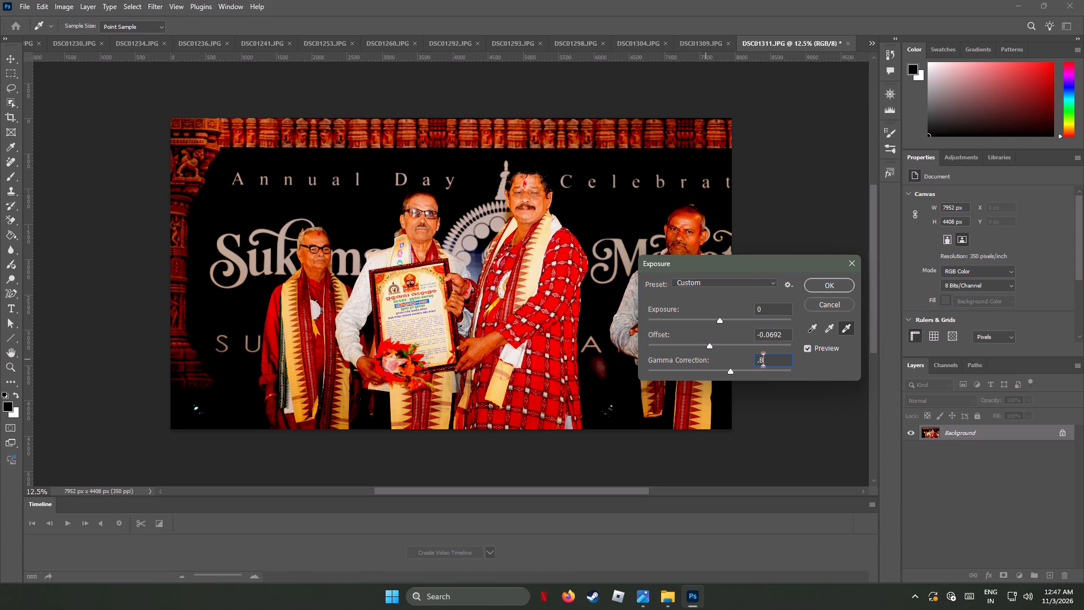
{"action": "left_click", "coordinate": [831, 288]}
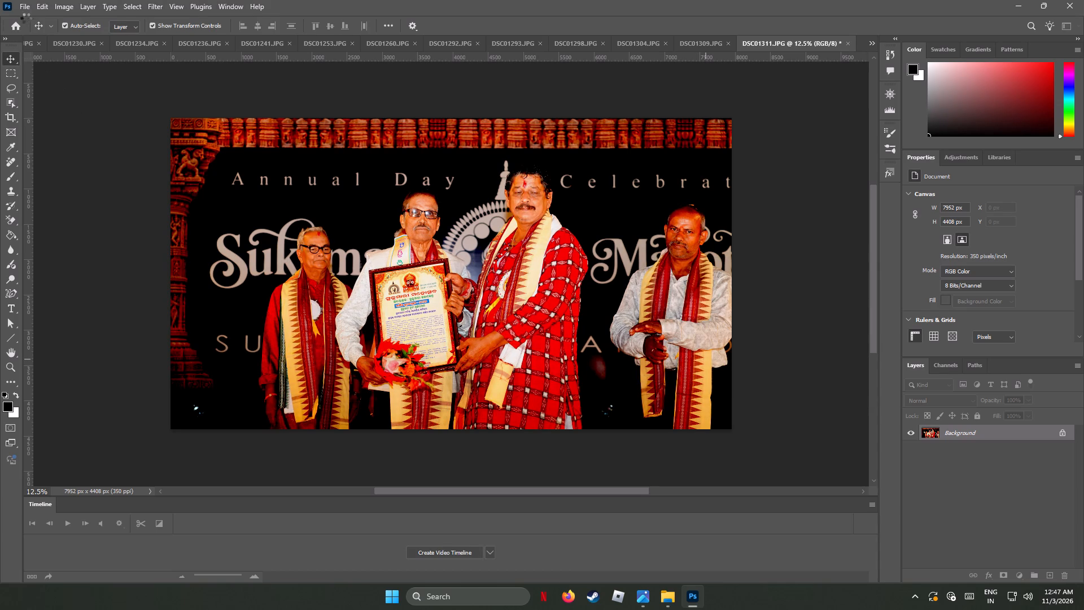
Resize DSC01311.JPG to 4000 px wide, keeping its proportions.
{"action": "left_click", "coordinate": [58, 6]}
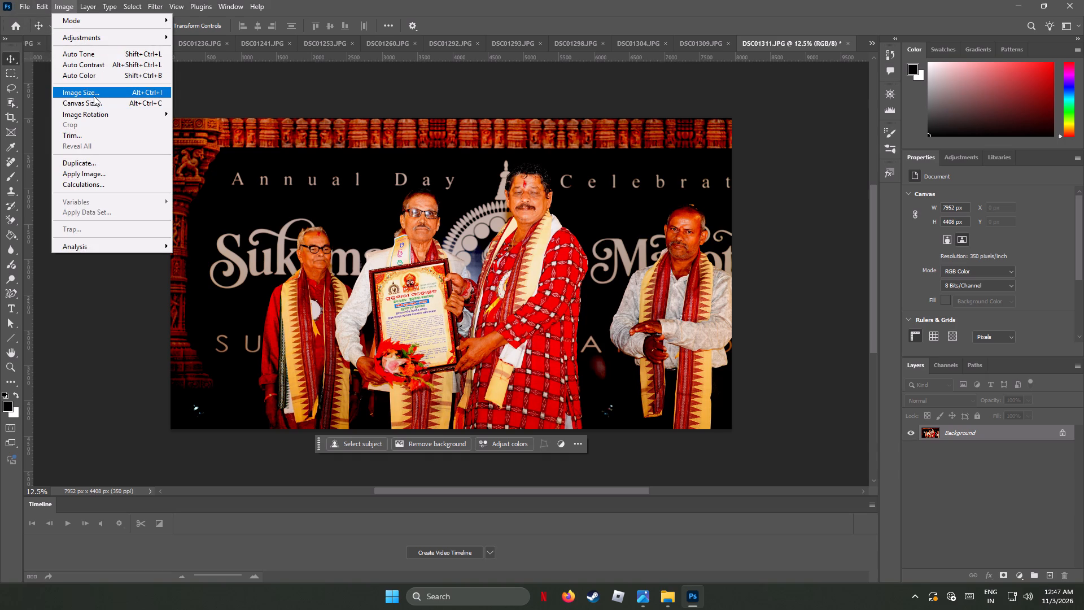
{"action": "left_click", "coordinate": [96, 92]}
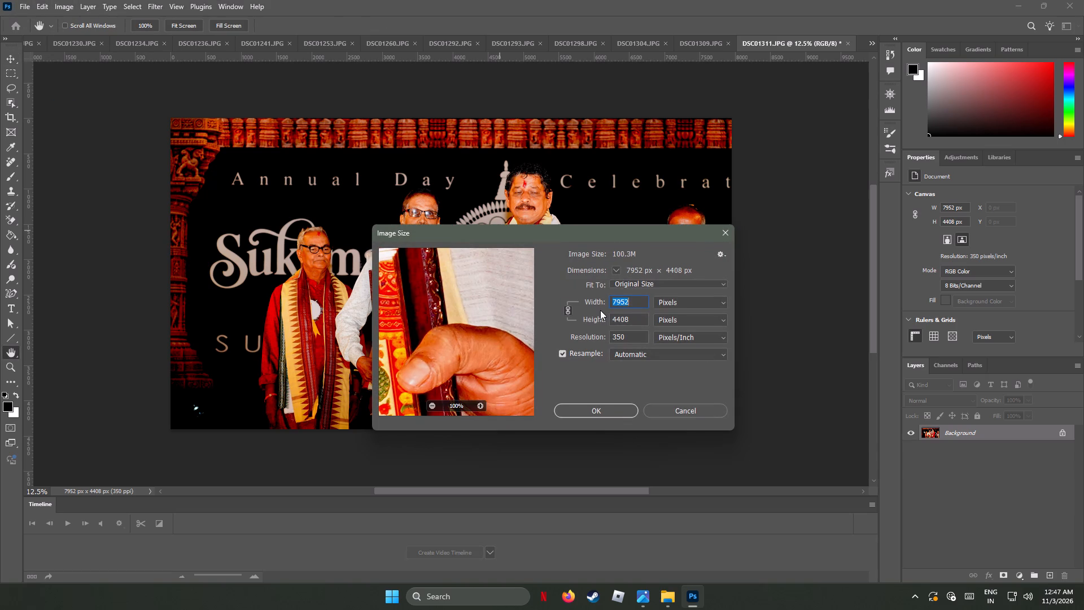
{"action": "type", "text": "4000"}
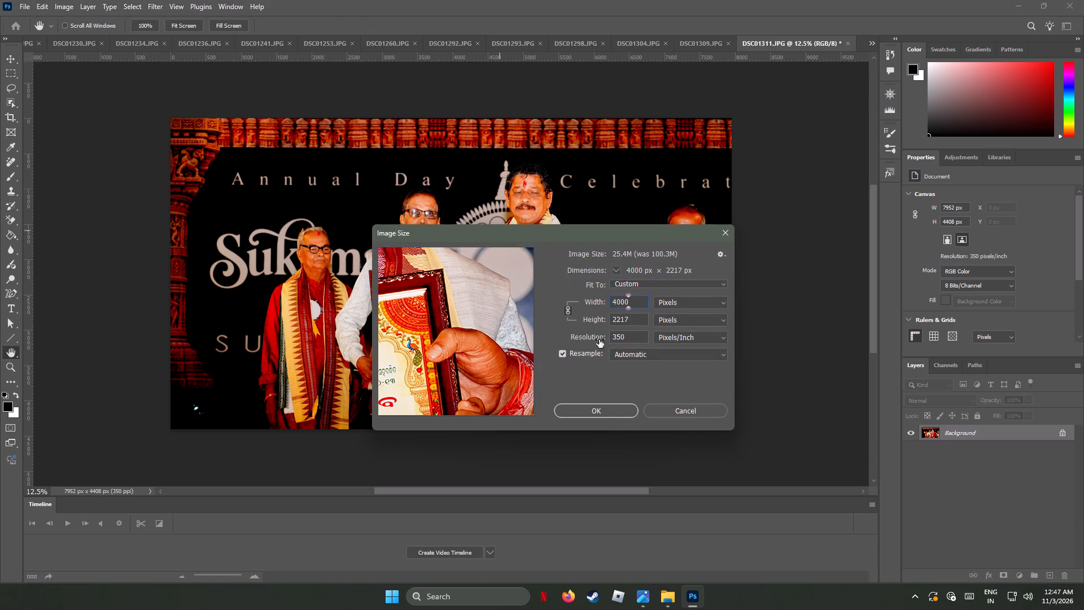
{"action": "left_click", "coordinate": [601, 412]}
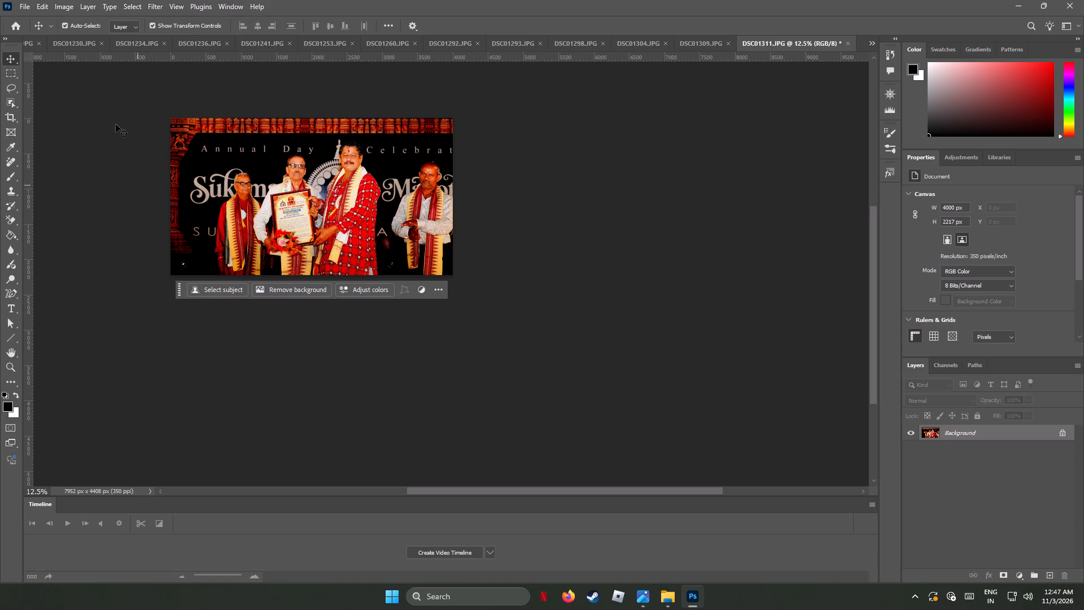
Export DSC01311 as a quality-7 JPG named DSC01311.jpg into the AF_Img folder.
{"action": "left_click", "coordinate": [66, 8]}
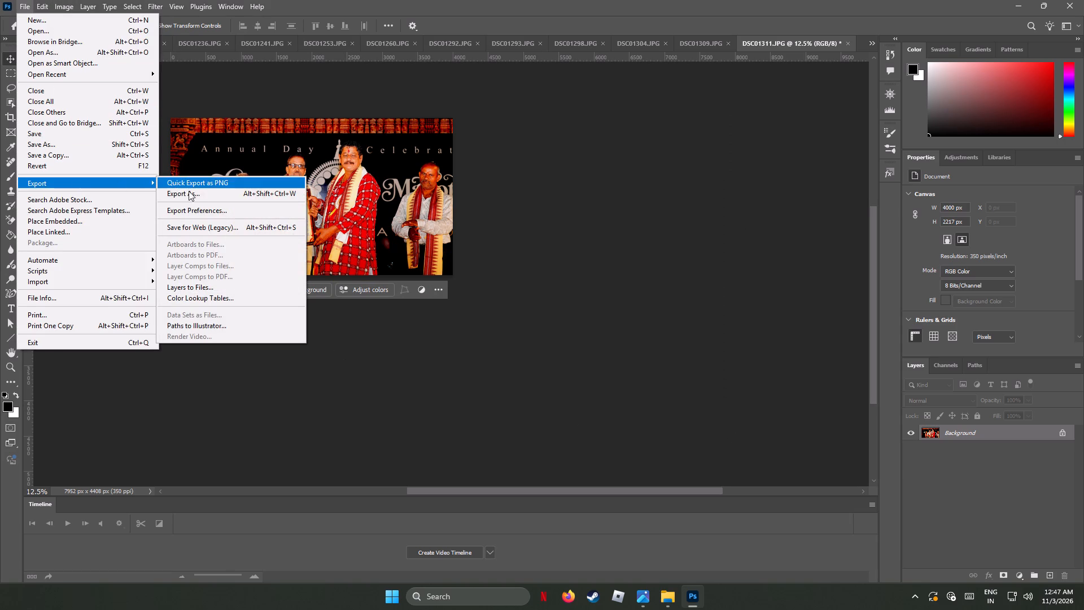
{"action": "left_click", "coordinate": [204, 193]}
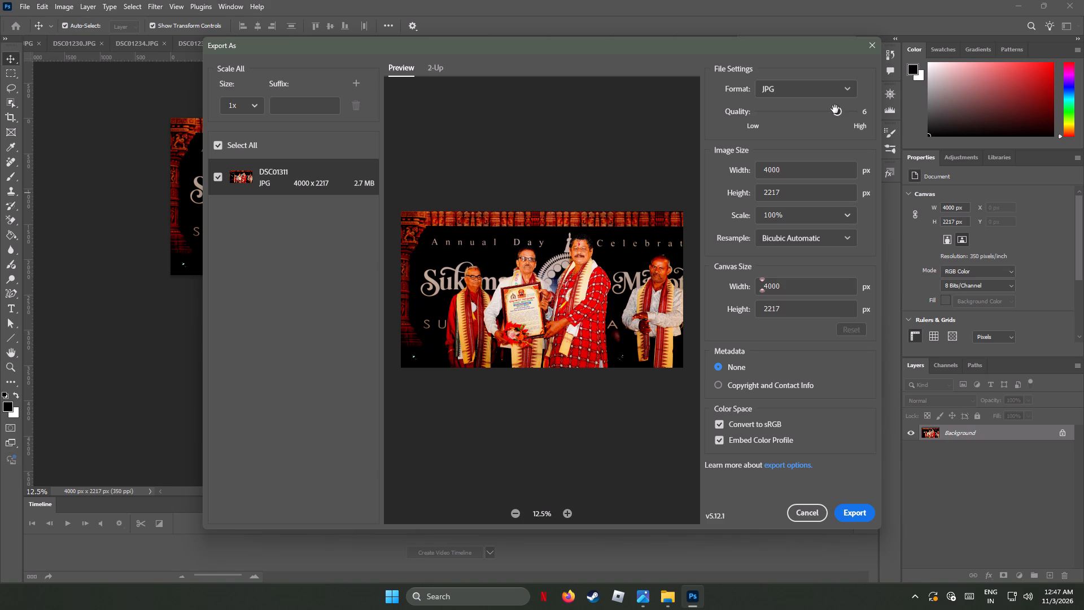
{"action": "left_click_drag", "start_coordinate": [835, 109], "coordinate": [907, 119]}
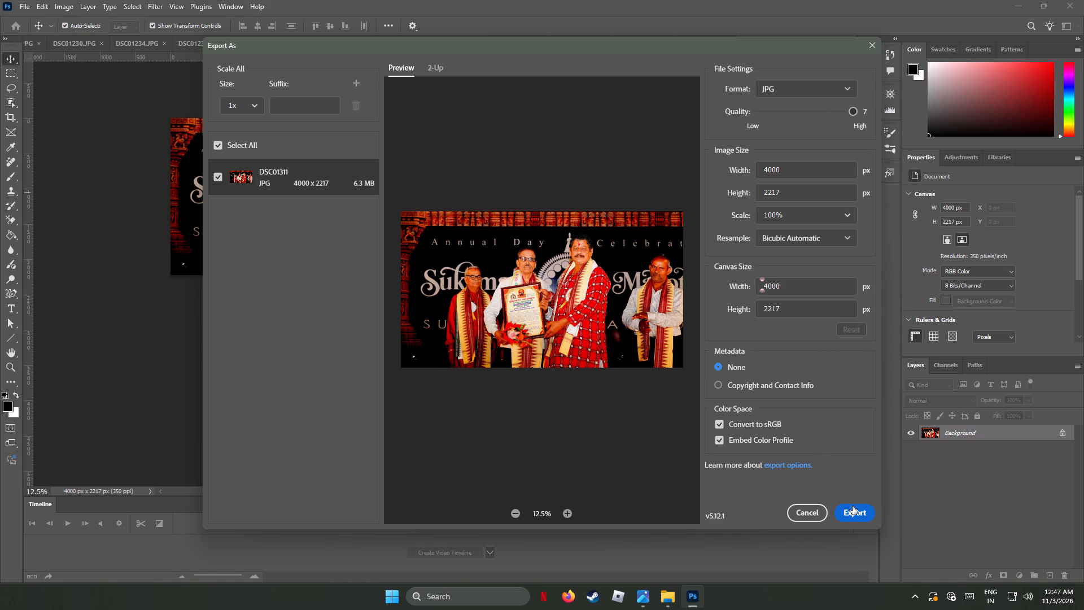
{"action": "left_click", "coordinate": [853, 507]}
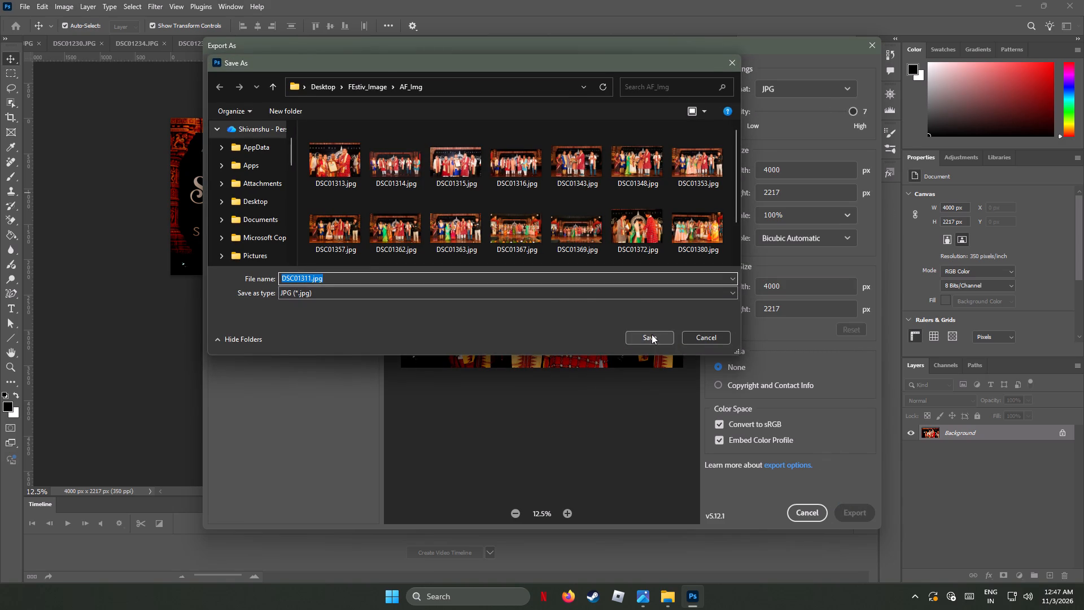
{"action": "left_click", "coordinate": [652, 334]}
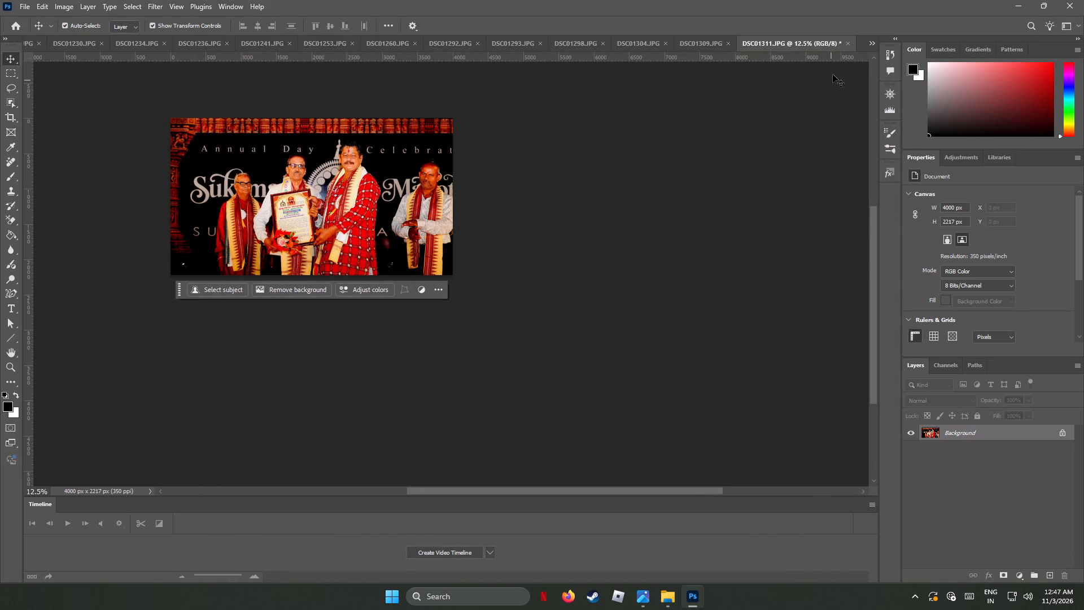
Close DSC01311.JPG without saving the changes to the original.
{"action": "left_click", "coordinate": [847, 43]}
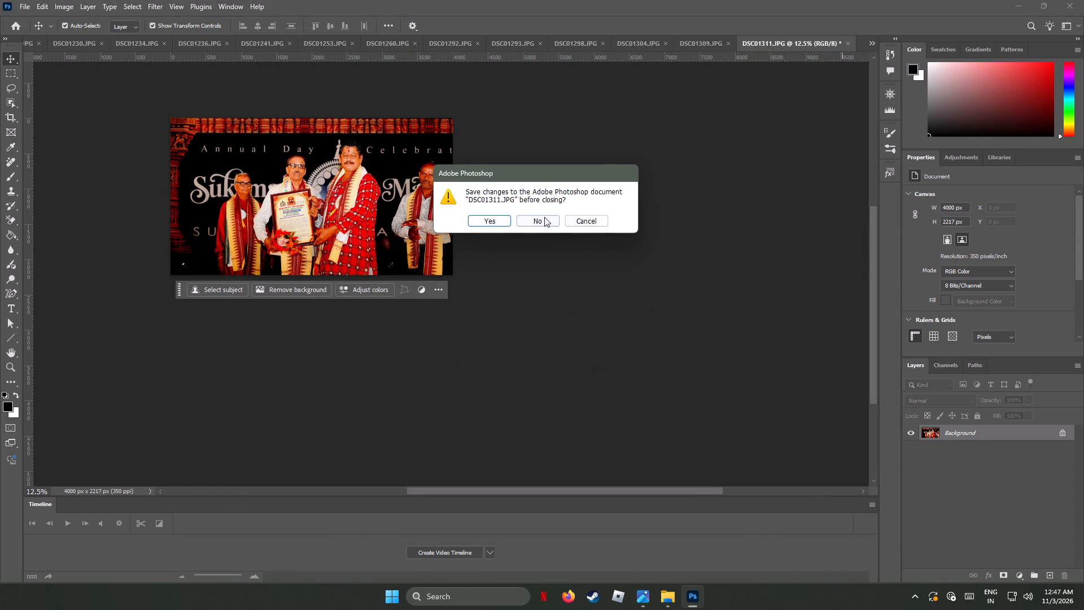
{"action": "left_click", "coordinate": [544, 217]}
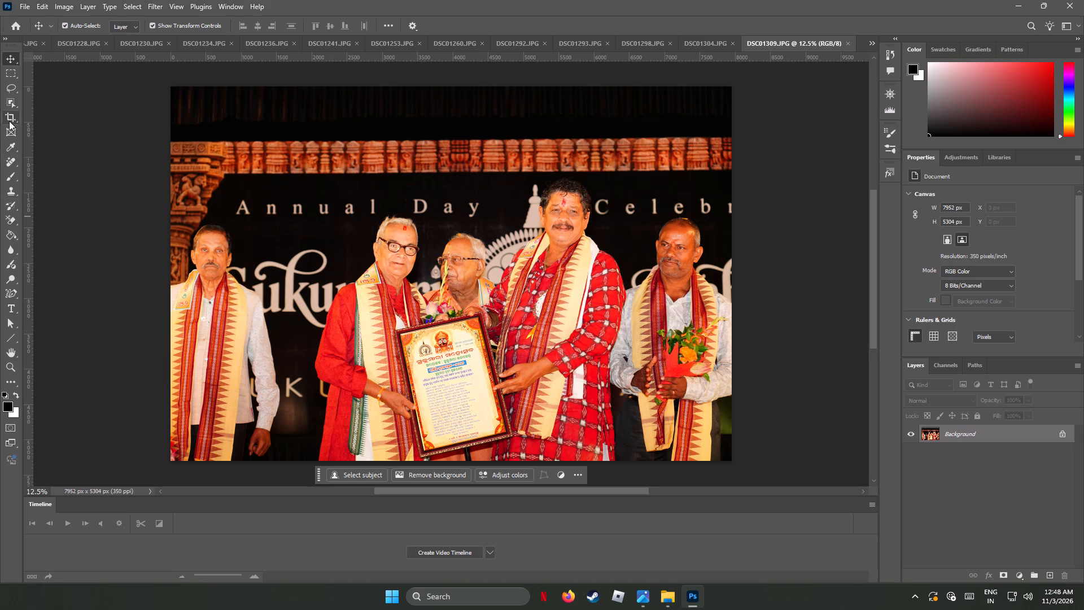
Straighten the whole DSC01309.JPG photo by rotating it about 0.88° clockwise.
{"action": "key", "text": "ctrl+a"}
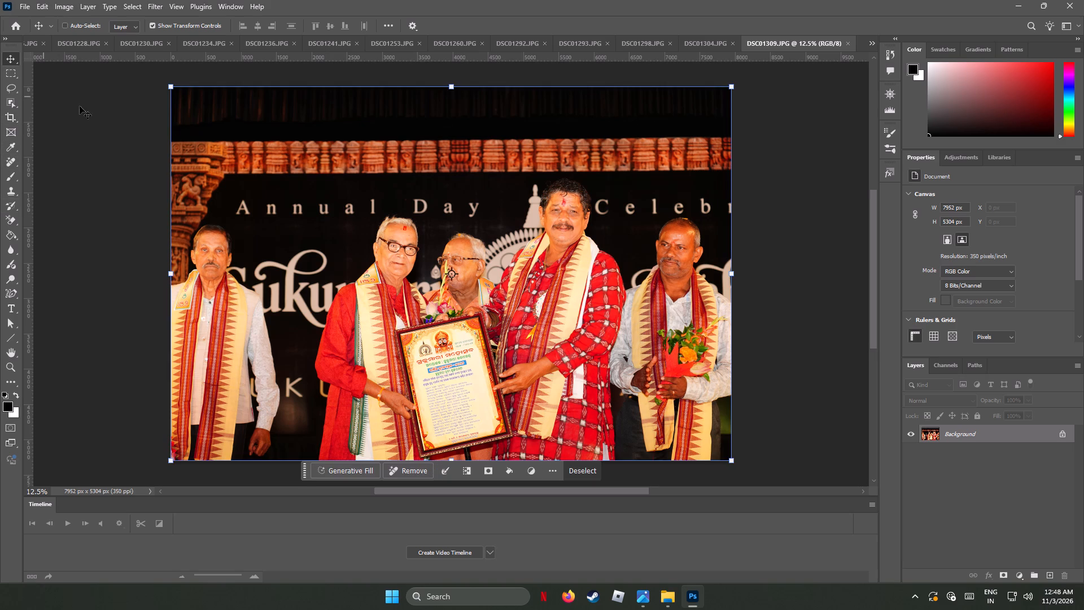
{"action": "left_click", "coordinate": [743, 84]}
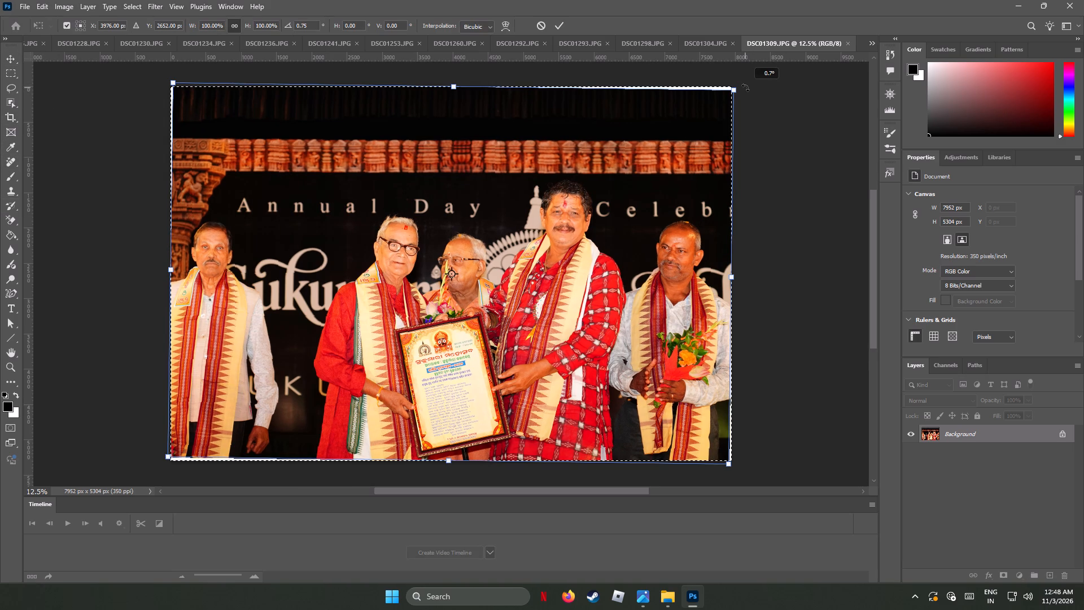
Crop DSC01309.JPG to about 7808 × 4404 px, trimming the dark top and the blank edges left by the rotation.
{"action": "left_click", "coordinate": [10, 119]}
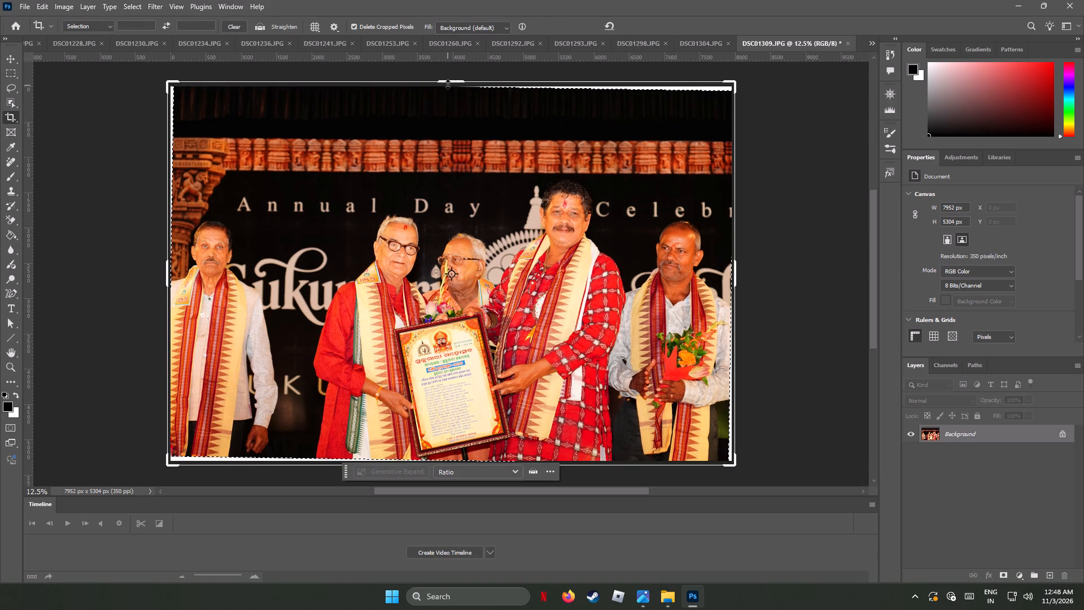
{"action": "left_click_drag", "start_coordinate": [448, 82], "coordinate": [448, 107]}
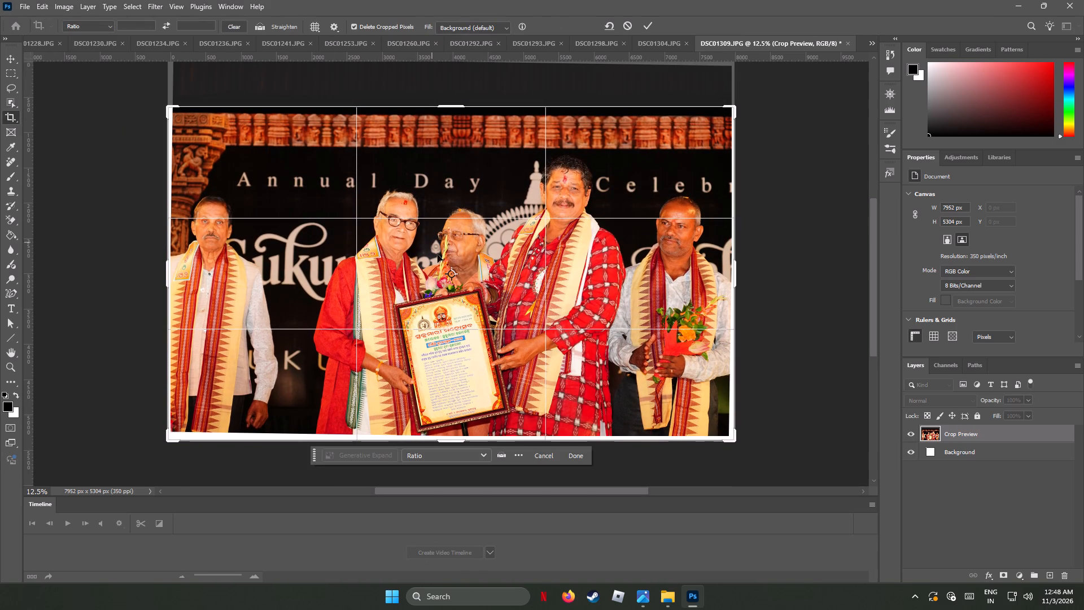
{"action": "left_click_drag", "start_coordinate": [458, 105], "coordinate": [458, 111]}
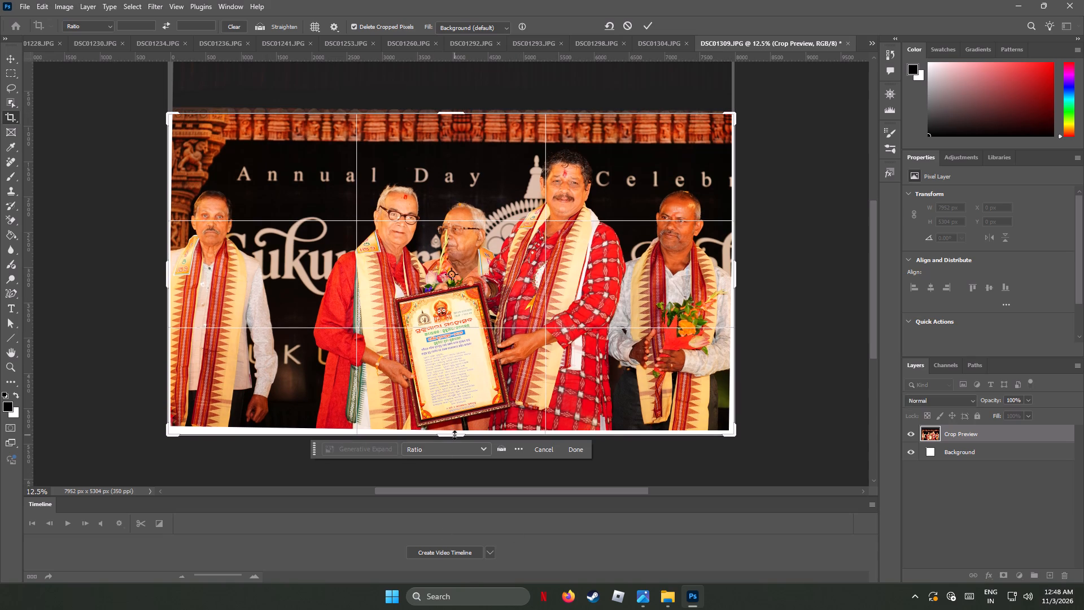
{"action": "left_click_drag", "start_coordinate": [454, 435], "coordinate": [459, 427]}
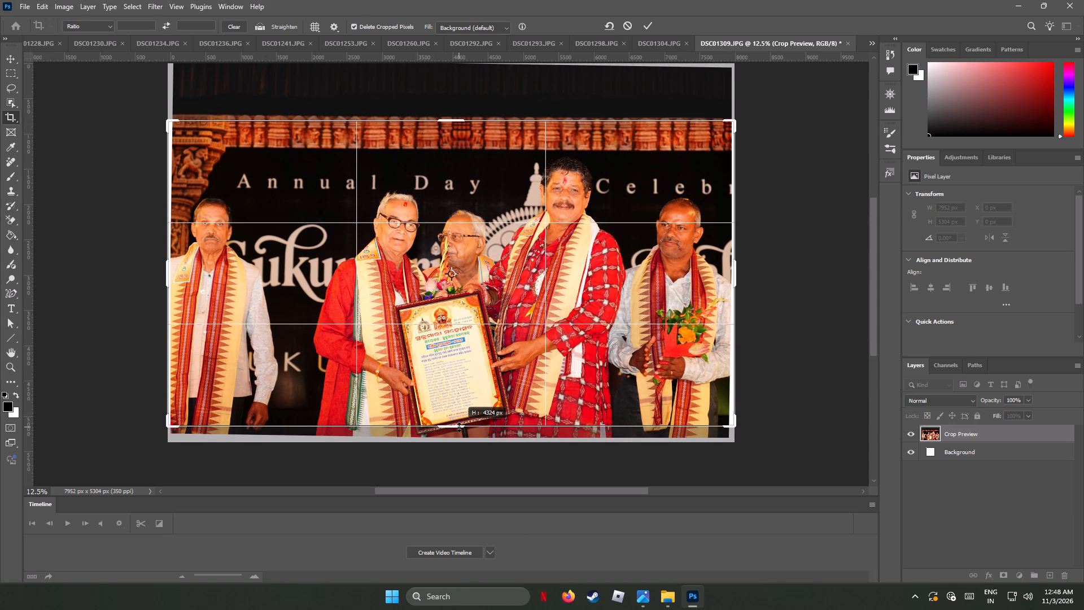
{"action": "left_click_drag", "start_coordinate": [459, 427], "coordinate": [458, 430]}
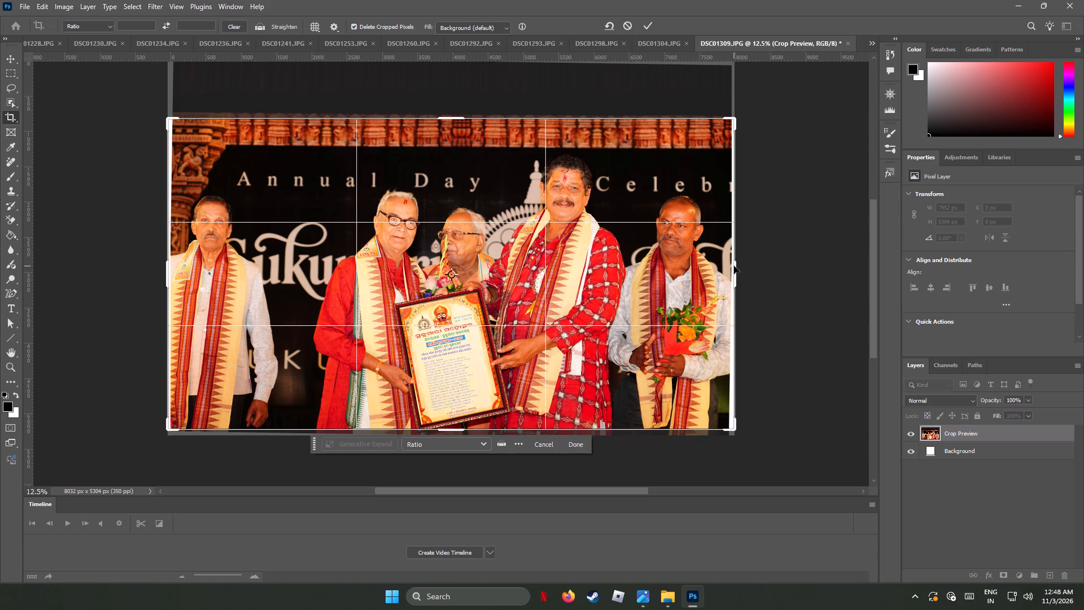
{"action": "left_click", "coordinate": [737, 268]}
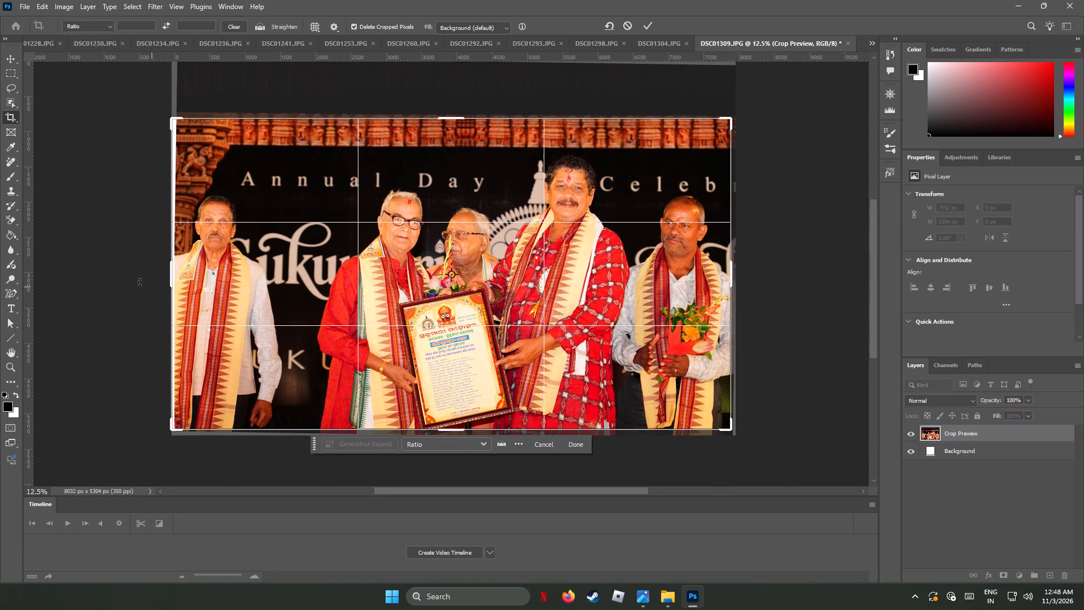
{"action": "left_click", "coordinate": [169, 276]}
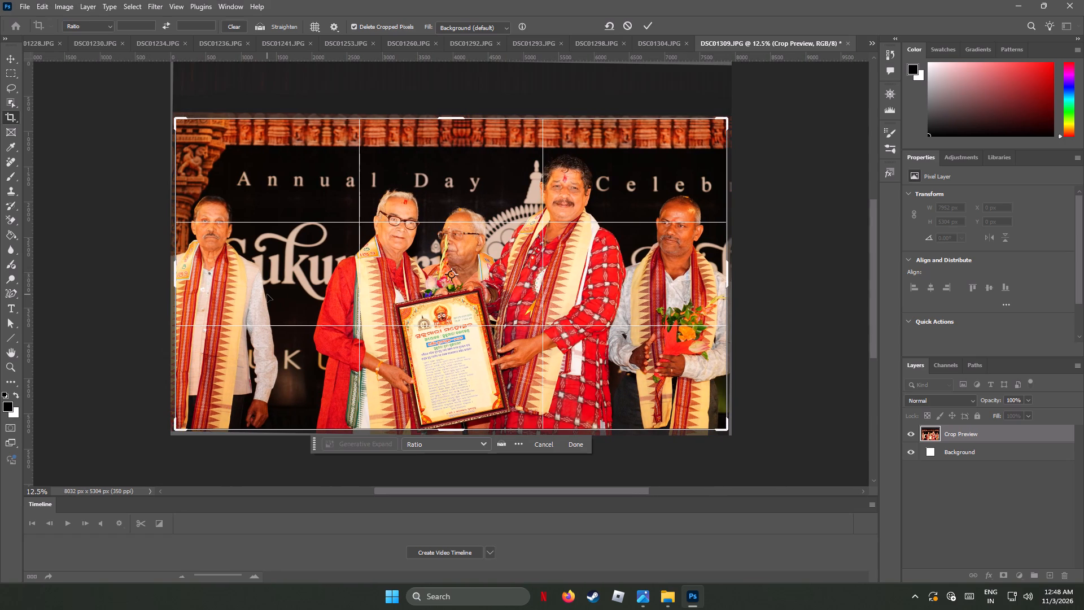
{"action": "key", "text": "Return"}
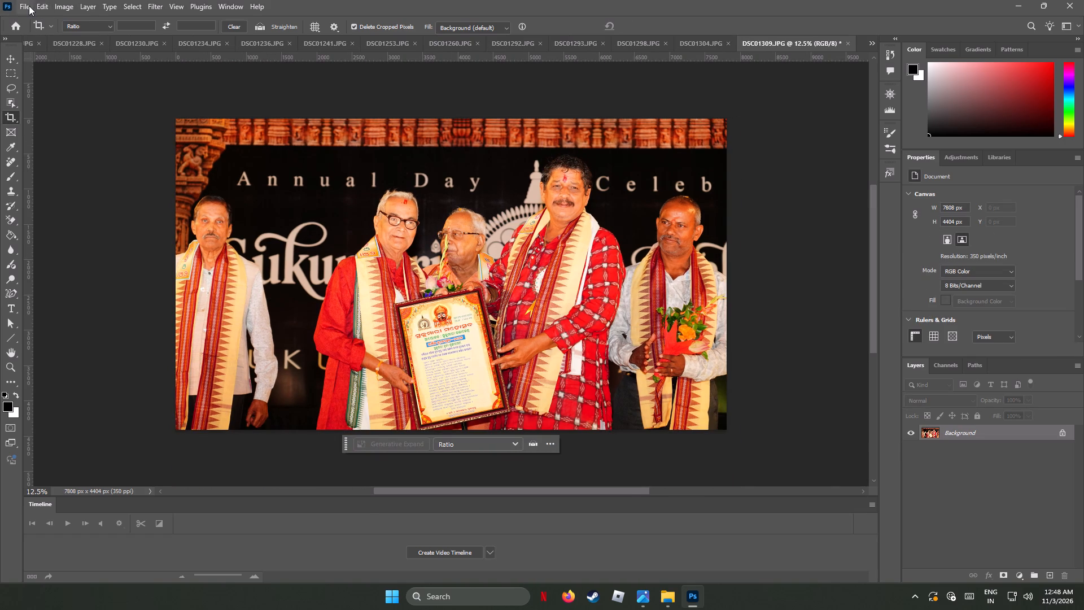
Resize DSC01309.JPG to 4000 px wide, keeping its proportions.
{"action": "left_click", "coordinate": [55, 6]}
{"action": "left_click", "coordinate": [95, 93]}
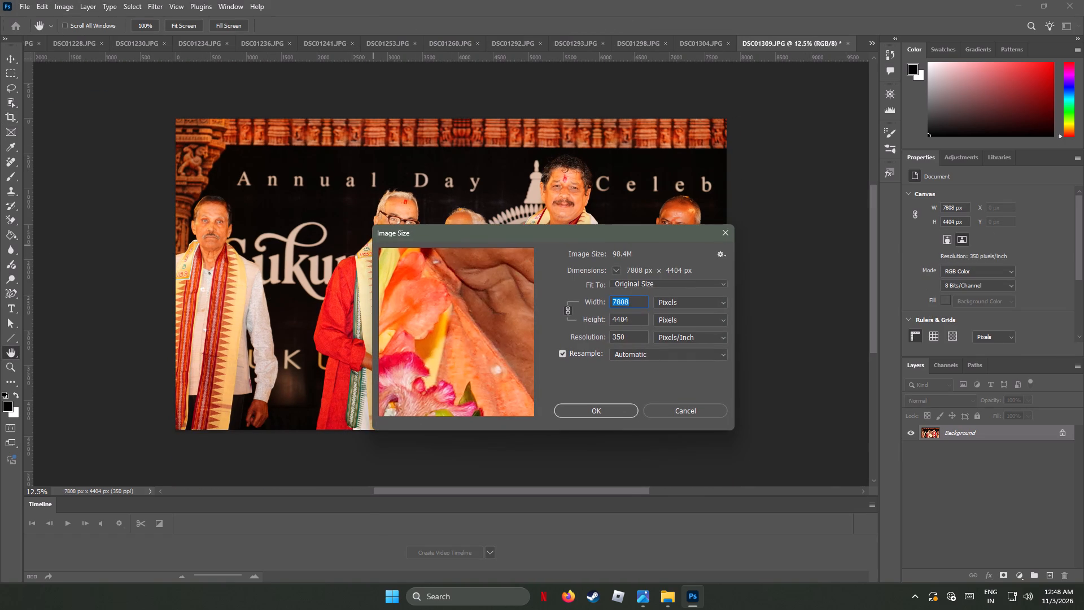
{"action": "key", "text": "4"}
{"action": "type", "text": "000"}
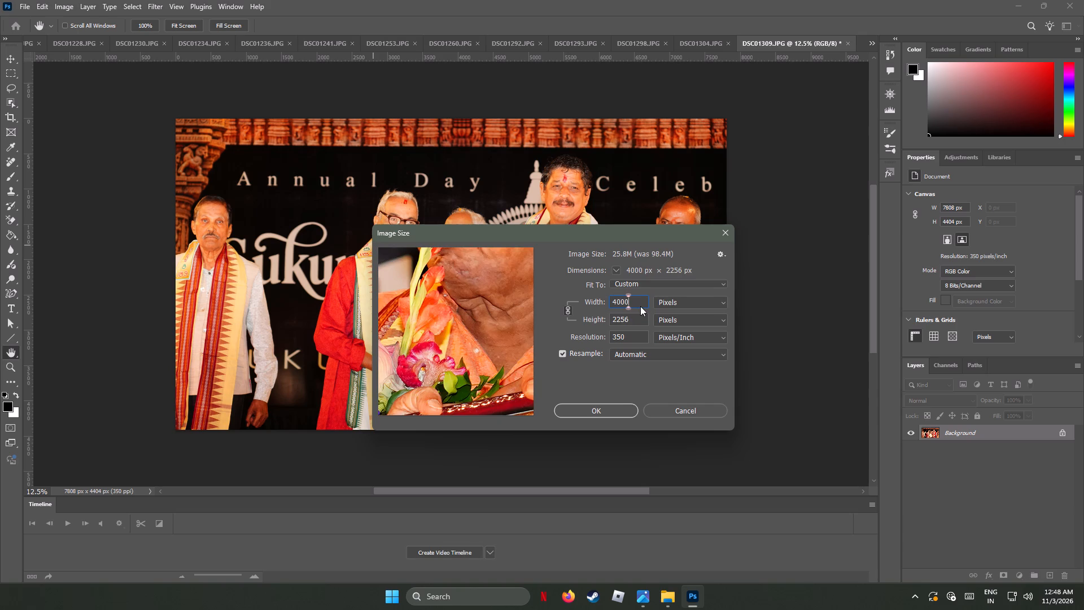
{"action": "left_click", "coordinate": [617, 409]}
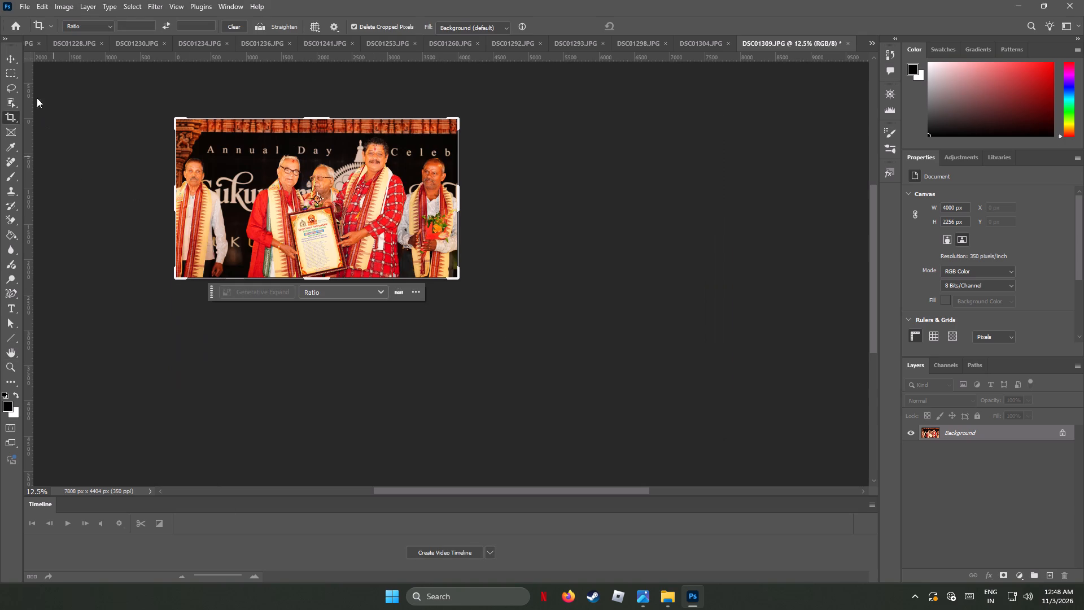
Export DSC01309 as a quality-6 JPG named DSC01309.jpg into the AF_Img folder.
{"action": "left_click", "coordinate": [24, 7]}
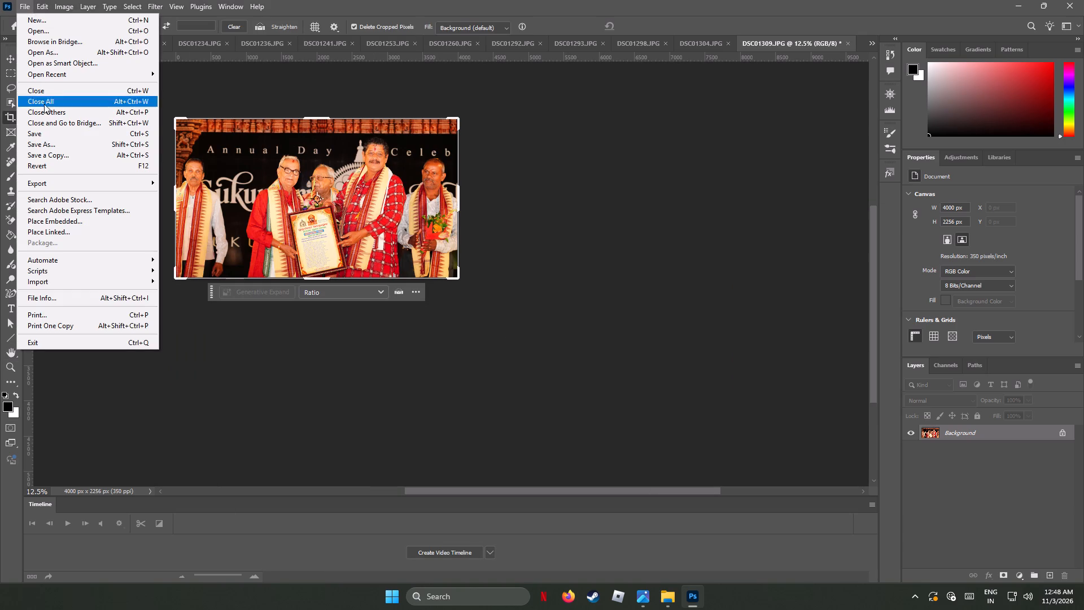
{"action": "left_click", "coordinate": [193, 192]}
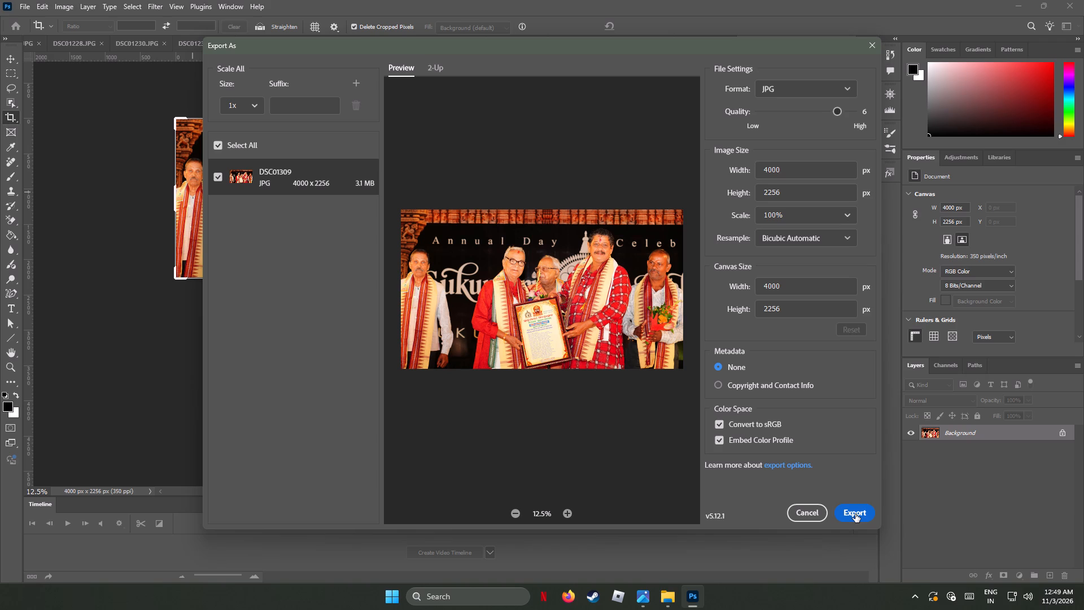
{"action": "left_click", "coordinate": [855, 514]}
{"action": "left_click", "coordinate": [646, 337]}
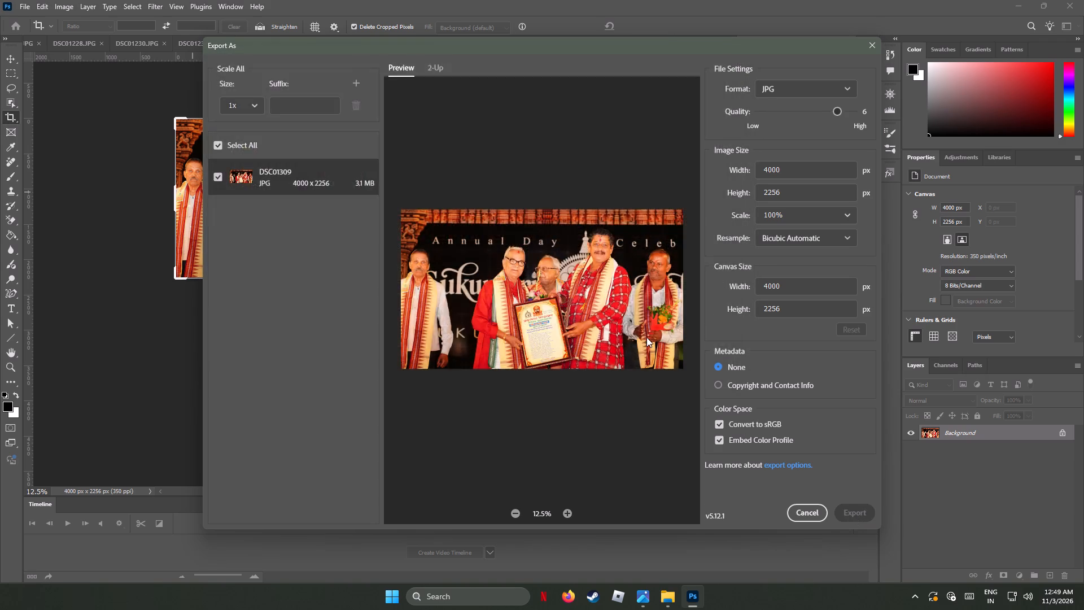
Close DSC01309.JPG without saving the changes to the original.
{"action": "left_click", "coordinate": [847, 43]}
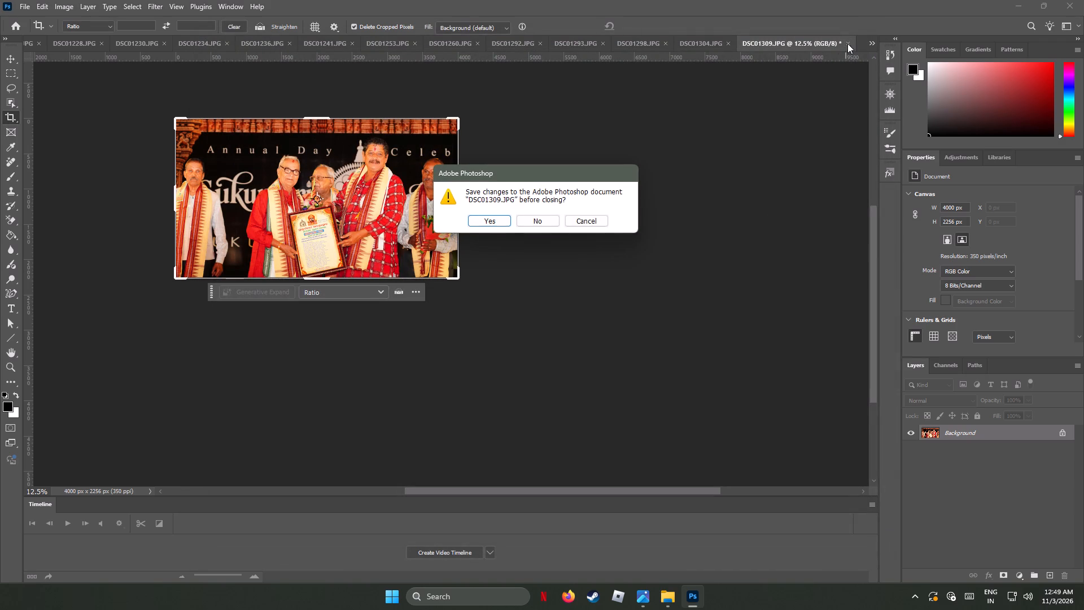
{"action": "left_click", "coordinate": [539, 221]}
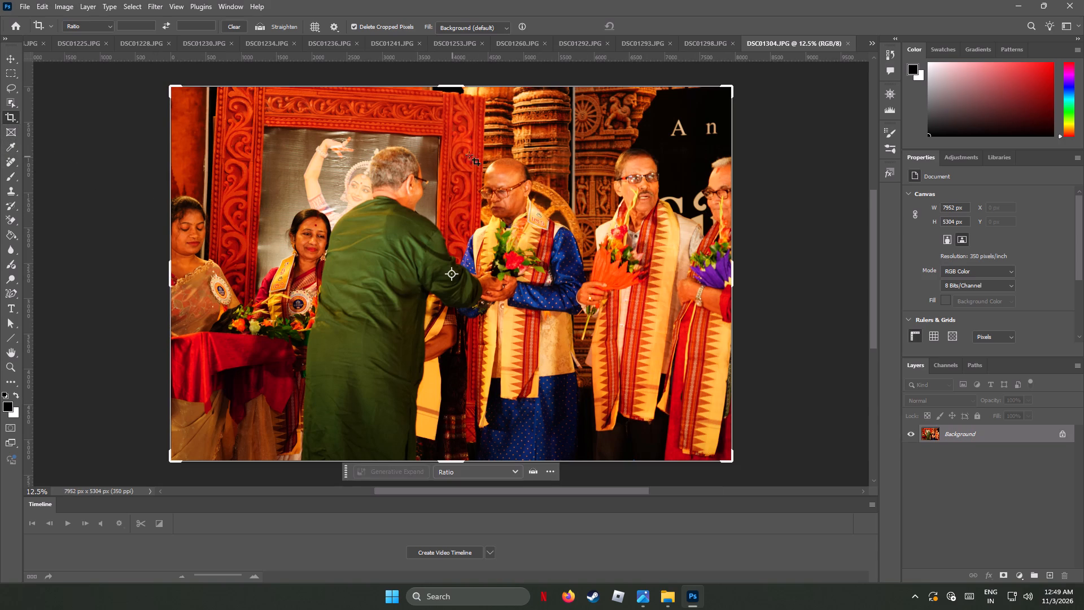
Crop the top and bottom of DSC01304.JPG to a height of about 4328 px, keeping the full width.
{"action": "left_click_drag", "start_coordinate": [452, 84], "coordinate": [451, 94]}
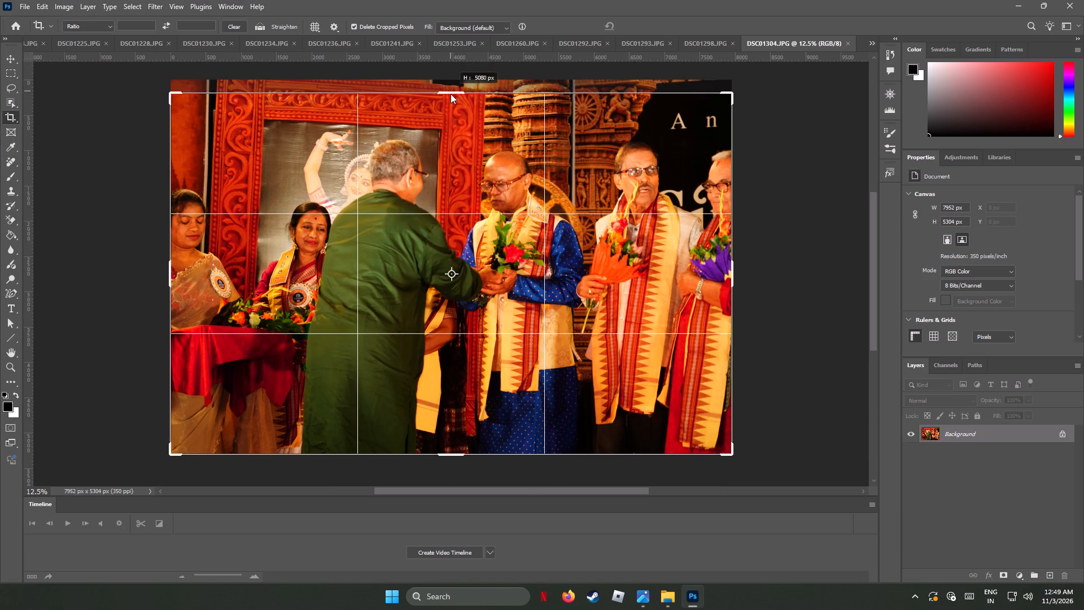
{"action": "left_click_drag", "start_coordinate": [451, 94], "coordinate": [451, 103]}
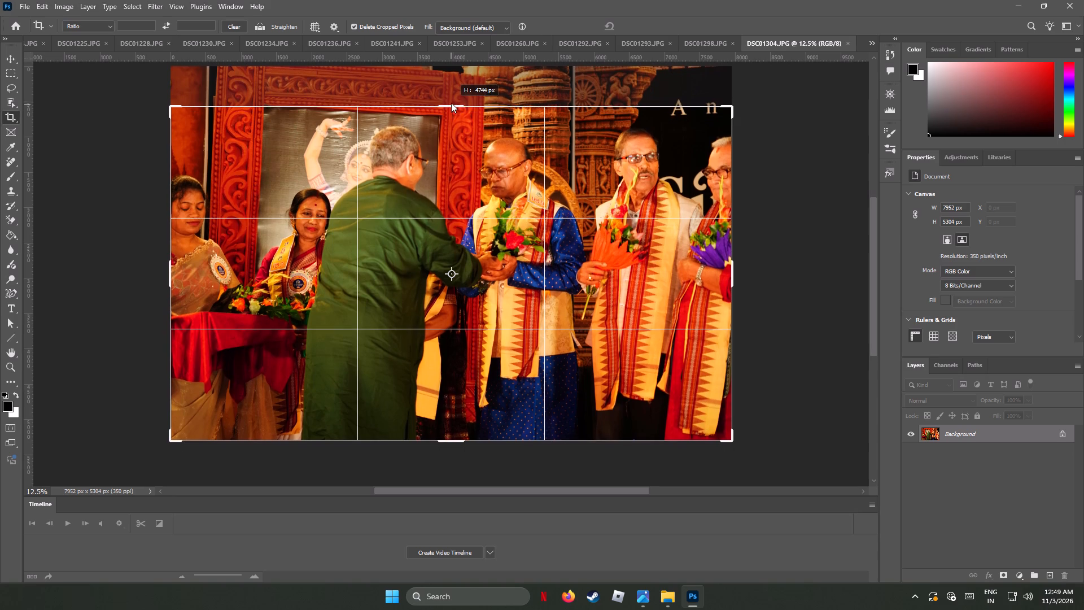
{"action": "left_click_drag", "start_coordinate": [451, 103], "coordinate": [451, 101]}
{"action": "left_click_drag", "start_coordinate": [459, 445], "coordinate": [463, 428]}
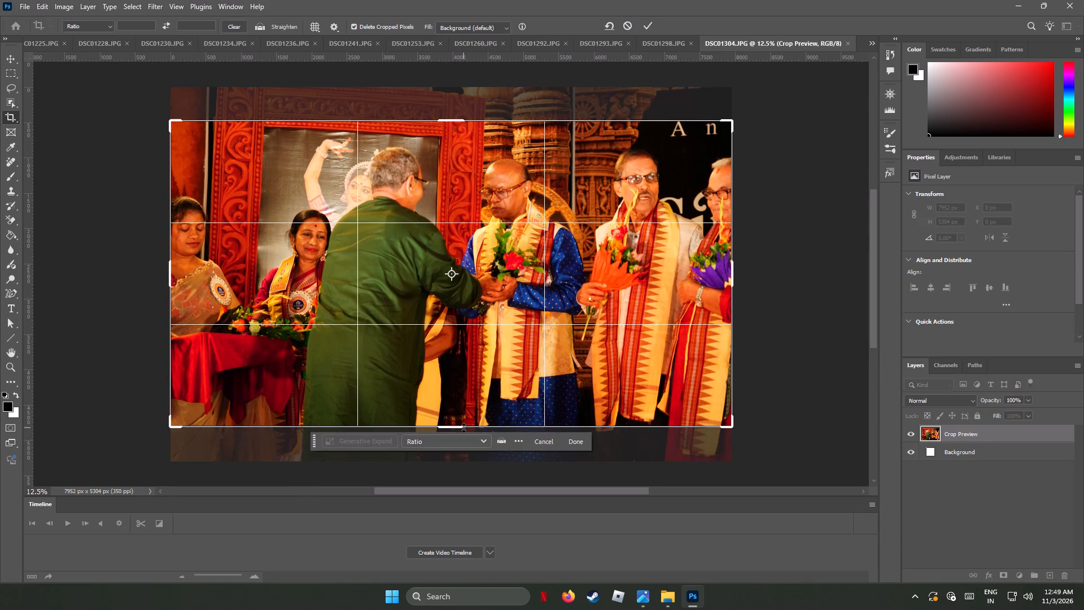
{"action": "key", "text": "Return"}
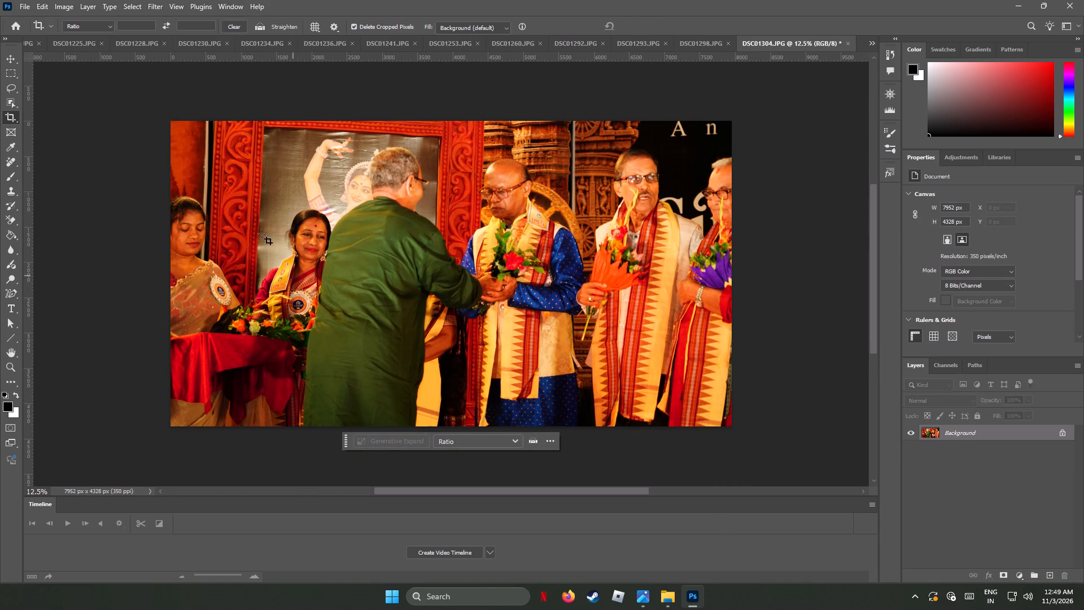
Resize DSC01304.JPG to 4000 px wide, keeping its proportions.
{"action": "left_click", "coordinate": [63, 6]}
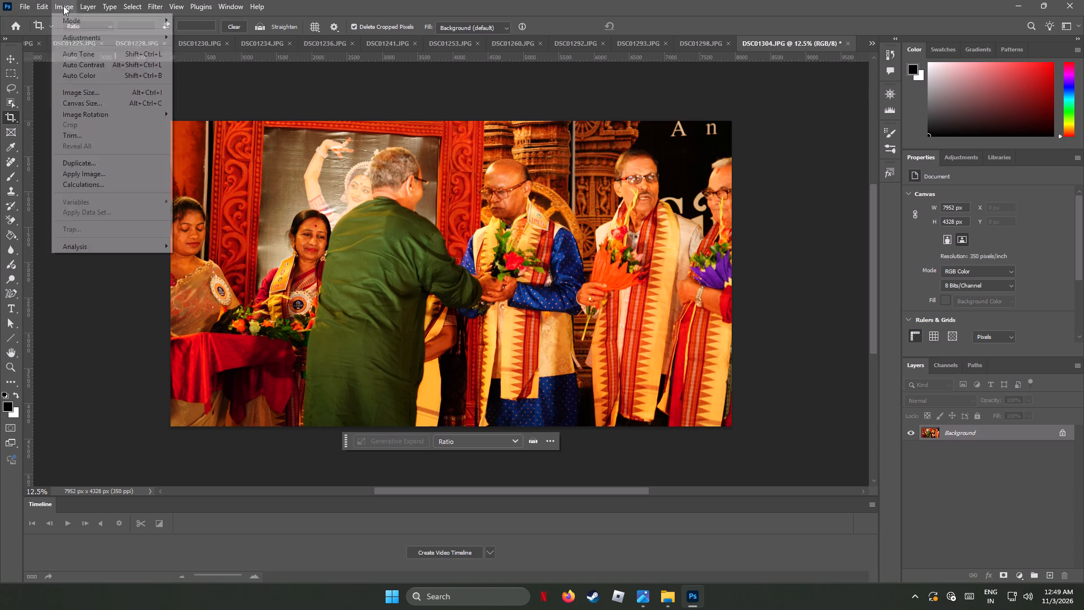
{"action": "left_click", "coordinate": [78, 89]}
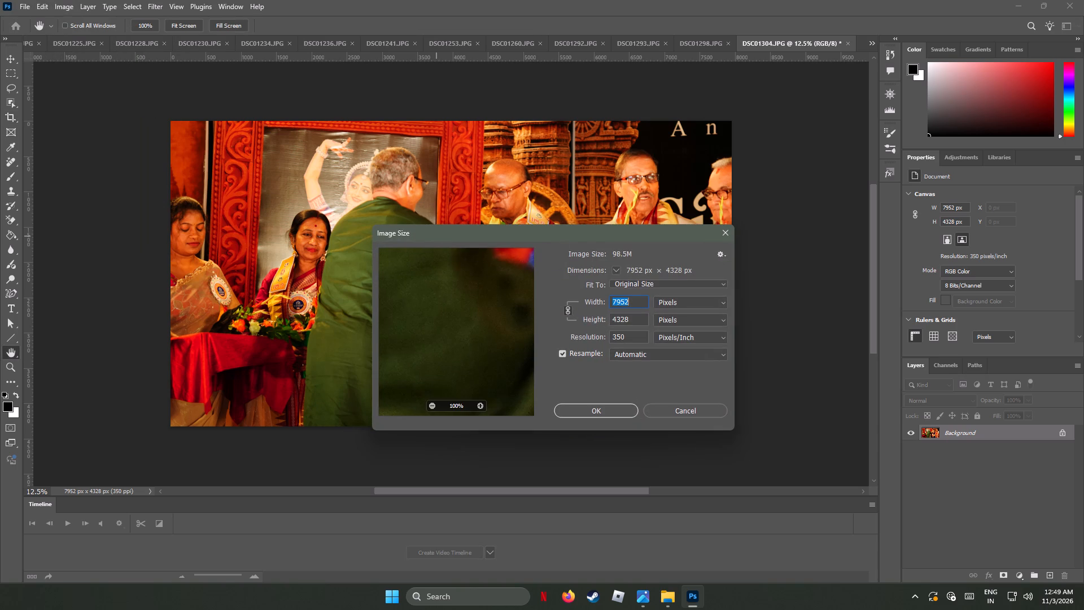
{"action": "type", "text": "4000"}
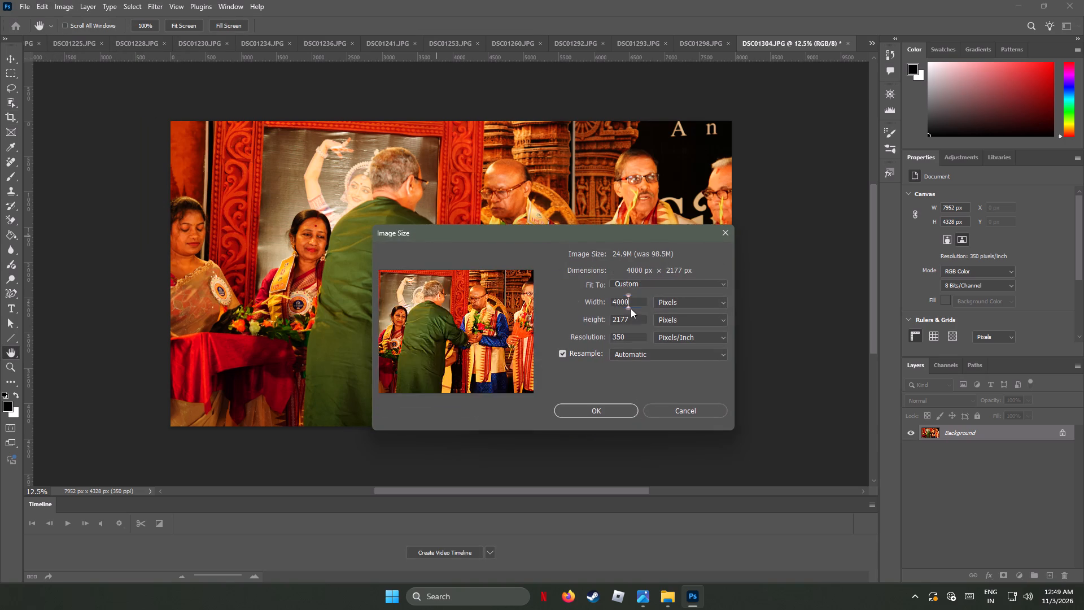
{"action": "left_click", "coordinate": [617, 411]}
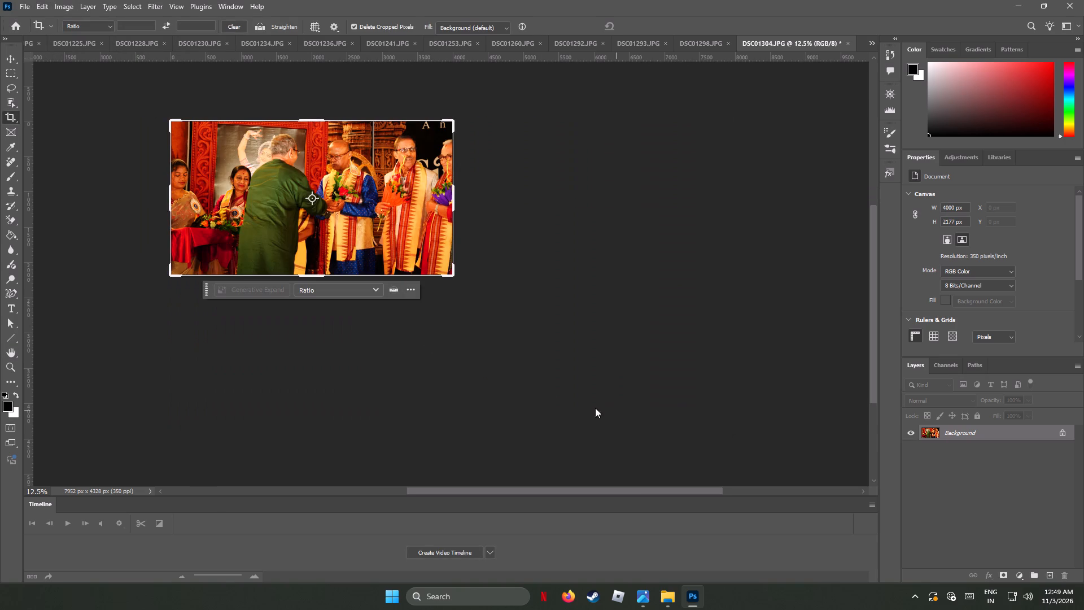
Export DSC01304 as a quality-7 JPG named DSC01304.jpg into the AF_Img folder.
{"action": "left_click", "coordinate": [28, 6]}
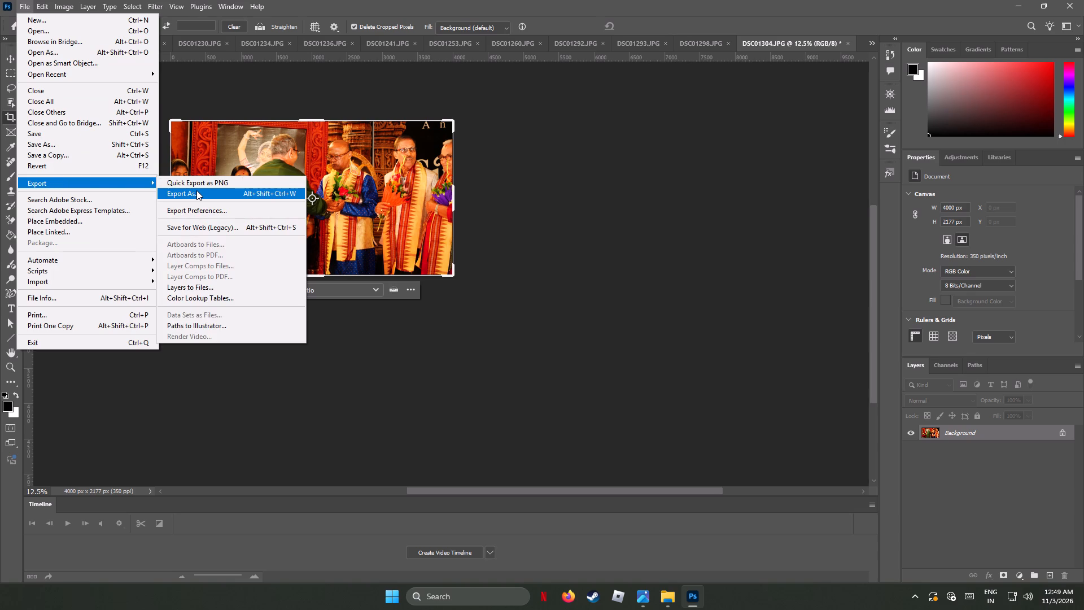
{"action": "left_click", "coordinate": [196, 190]}
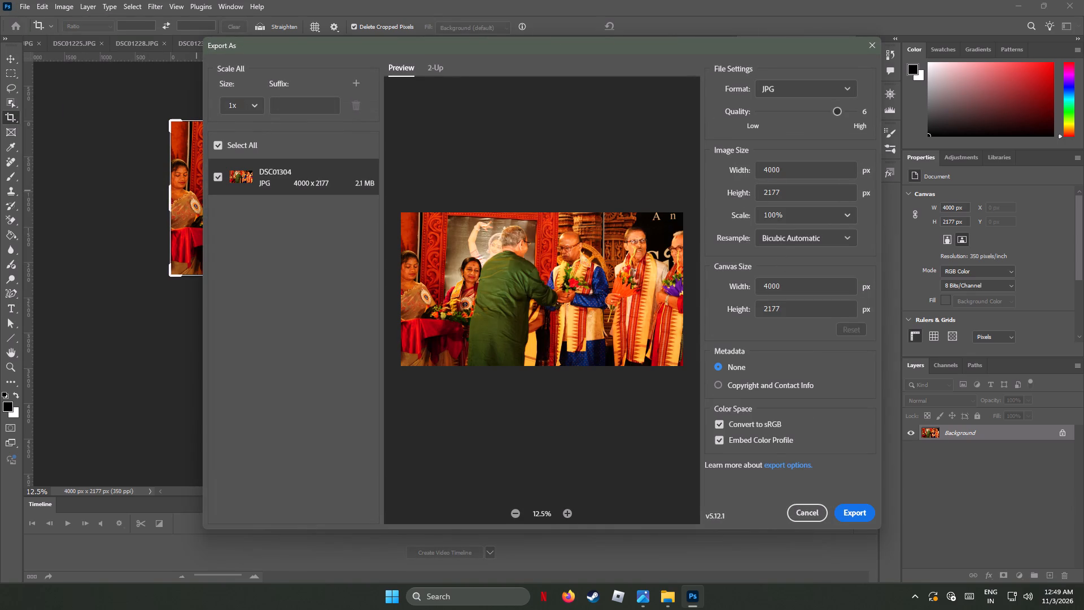
{"action": "left_click_drag", "start_coordinate": [835, 112], "coordinate": [916, 111]}
{"action": "left_click", "coordinate": [862, 515]}
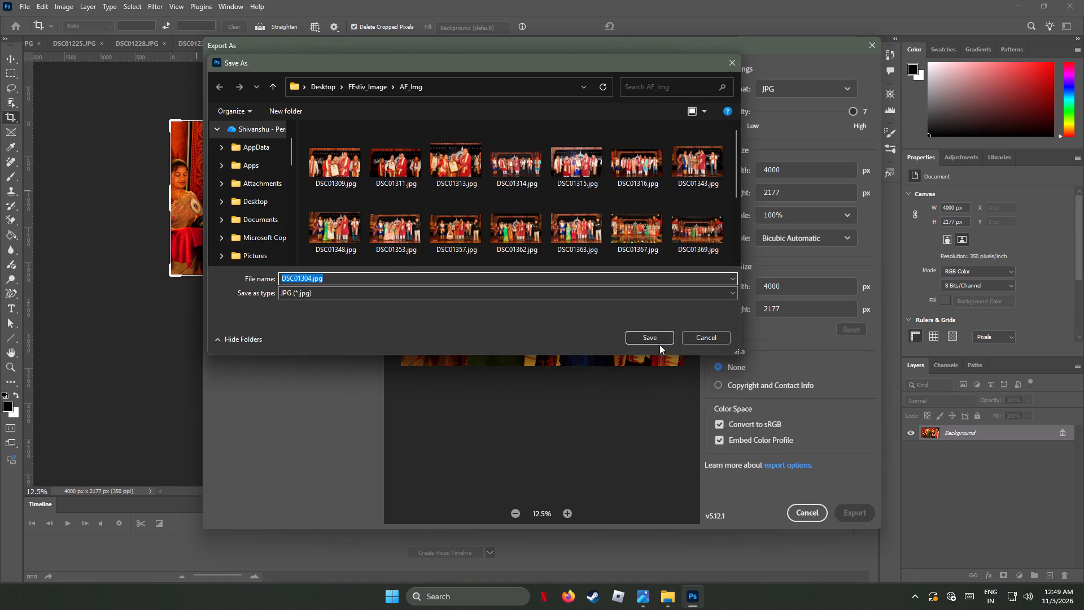
{"action": "left_click", "coordinate": [659, 336]}
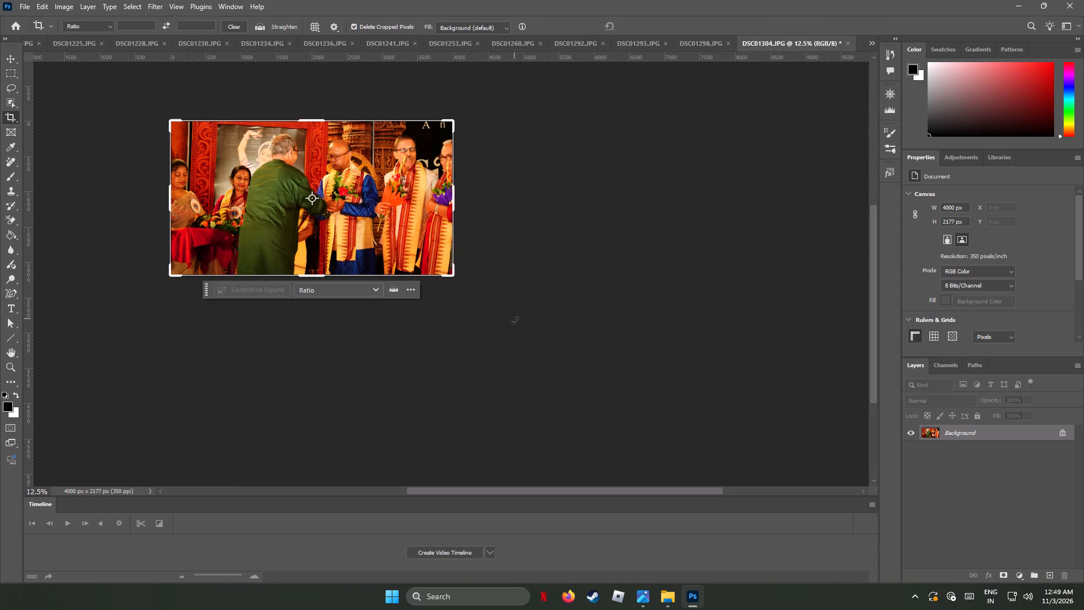
Close DSC01304.JPG without saving the changes to the original.
{"action": "left_click", "coordinate": [849, 42]}
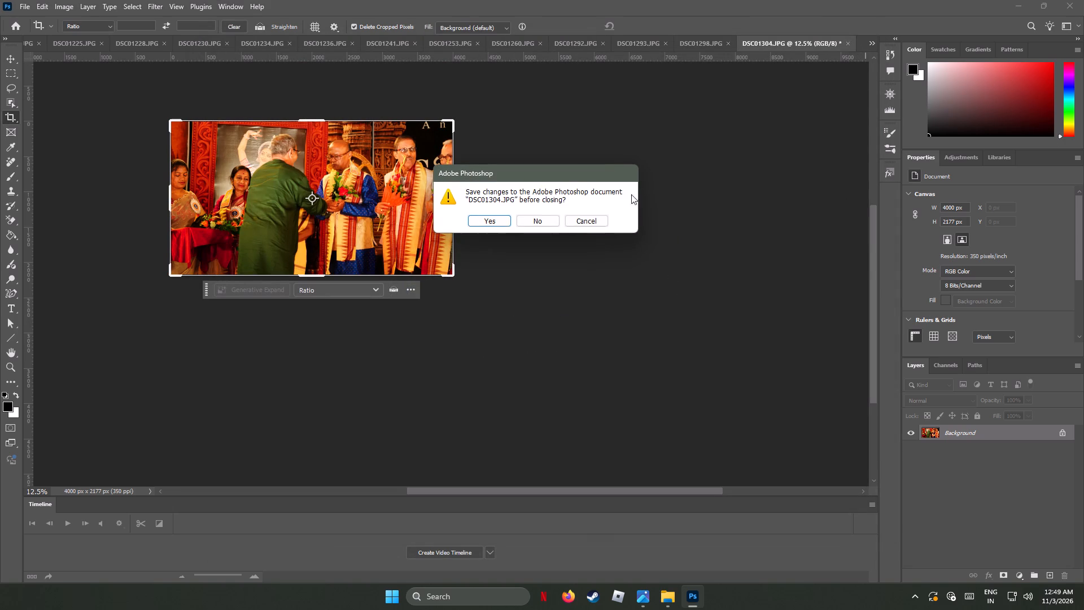
{"action": "left_click", "coordinate": [545, 223]}
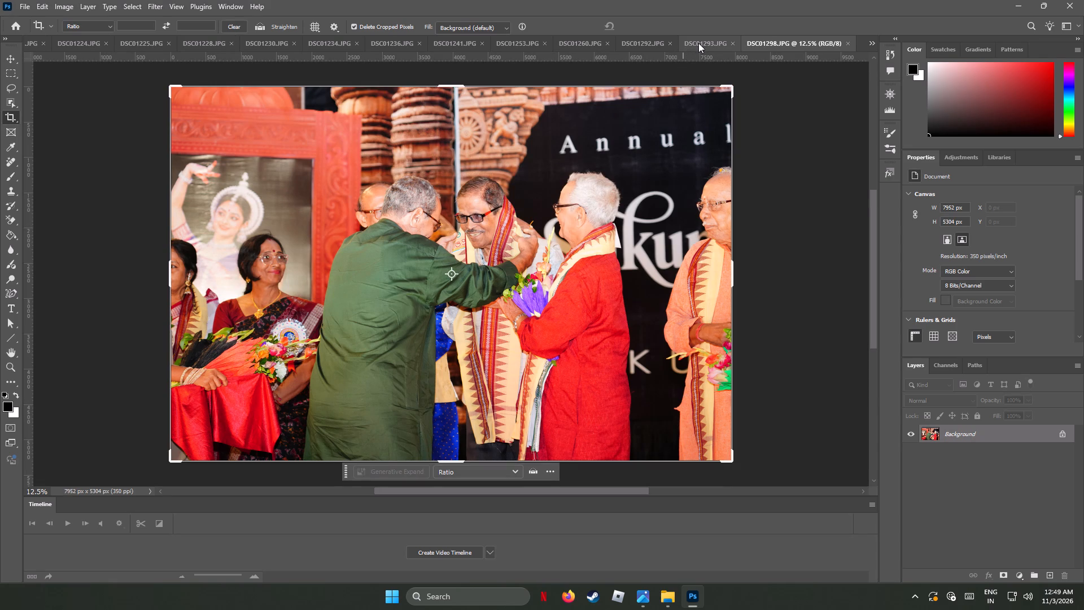
Select the whole of DSC01293.JPG and rotate it about 1.1° clockwise to straighten the stage backdrop.
{"action": "left_click", "coordinate": [698, 43]}
{"action": "left_click", "coordinate": [750, 40]}
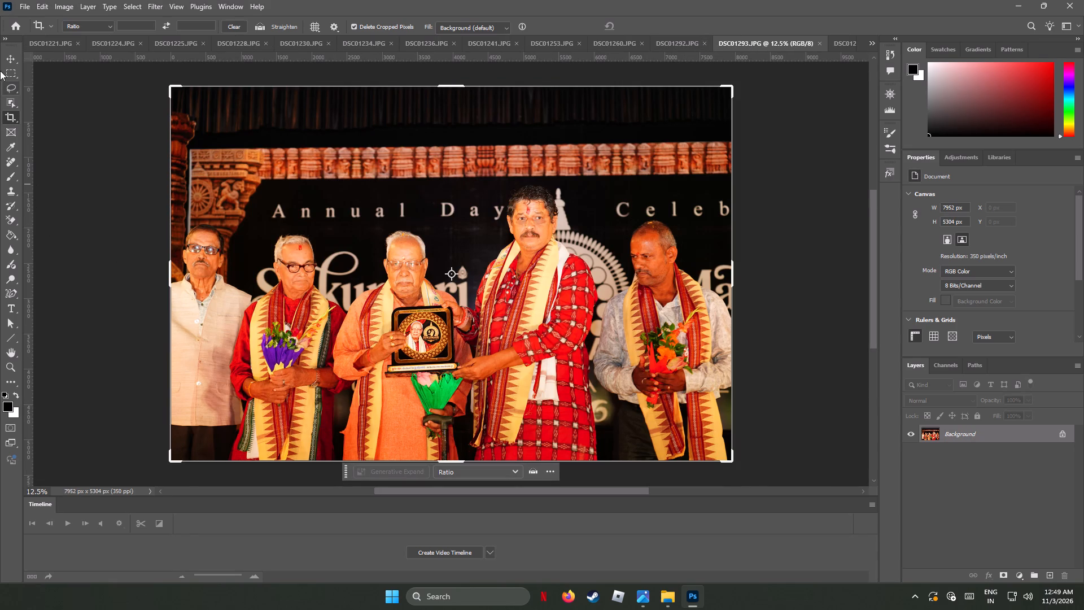
{"action": "left_click", "coordinate": [11, 56]}
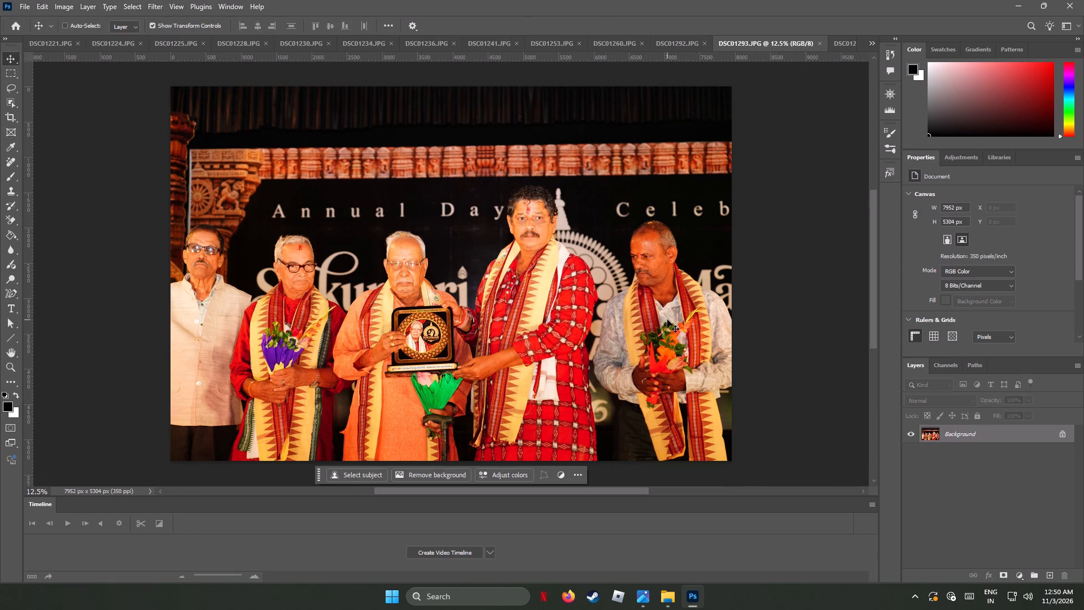
{"action": "key", "text": "ctrl+a"}
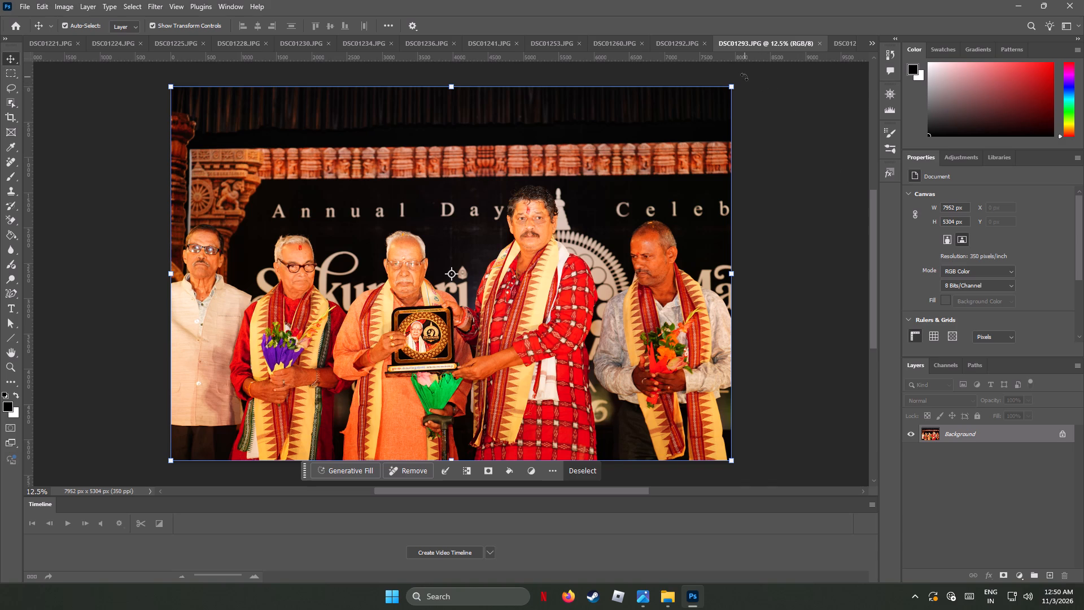
{"action": "left_click_drag", "start_coordinate": [742, 79], "coordinate": [746, 85]}
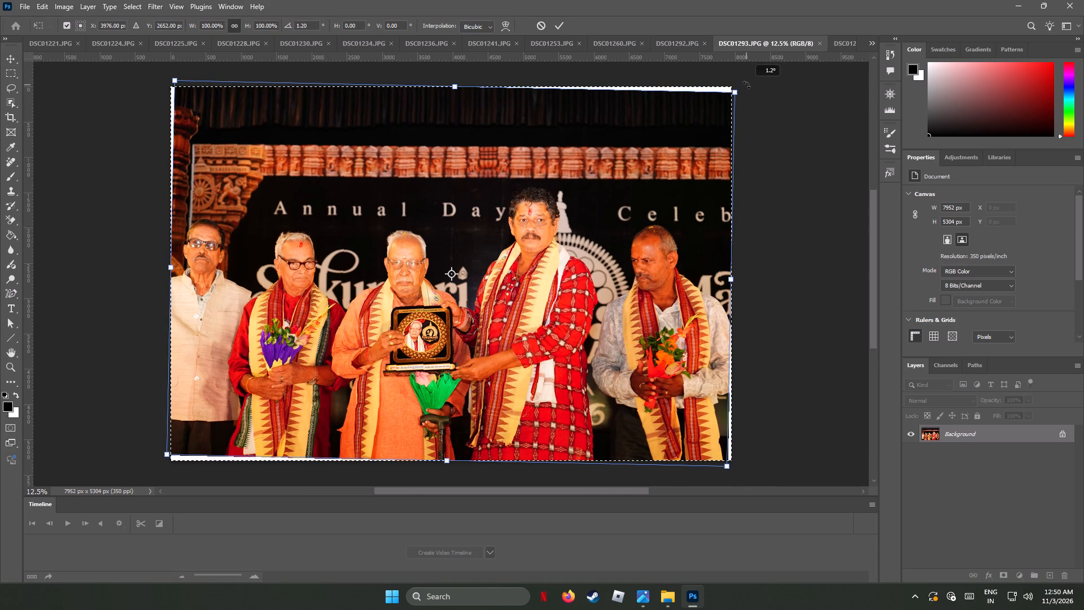
{"action": "left_click_drag", "start_coordinate": [746, 85], "coordinate": [748, 86]}
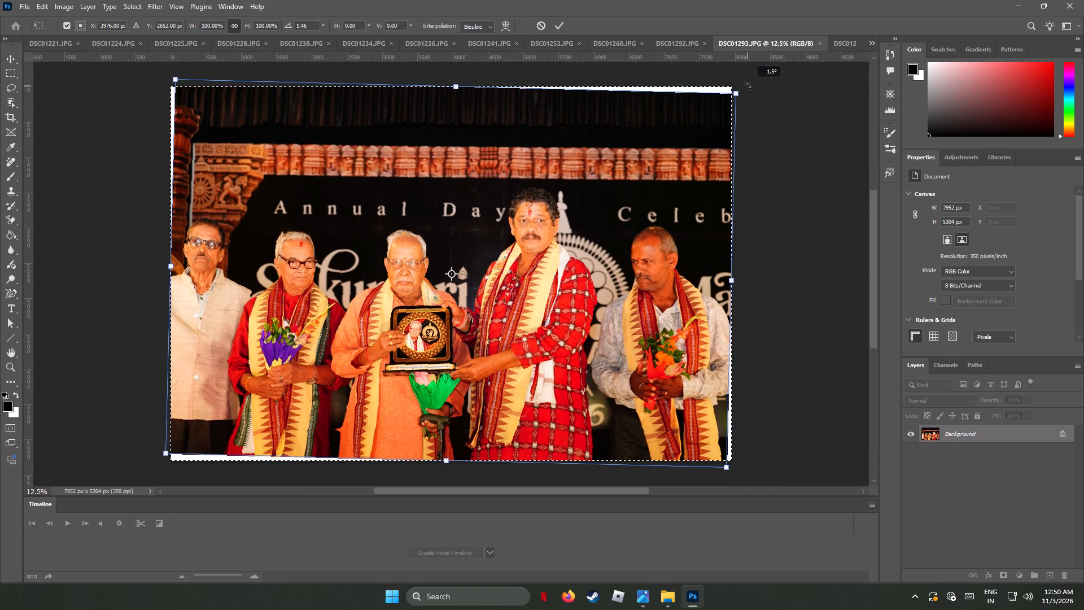
{"action": "left_click_drag", "start_coordinate": [748, 86], "coordinate": [748, 85]}
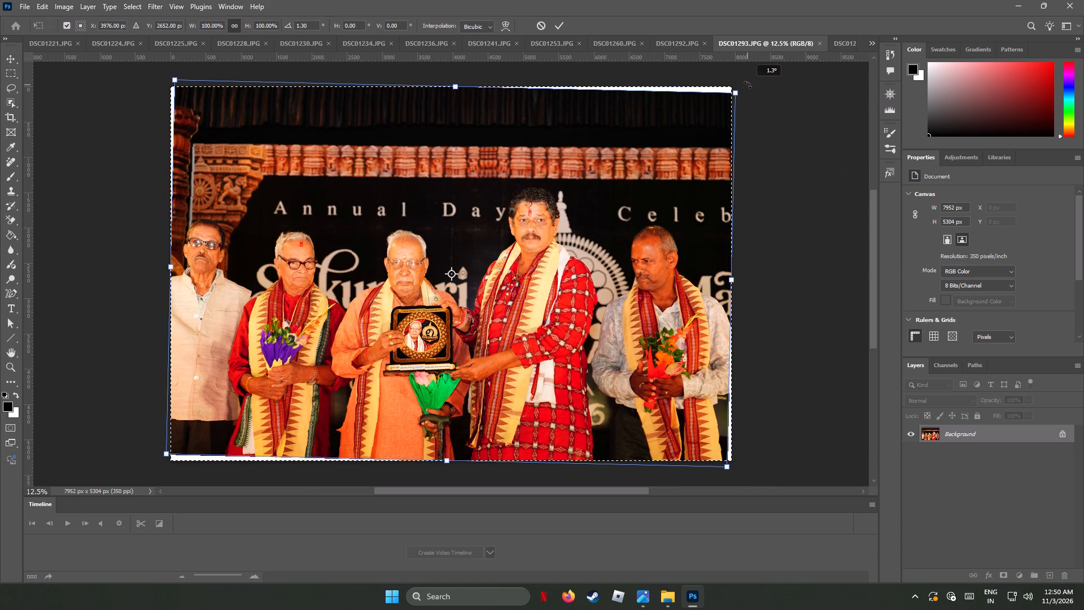
{"action": "left_click_drag", "start_coordinate": [748, 85], "coordinate": [748, 83]}
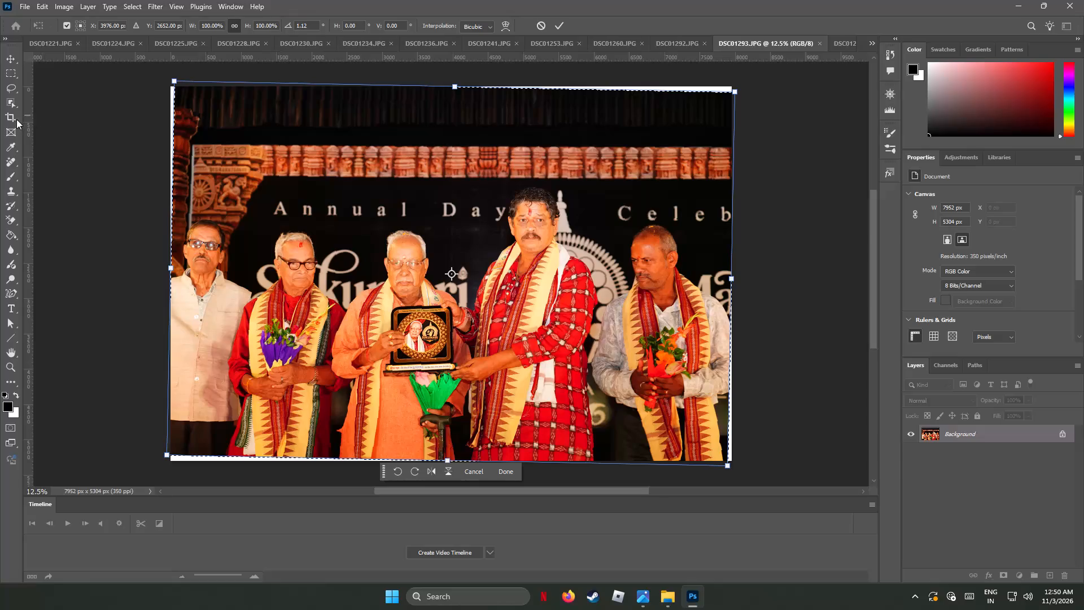
Crop all four sides of the rotated DSC01293.JPG to about 7782 x 4038 px, trimming the white edges and upper curtain.
{"action": "left_click", "coordinate": [8, 115]}
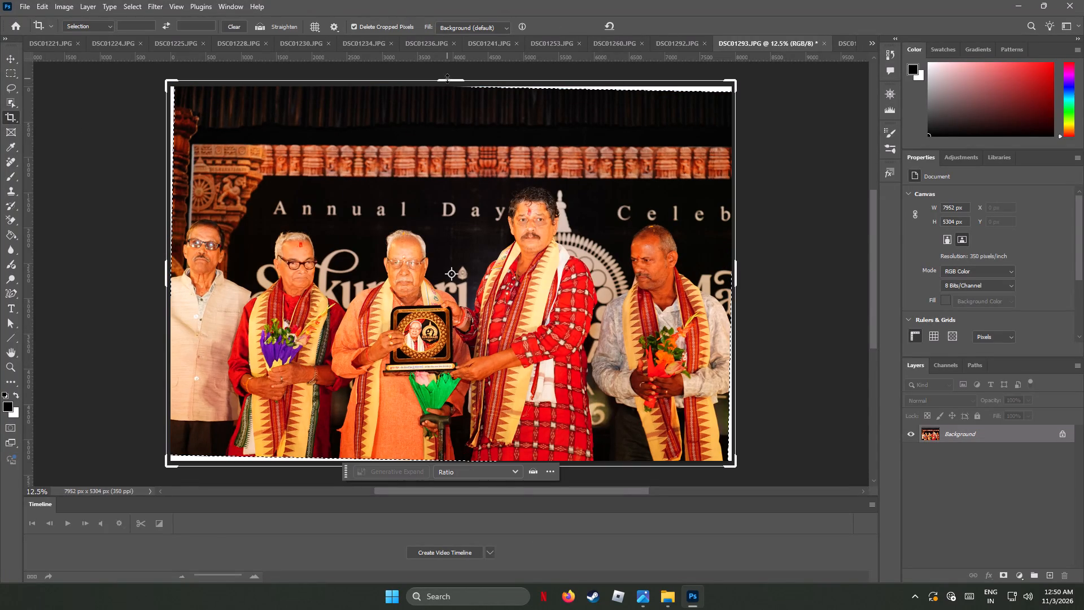
{"action": "left_click_drag", "start_coordinate": [447, 79], "coordinate": [444, 105]}
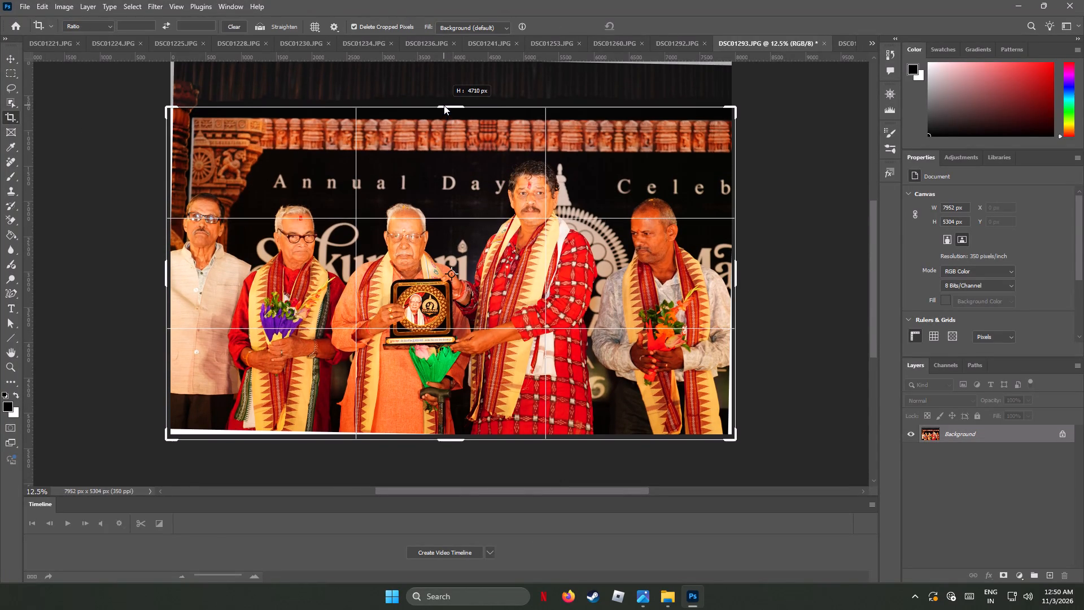
{"action": "left_click_drag", "start_coordinate": [444, 105], "coordinate": [445, 114]}
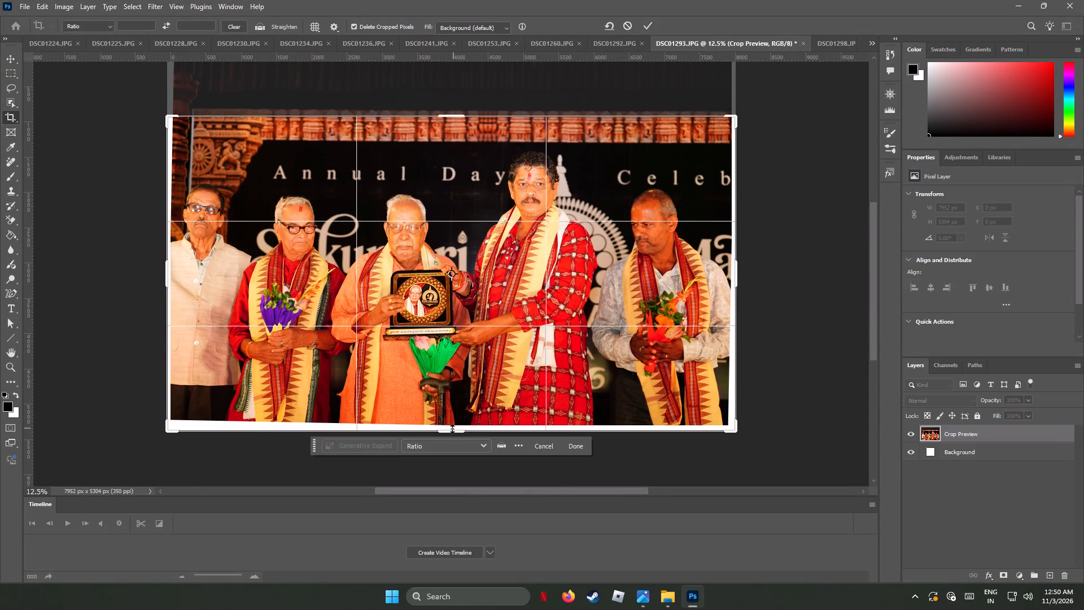
{"action": "left_click_drag", "start_coordinate": [452, 432], "coordinate": [454, 419]}
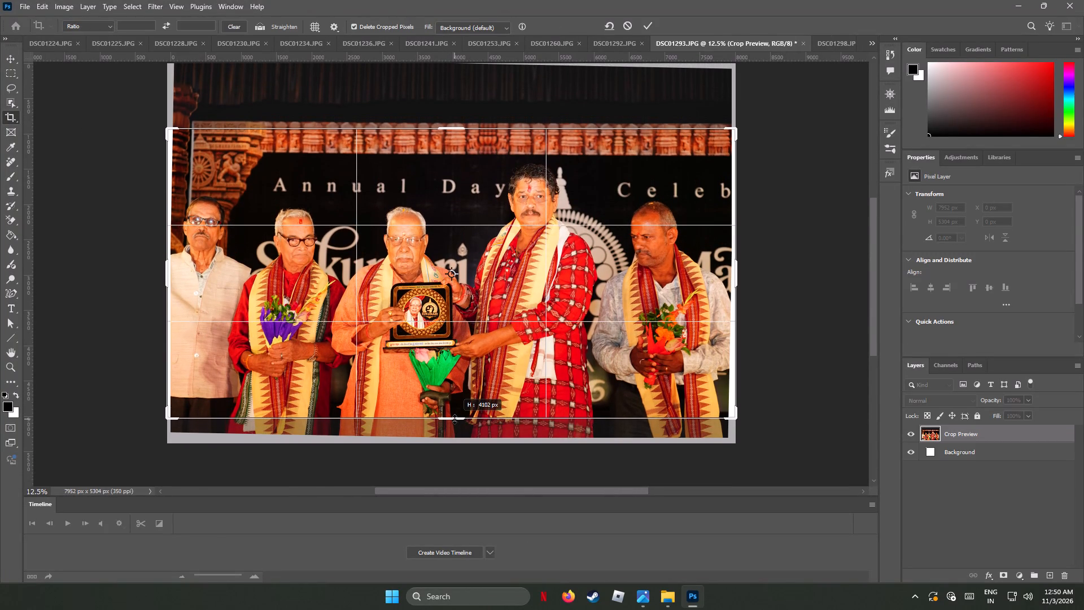
{"action": "left_click_drag", "start_coordinate": [454, 419], "coordinate": [456, 417]}
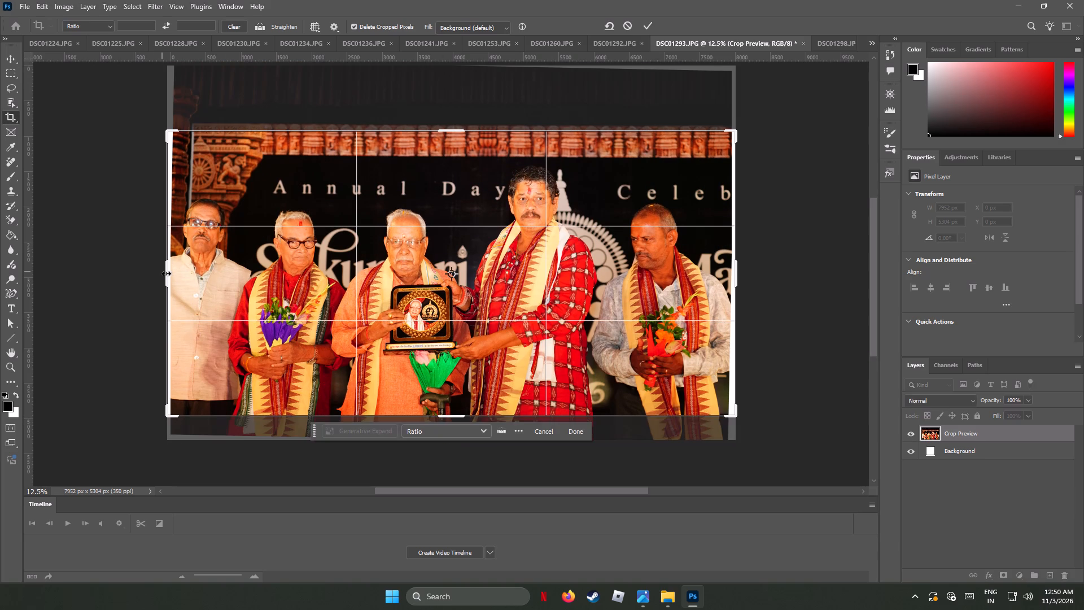
{"action": "left_click_drag", "start_coordinate": [168, 272], "coordinate": [174, 272]}
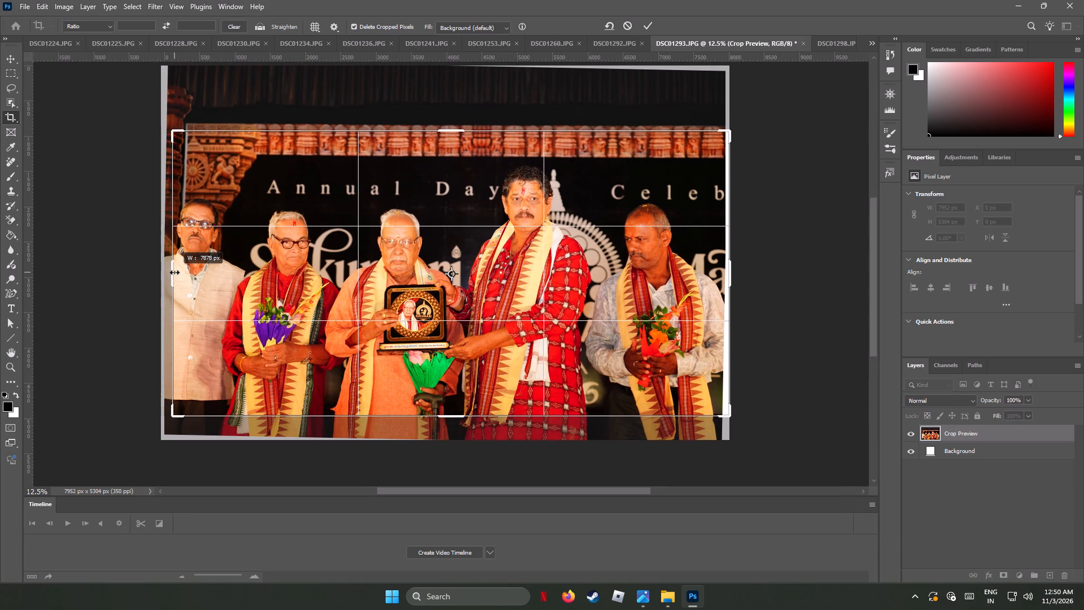
{"action": "left_click_drag", "start_coordinate": [174, 272], "coordinate": [173, 272]}
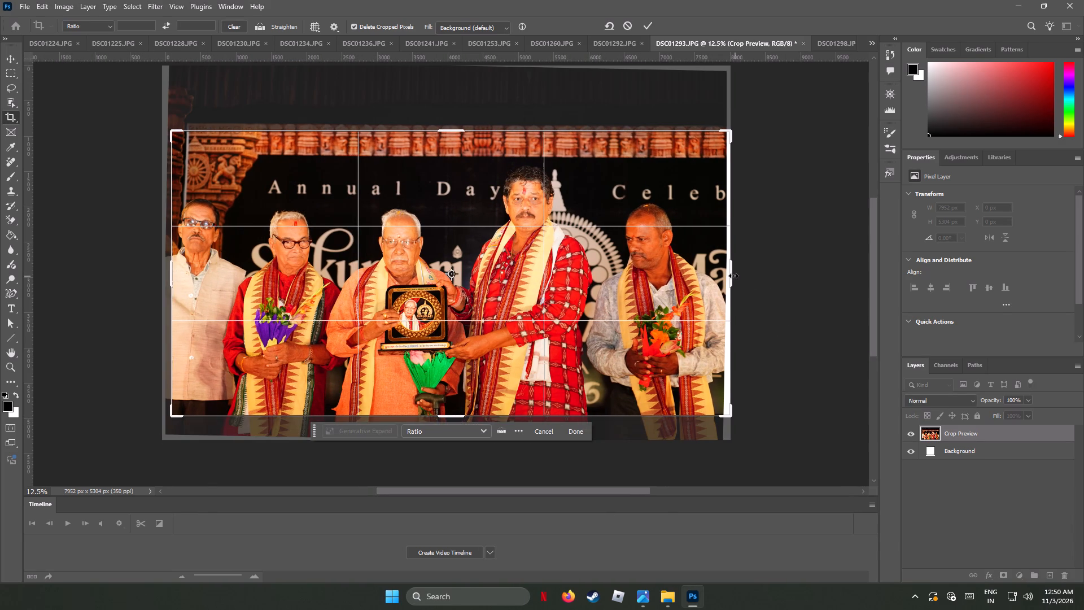
{"action": "left_click", "coordinate": [733, 276]}
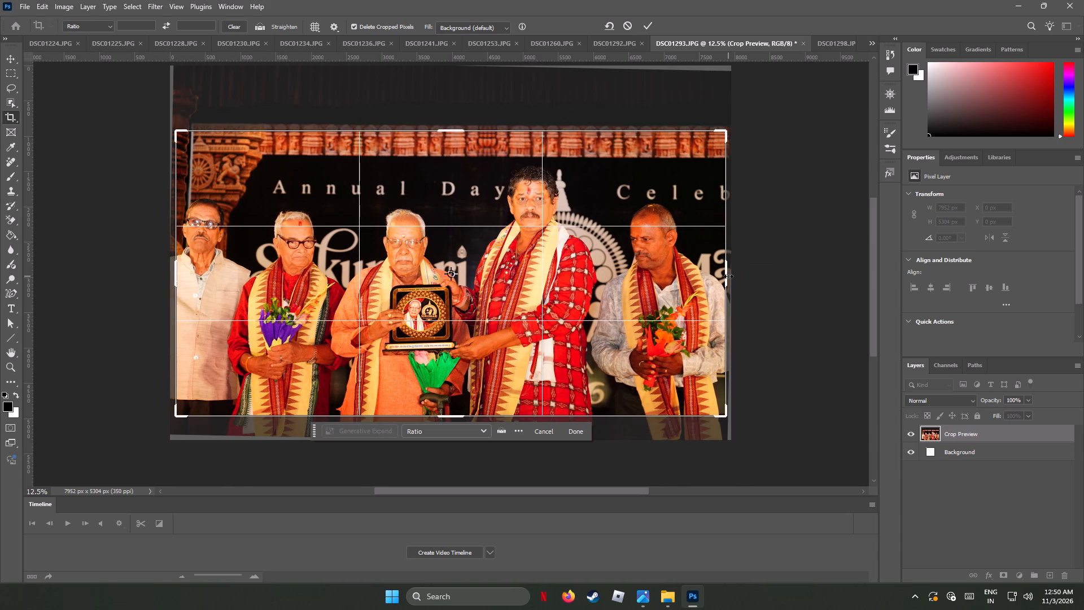
{"action": "key", "text": "Return"}
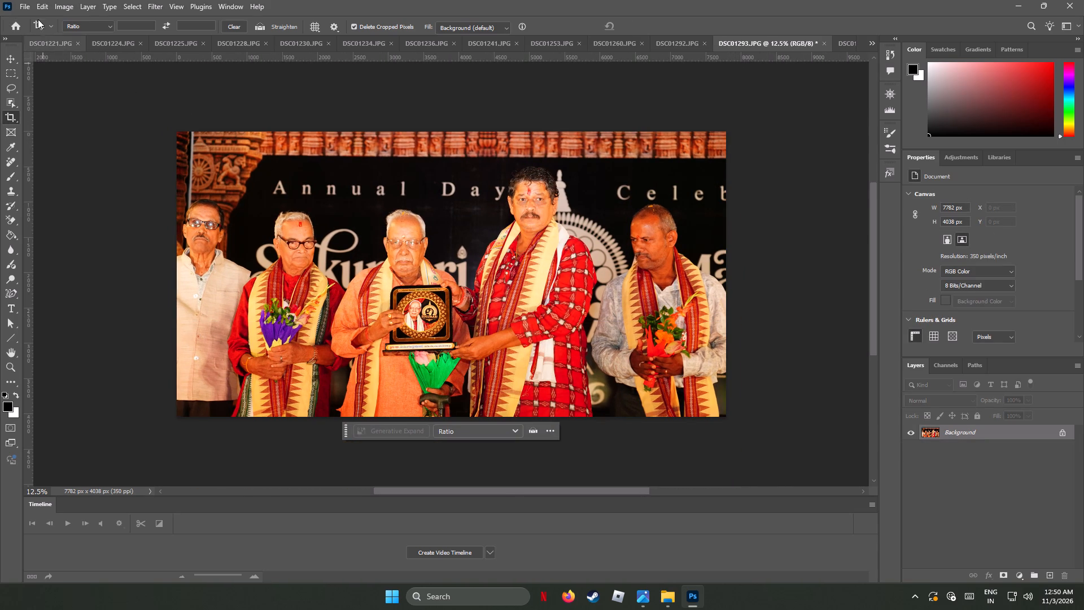
Apply an Exposure adjustment to DSC01293.JPG with exposure 0 and gamma correction 0.86.
{"action": "left_click", "coordinate": [24, 5]}
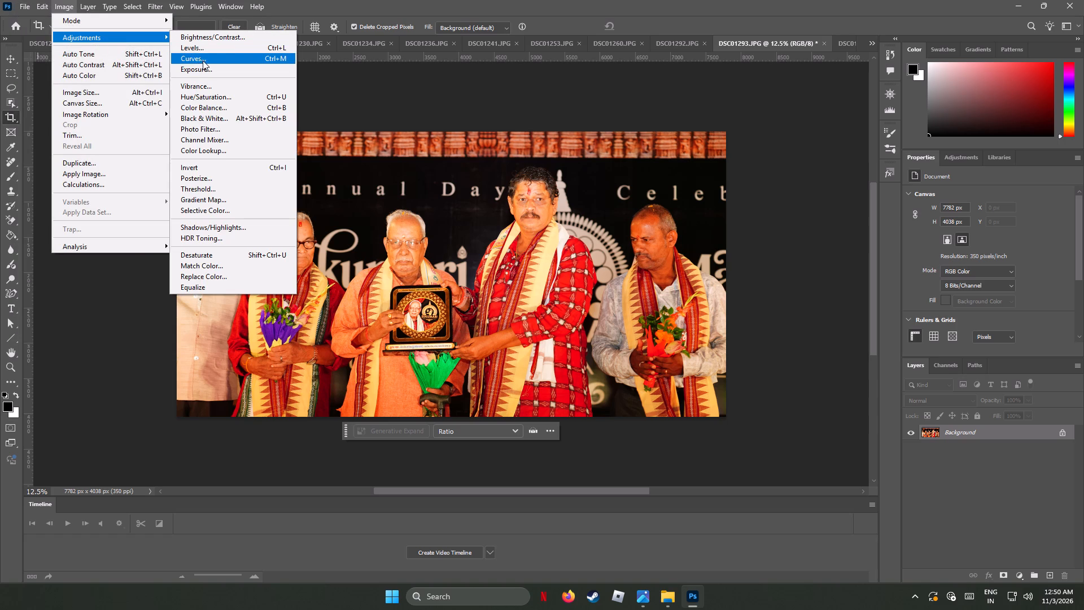
{"action": "left_click", "coordinate": [206, 67]}
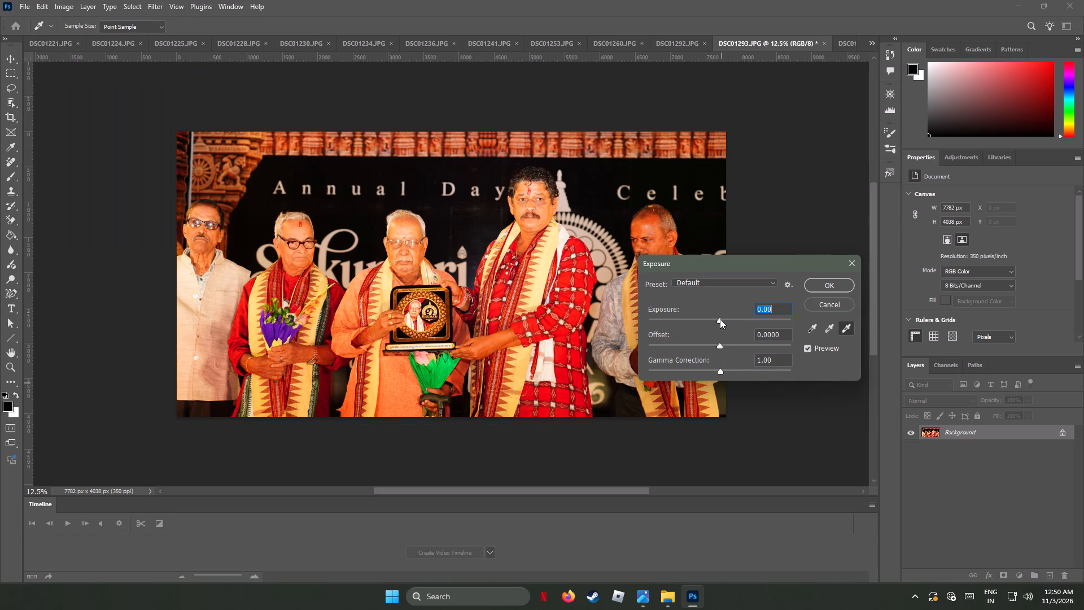
{"action": "left_click_drag", "start_coordinate": [720, 319], "coordinate": [702, 320]}
{"action": "key", "text": "0"}
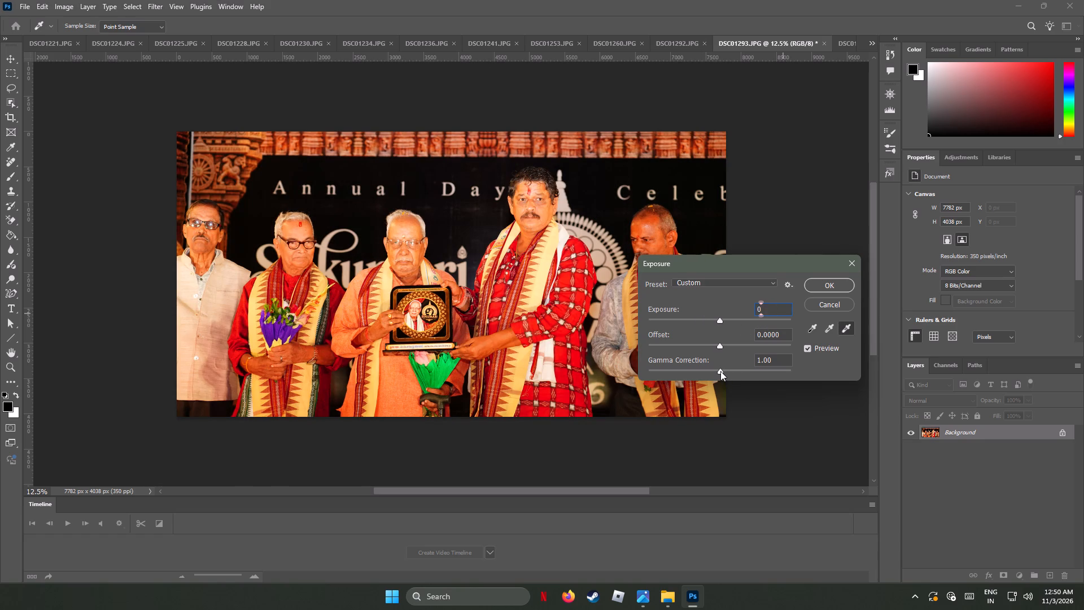
{"action": "left_click_drag", "start_coordinate": [720, 371], "coordinate": [725, 371]}
{"action": "left_click_drag", "start_coordinate": [725, 371], "coordinate": [729, 371]}
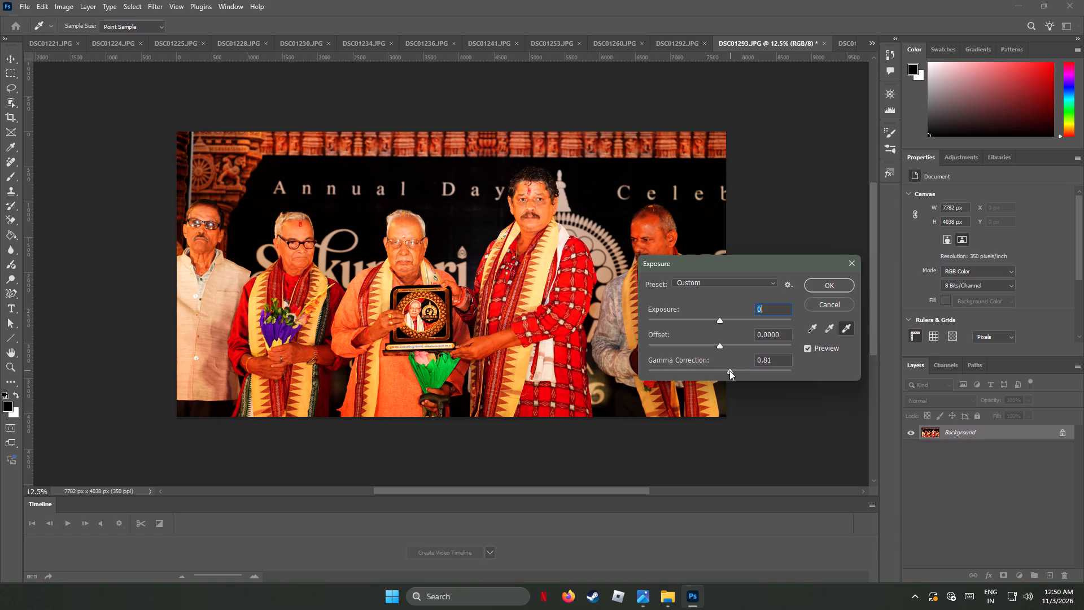
{"action": "left_click_drag", "start_coordinate": [729, 371], "coordinate": [727, 371]}
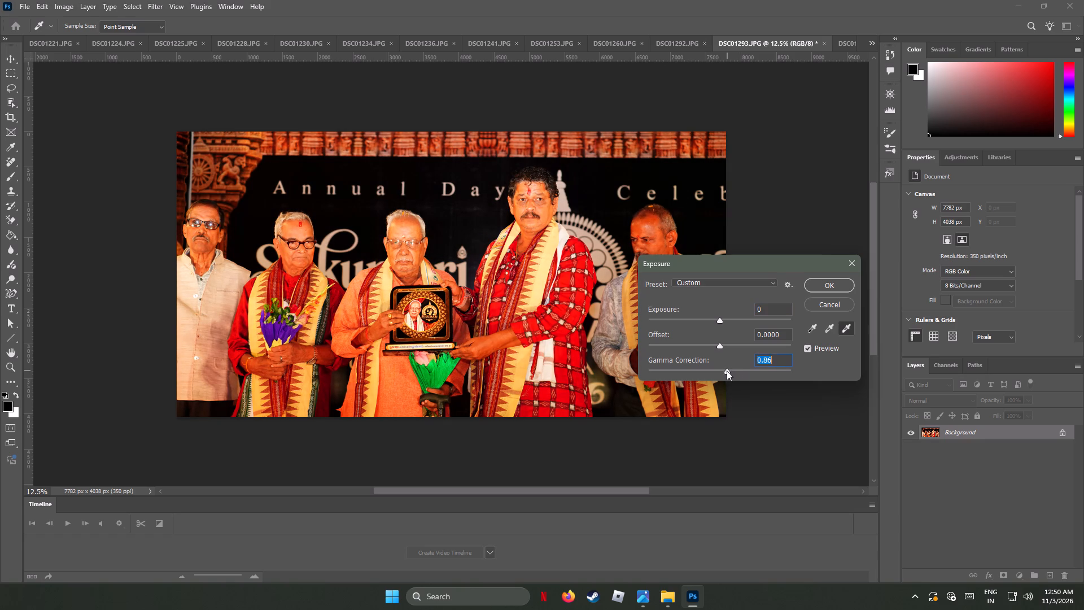
{"action": "left_click", "coordinate": [837, 286]}
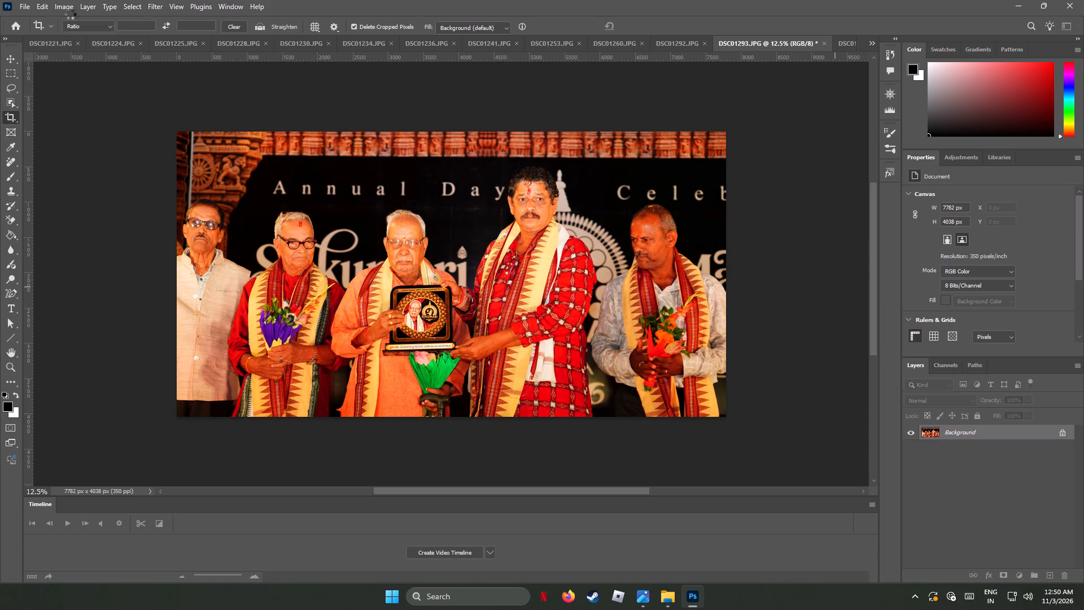
Lower the overall saturation of DSC01293.JPG to about -7 with a Hue/Saturation adjustment.
{"action": "left_click", "coordinate": [69, 6]}
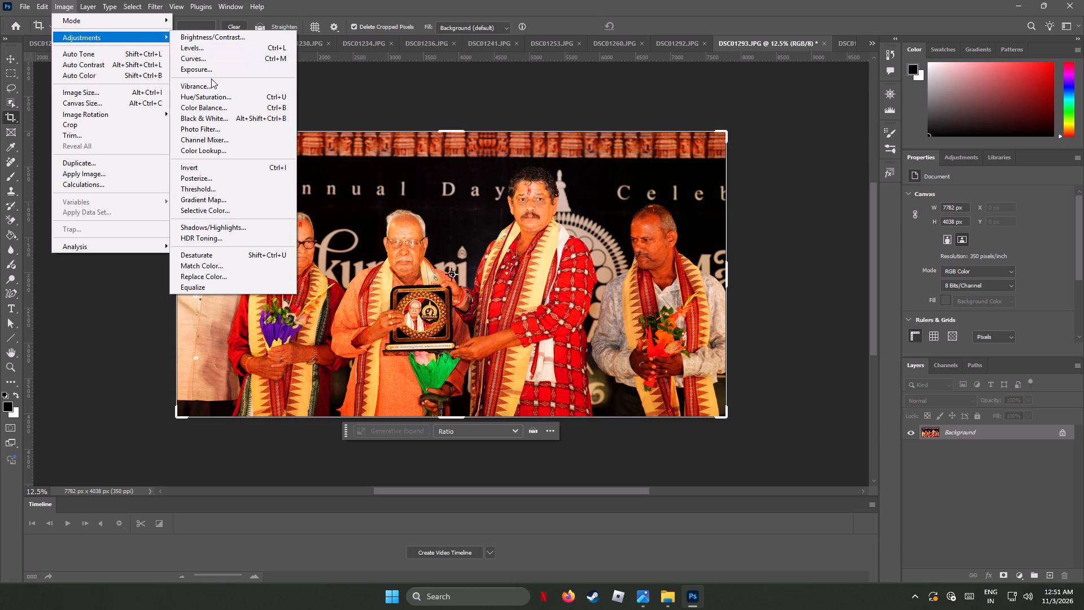
{"action": "left_click", "coordinate": [218, 94]}
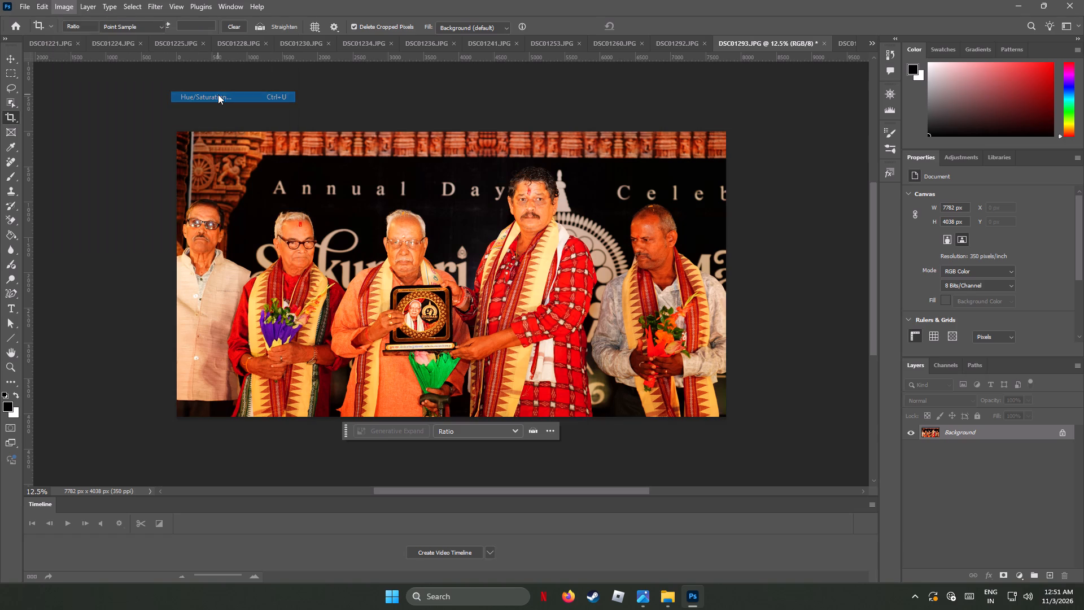
{"action": "left_click_drag", "start_coordinate": [560, 328], "coordinate": [555, 328]}
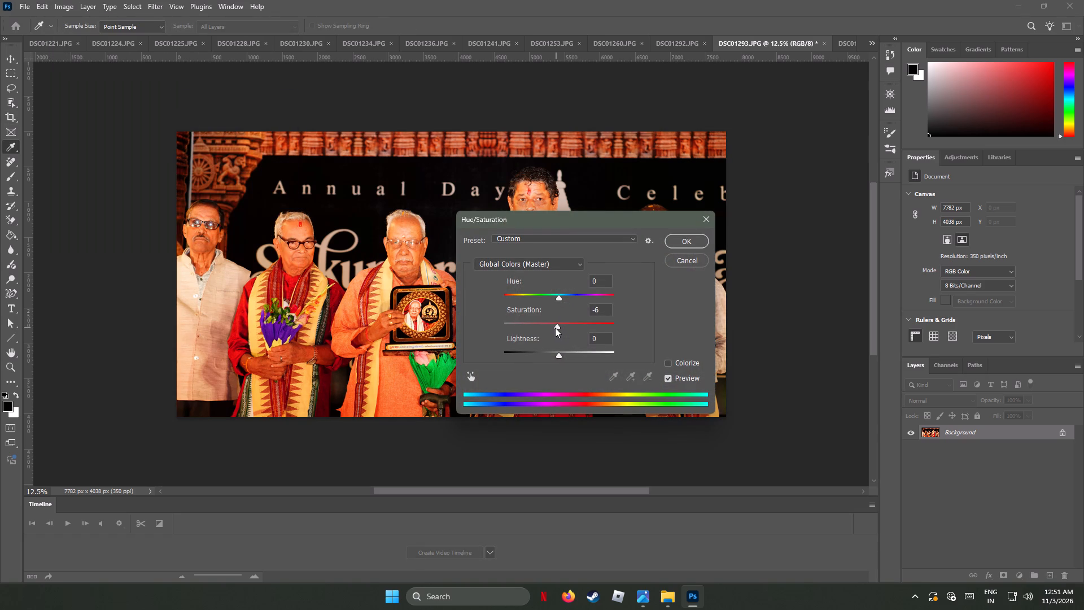
{"action": "left_click_drag", "start_coordinate": [555, 328], "coordinate": [556, 329]}
{"action": "left_click_drag", "start_coordinate": [556, 329], "coordinate": [554, 329]}
{"action": "left_click", "coordinate": [696, 238]}
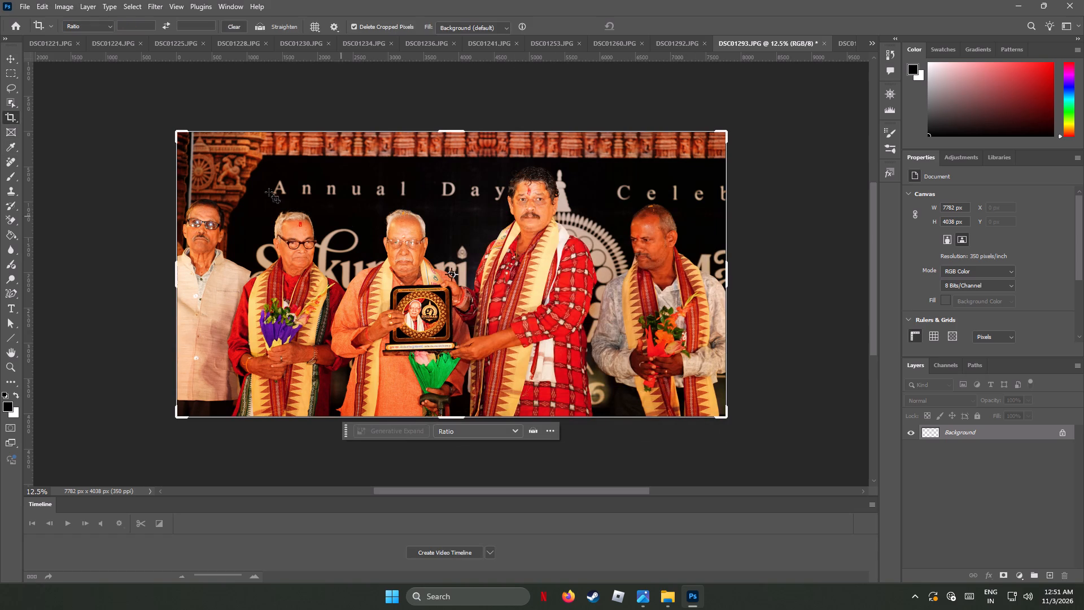
Resize DSC01293.JPG to 4000 px wide, keeping its proportions.
{"action": "left_click", "coordinate": [62, 5]}
{"action": "left_click", "coordinate": [95, 92]}
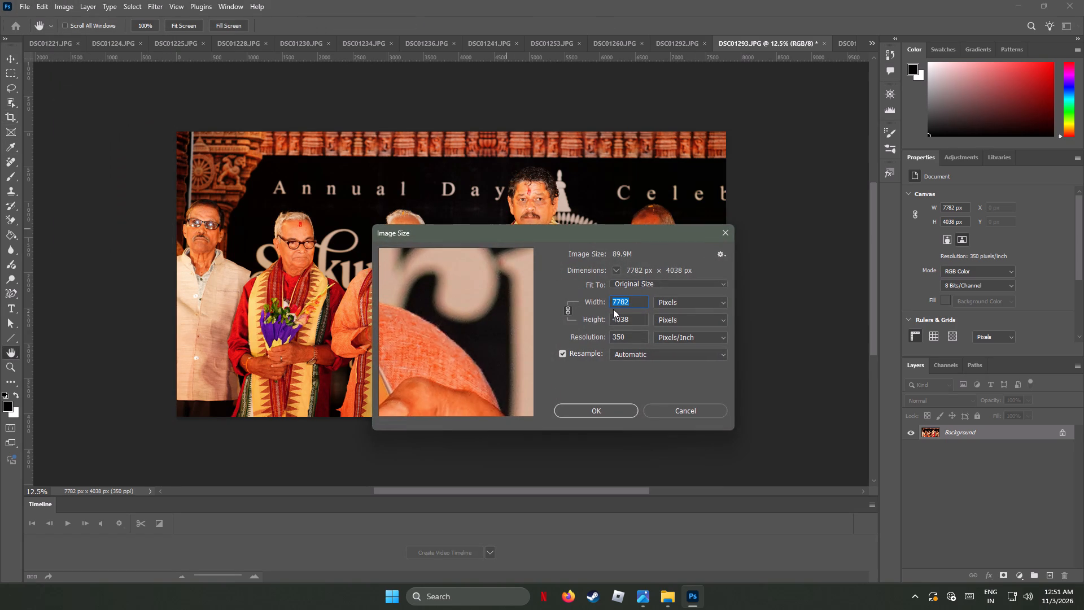
{"action": "type", "text": "4000"}
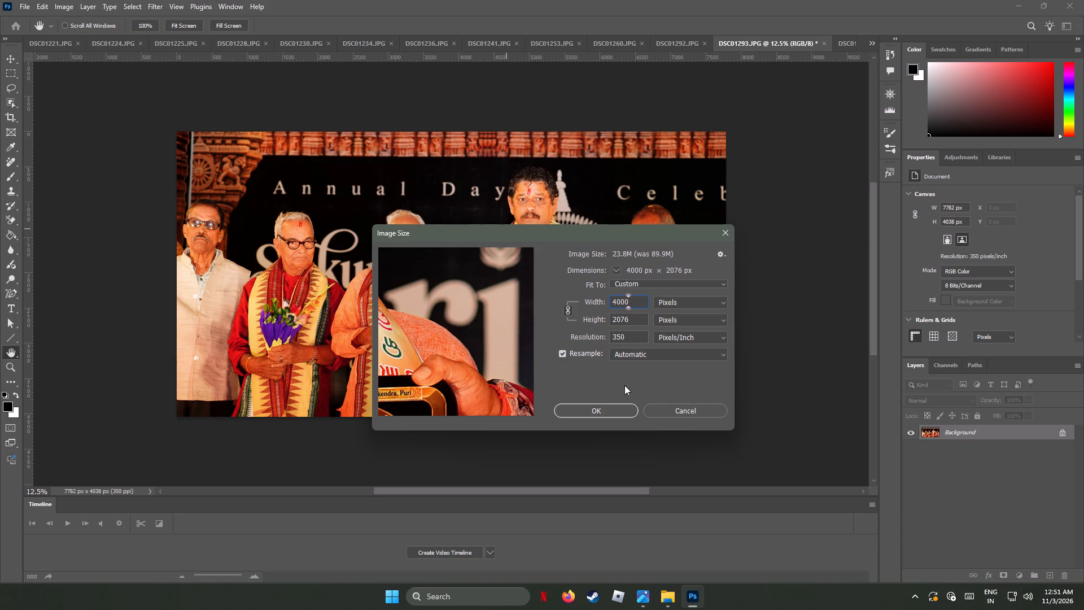
{"action": "left_click", "coordinate": [613, 413]}
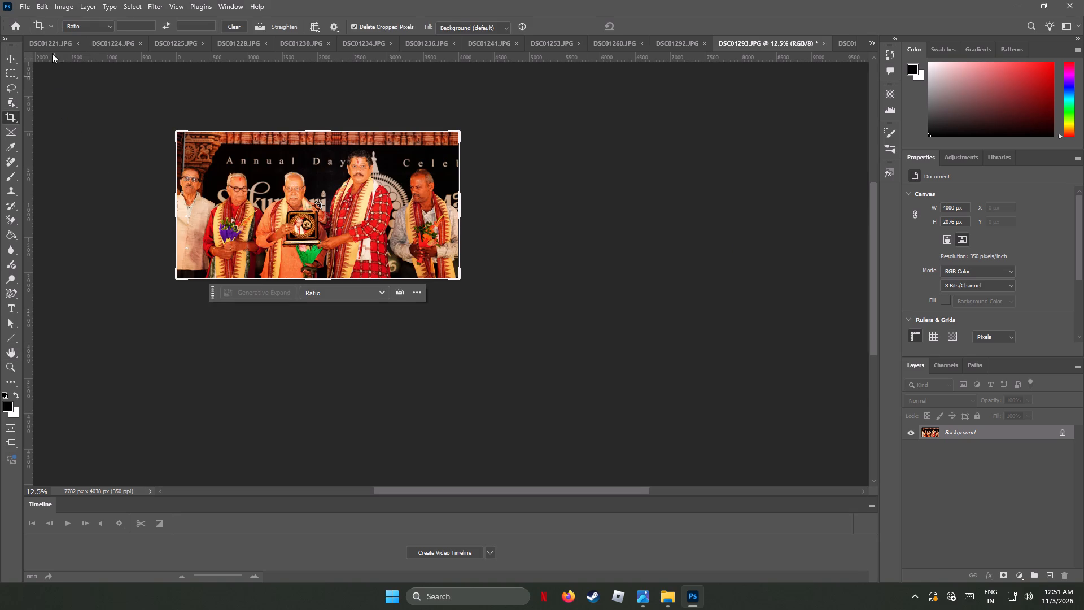
Export DSC01293.JPG as a quality 7 JPG to the AF_Img folder, and close the document without saving changes.
{"action": "left_click", "coordinate": [24, 5]}
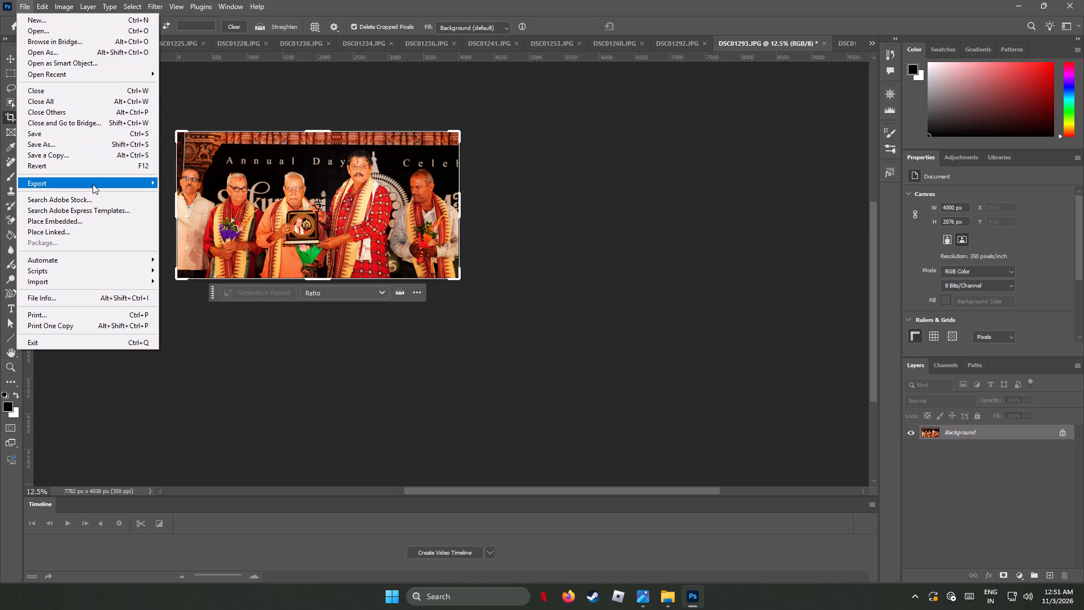
{"action": "left_click", "coordinate": [208, 191]}
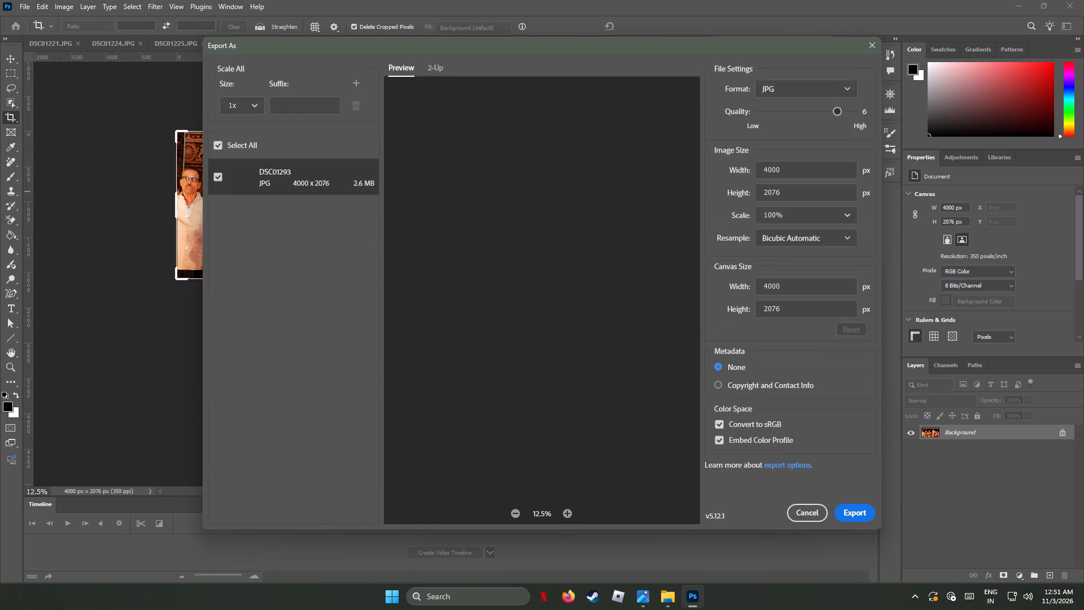
{"action": "left_click_drag", "start_coordinate": [838, 108], "coordinate": [894, 115]}
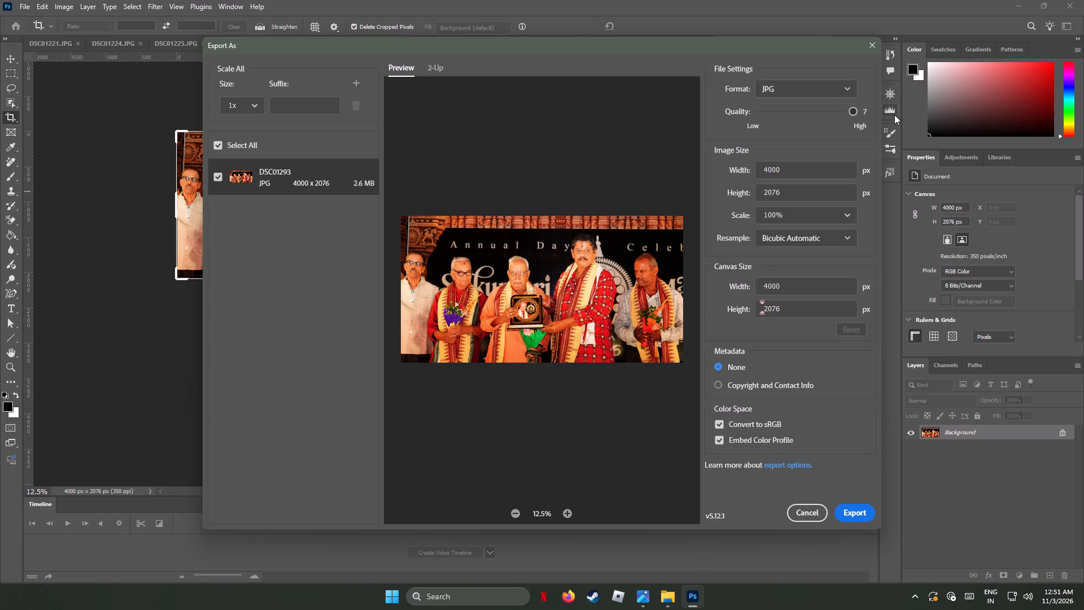
{"action": "left_click", "coordinate": [859, 513]}
{"action": "left_click", "coordinate": [648, 334]}
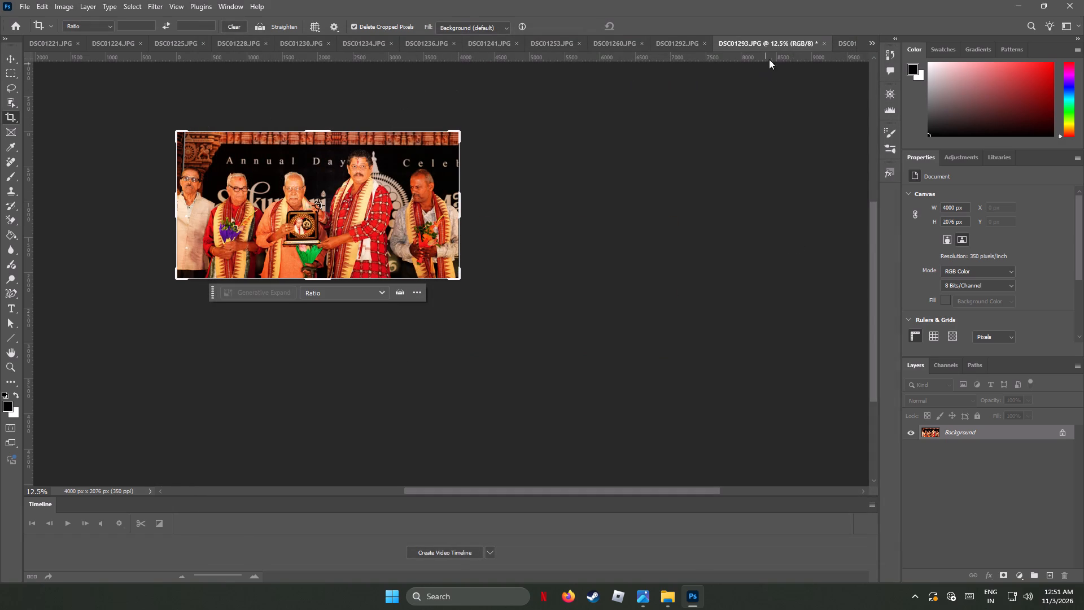
{"action": "left_click", "coordinate": [823, 42]}
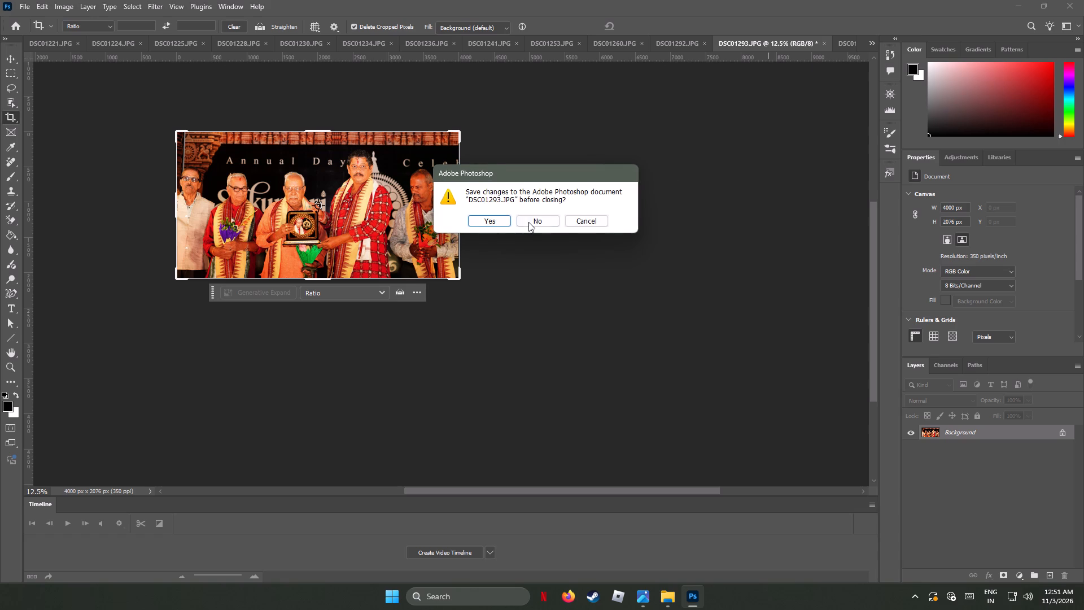
{"action": "left_click", "coordinate": [535, 218]}
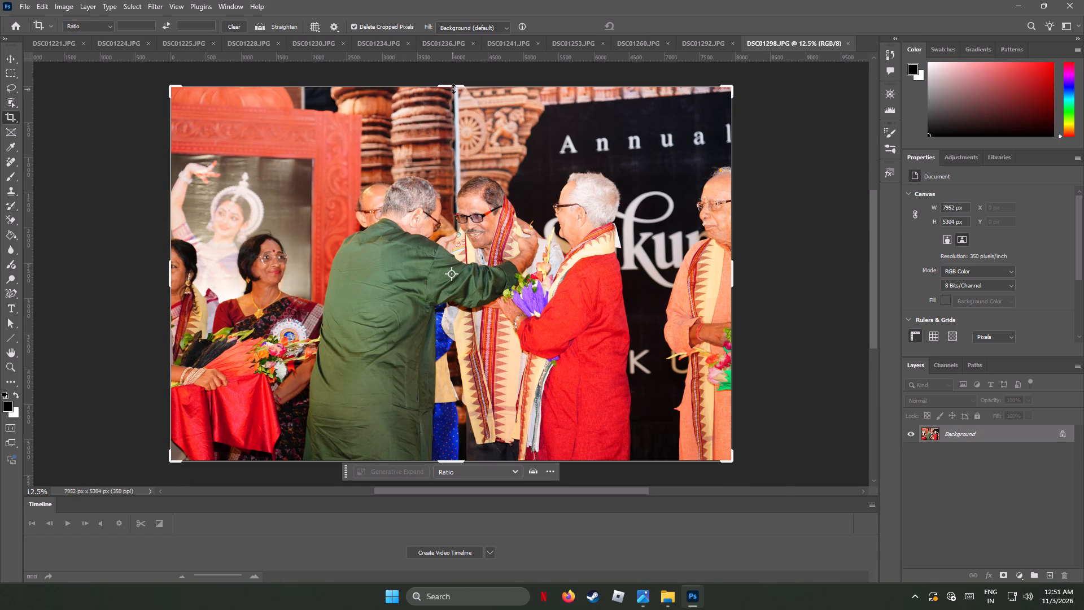
Crop the top and bottom of DSC01298.JPG to about 7952 x 4296 px, keeping the full width.
{"action": "left_click_drag", "start_coordinate": [453, 87], "coordinate": [457, 107]}
{"action": "left_click_drag", "start_coordinate": [460, 443], "coordinate": [462, 429]}
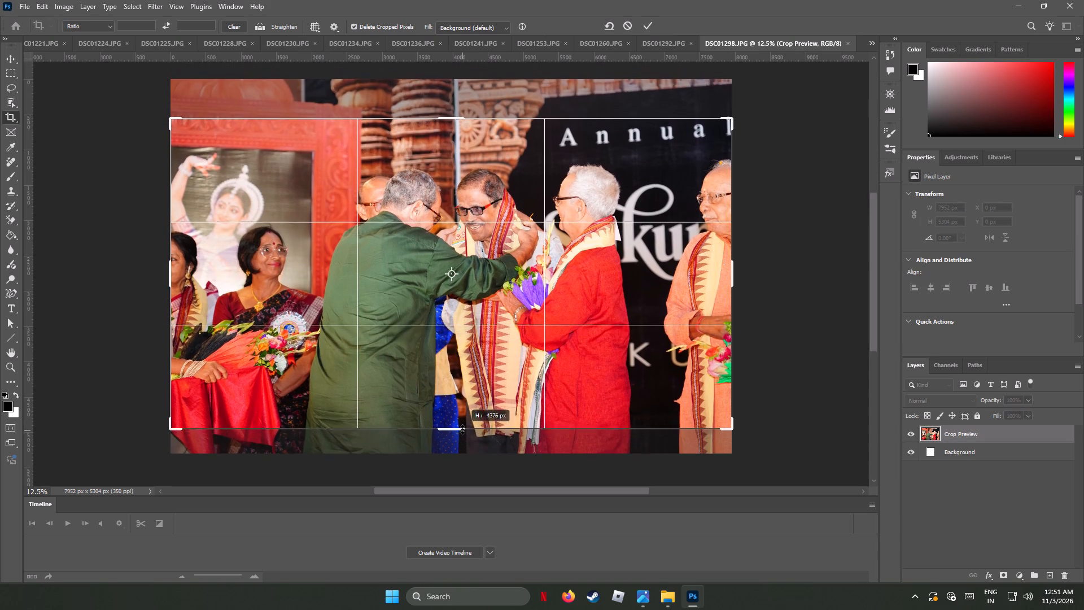
{"action": "left_click_drag", "start_coordinate": [462, 429], "coordinate": [463, 427]}
{"action": "key", "text": "Return"}
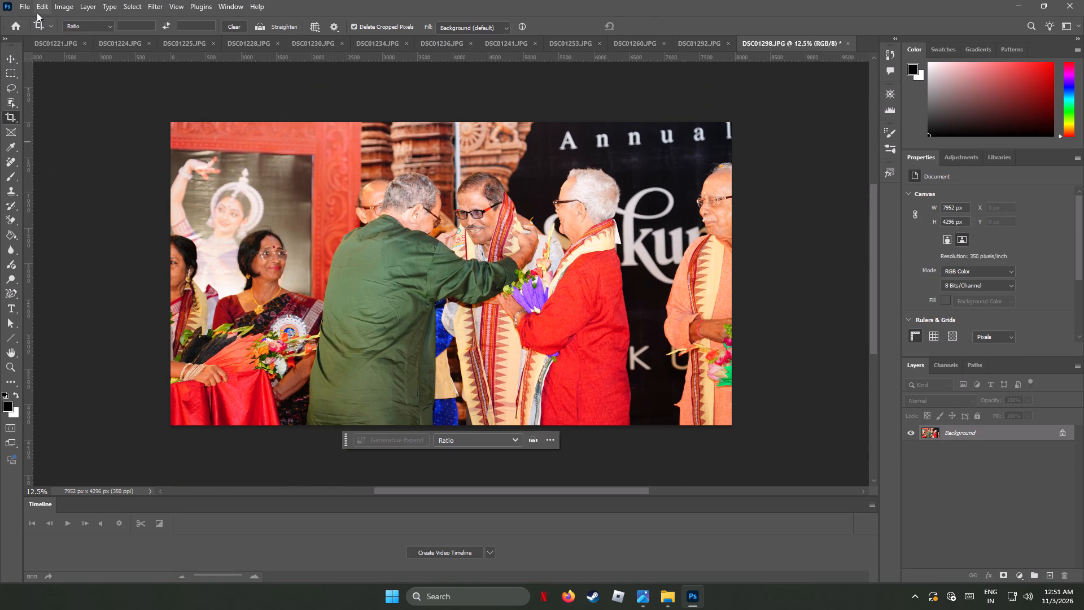
Resize DSC01298.JPG to 4000 px wide, keeping its proportions.
{"action": "left_click", "coordinate": [64, 6]}
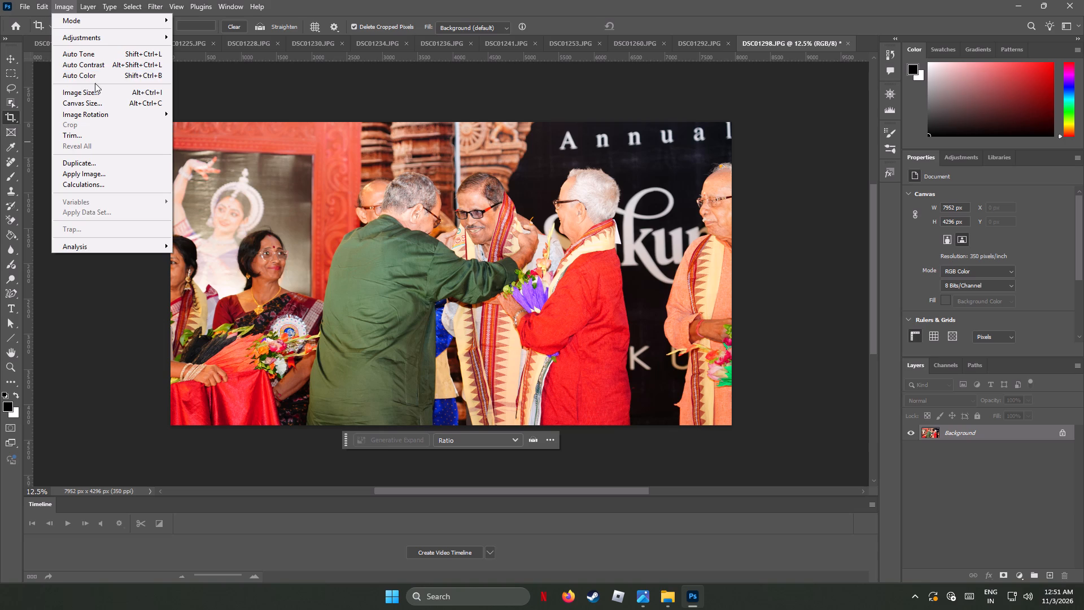
{"action": "left_click", "coordinate": [98, 91]}
{"action": "left_click_drag", "start_coordinate": [635, 303], "coordinate": [499, 304]}
{"action": "type", "text": "4000"}
{"action": "left_click", "coordinate": [588, 412]}
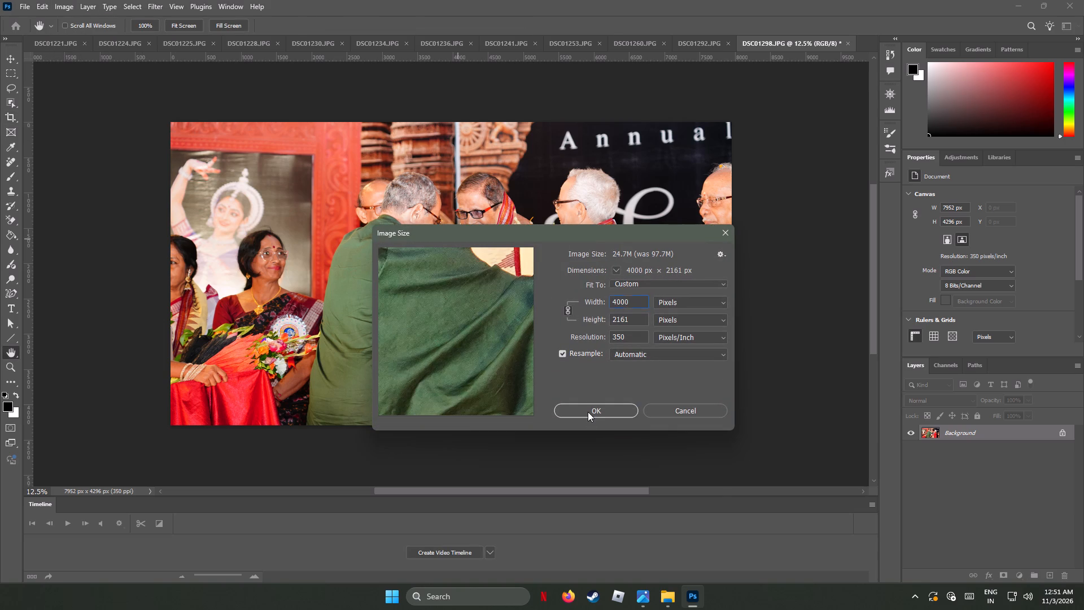
Export DSC01298.JPG as a quality 7 JPG to the AF_Img folder, and close the document without saving changes.
{"action": "left_click", "coordinate": [23, 6]}
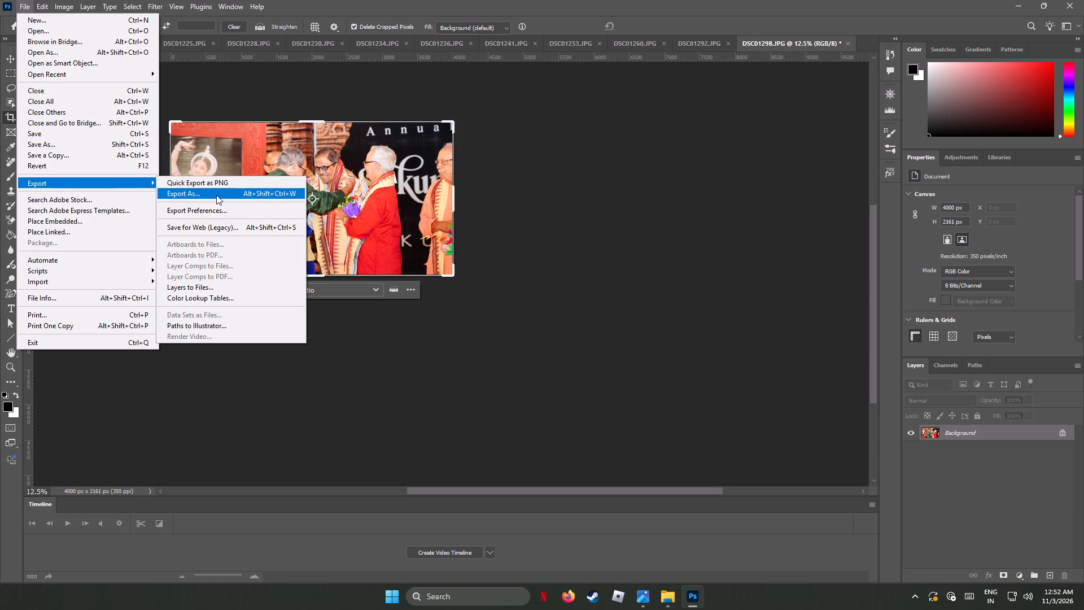
{"action": "left_click", "coordinate": [217, 195]}
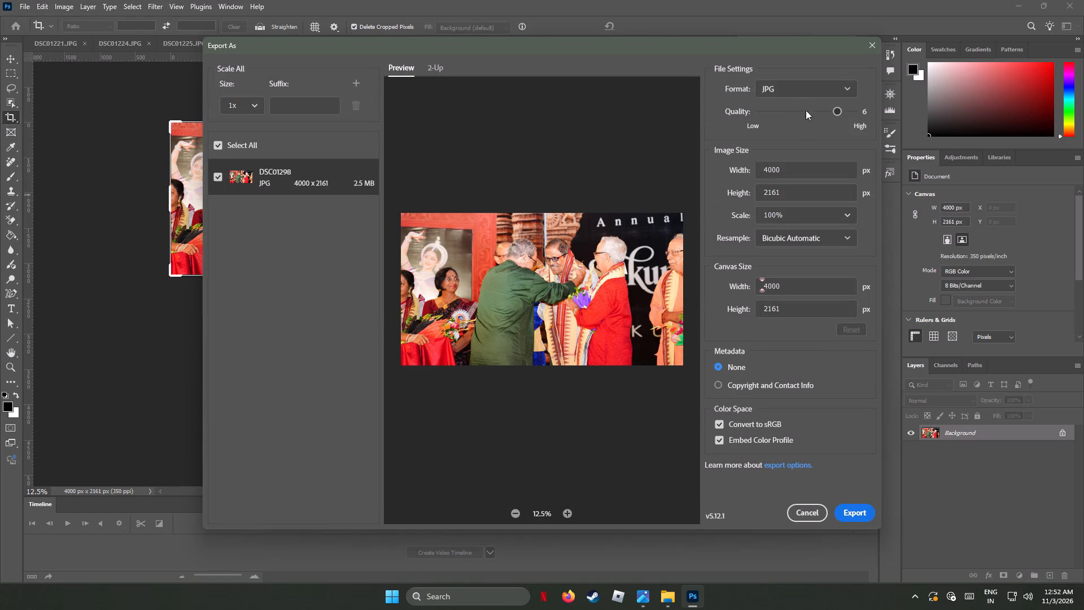
{"action": "left_click_drag", "start_coordinate": [838, 111], "coordinate": [890, 111]}
{"action": "left_click", "coordinate": [864, 517]}
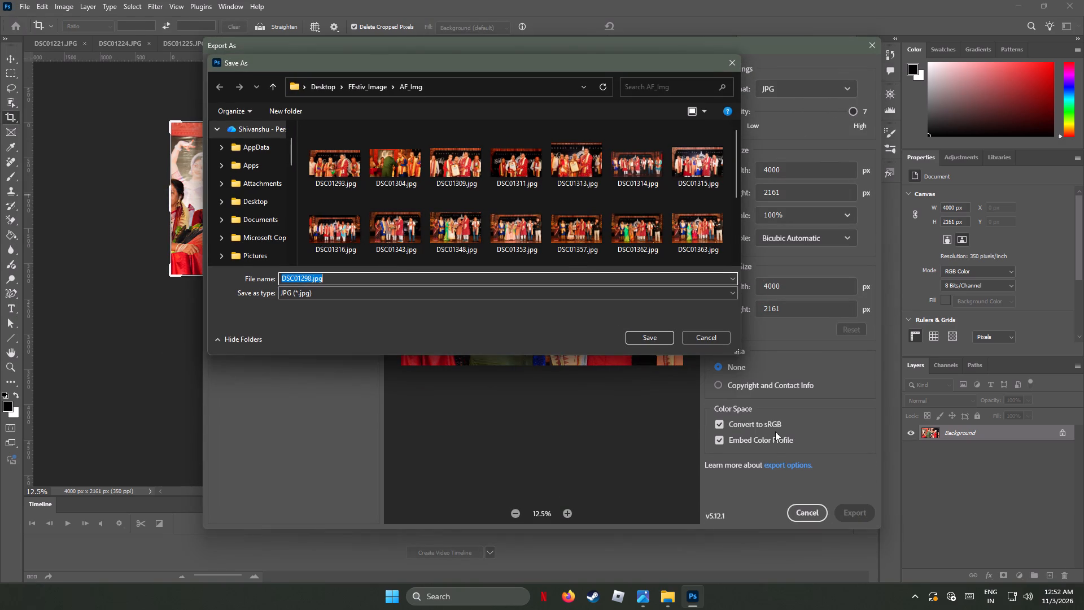
{"action": "left_click", "coordinate": [646, 337]}
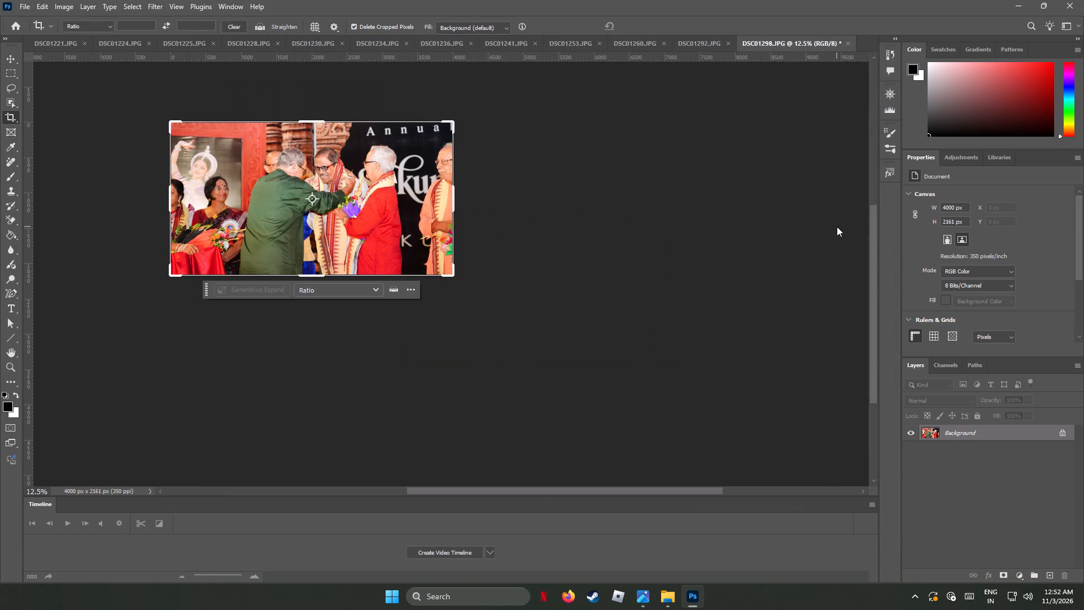
{"action": "left_click", "coordinate": [846, 43]}
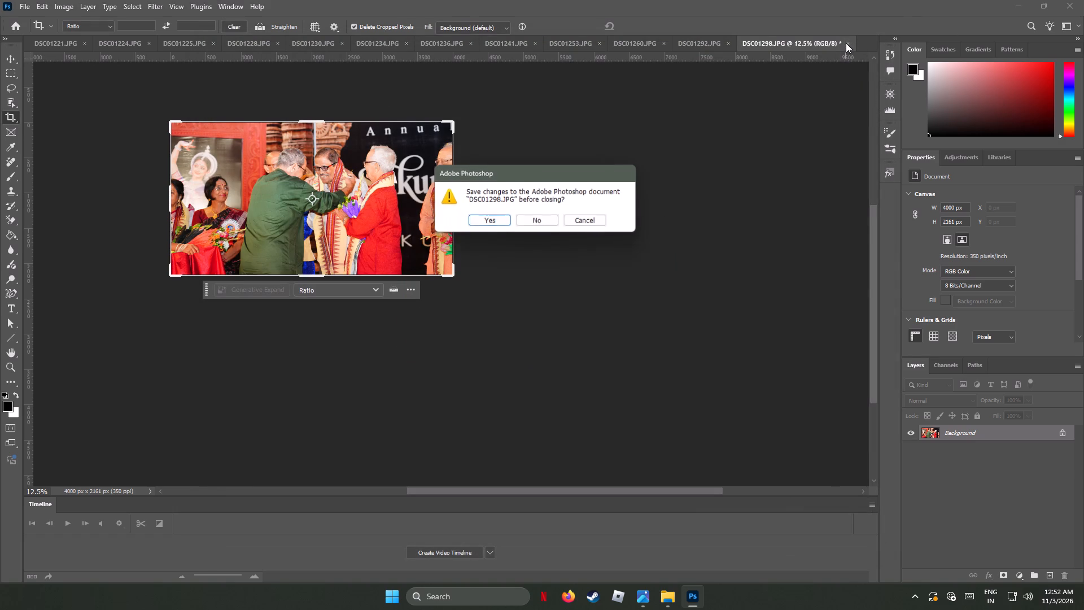
{"action": "left_click", "coordinate": [541, 219]}
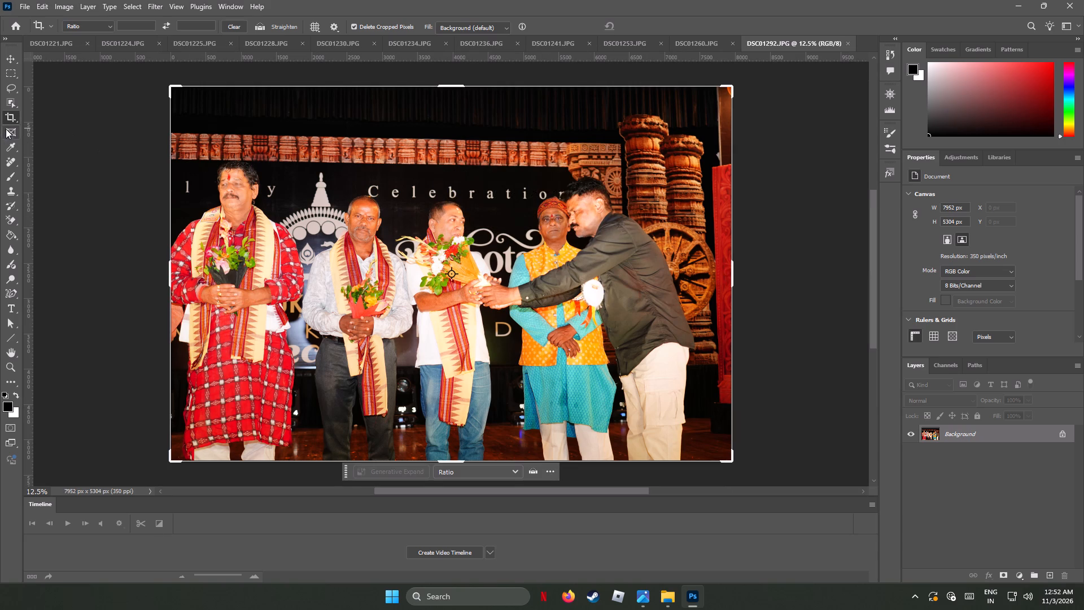
Straighten DSC01292.JPG by selecting the whole image and rotating it about -1.11 degrees.
{"action": "left_click", "coordinate": [11, 60]}
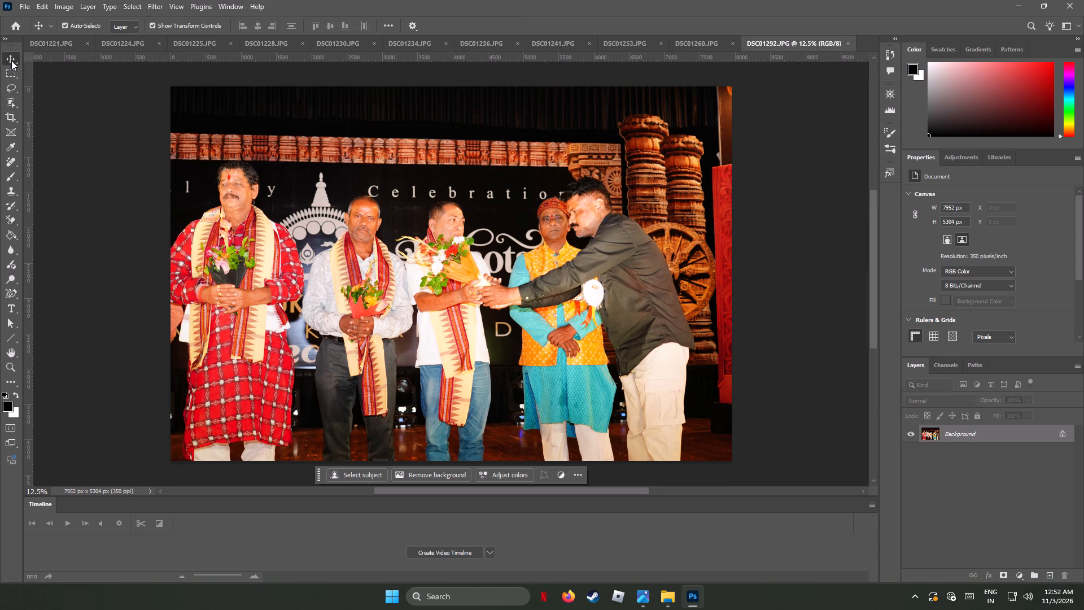
{"action": "key", "text": "ctrl+a"}
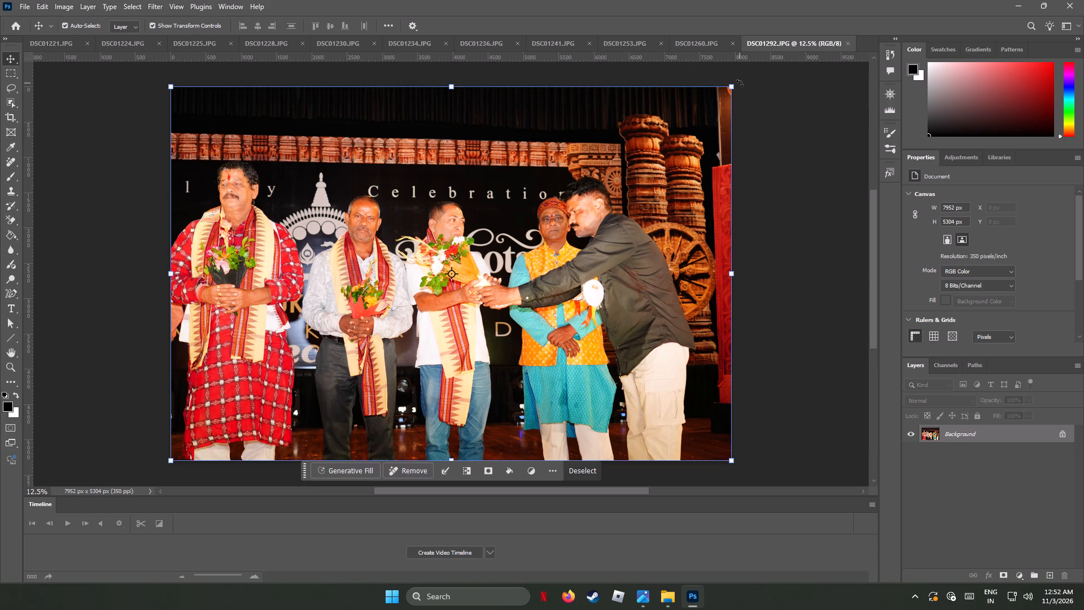
{"action": "left_click_drag", "start_coordinate": [740, 83], "coordinate": [738, 76]}
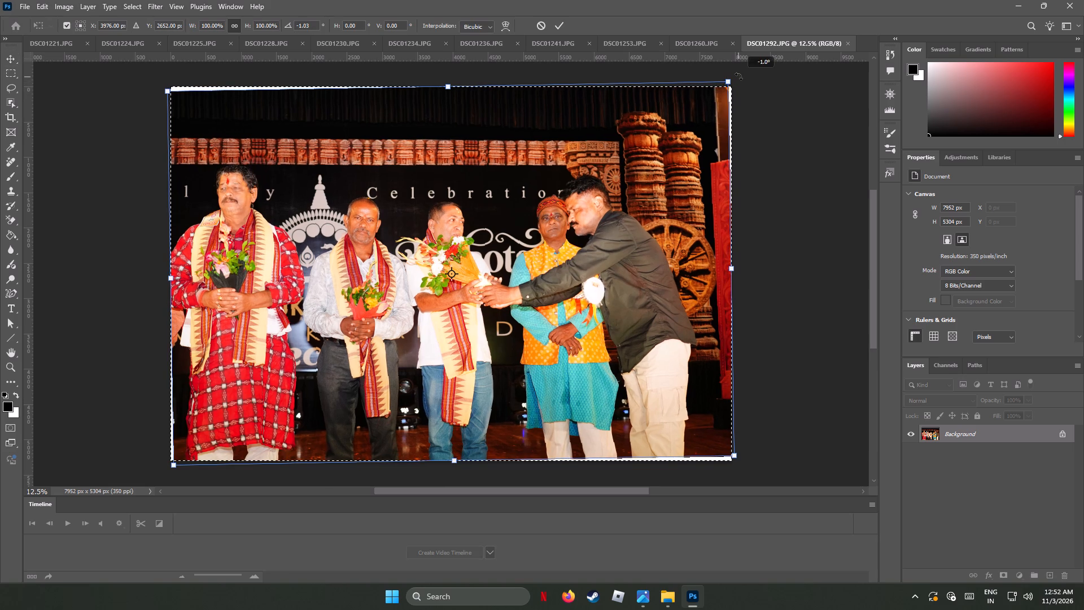
{"action": "left_click_drag", "start_coordinate": [738, 76], "coordinate": [738, 76]}
{"action": "left_click", "coordinate": [10, 59]}
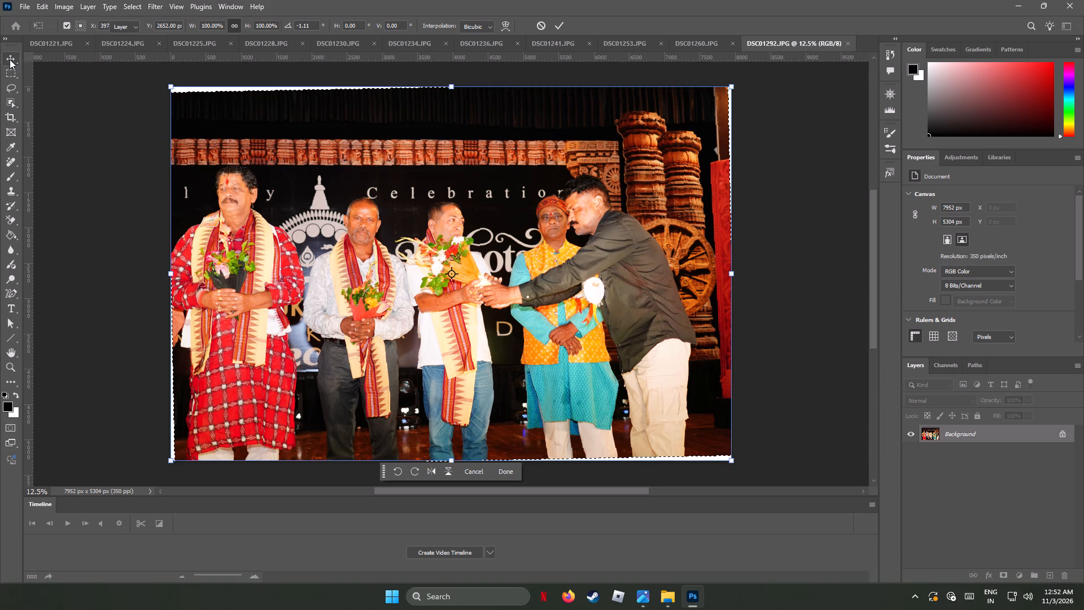
Crop all four sides of the rotated DSC01292.JPG to about 7604 x 4868 px, trimming off the white edges.
{"action": "left_click", "coordinate": [12, 117]}
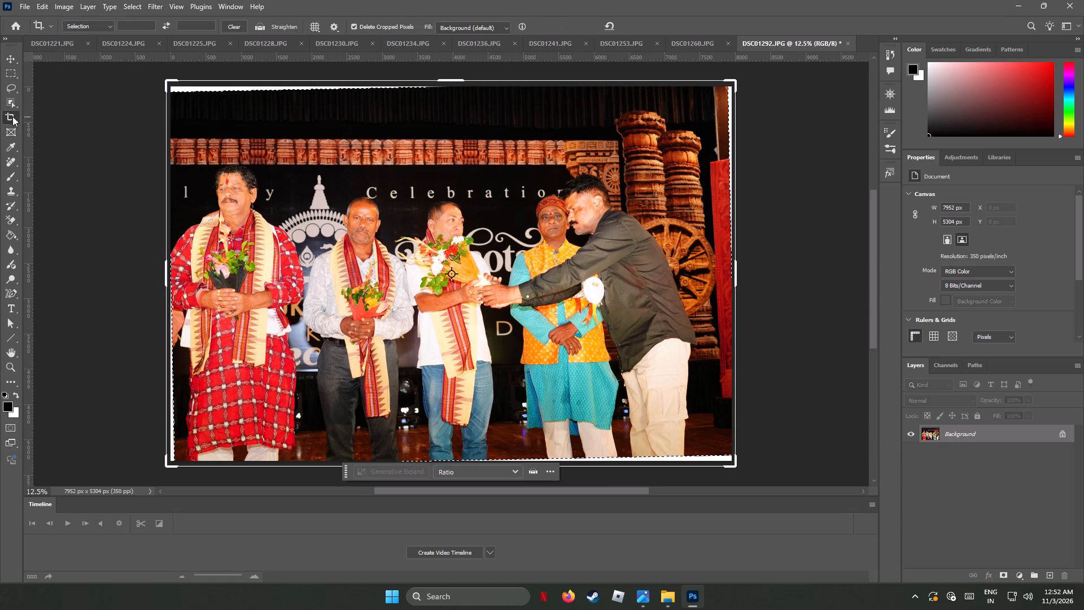
{"action": "left_click_drag", "start_coordinate": [455, 81], "coordinate": [455, 84]}
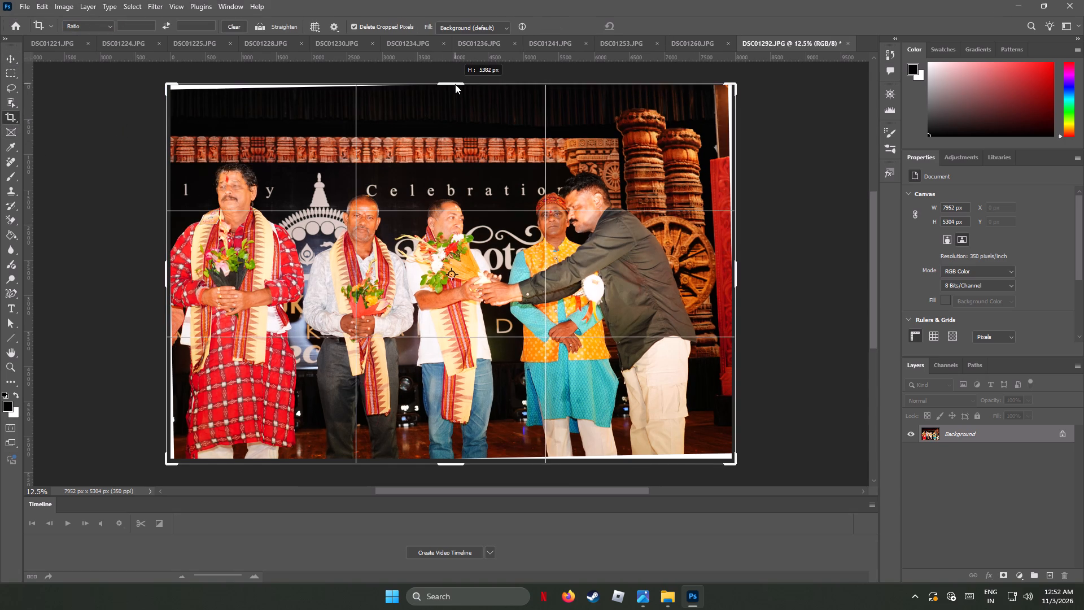
{"action": "left_click_drag", "start_coordinate": [455, 84], "coordinate": [455, 89]}
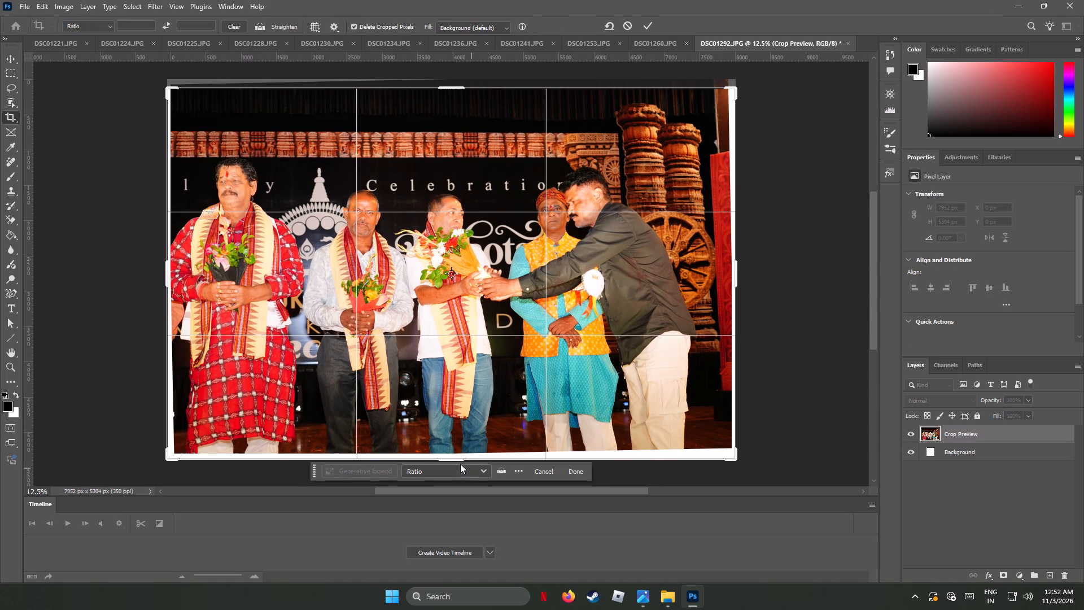
{"action": "left_click_drag", "start_coordinate": [451, 459], "coordinate": [452, 451]}
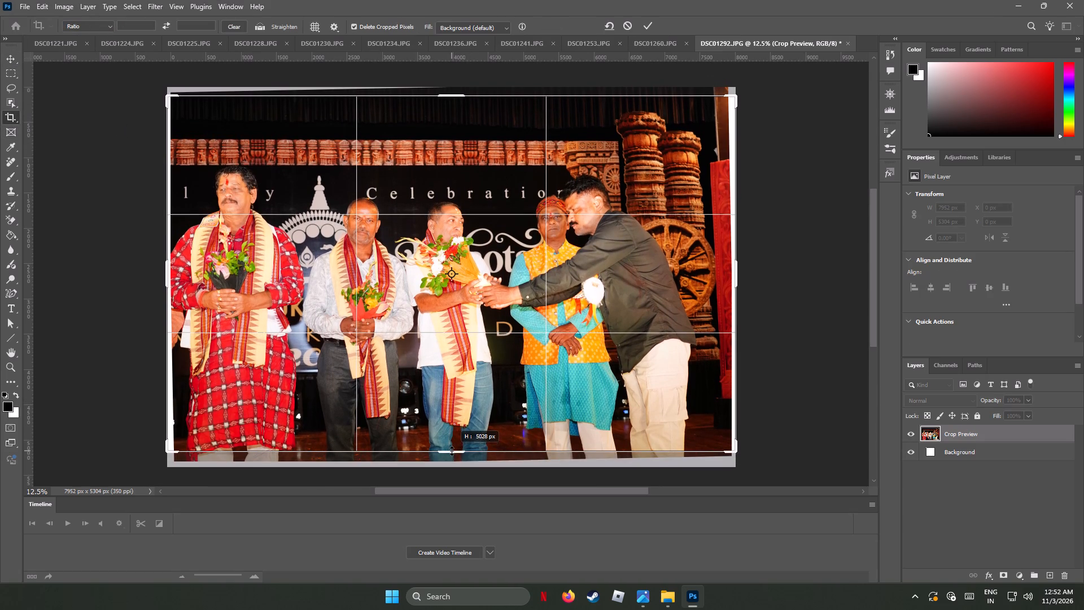
{"action": "left_click_drag", "start_coordinate": [452, 451], "coordinate": [453, 451]}
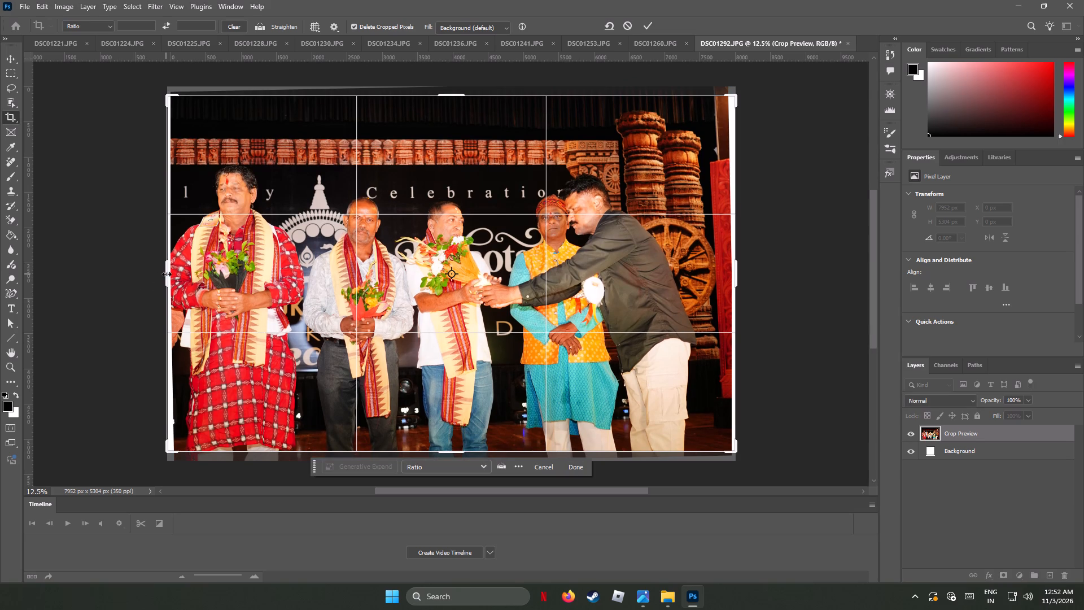
{"action": "left_click_drag", "start_coordinate": [167, 274], "coordinate": [172, 273]}
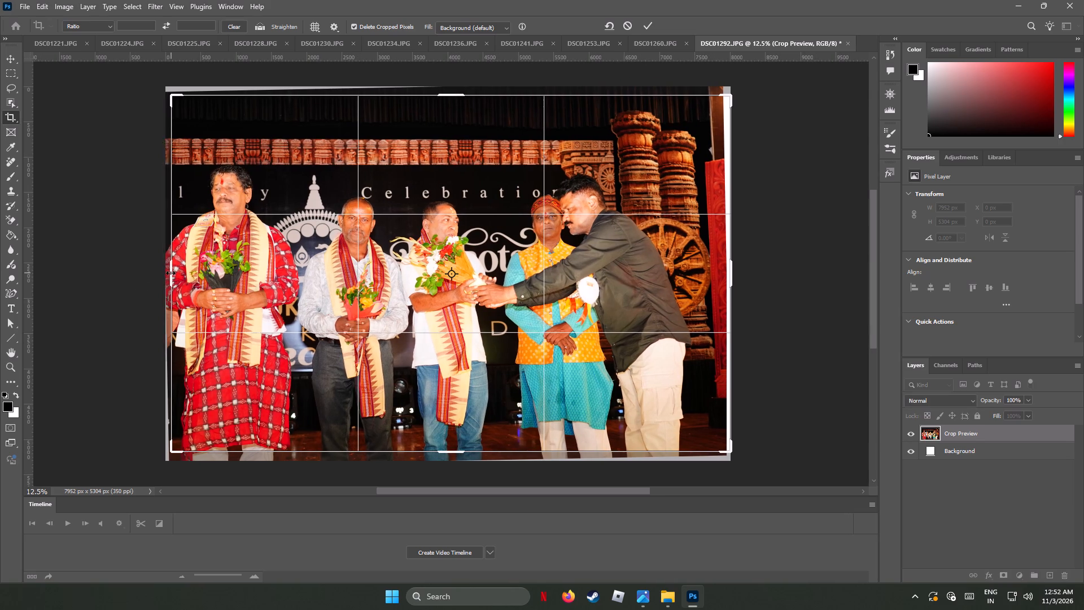
{"action": "left_click_drag", "start_coordinate": [734, 274], "coordinate": [729, 276]}
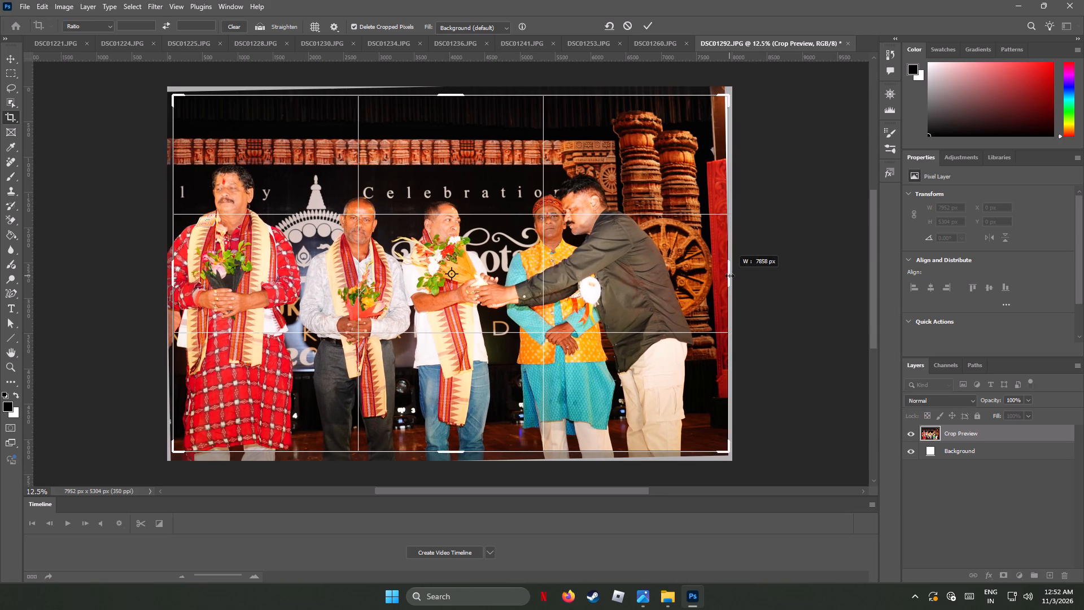
{"action": "left_click_drag", "start_coordinate": [729, 276], "coordinate": [723, 276]}
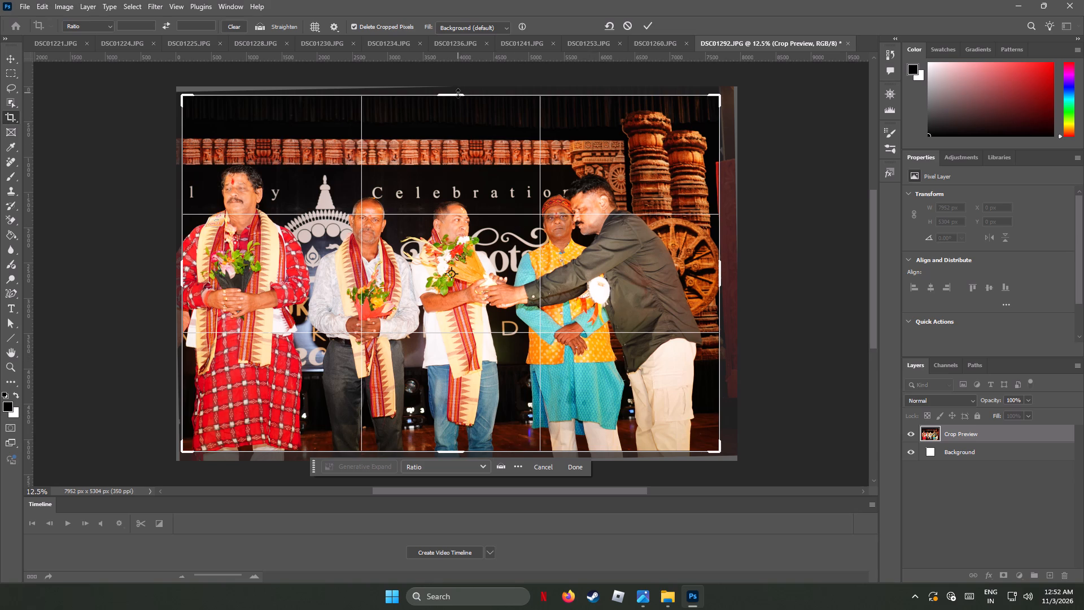
{"action": "left_click_drag", "start_coordinate": [458, 93], "coordinate": [458, 99]}
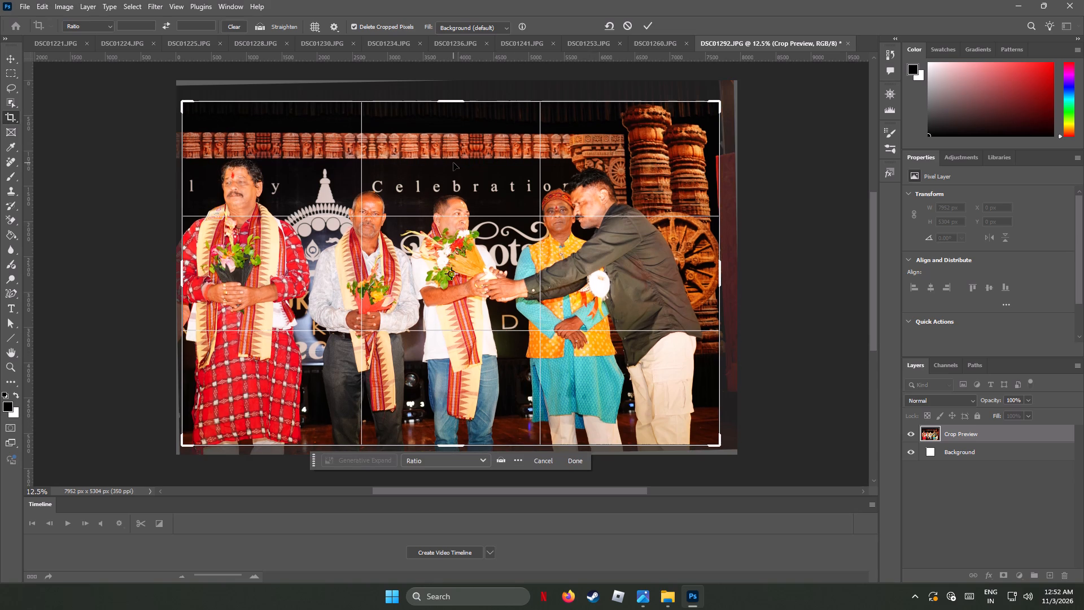
{"action": "key", "text": "Return"}
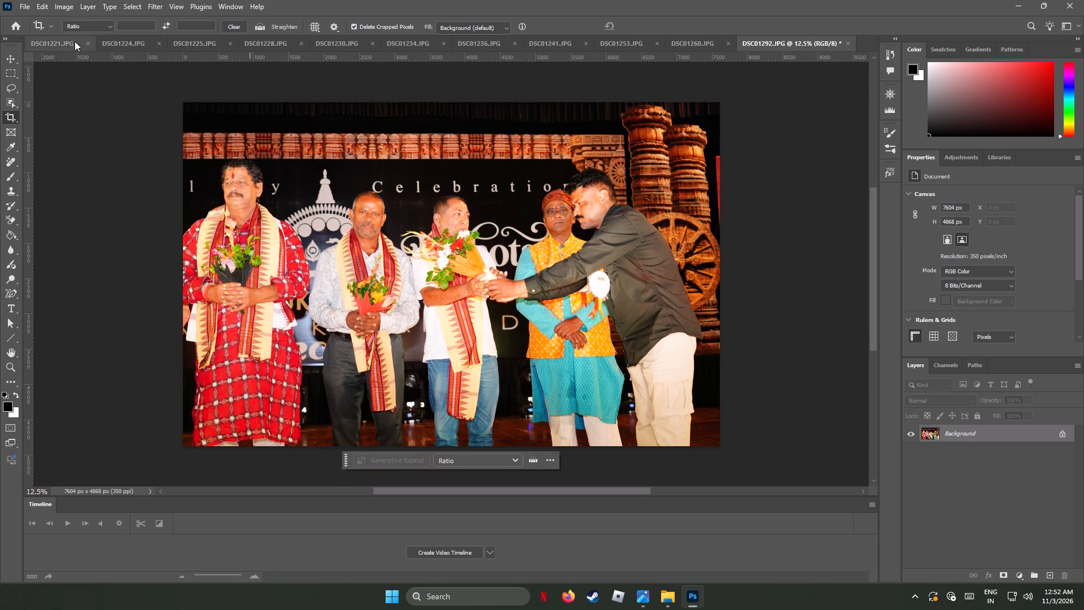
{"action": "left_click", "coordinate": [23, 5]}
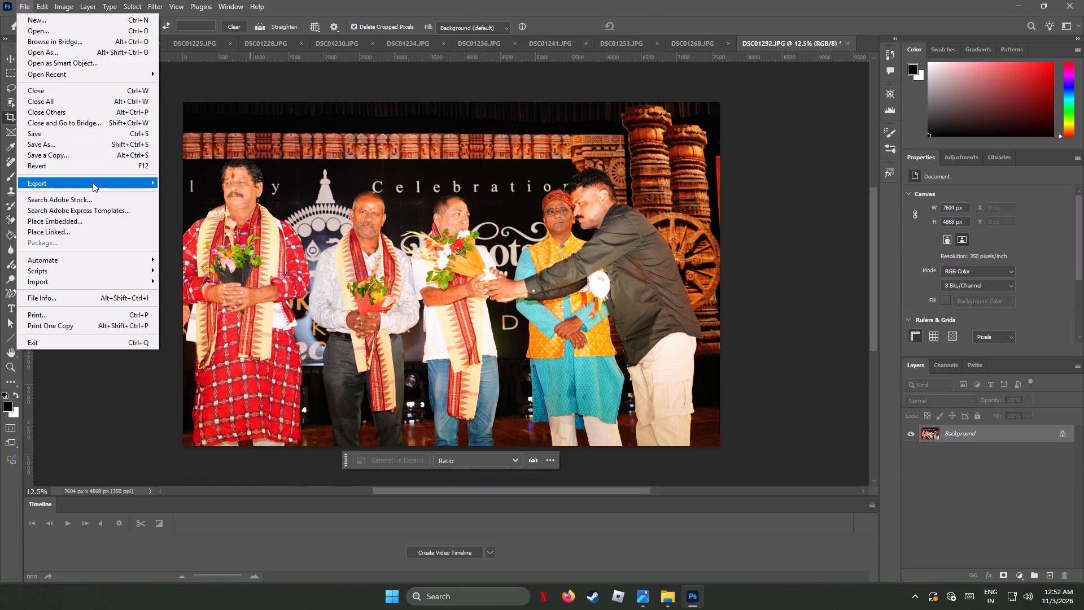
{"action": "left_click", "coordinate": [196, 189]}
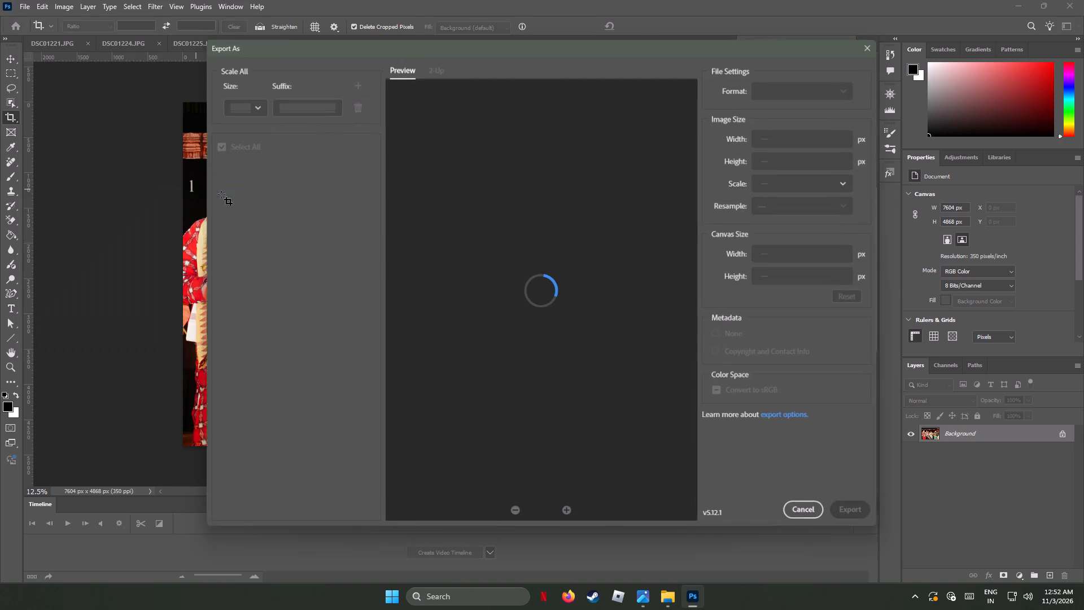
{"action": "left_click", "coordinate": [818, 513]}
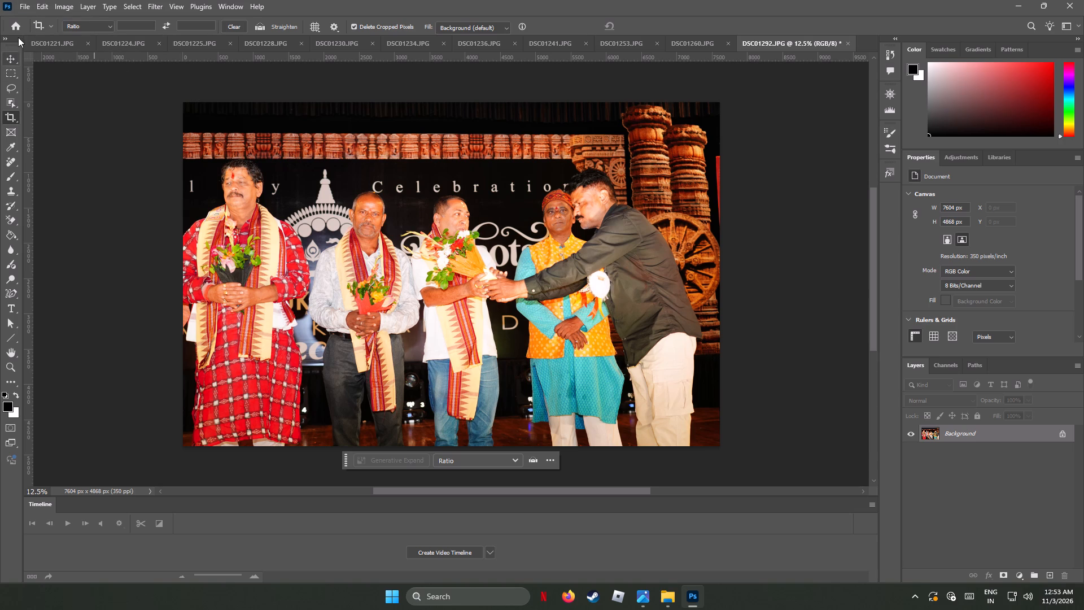
Resize DSC01292.JPG to 4000 px wide, keeping its proportions.
{"action": "left_click", "coordinate": [64, 6]}
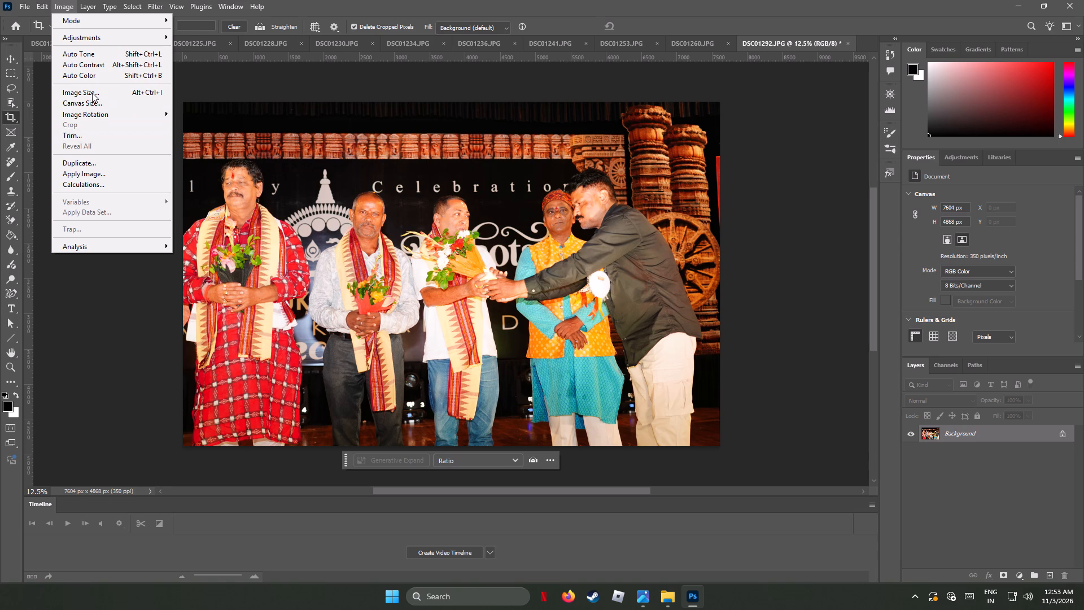
{"action": "left_click", "coordinate": [93, 92]}
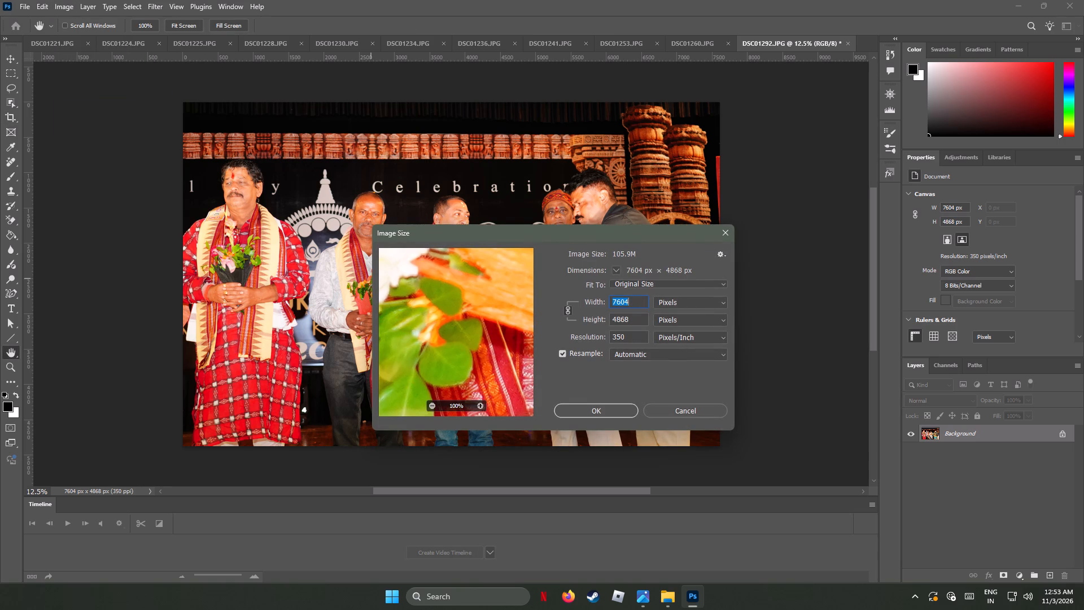
{"action": "type", "text": "4000"}
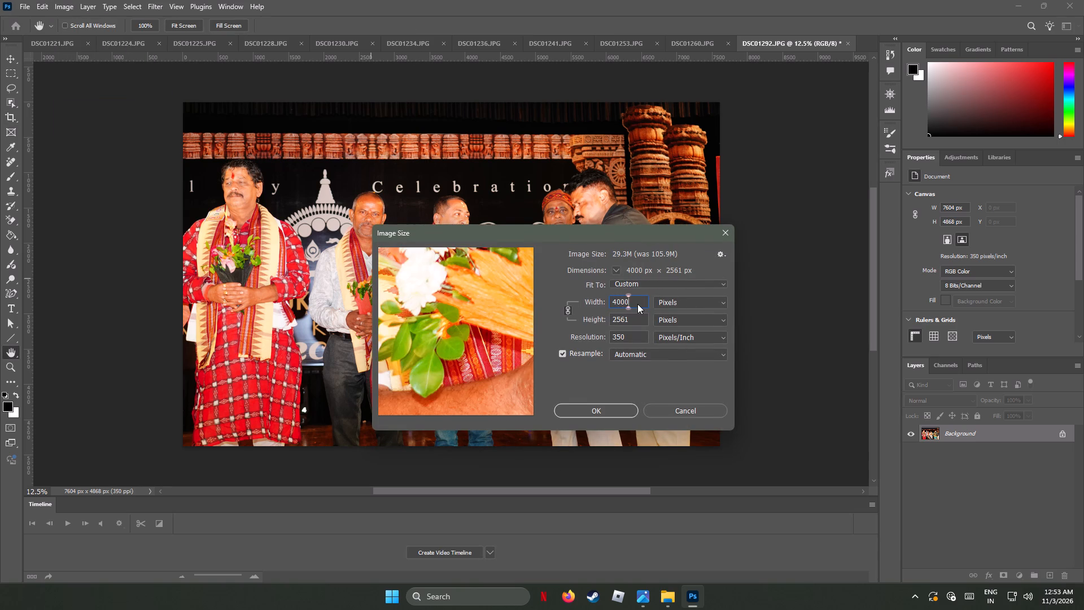
{"action": "left_click", "coordinate": [604, 411]}
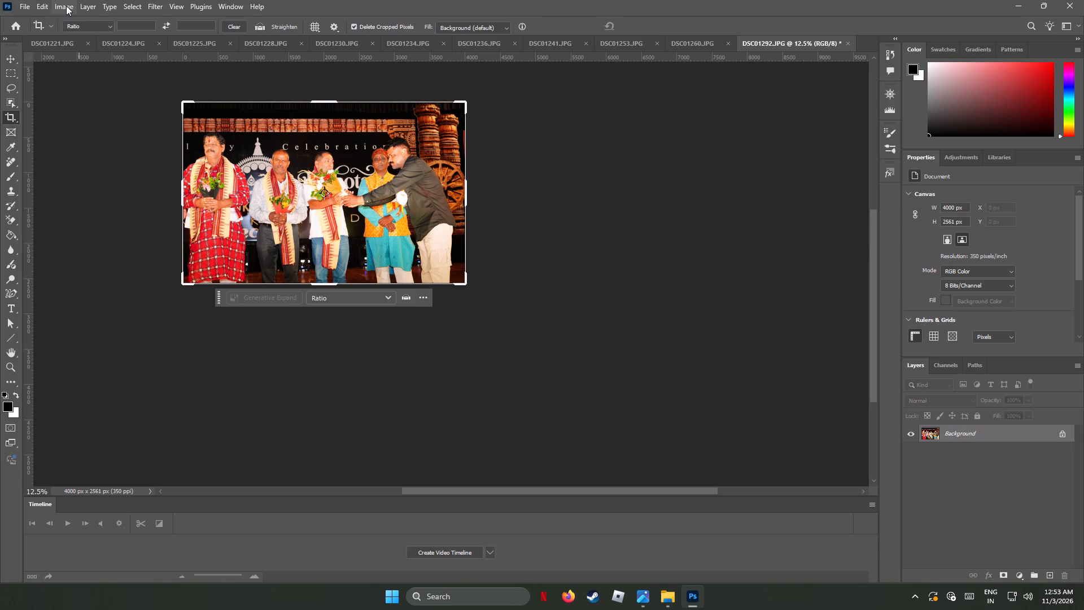
Export DSC01292.JPG as a quality 7 JPG to the AF_Img folder, and close the document without saving changes.
{"action": "left_click", "coordinate": [24, 7]}
{"action": "left_click", "coordinate": [191, 192]}
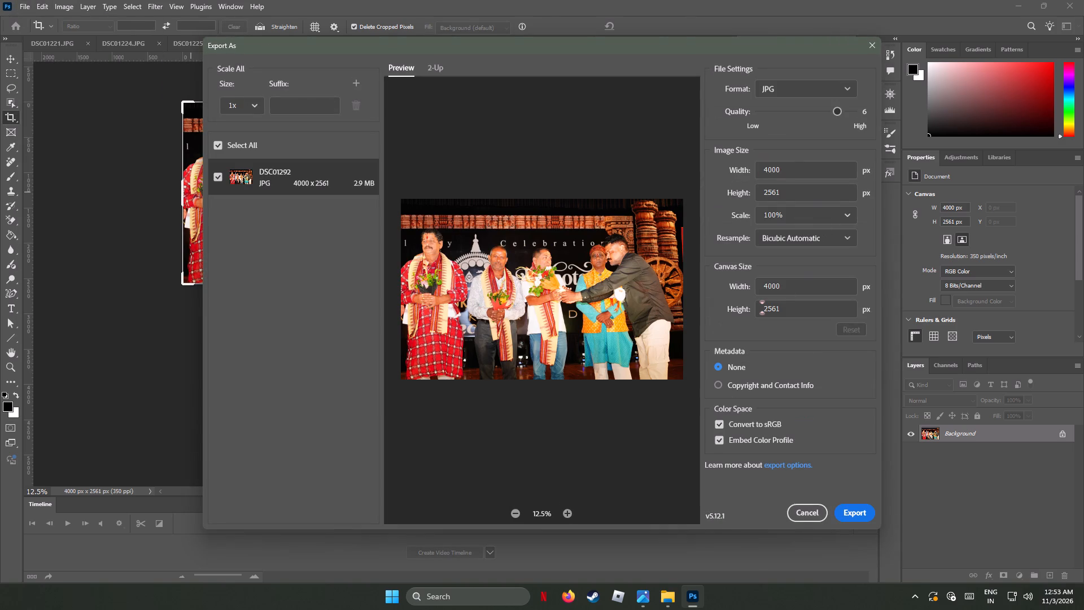
{"action": "left_click_drag", "start_coordinate": [837, 110], "coordinate": [916, 117]}
{"action": "left_click", "coordinate": [853, 510]}
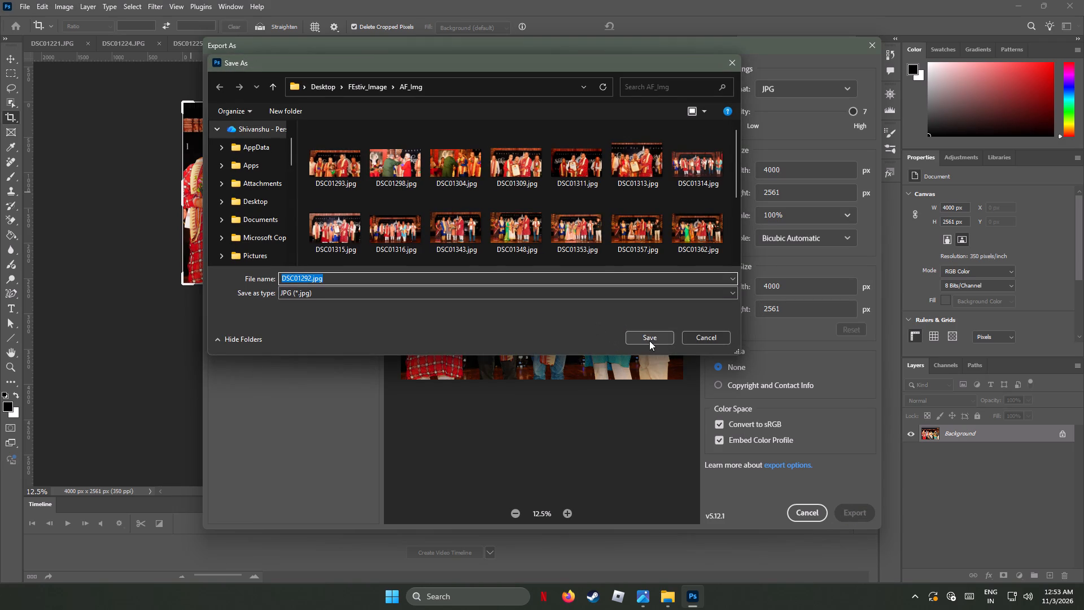
{"action": "left_click", "coordinate": [653, 338]}
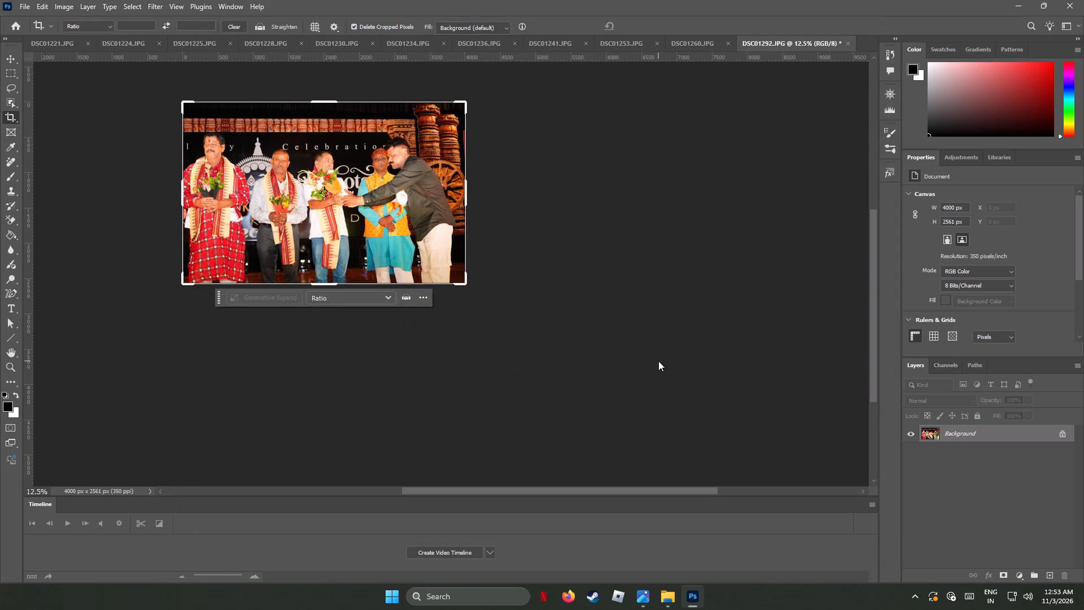
{"action": "left_click", "coordinate": [845, 45]}
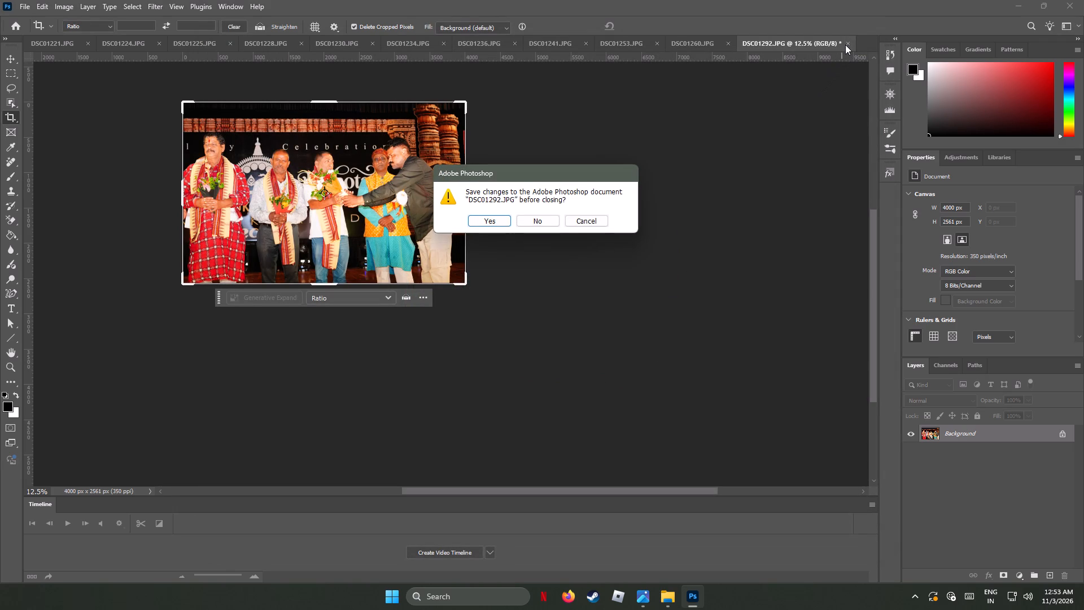
{"action": "left_click", "coordinate": [538, 224]}
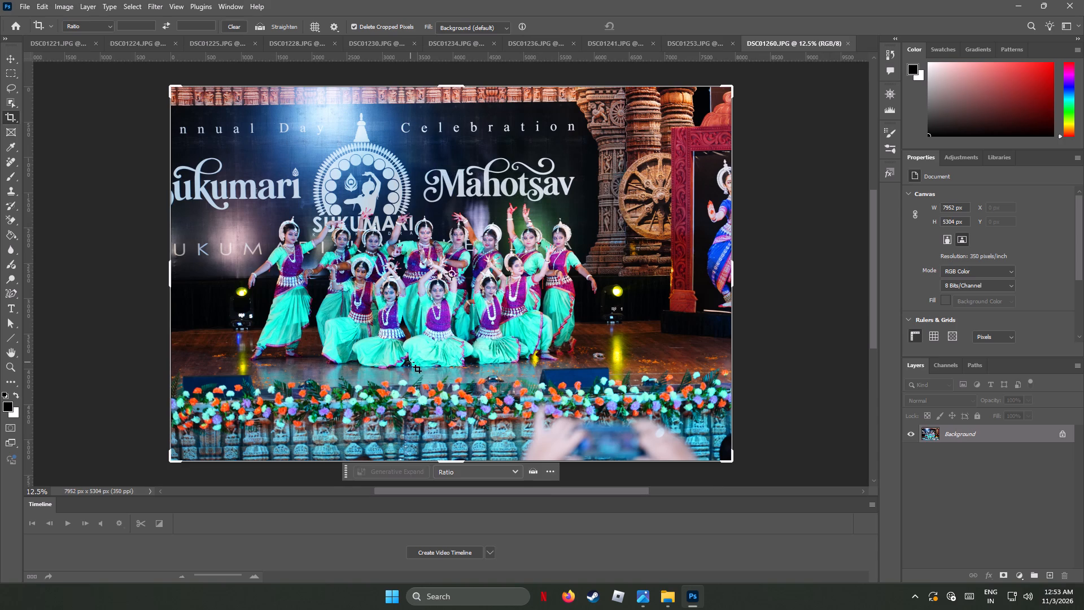
Straighten DSC01260.JPG by selecting the whole image and rotating it about 0.46 degrees.
{"action": "left_click", "coordinate": [7, 55]}
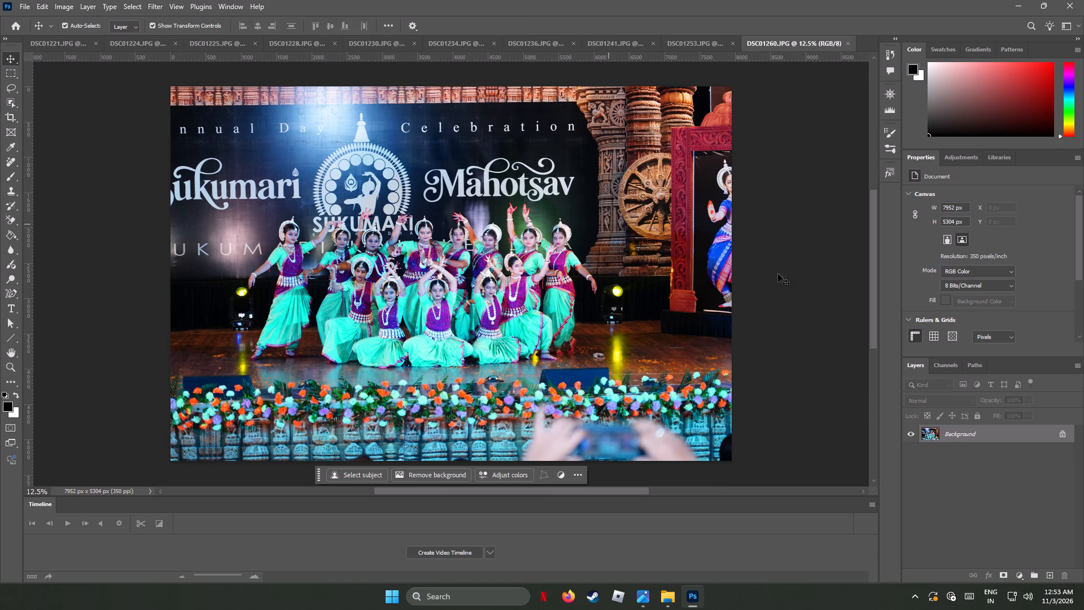
{"action": "key", "text": "ctrl+a"}
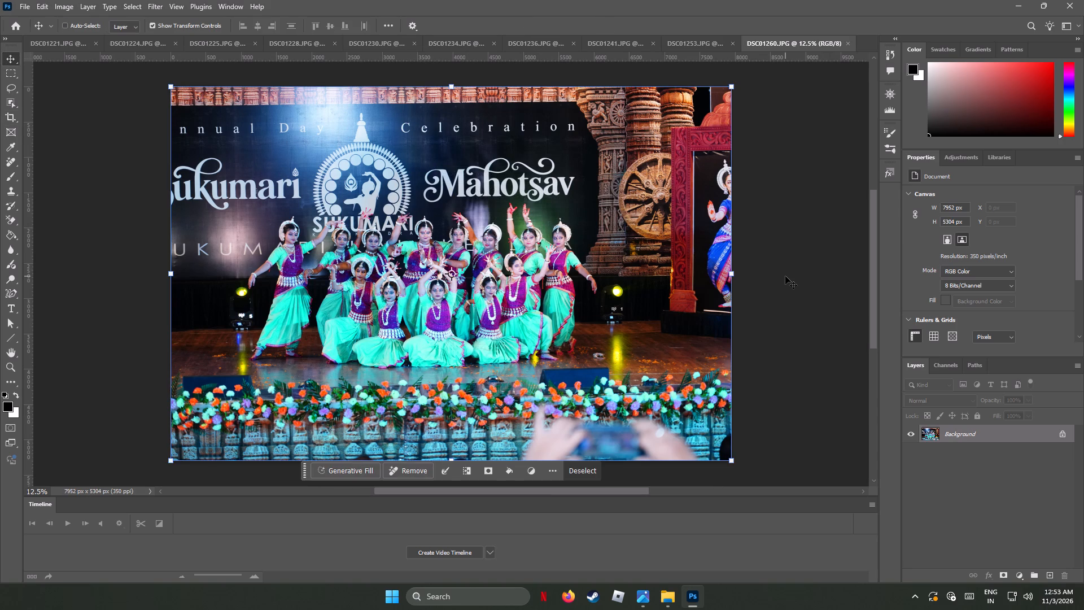
{"action": "left_click", "coordinate": [742, 82]}
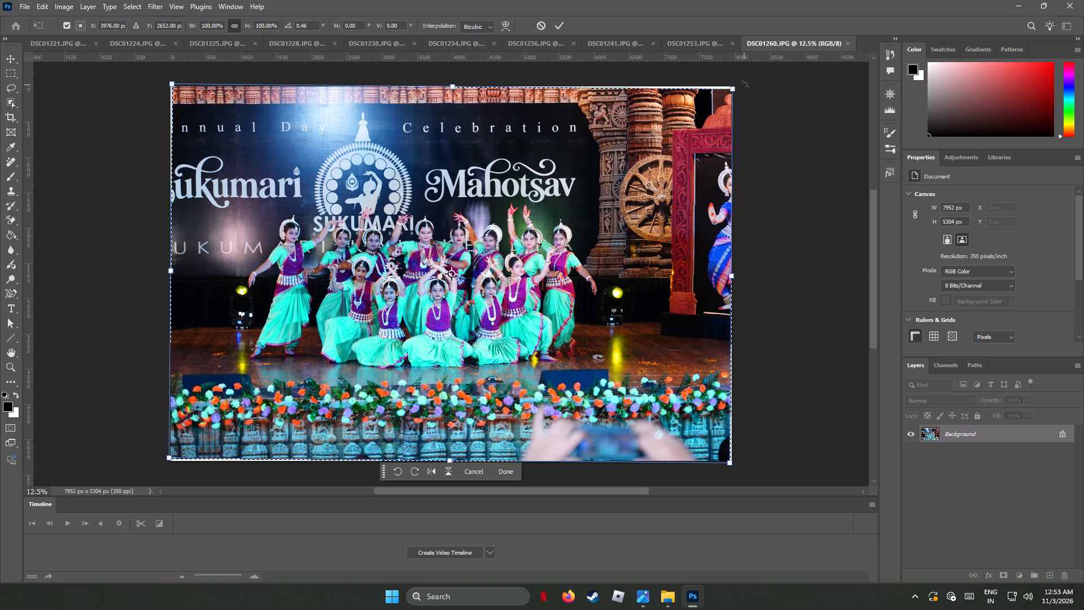
Crop all four sides of the rotated DSC01260.JPG to about 7690 x 4744 px, trimming the white edges and the raised hands below the flowers.
{"action": "left_click", "coordinate": [10, 121]}
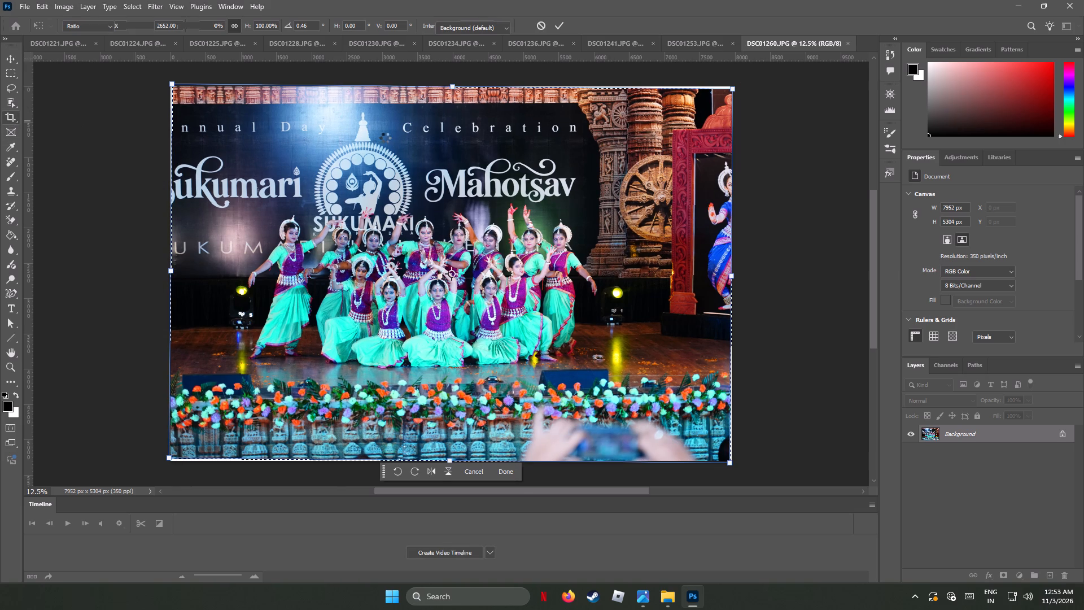
{"action": "left_click_drag", "start_coordinate": [447, 81], "coordinate": [449, 87]}
{"action": "left_click_drag", "start_coordinate": [448, 459], "coordinate": [449, 457]}
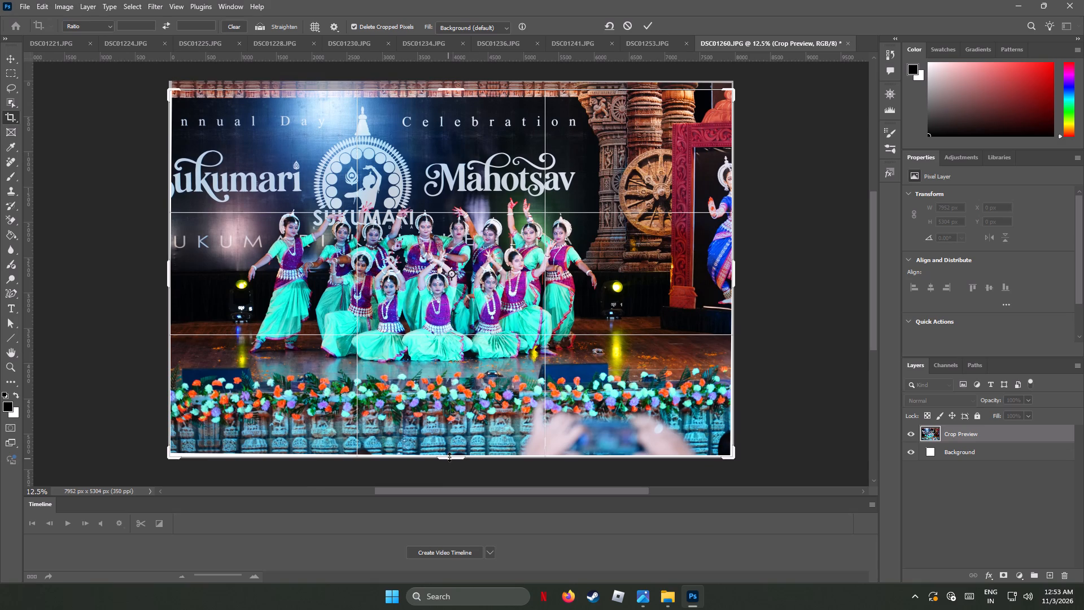
{"action": "left_click_drag", "start_coordinate": [449, 457], "coordinate": [455, 442]}
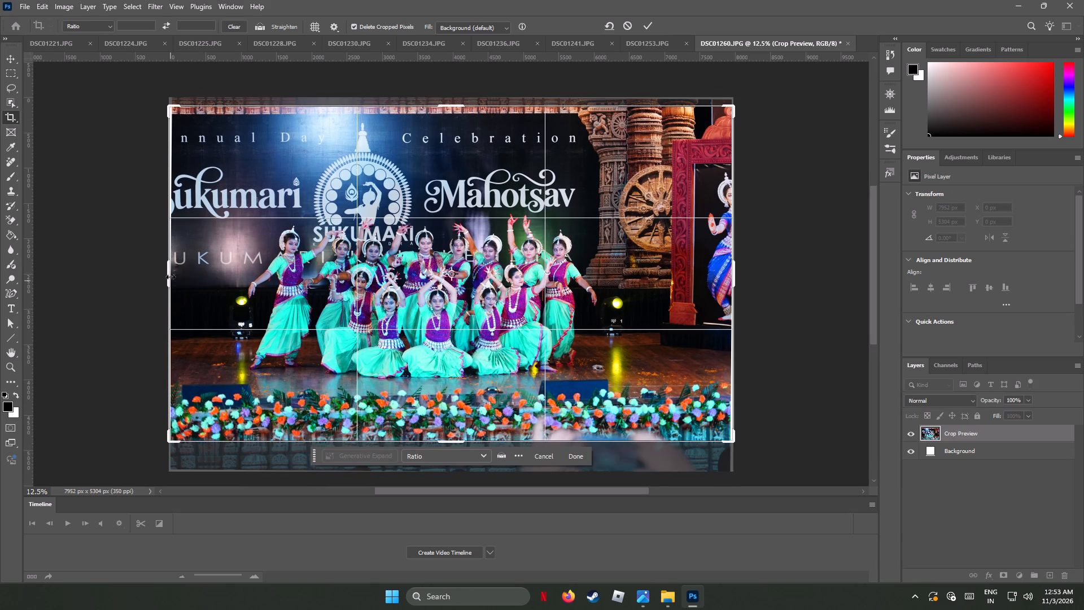
{"action": "left_click", "coordinate": [168, 270]}
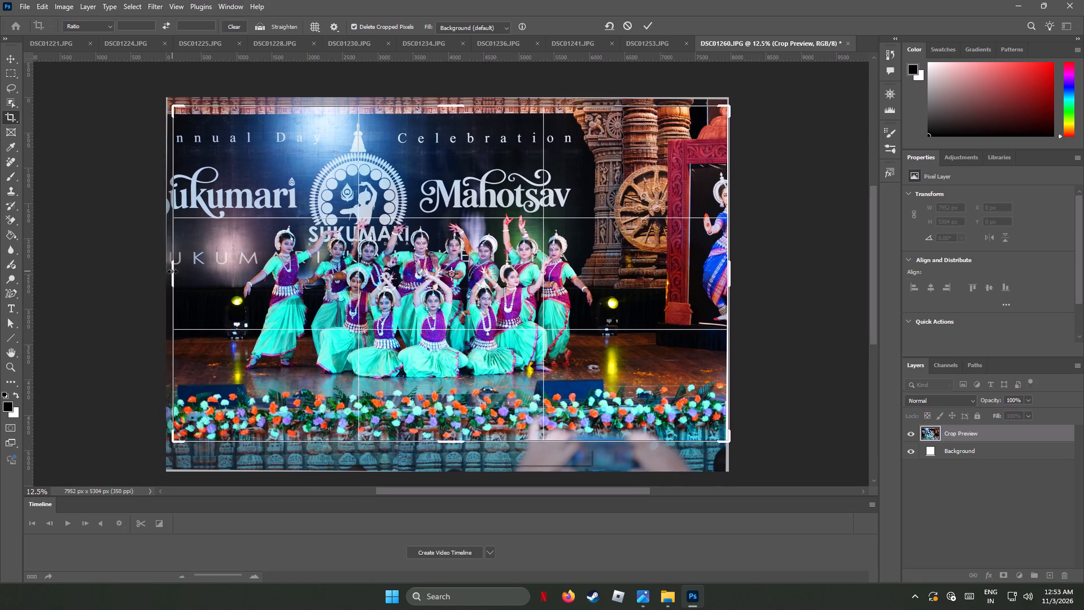
{"action": "left_click_drag", "start_coordinate": [729, 277], "coordinate": [723, 278]}
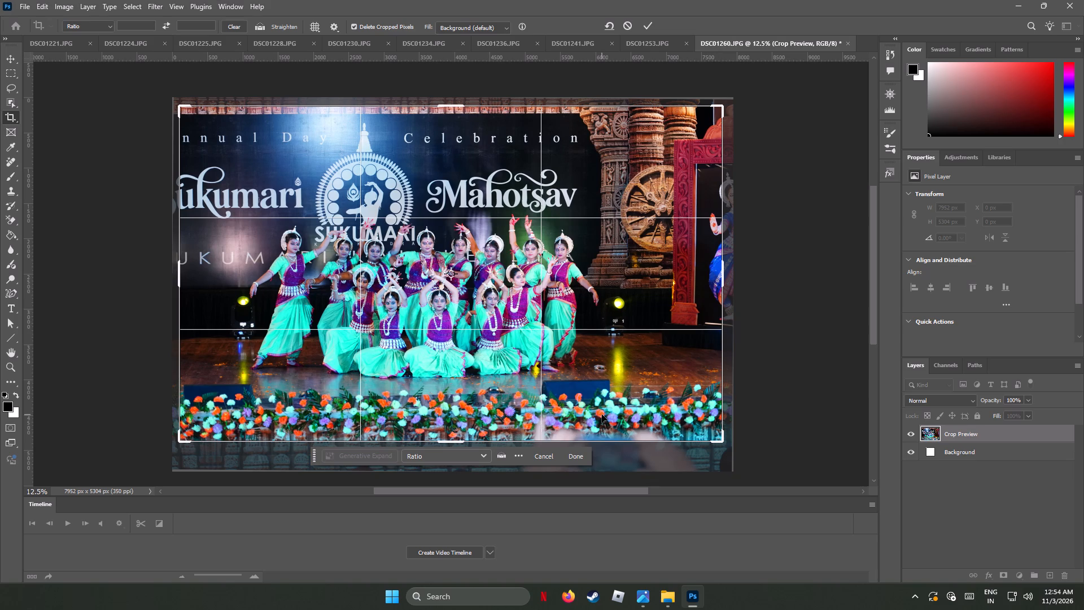
{"action": "key", "text": "Return"}
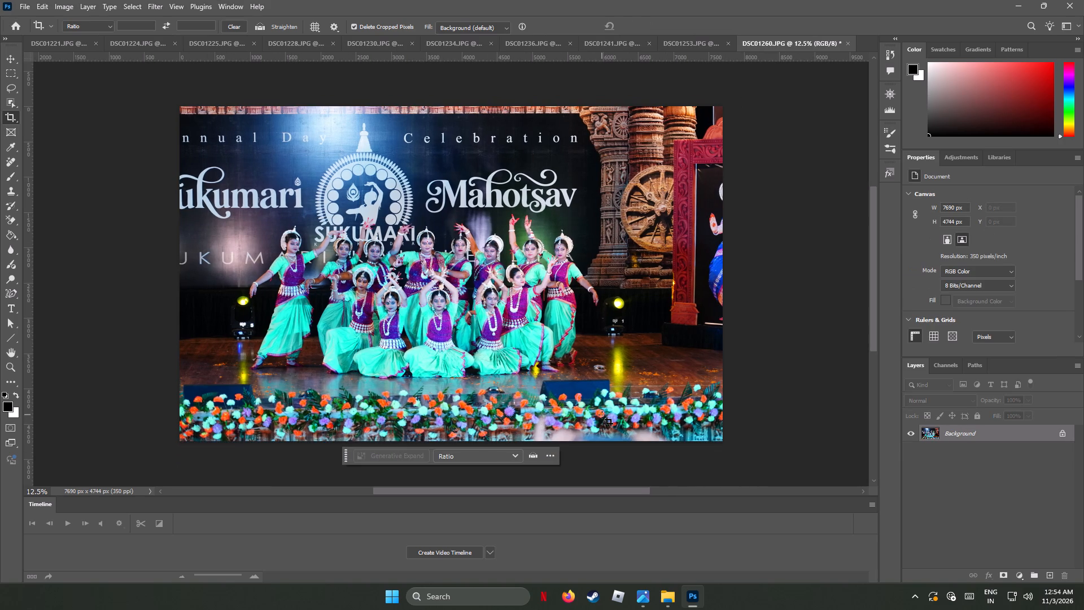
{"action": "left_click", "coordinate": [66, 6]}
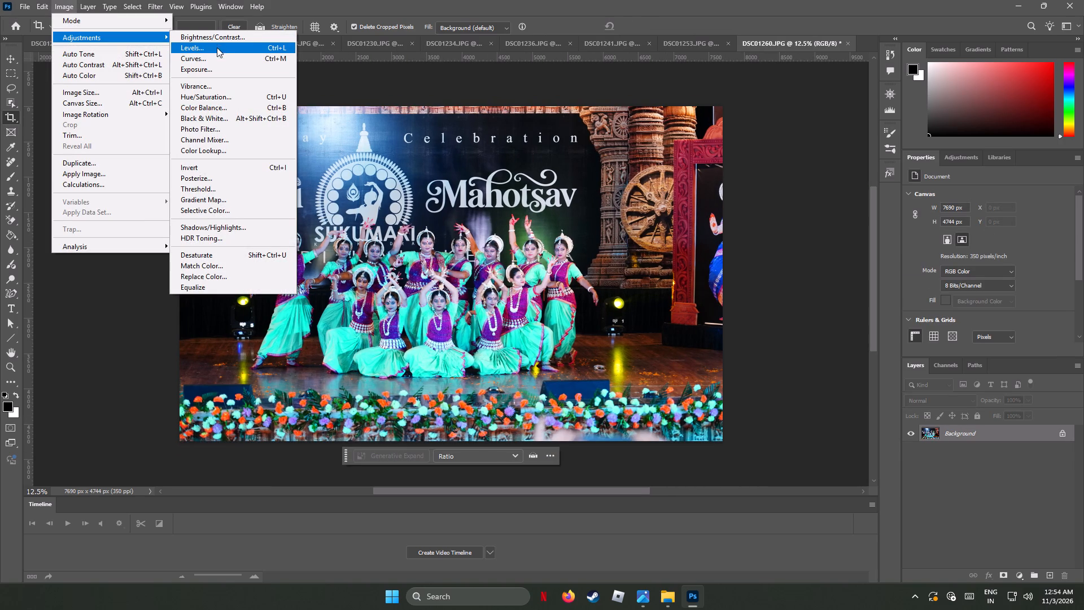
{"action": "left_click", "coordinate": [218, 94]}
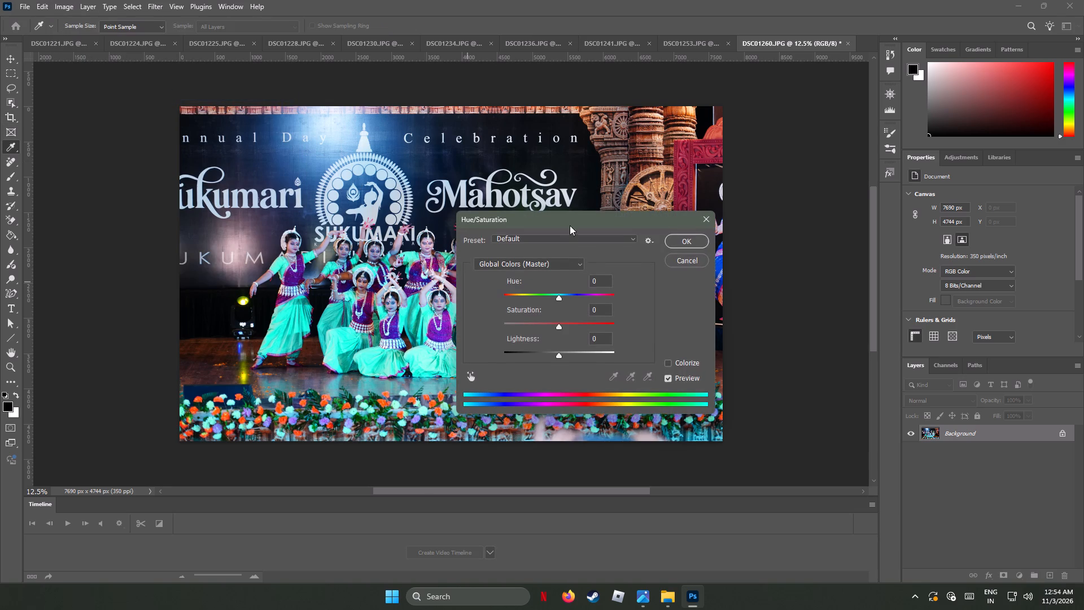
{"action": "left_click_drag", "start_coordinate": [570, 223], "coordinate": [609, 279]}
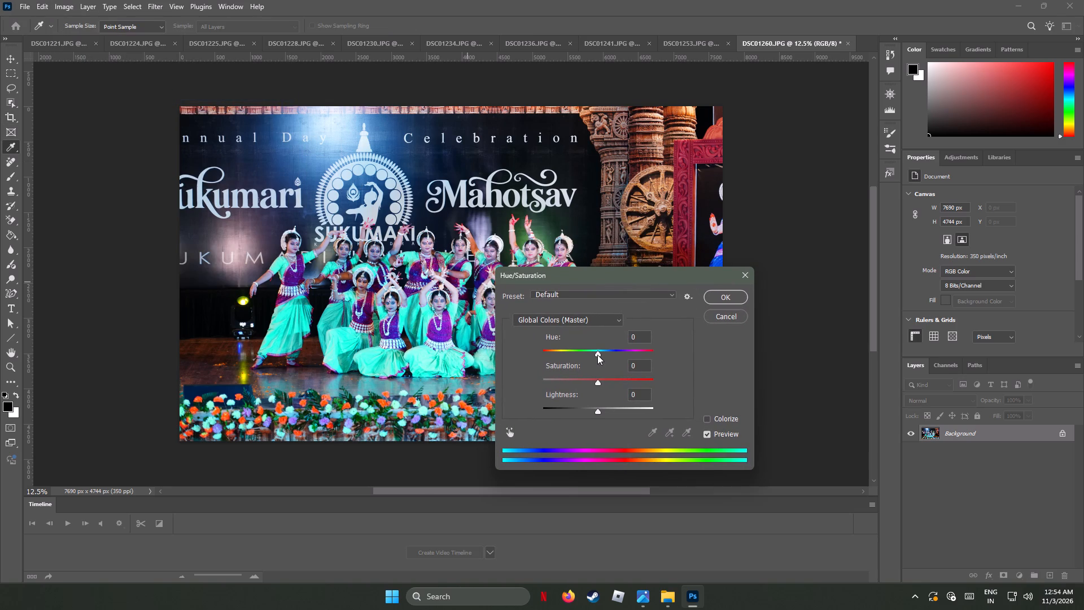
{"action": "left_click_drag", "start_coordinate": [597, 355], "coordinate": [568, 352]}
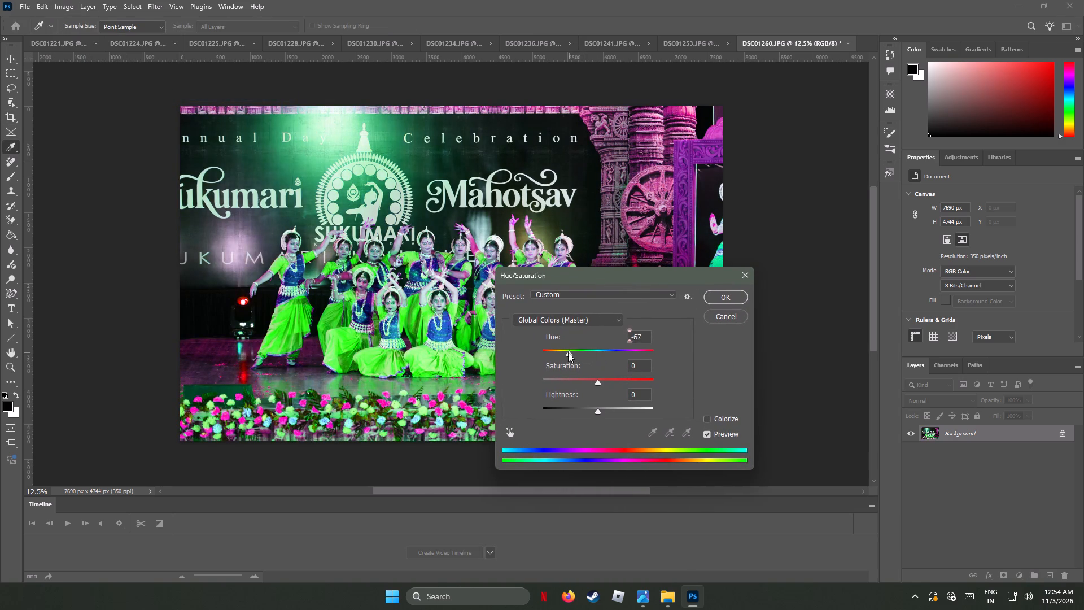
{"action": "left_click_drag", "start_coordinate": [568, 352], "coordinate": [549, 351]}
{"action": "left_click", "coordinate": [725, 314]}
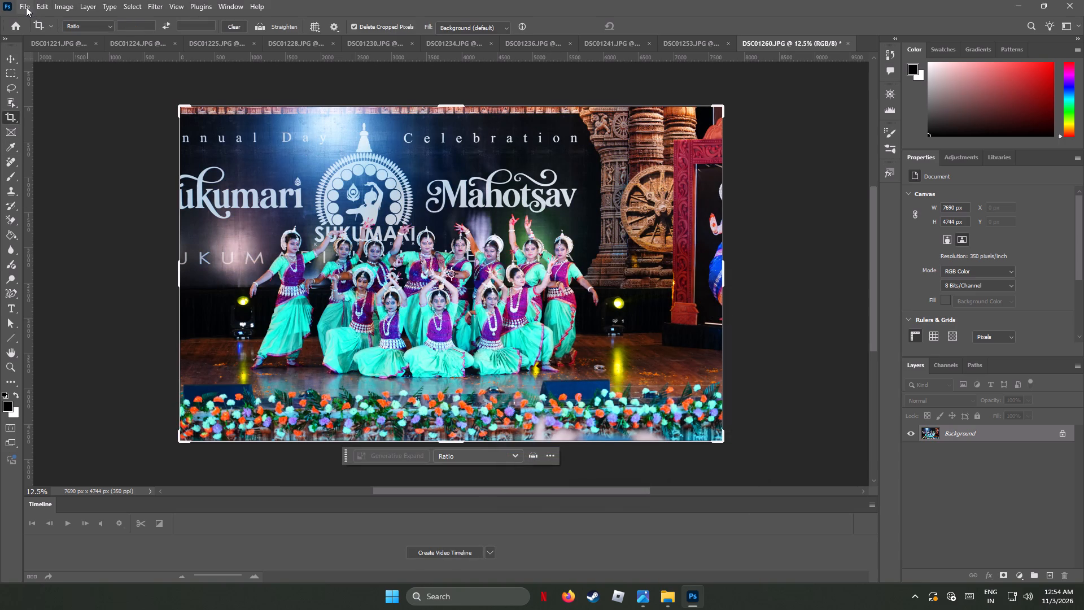
Resize DSC01260.JPG to 4000 px wide, keeping its proportions.
{"action": "left_click", "coordinate": [68, 5]}
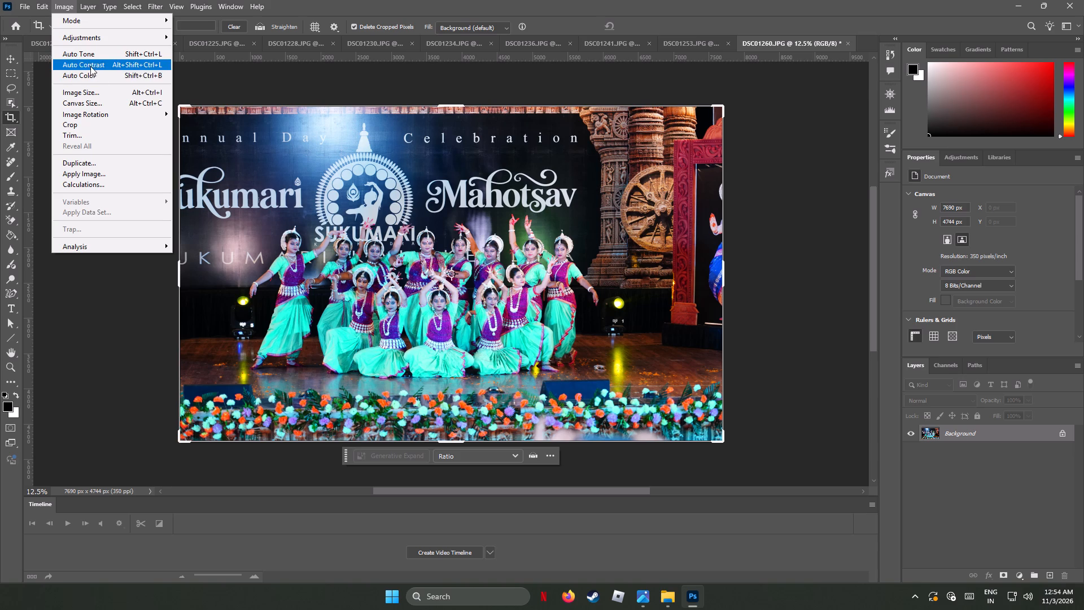
{"action": "left_click", "coordinate": [104, 93]}
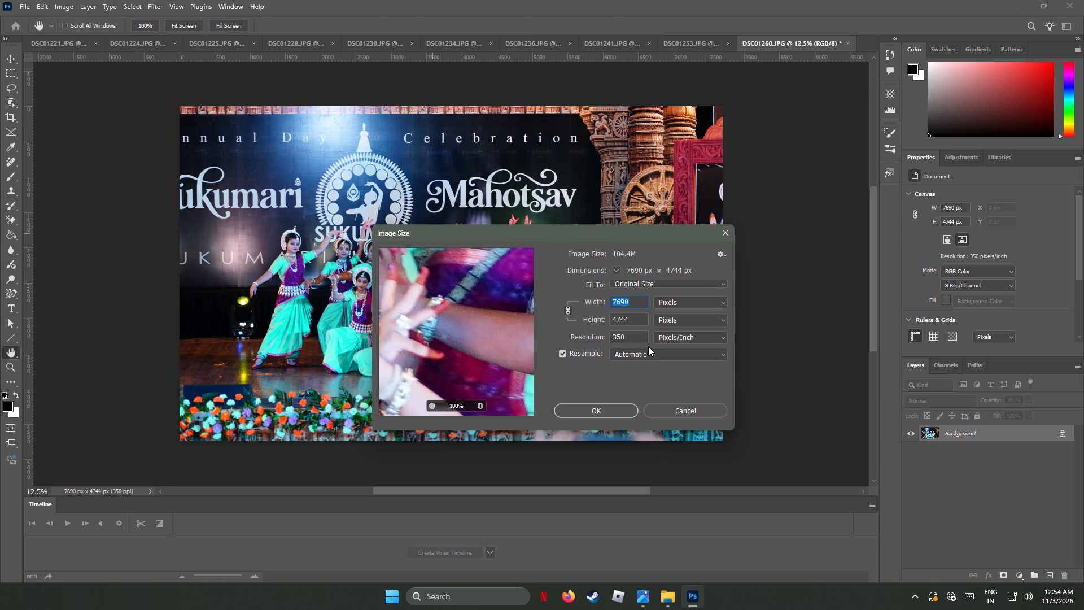
{"action": "type", "text": "4000"}
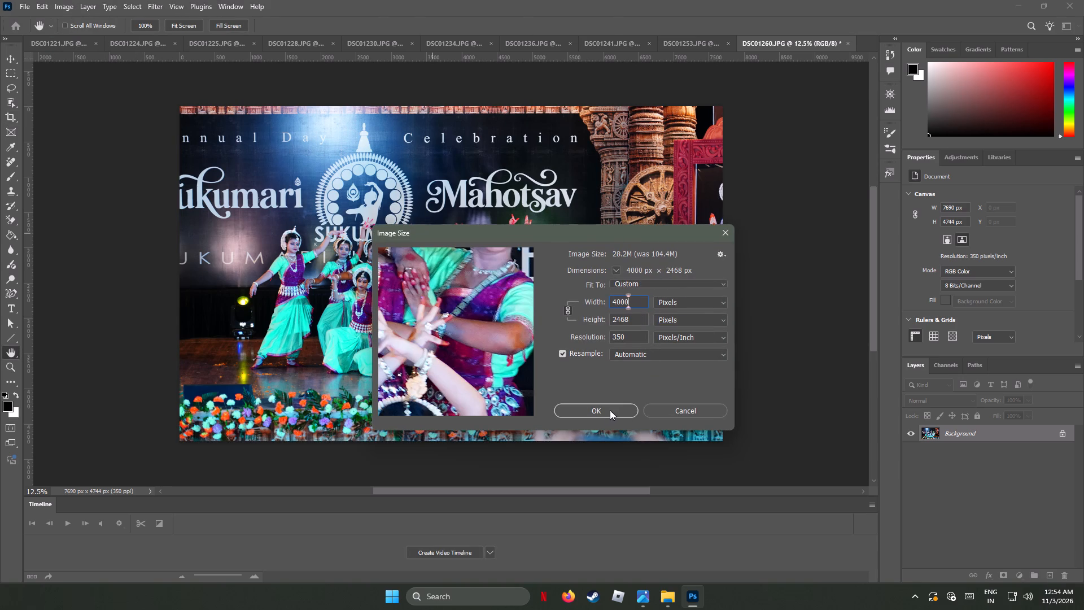
{"action": "left_click", "coordinate": [609, 412]}
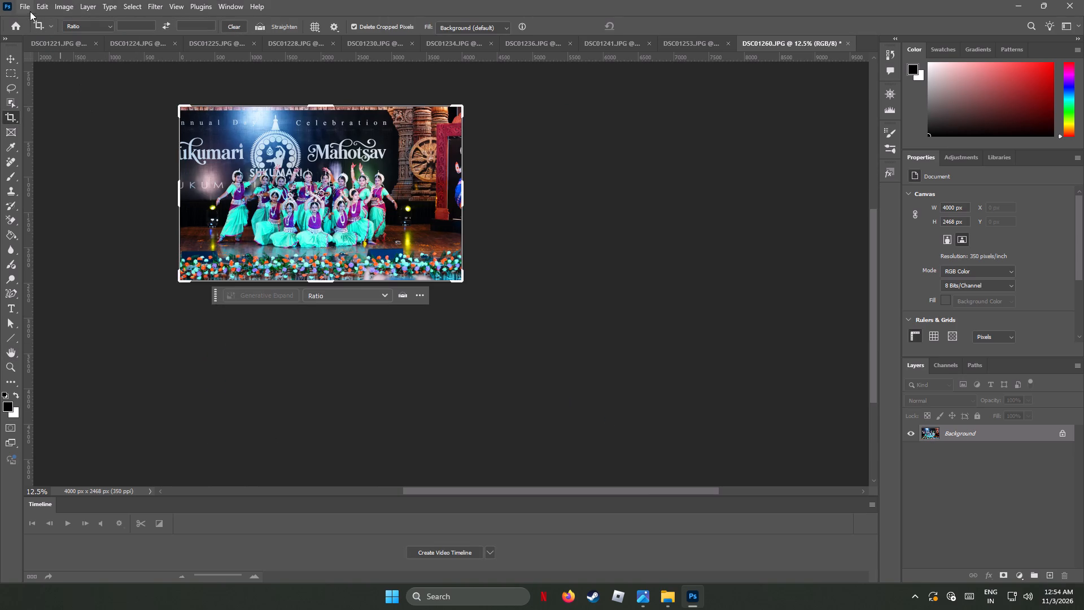
Export DSC01260.JPG as a quality 7 JPG to the AF_Img folder, and close the document without saving changes.
{"action": "left_click", "coordinate": [23, 7]}
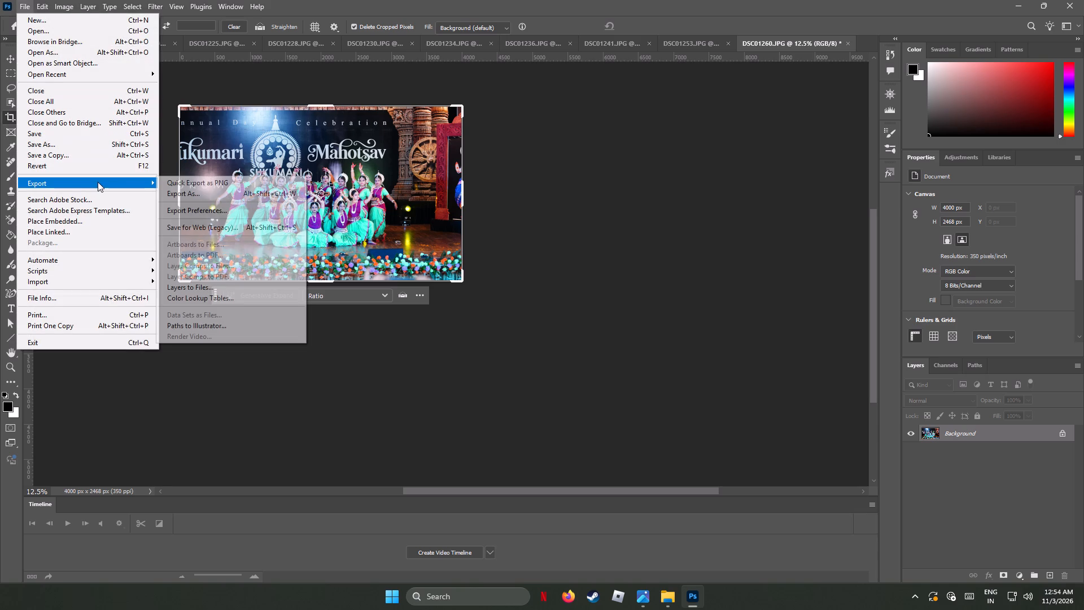
{"action": "left_click", "coordinate": [196, 193]}
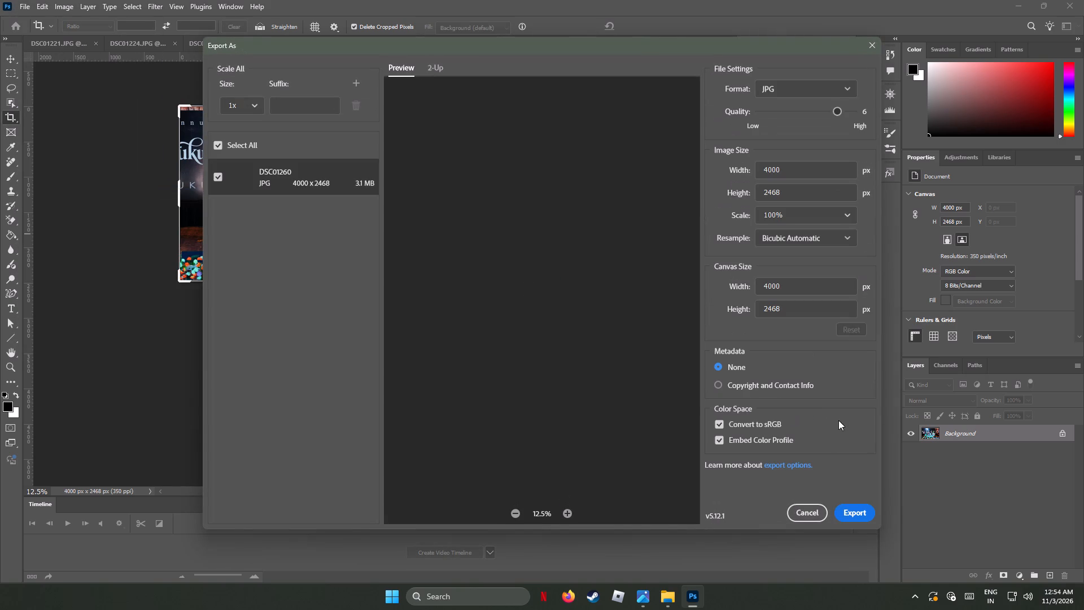
{"action": "left_click_drag", "start_coordinate": [836, 111], "coordinate": [840, 110]}
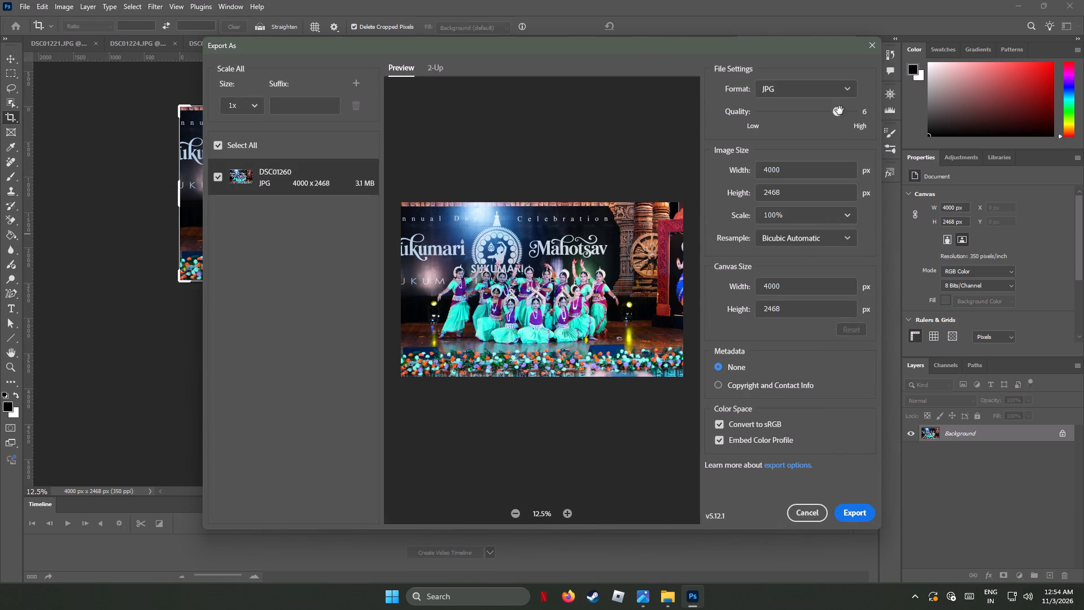
{"action": "left_click_drag", "start_coordinate": [840, 110], "coordinate": [901, 121]}
{"action": "left_click", "coordinate": [856, 516]}
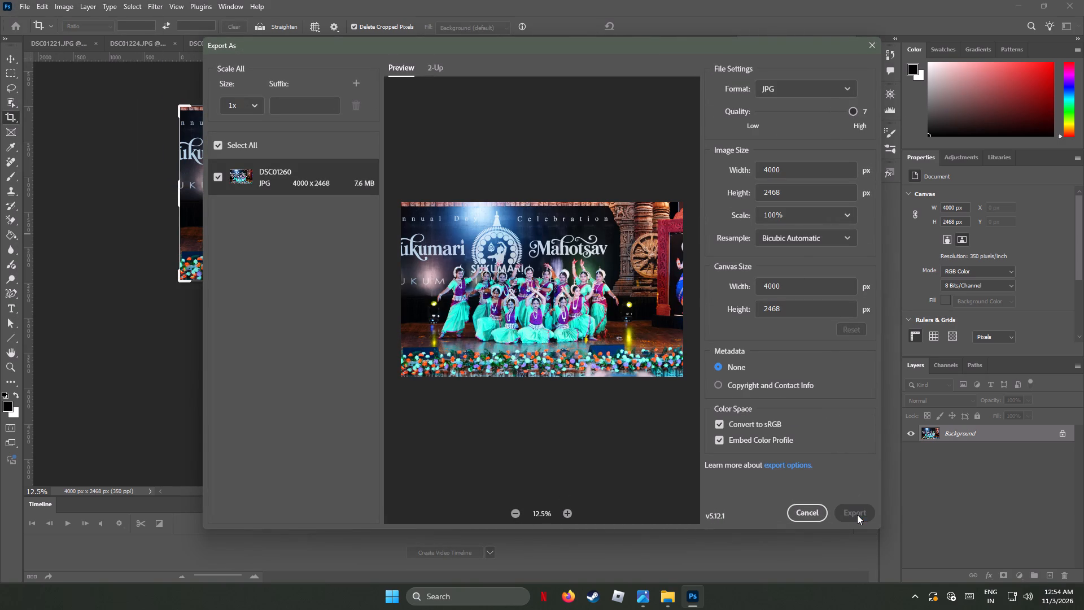
{"action": "left_click", "coordinate": [662, 334]}
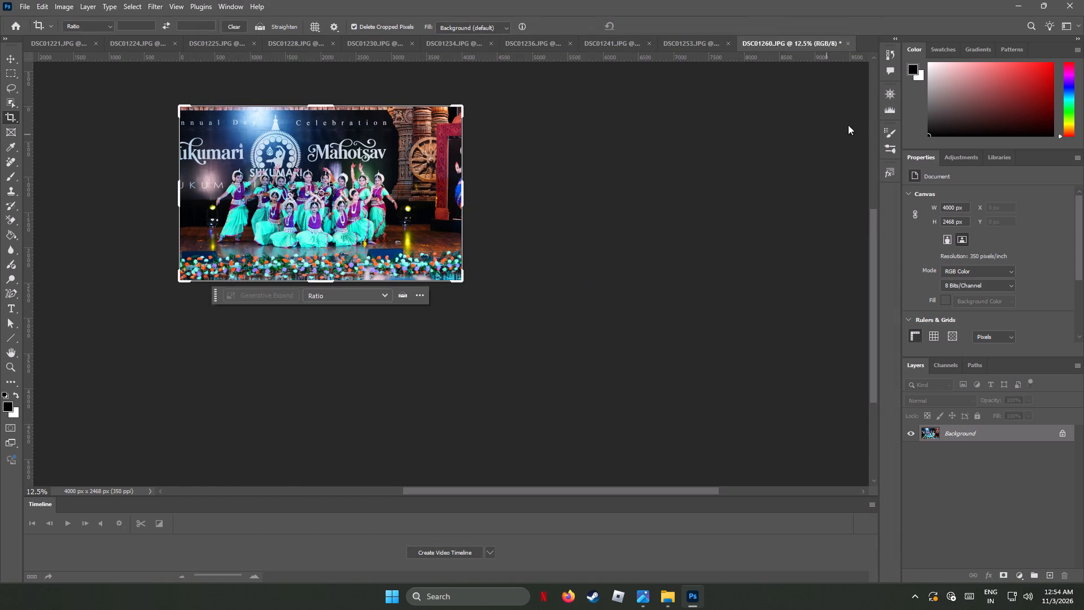
{"action": "left_click", "coordinate": [845, 41]}
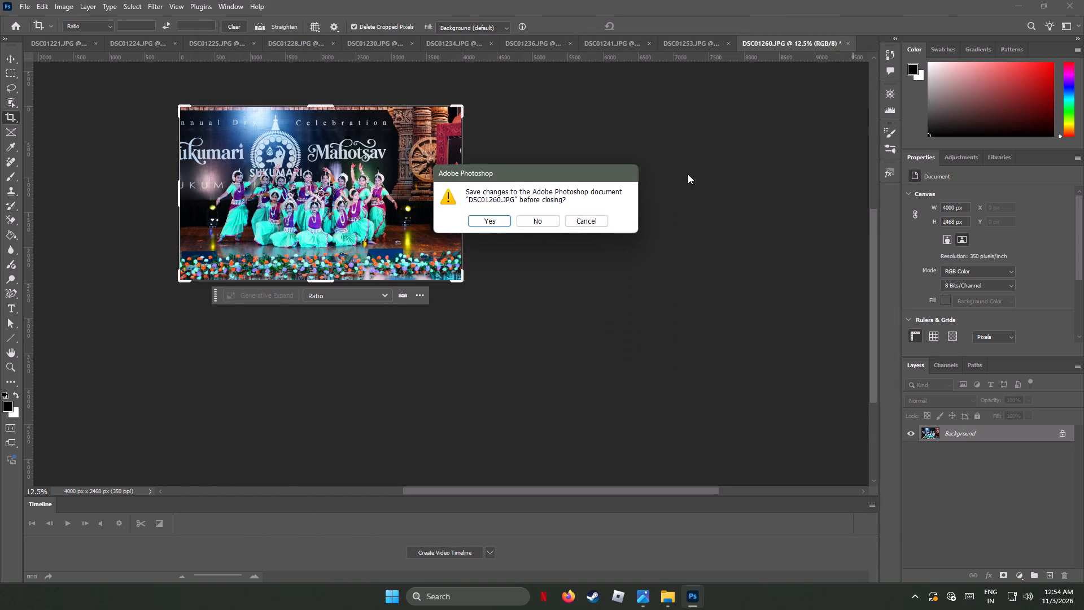
{"action": "left_click", "coordinate": [549, 220]}
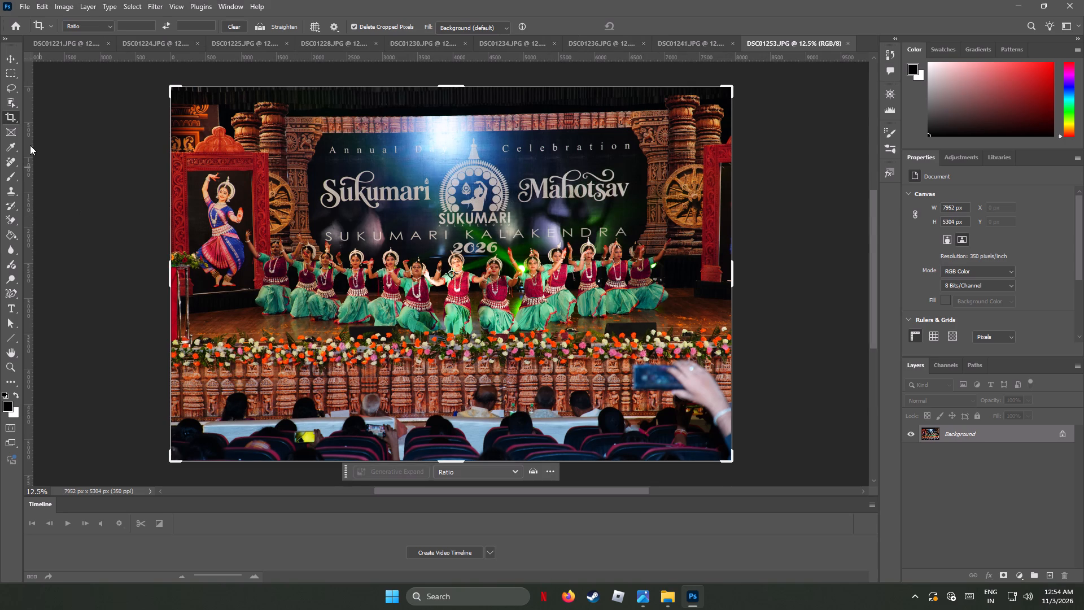
Straighten DSC01253.JPG by selecting the whole image and rotating it about 0.72 degrees.
{"action": "key", "text": "ctrl+a"}
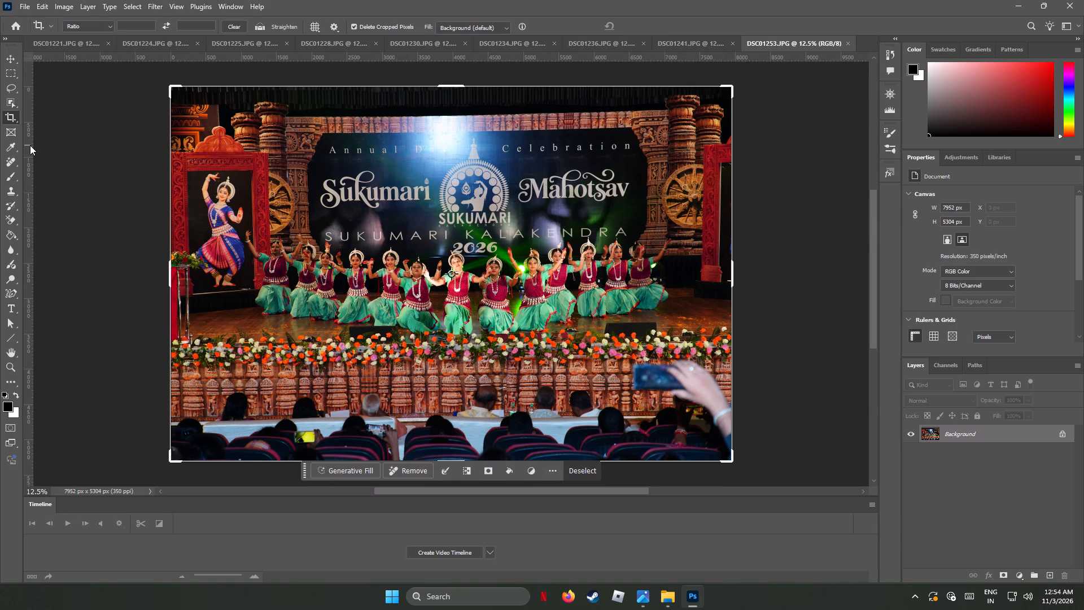
{"action": "left_click", "coordinate": [11, 58]}
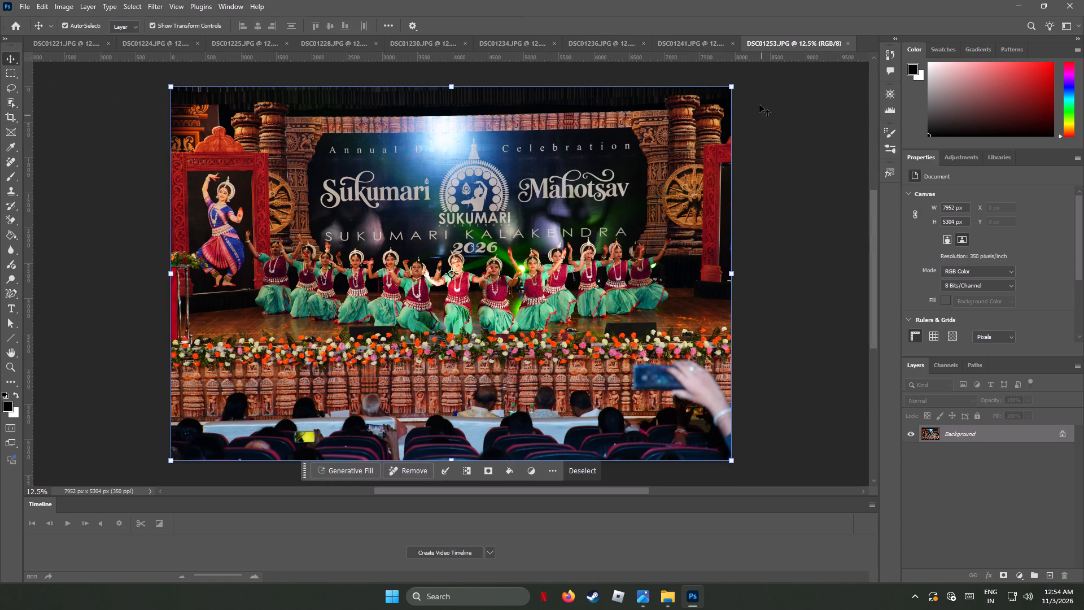
{"action": "left_click", "coordinate": [743, 81]}
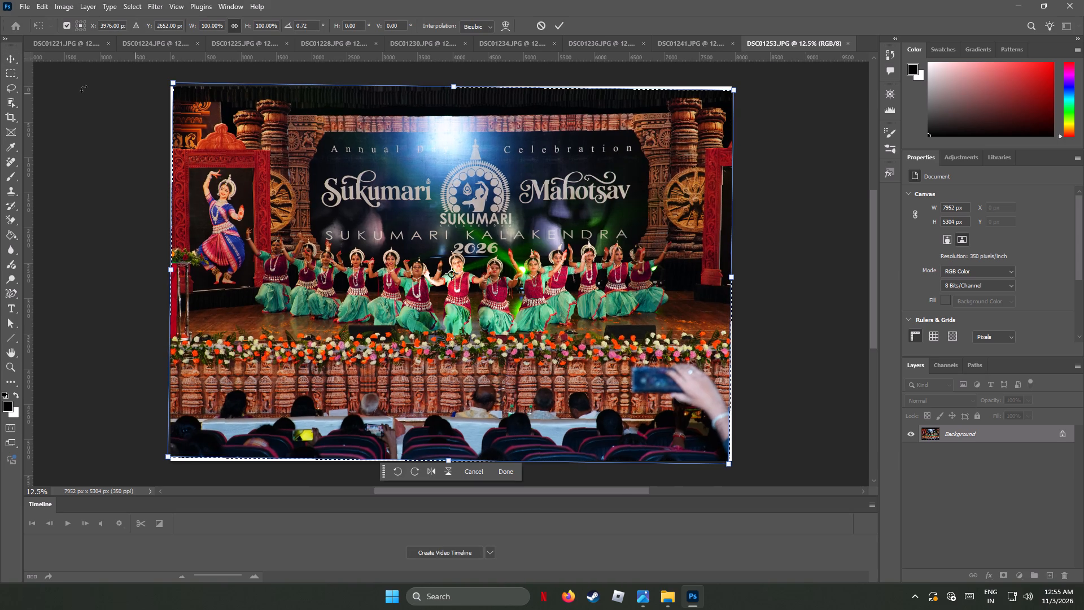
Crop all four sides of the rotated DSC01253.JPG to about 7714 x 3645 px, ending just below the flower row.
{"action": "left_click", "coordinate": [10, 114]}
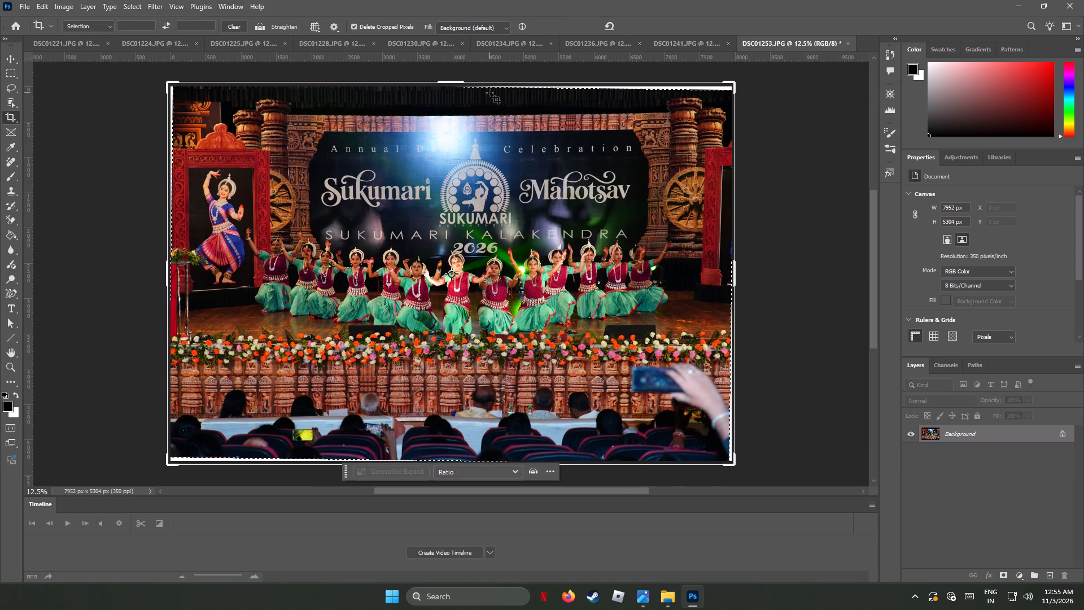
{"action": "left_click_drag", "start_coordinate": [458, 81], "coordinate": [460, 91]}
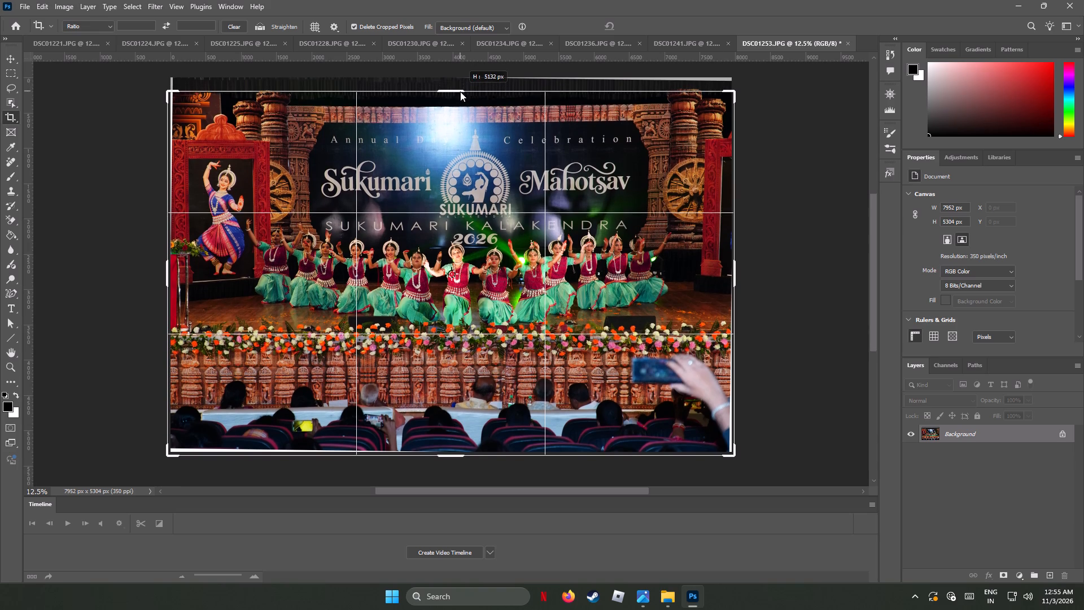
{"action": "left_click_drag", "start_coordinate": [460, 91], "coordinate": [461, 94]}
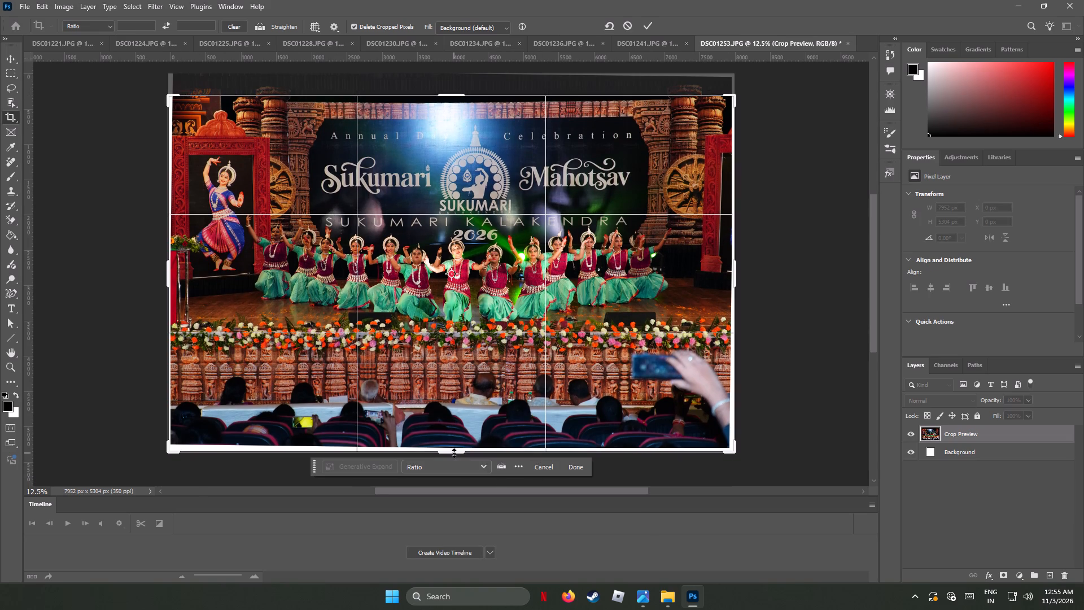
{"action": "left_click_drag", "start_coordinate": [454, 453], "coordinate": [458, 441]}
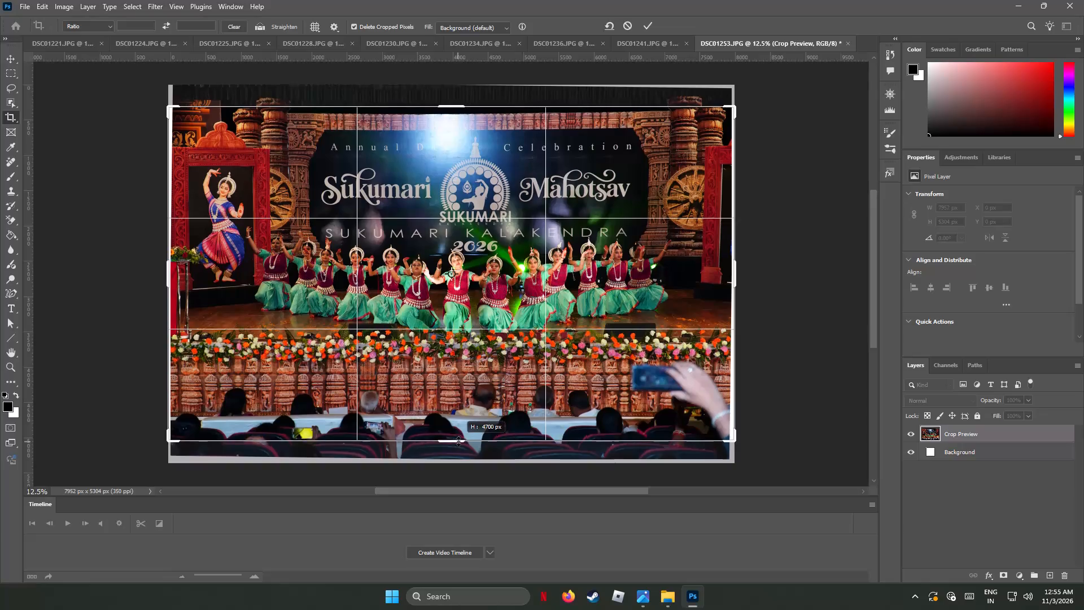
{"action": "left_click_drag", "start_coordinate": [458, 441], "coordinate": [464, 430]}
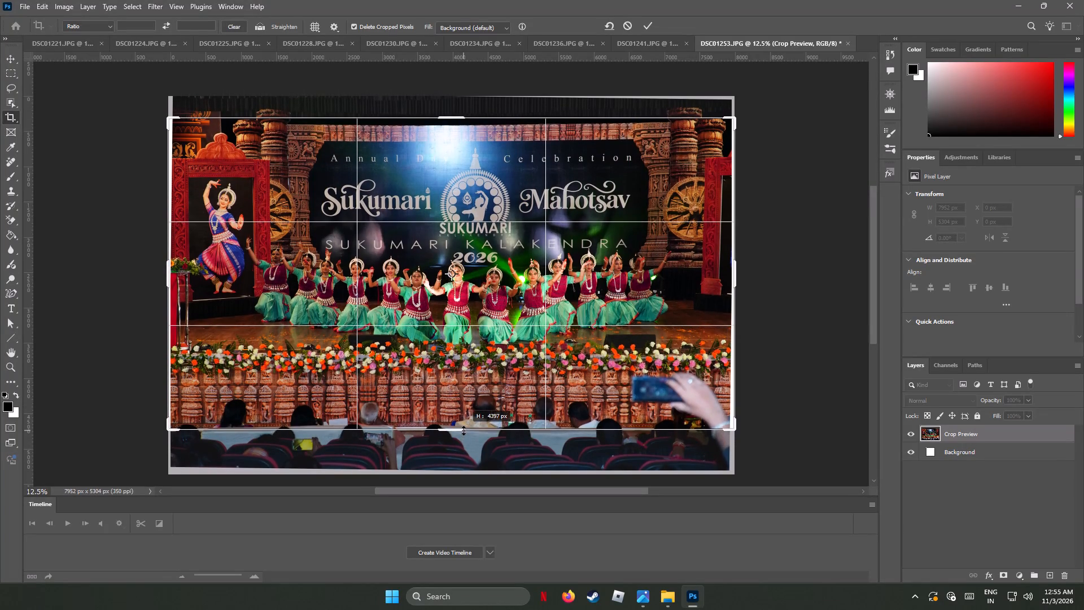
{"action": "left_click_drag", "start_coordinate": [464, 430], "coordinate": [465, 428]}
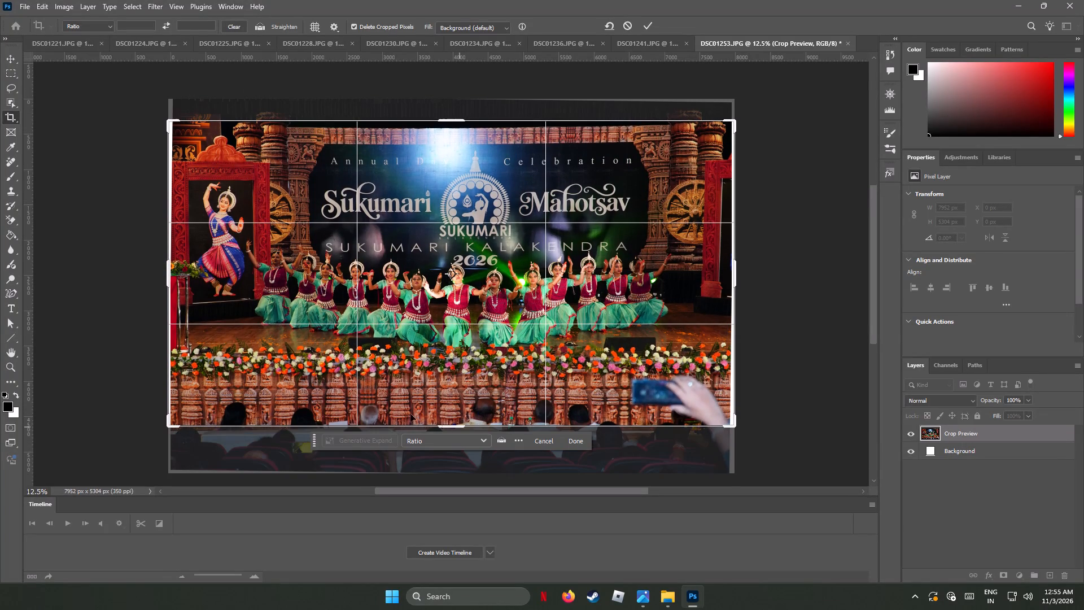
{"action": "left_click", "coordinate": [168, 275]}
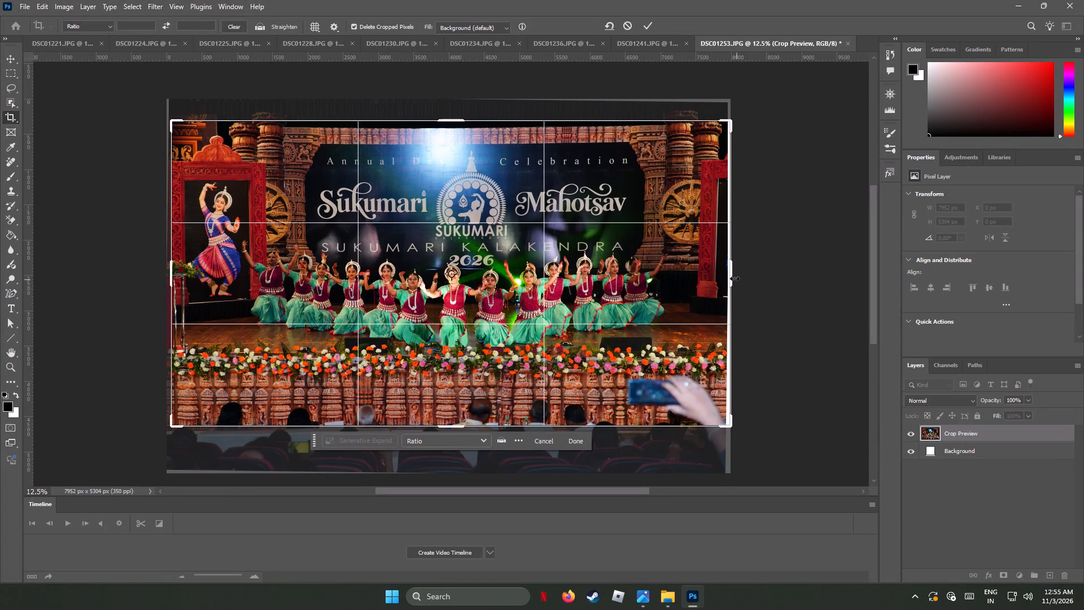
{"action": "left_click_drag", "start_coordinate": [729, 272], "coordinate": [723, 274]}
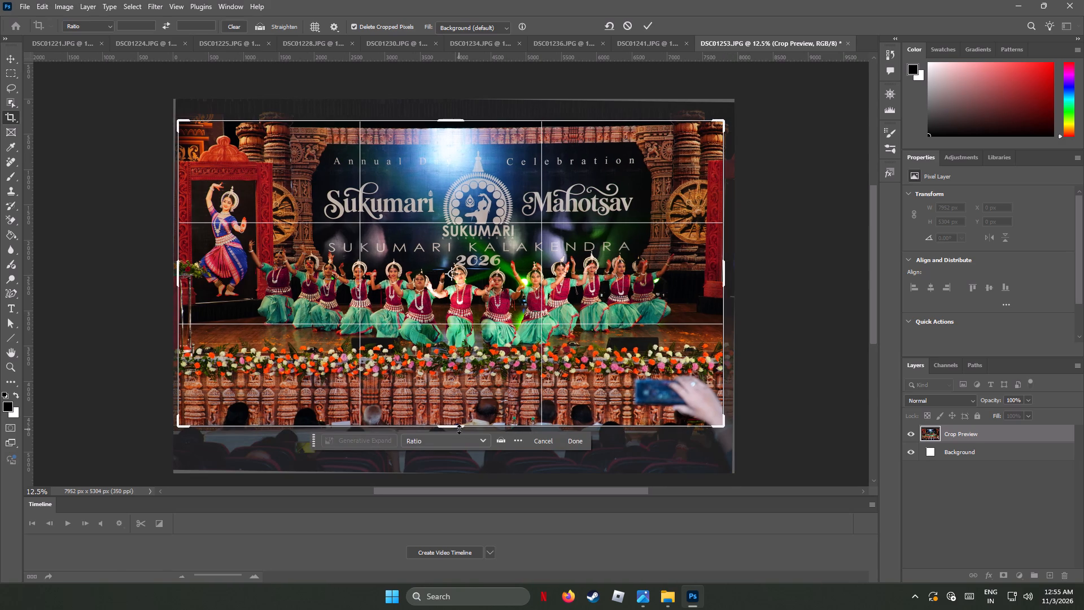
{"action": "left_click_drag", "start_coordinate": [459, 429], "coordinate": [466, 416]}
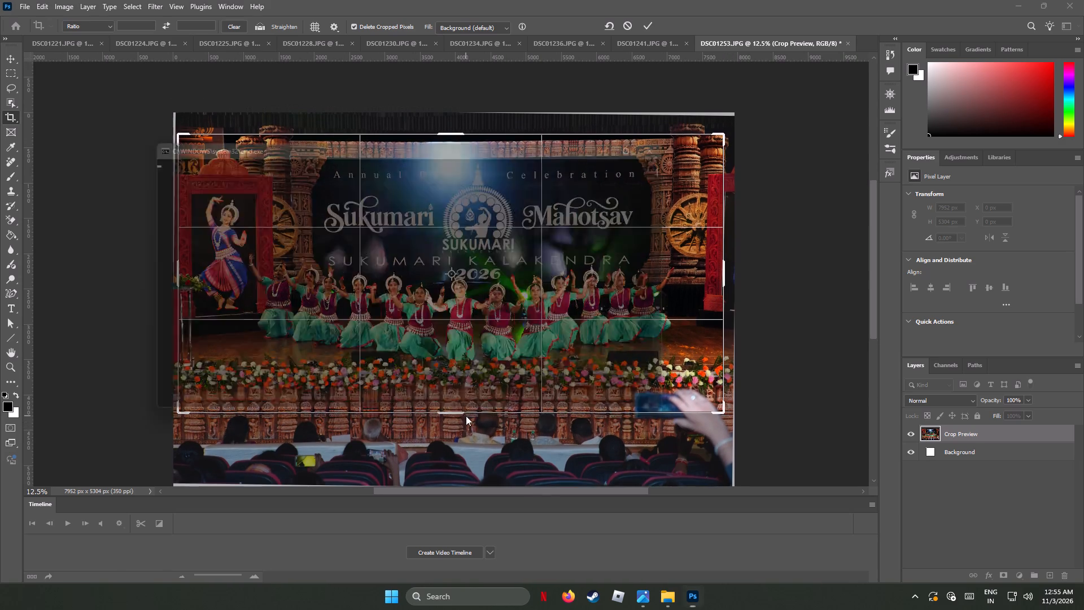
{"action": "left_click_drag", "start_coordinate": [466, 416], "coordinate": [467, 412]}
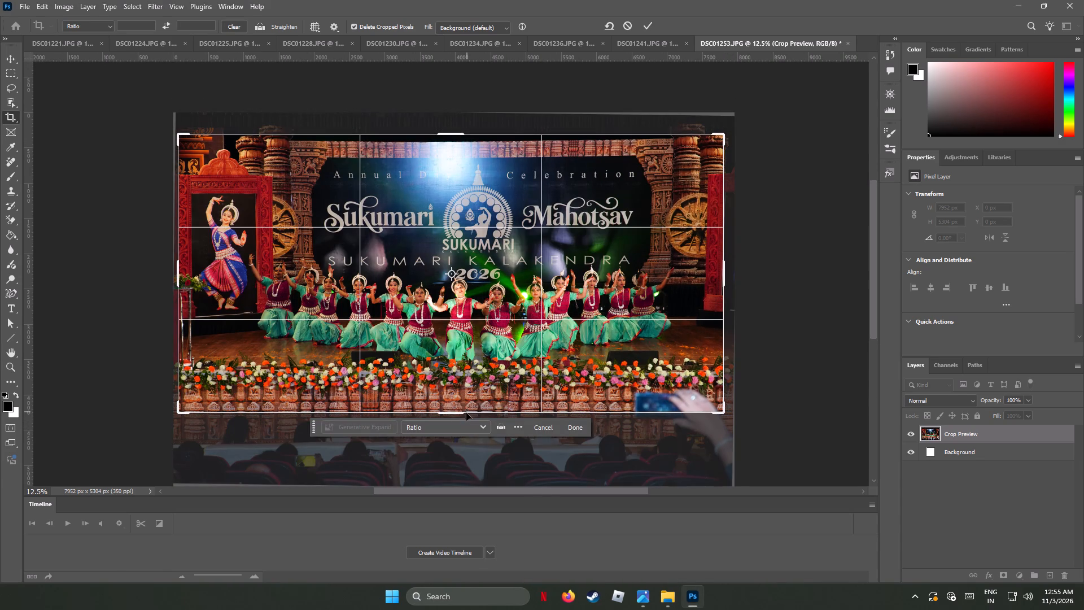
{"action": "left_click_drag", "start_coordinate": [452, 413], "coordinate": [456, 408]}
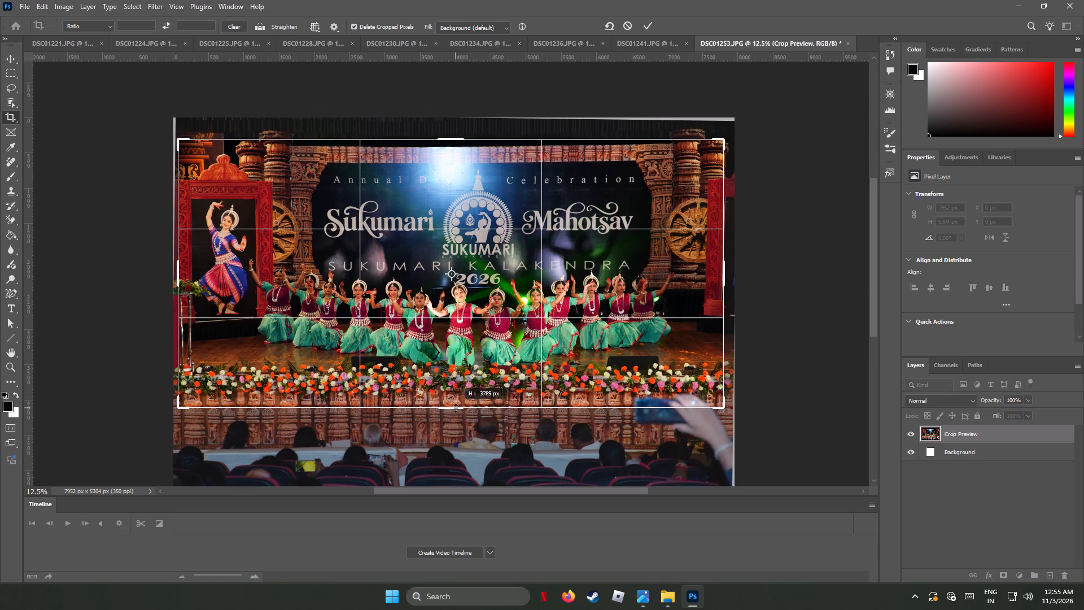
{"action": "left_click_drag", "start_coordinate": [456, 408], "coordinate": [461, 403]}
{"action": "key", "text": "Return"}
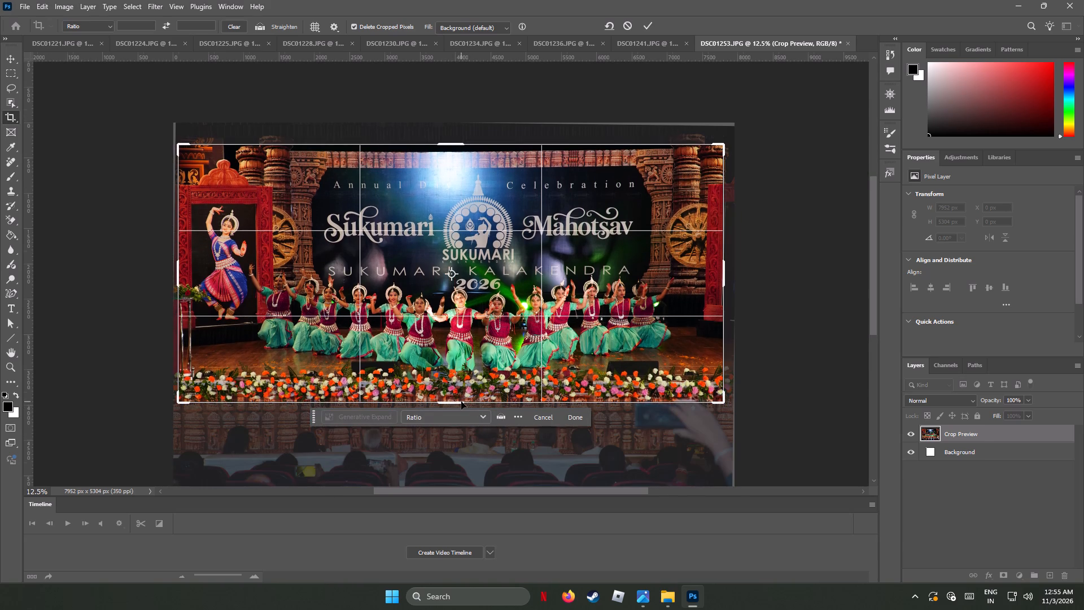
Resize DSC01253.JPG to 4000 px wide, keeping its proportions.
{"action": "left_click", "coordinate": [61, 5]}
{"action": "left_click", "coordinate": [86, 91]}
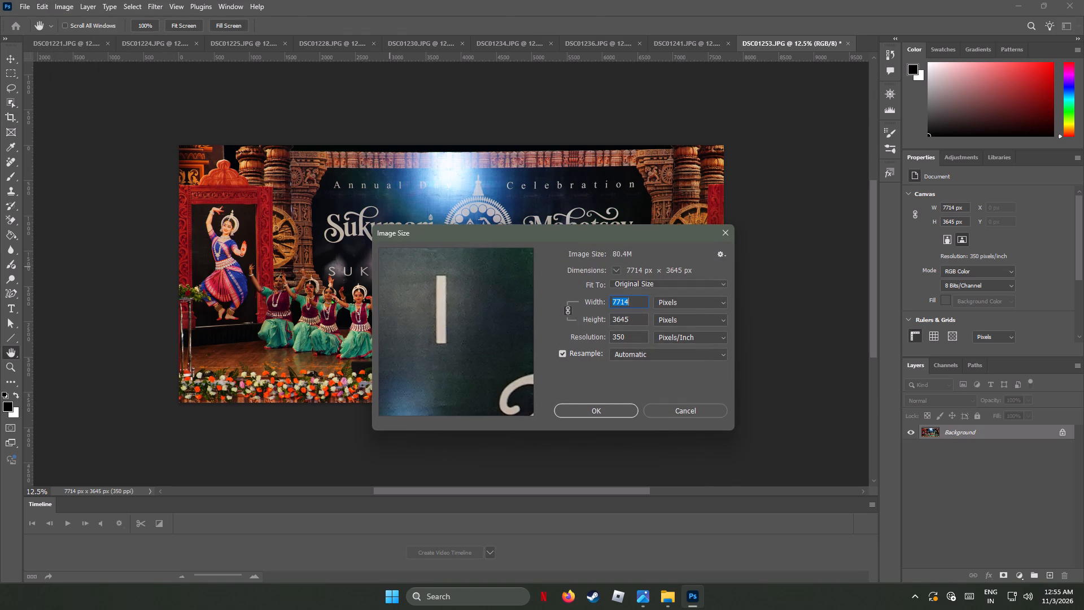
{"action": "type", "text": "4000"}
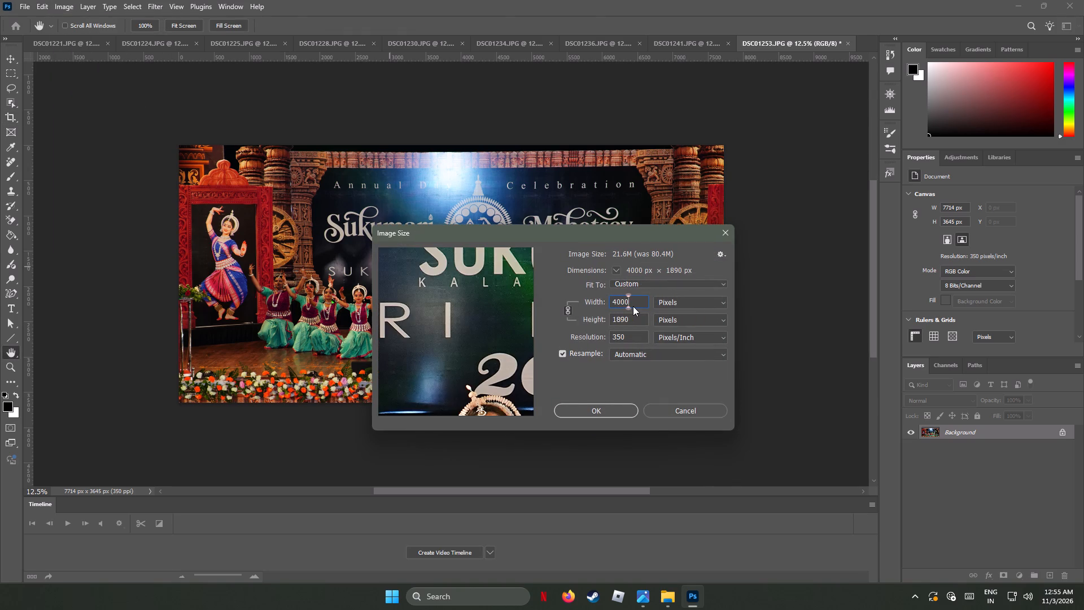
{"action": "left_click", "coordinate": [615, 409]}
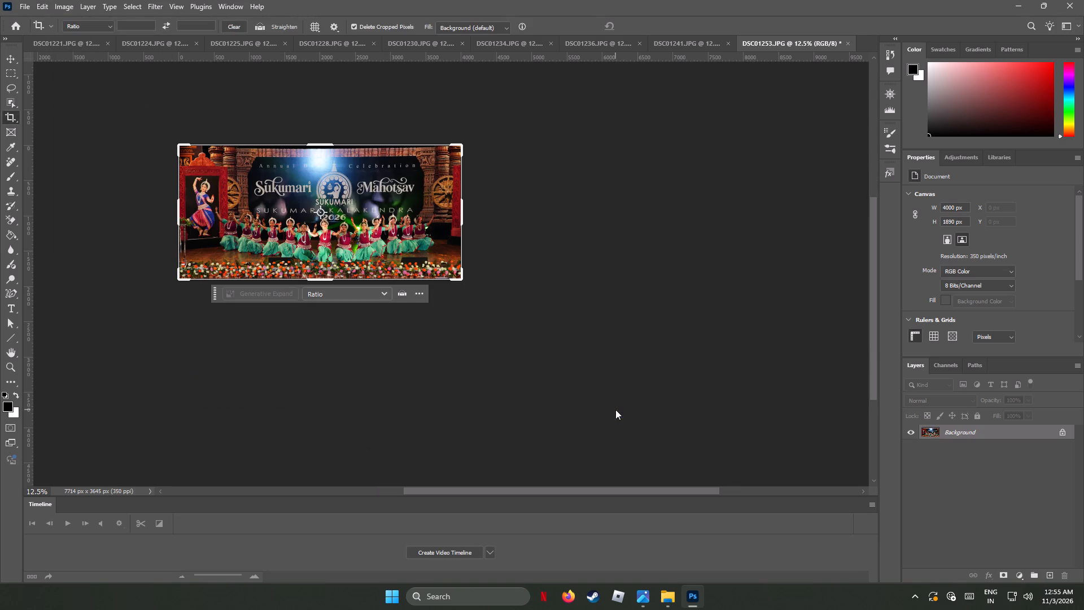
Export DSC01253.JPG as a quality 7 JPG, and close the document without saving changes.
{"action": "left_click", "coordinate": [24, 7]}
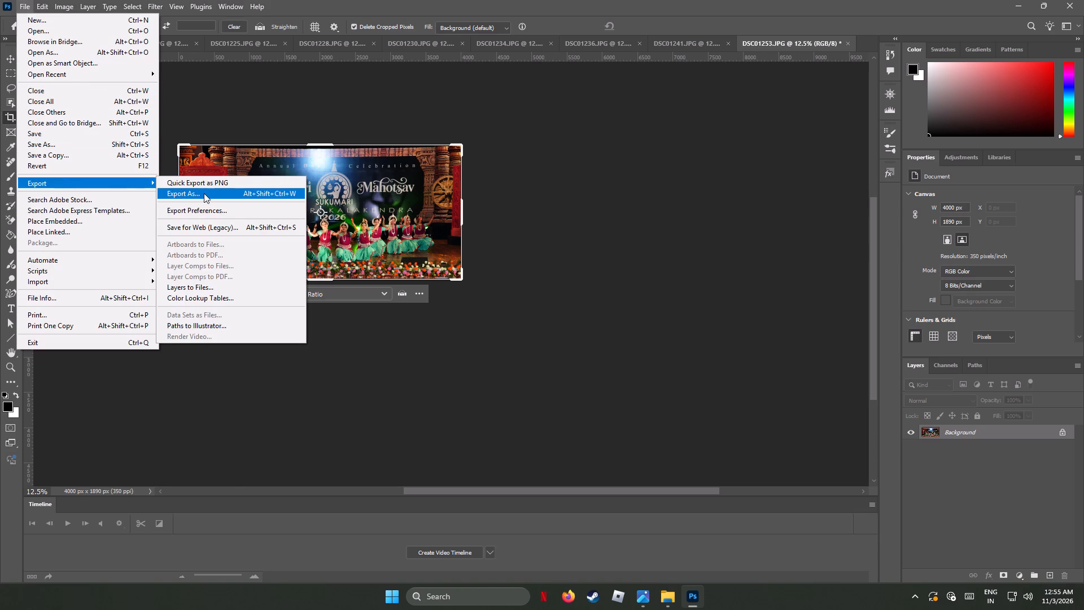
{"action": "left_click", "coordinate": [204, 193]}
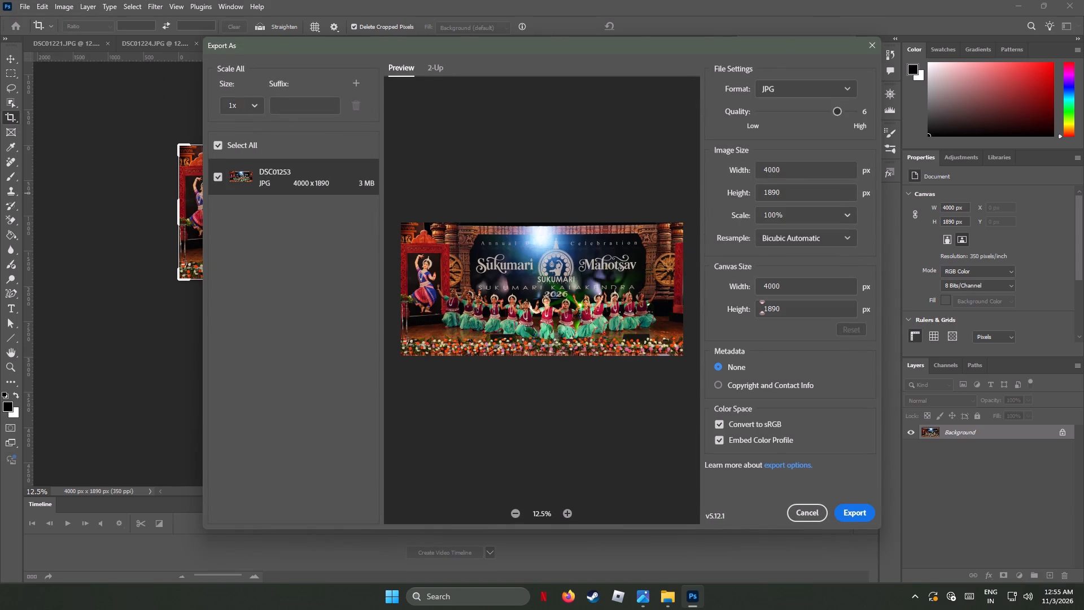
{"action": "left_click_drag", "start_coordinate": [837, 110], "coordinate": [904, 123]}
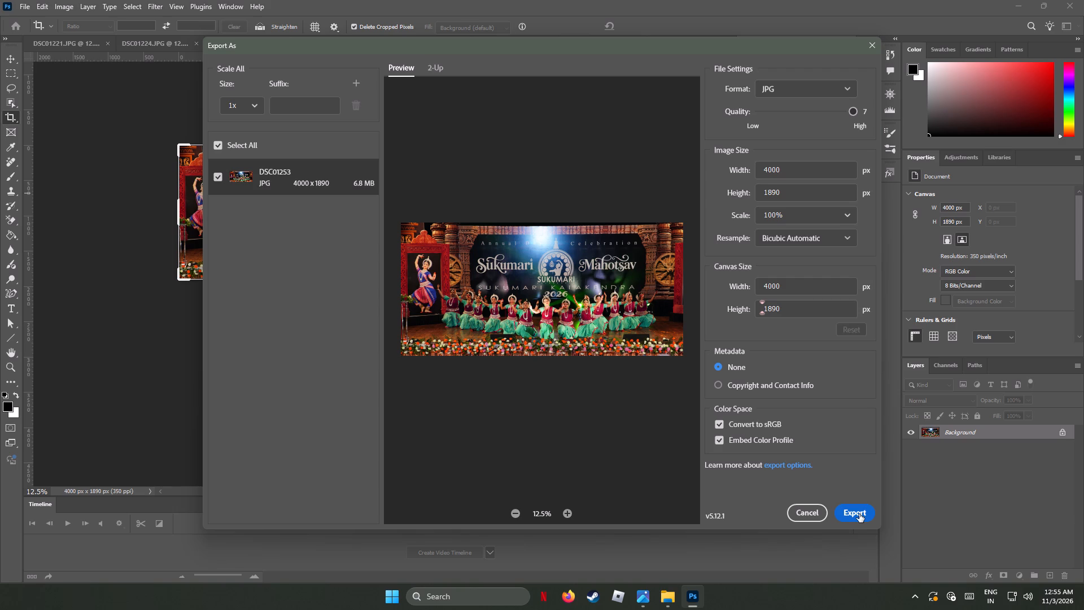
{"action": "left_click", "coordinate": [859, 514]}
{"action": "left_click", "coordinate": [655, 338]}
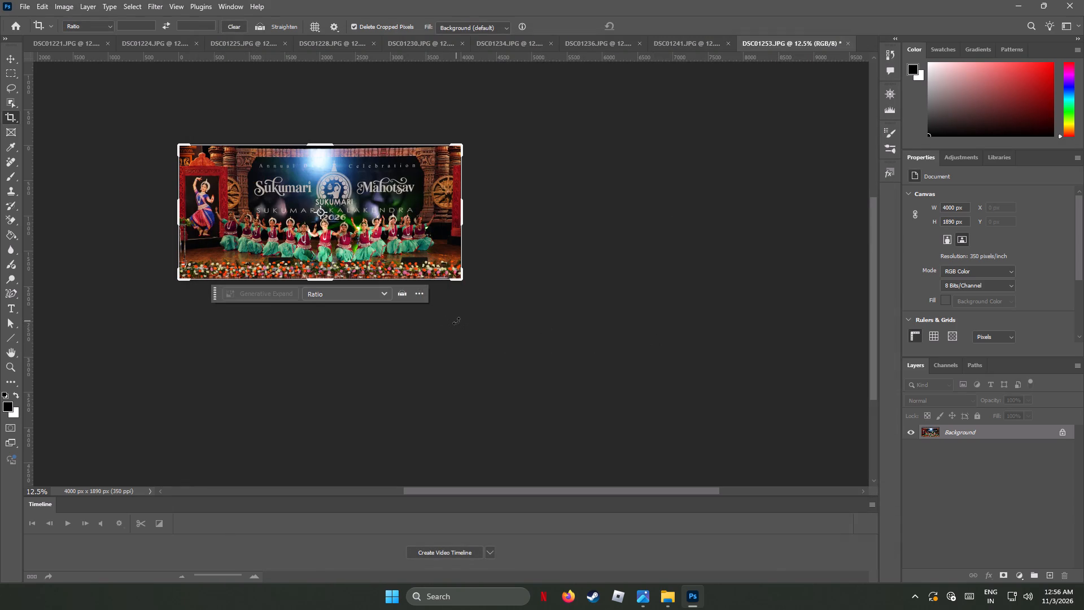
{"action": "left_click", "coordinate": [847, 44]}
{"action": "left_click", "coordinate": [552, 219]}
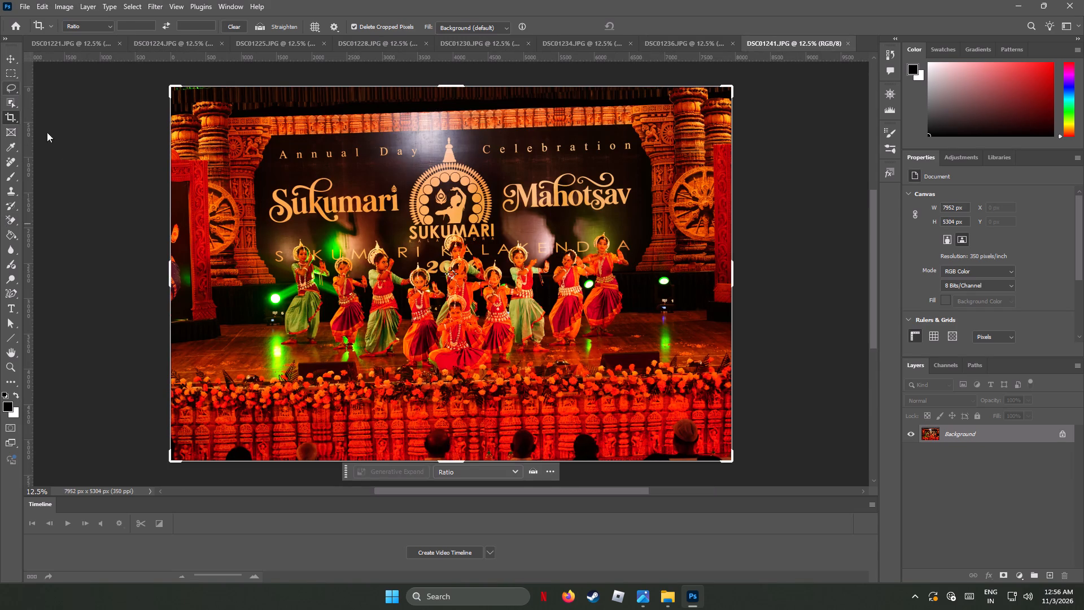
Straighten DSC01241.JPG by selecting the whole image and rotating it about 1.94 degrees.
{"action": "key", "text": "ctrl+a"}
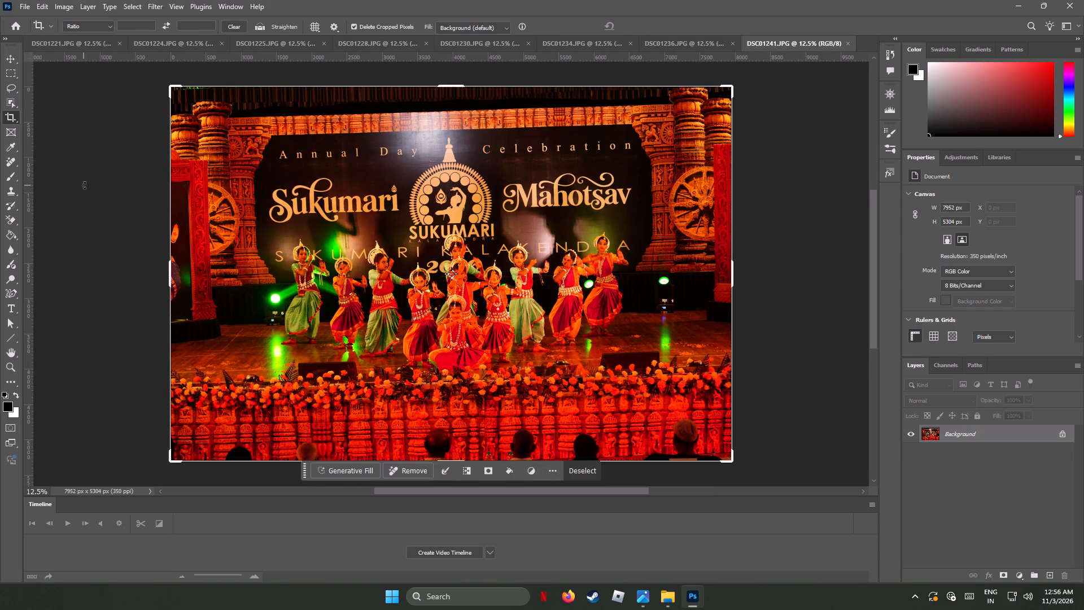
{"action": "left_click", "coordinate": [11, 58]}
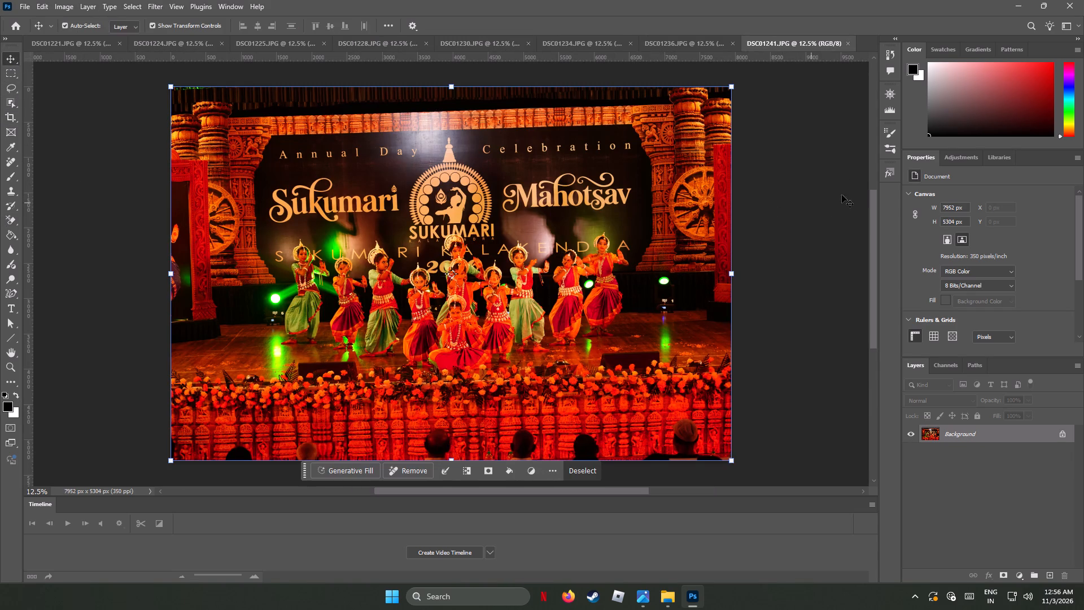
{"action": "left_click_drag", "start_coordinate": [743, 80], "coordinate": [746, 84]}
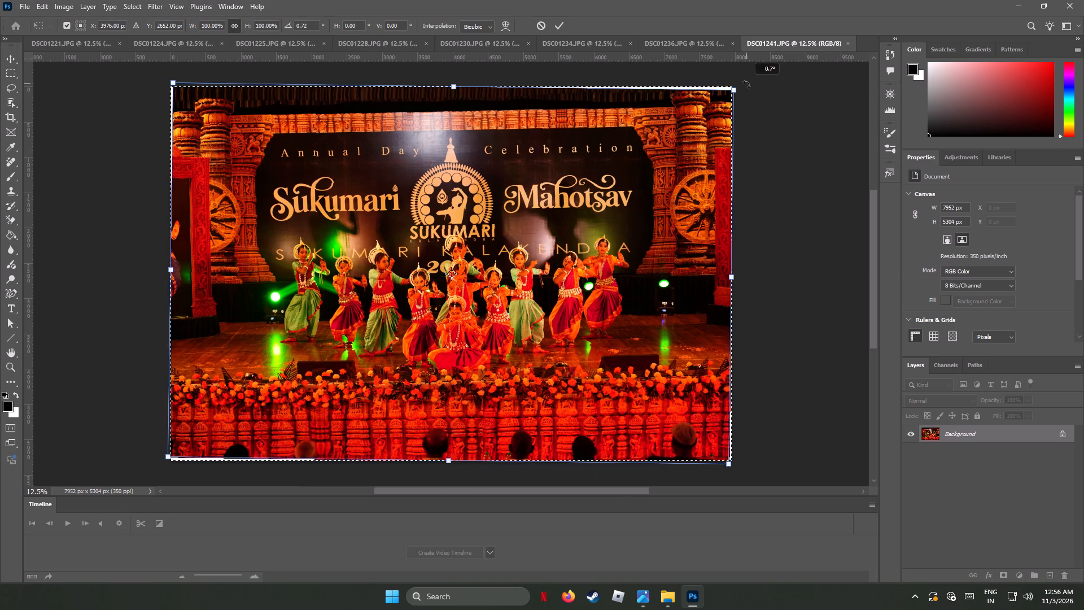
{"action": "left_click_drag", "start_coordinate": [746, 84], "coordinate": [749, 86]}
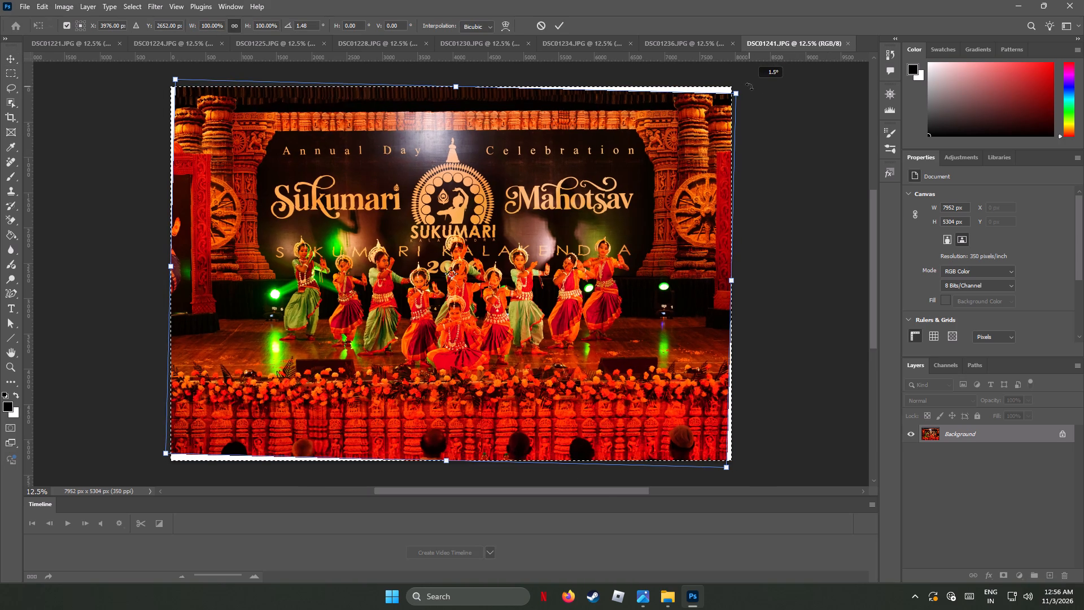
{"action": "left_click_drag", "start_coordinate": [749, 86], "coordinate": [751, 89]}
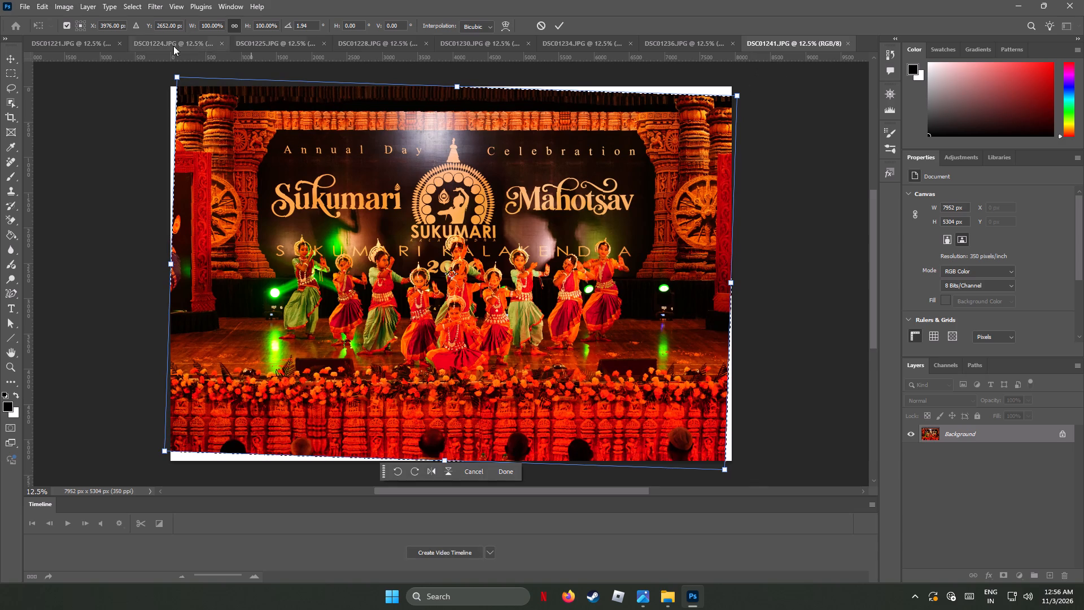
{"action": "left_click", "coordinate": [9, 55]}
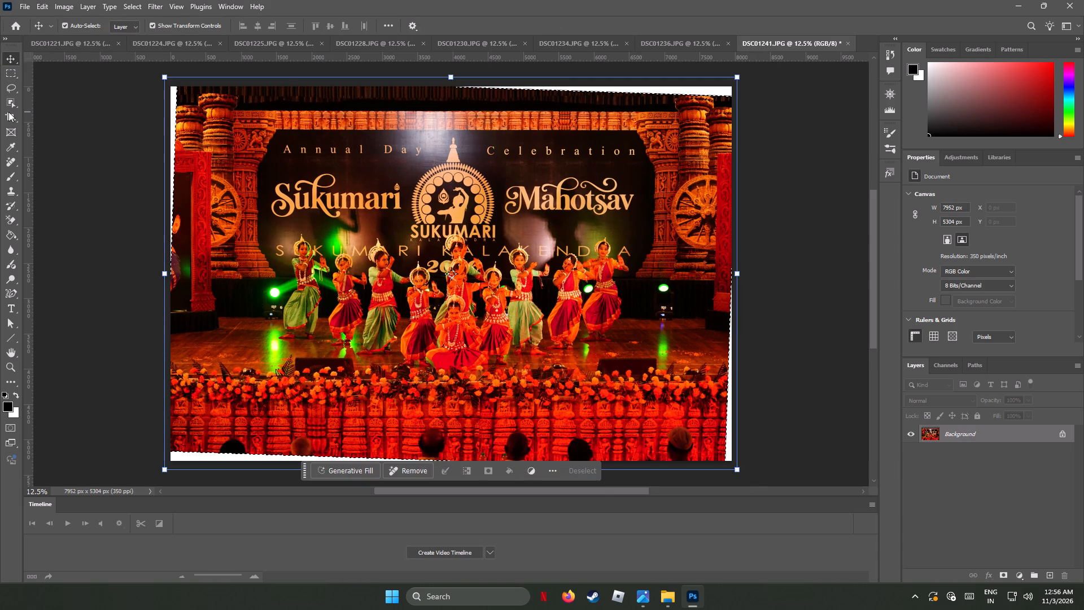
Crop all four sides of the rotated DSC01241.JPG to about 7710 x 4431 px, removing the white corners and audience heads.
{"action": "left_click", "coordinate": [10, 116]}
{"action": "left_click_drag", "start_coordinate": [448, 77], "coordinate": [447, 90]}
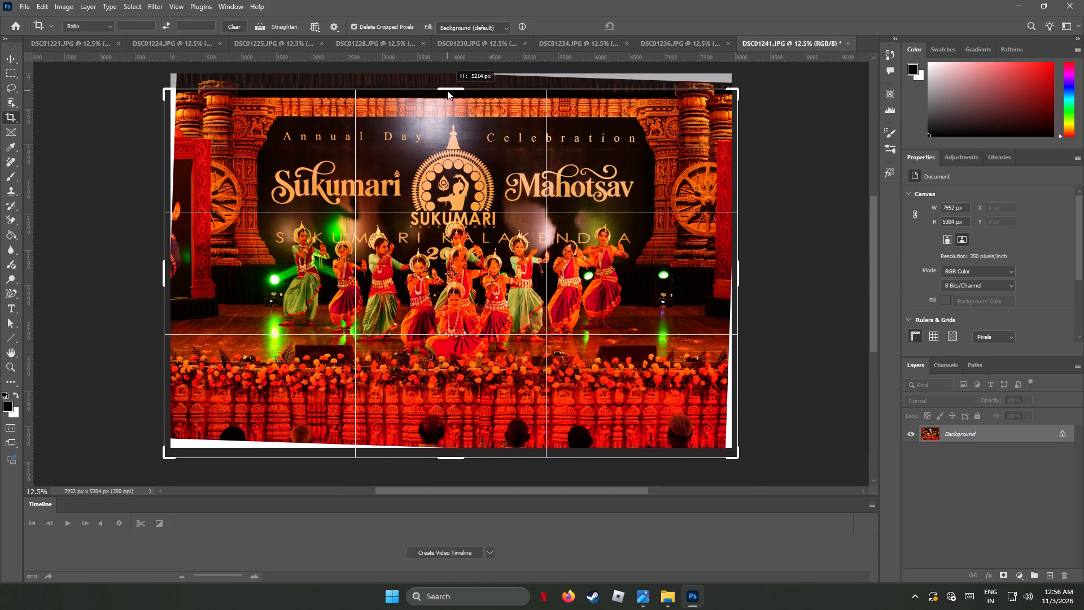
{"action": "left_click_drag", "start_coordinate": [447, 90], "coordinate": [447, 95]}
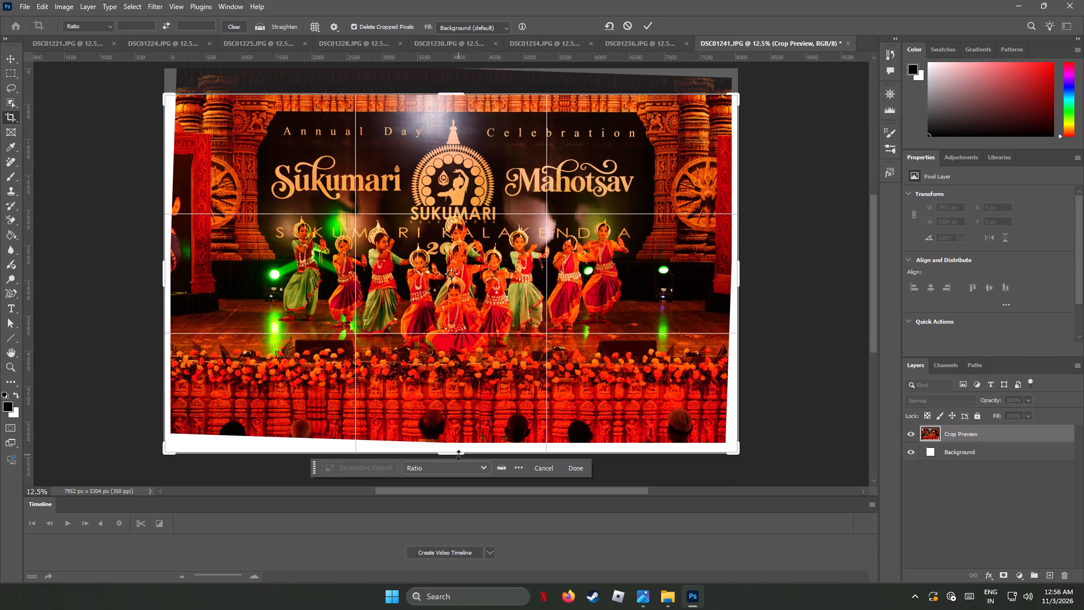
{"action": "left_click_drag", "start_coordinate": [458, 455], "coordinate": [464, 432]}
{"action": "left_click_drag", "start_coordinate": [163, 280], "coordinate": [163, 278]}
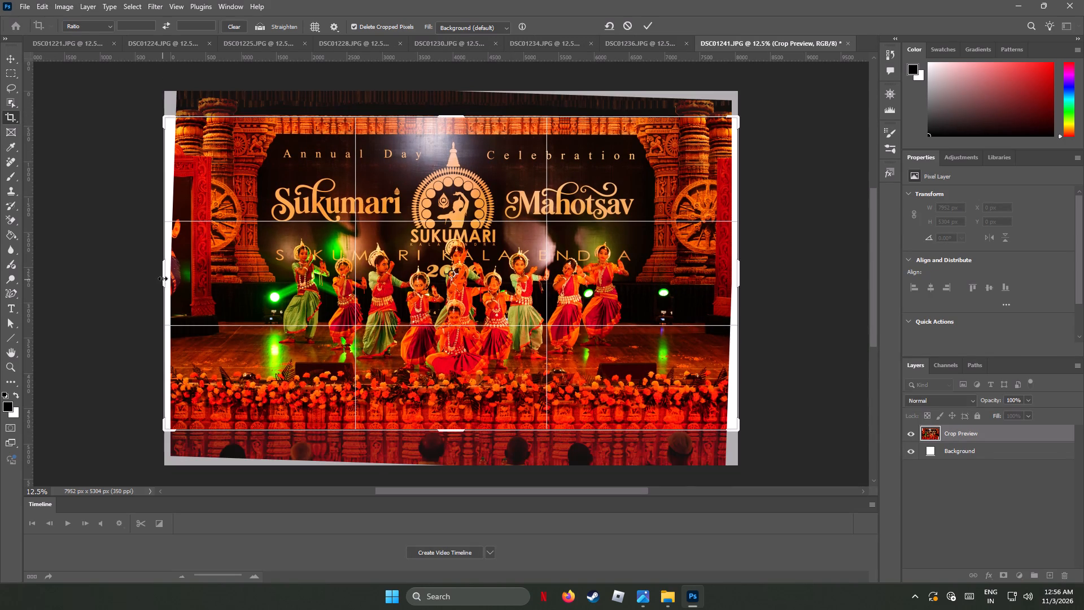
{"action": "left_click_drag", "start_coordinate": [163, 278], "coordinate": [169, 277]}
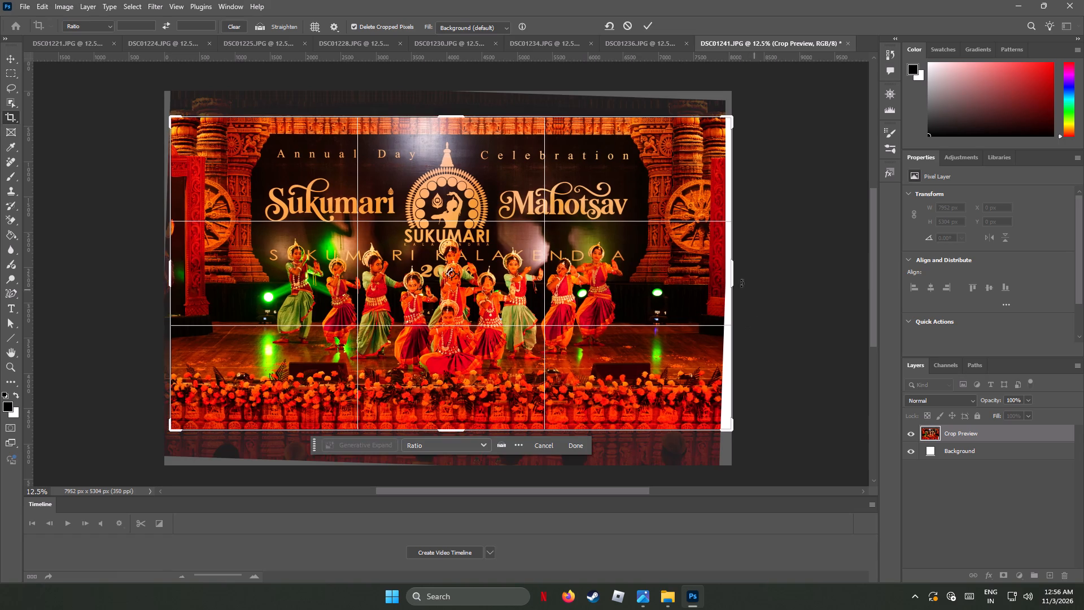
{"action": "left_click_drag", "start_coordinate": [732, 276], "coordinate": [724, 277]}
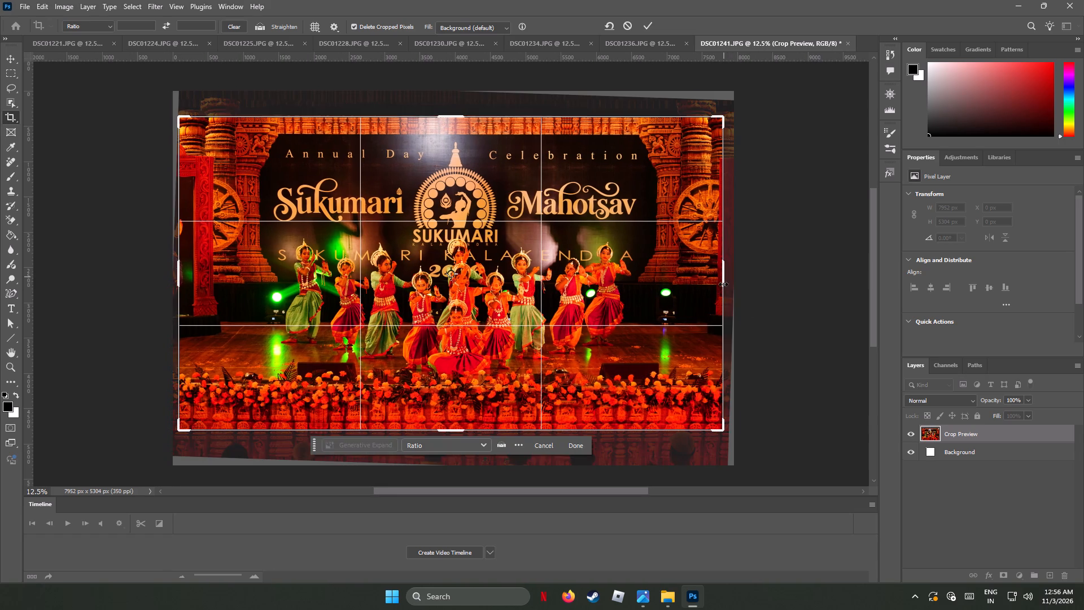
{"action": "key", "text": "Return"}
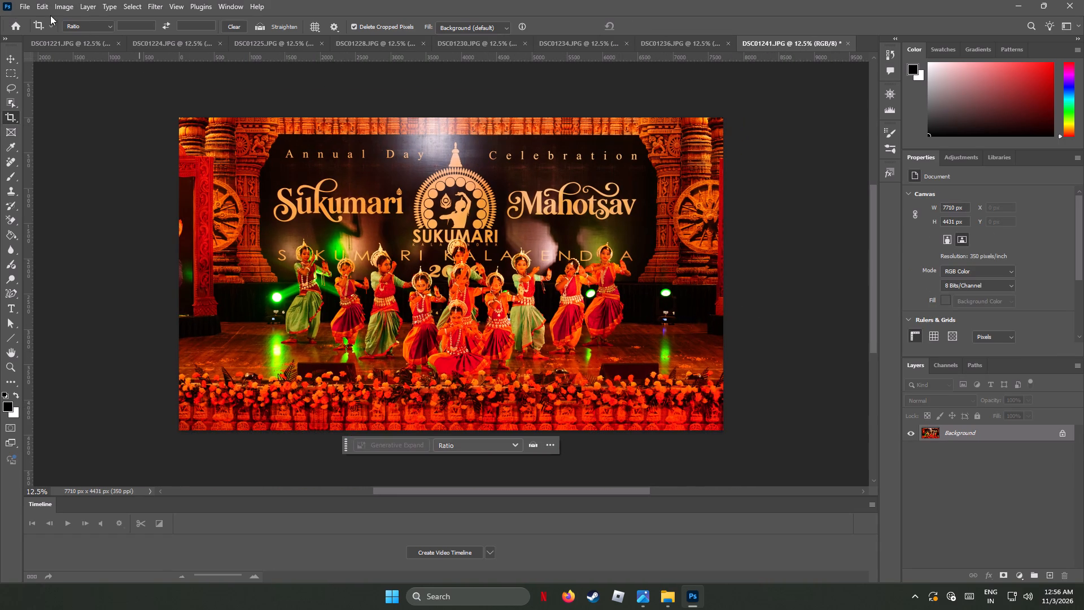
Resize DSC01241.JPG to 4000 px wide, keeping its proportions.
{"action": "left_click", "coordinate": [68, 4]}
{"action": "left_click", "coordinate": [84, 91]}
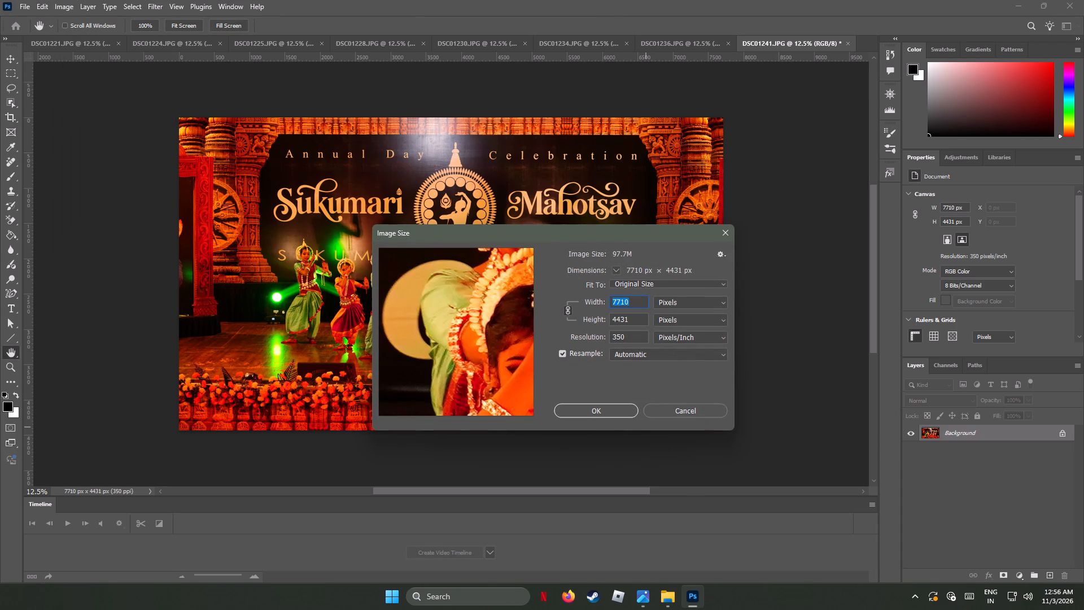
{"action": "type", "text": "4000"}
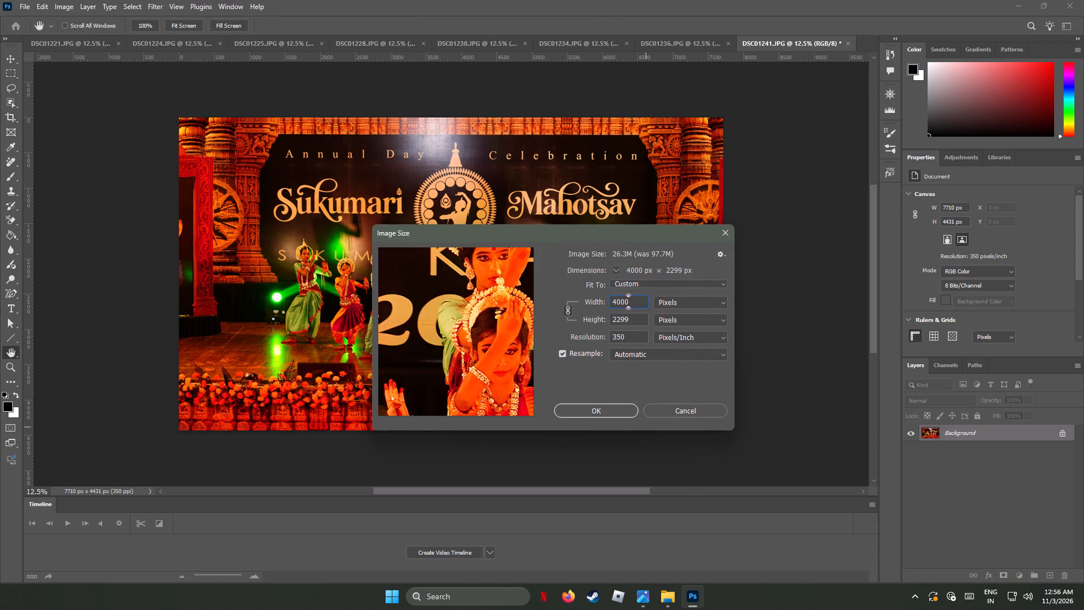
{"action": "left_click", "coordinate": [611, 409]}
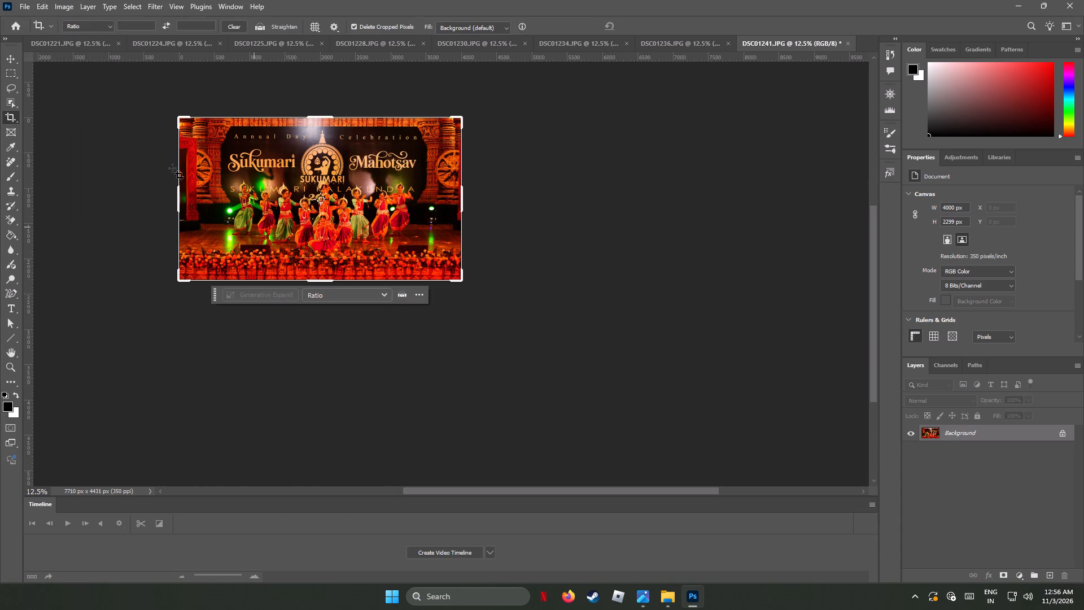
Export DSC01241.JPG as a quality 7 JPG, and close the document without saving changes.
{"action": "left_click", "coordinate": [27, 5]}
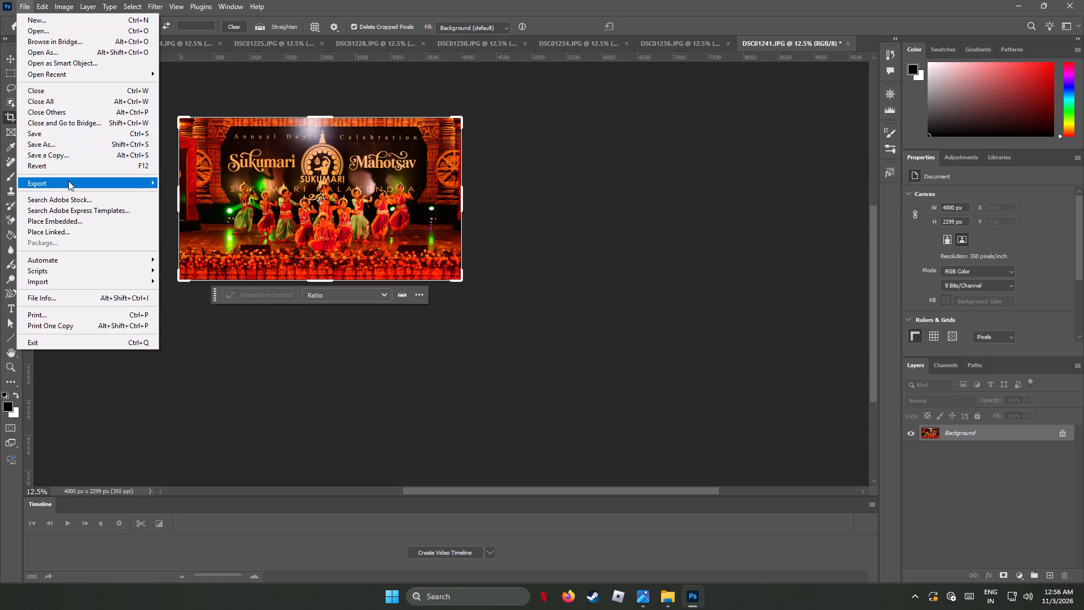
{"action": "left_click", "coordinate": [187, 193]}
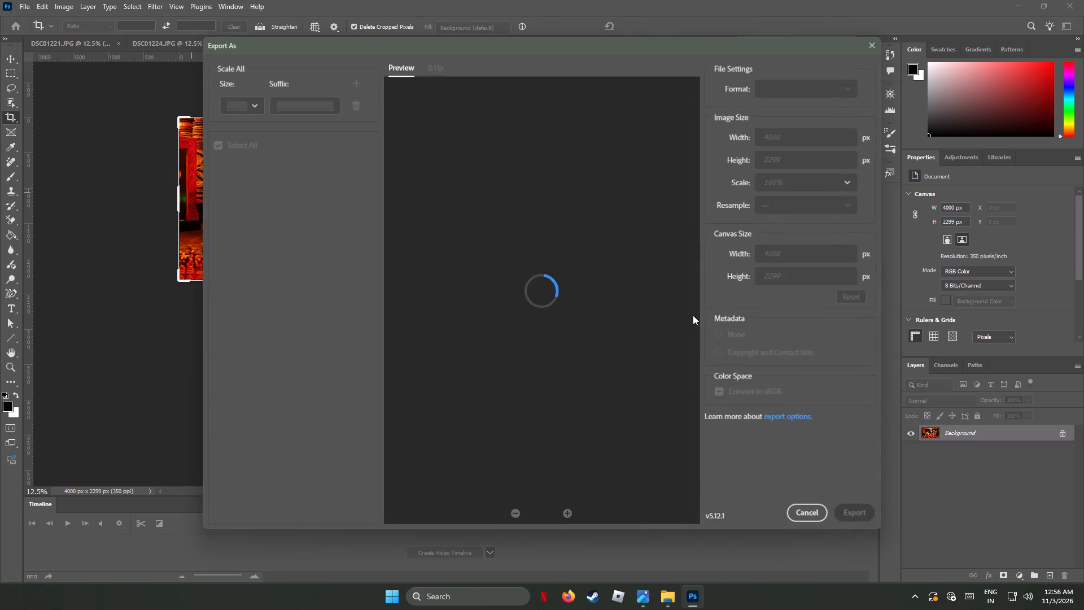
{"action": "left_click_drag", "start_coordinate": [836, 111], "coordinate": [841, 111]}
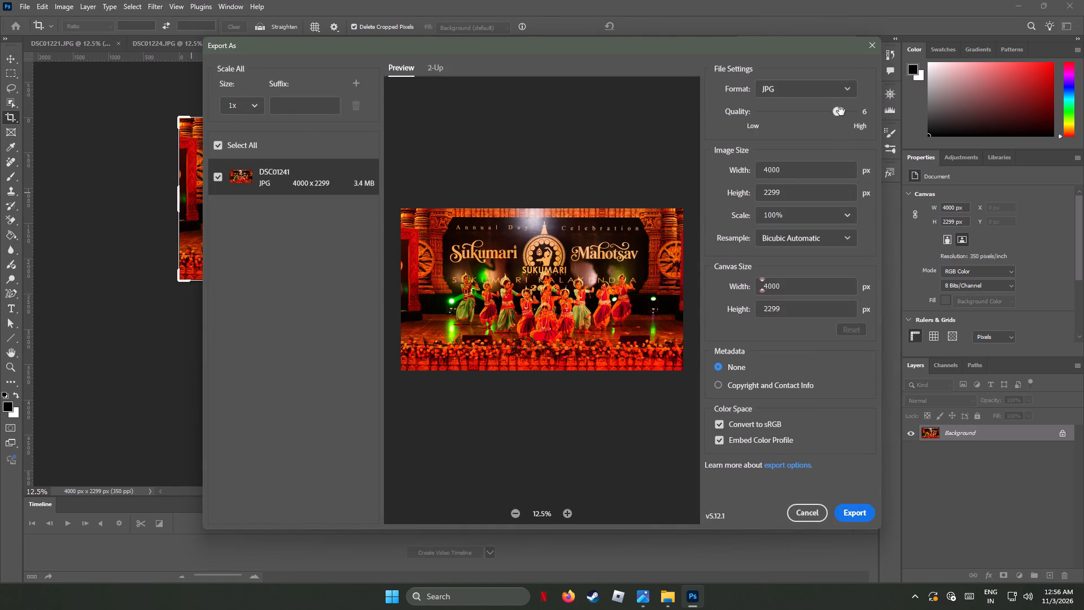
{"action": "left_click_drag", "start_coordinate": [841, 111], "coordinate": [911, 117]}
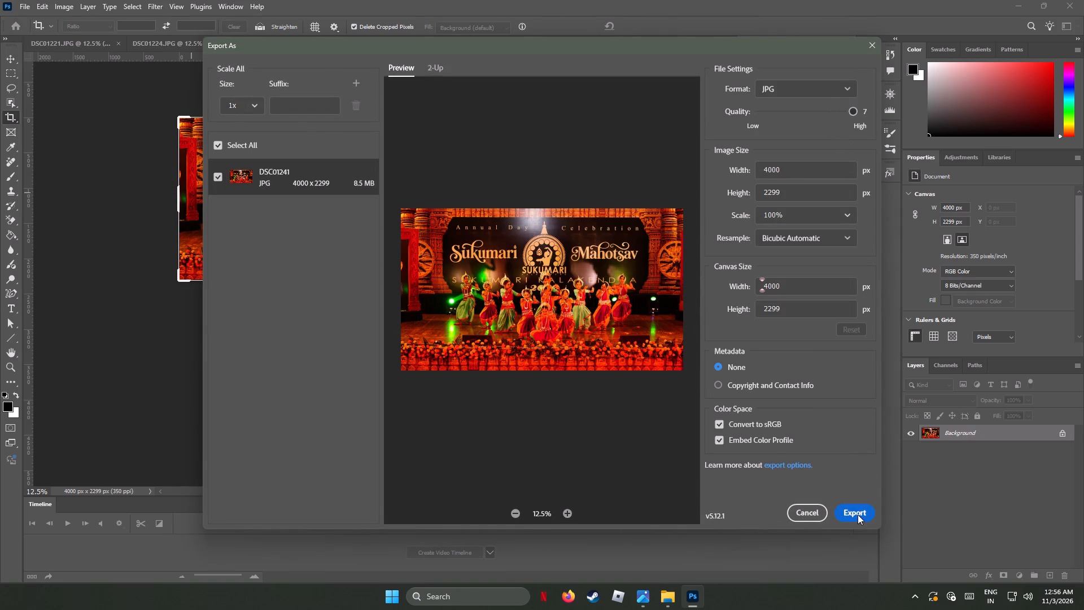
{"action": "left_click", "coordinate": [858, 515]}
{"action": "left_click", "coordinate": [653, 334]}
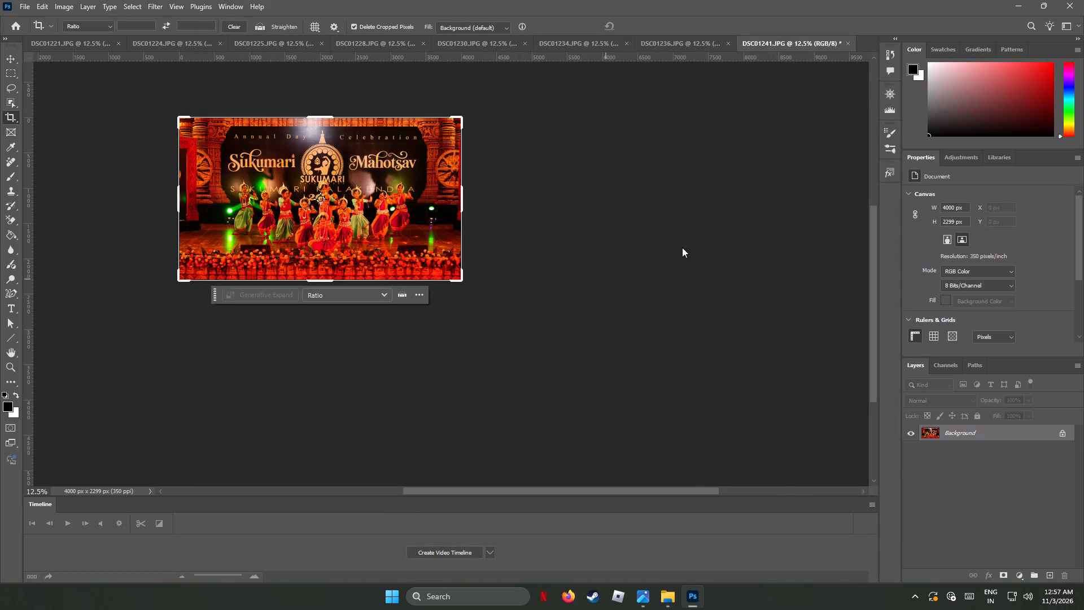
{"action": "left_click", "coordinate": [848, 42]}
{"action": "left_click", "coordinate": [536, 217]}
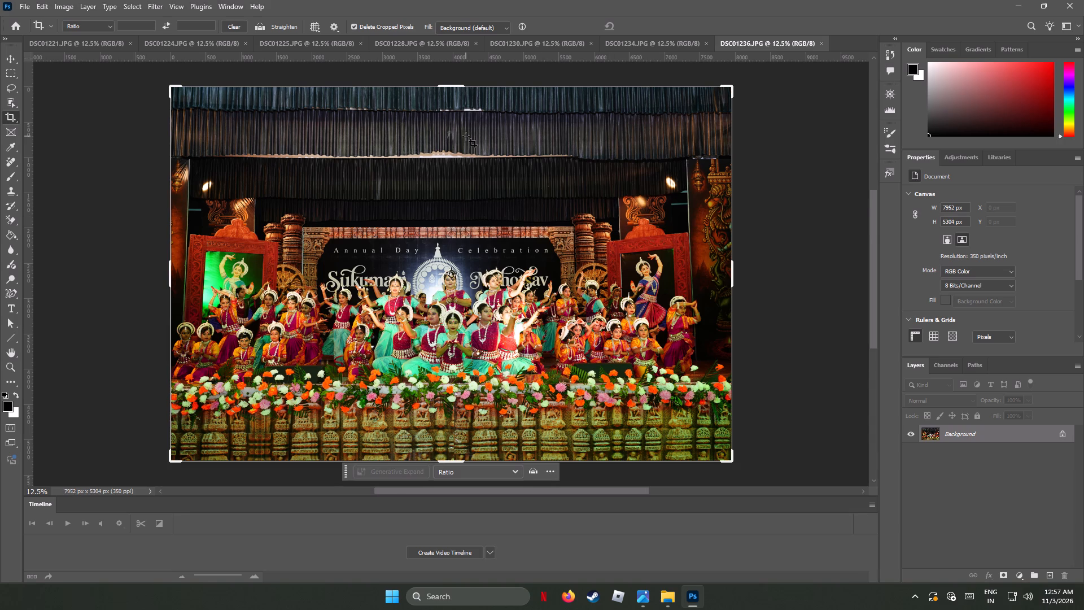
Crop the curtain area off the top of DSC01236.JPG, leaving about 7952 x 3768 px.
{"action": "left_click_drag", "start_coordinate": [453, 87], "coordinate": [449, 142]}
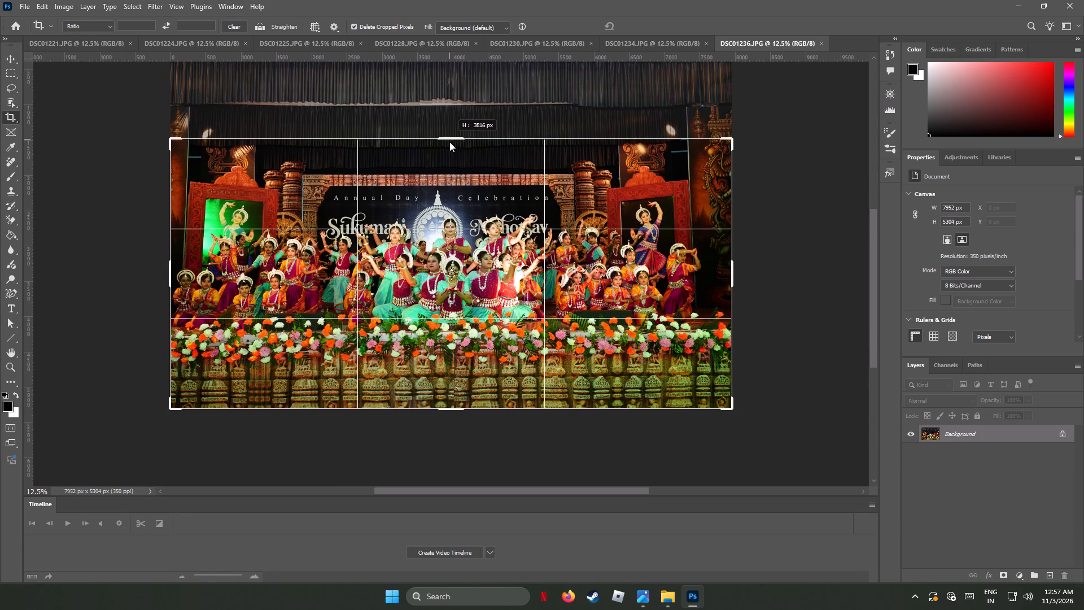
{"action": "left_click_drag", "start_coordinate": [449, 142], "coordinate": [451, 149]}
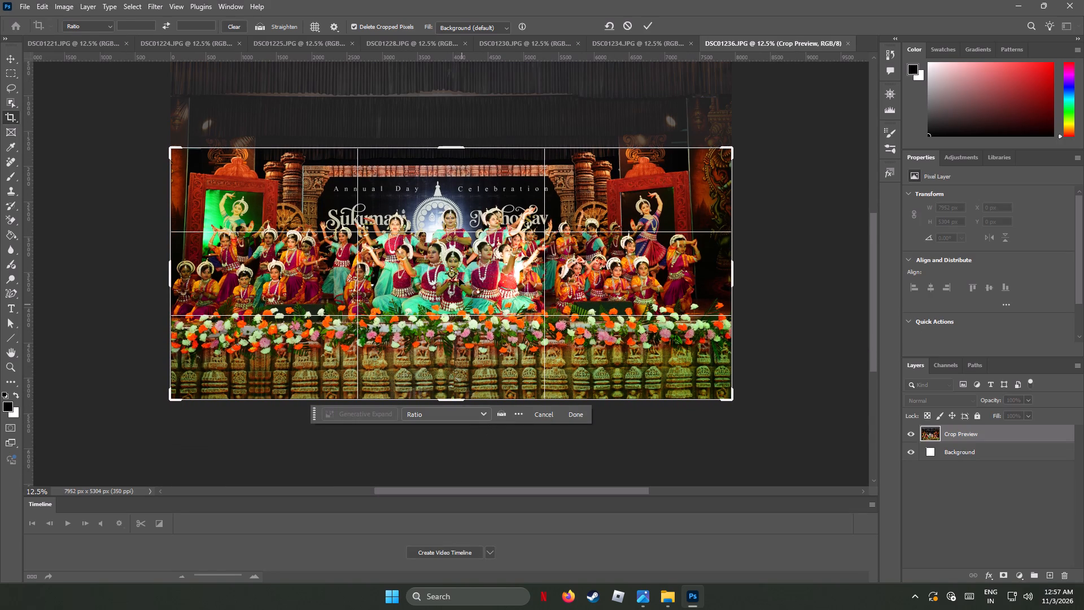
{"action": "left_click_drag", "start_coordinate": [453, 147], "coordinate": [454, 140]}
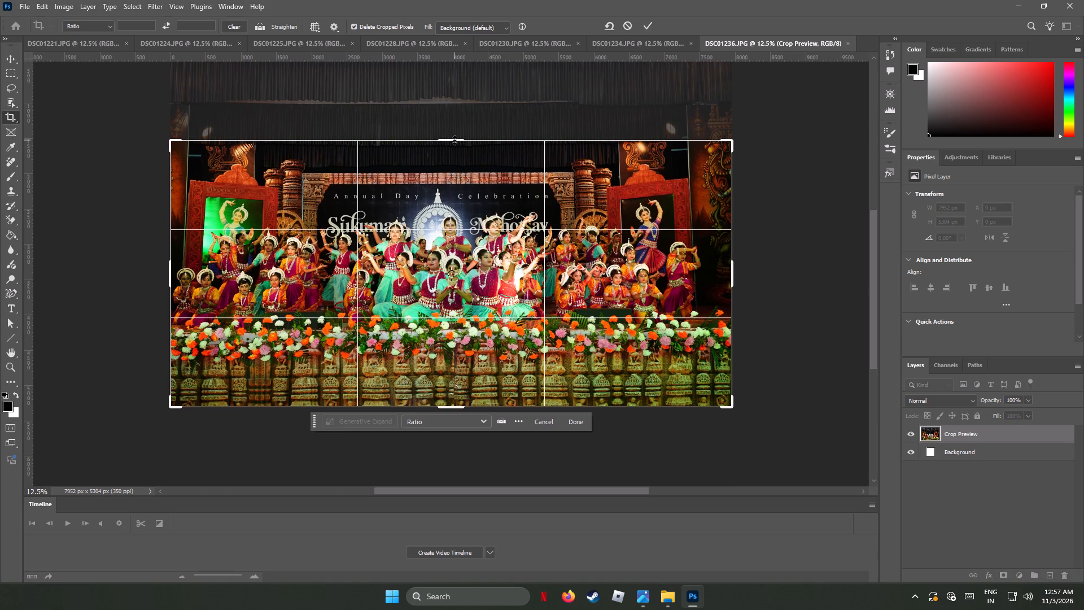
{"action": "key", "text": "Return"}
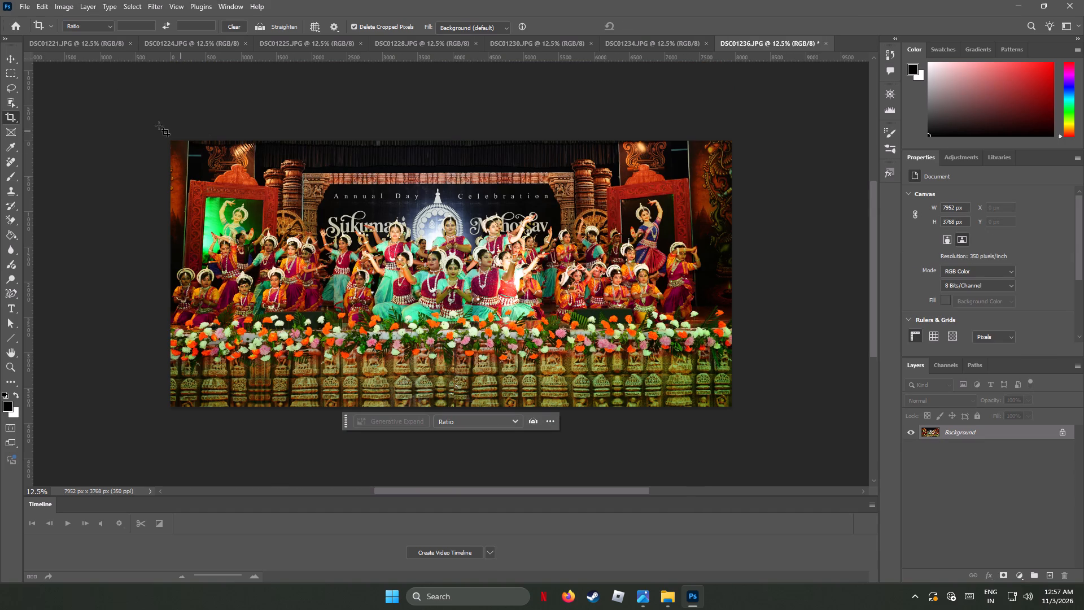
Resize DSC01236.JPG to 4000 px wide, keeping its proportions.
{"action": "left_click", "coordinate": [24, 7]}
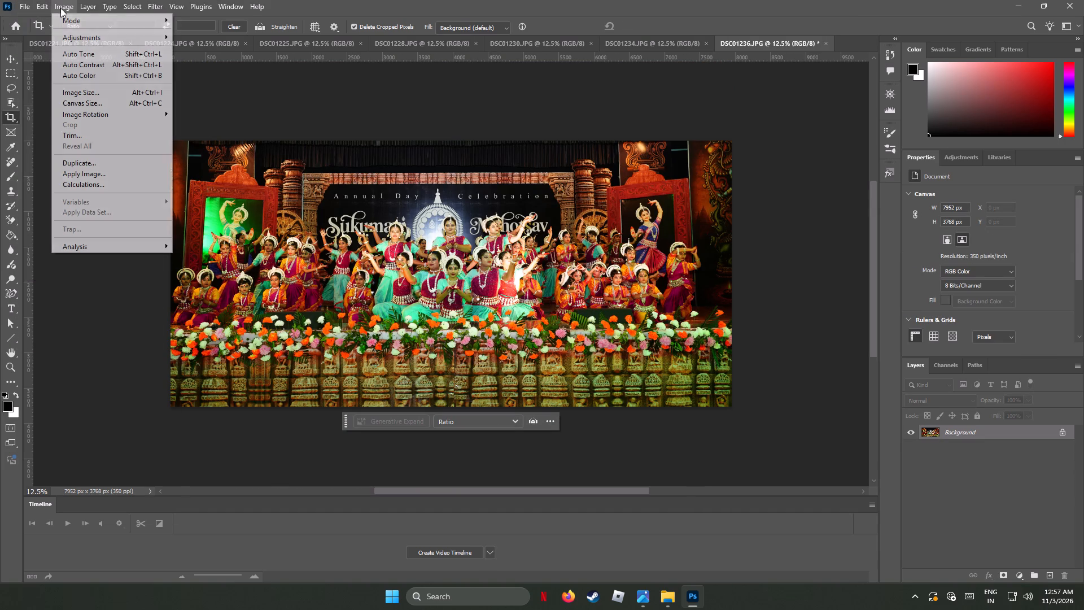
{"action": "left_click", "coordinate": [85, 94]}
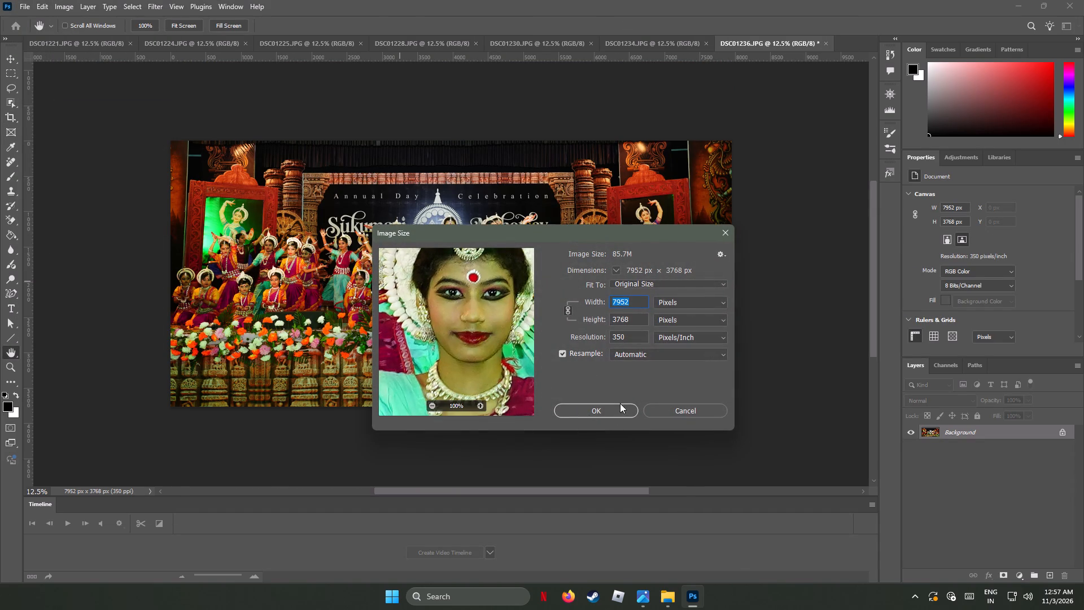
{"action": "type", "text": "4000"}
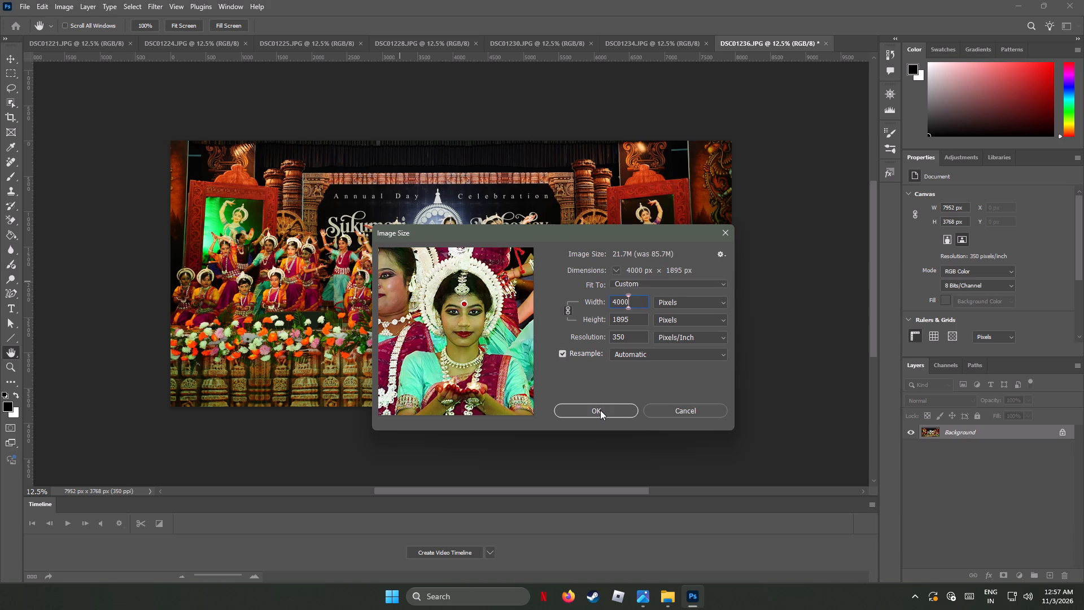
{"action": "left_click", "coordinate": [600, 410]}
Export DSC01236.JPG as a quality 7 JPG to the AF_Img folder, and close the document without saving changes.
{"action": "left_click", "coordinate": [27, 7]}
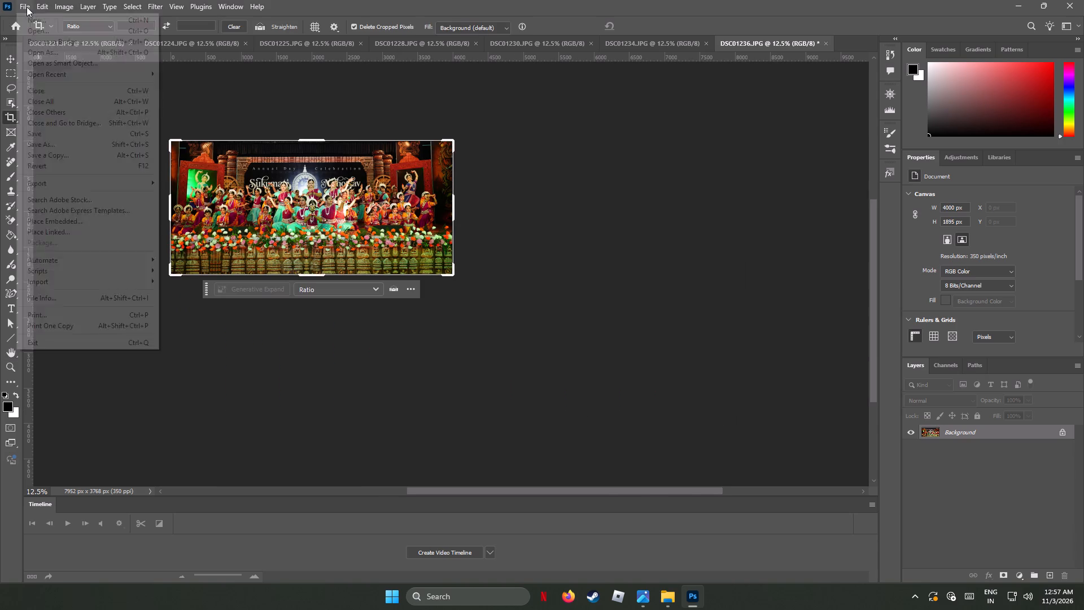
{"action": "left_click", "coordinate": [192, 195]}
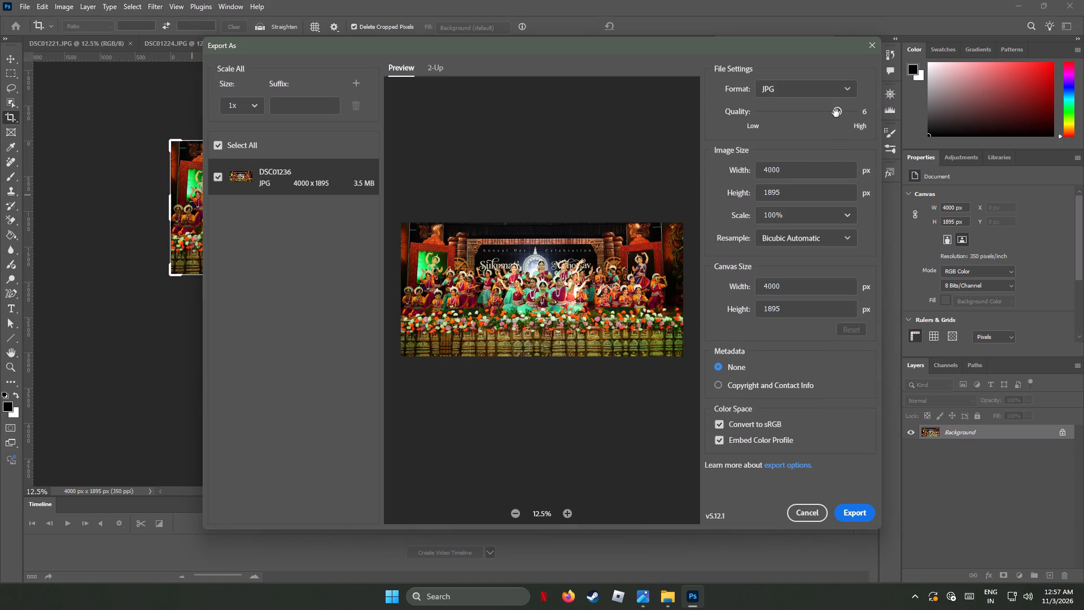
{"action": "left_click_drag", "start_coordinate": [836, 113], "coordinate": [914, 119]}
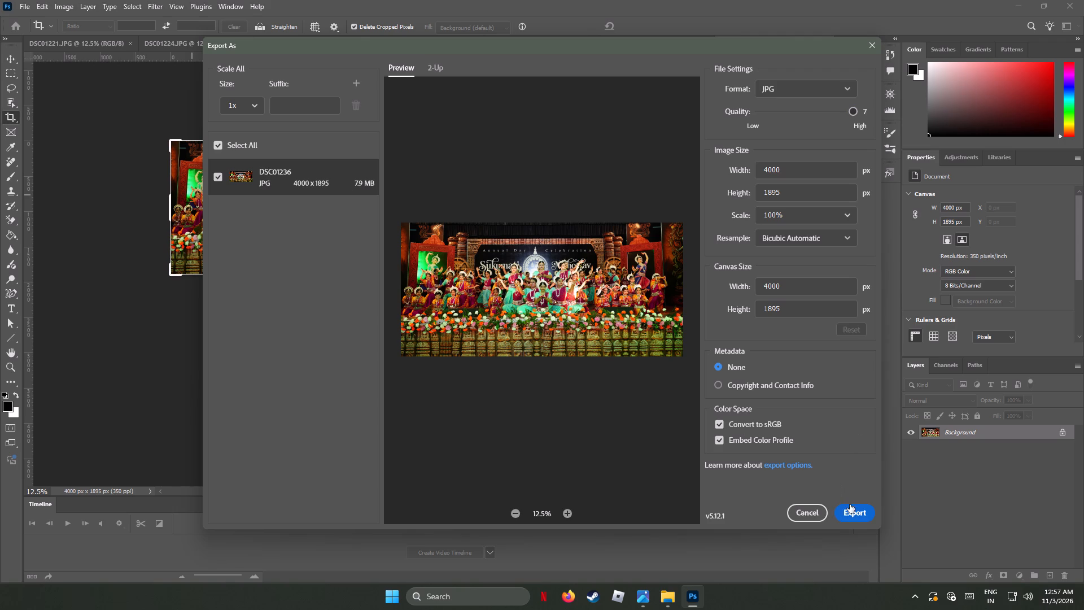
{"action": "left_click", "coordinate": [852, 510]}
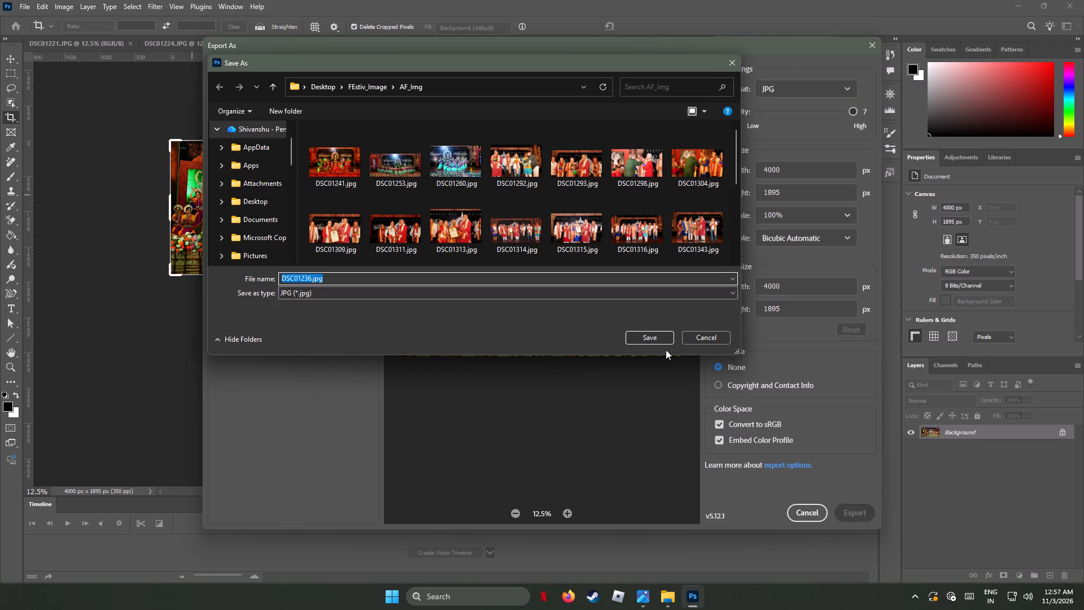
{"action": "left_click", "coordinate": [655, 337]}
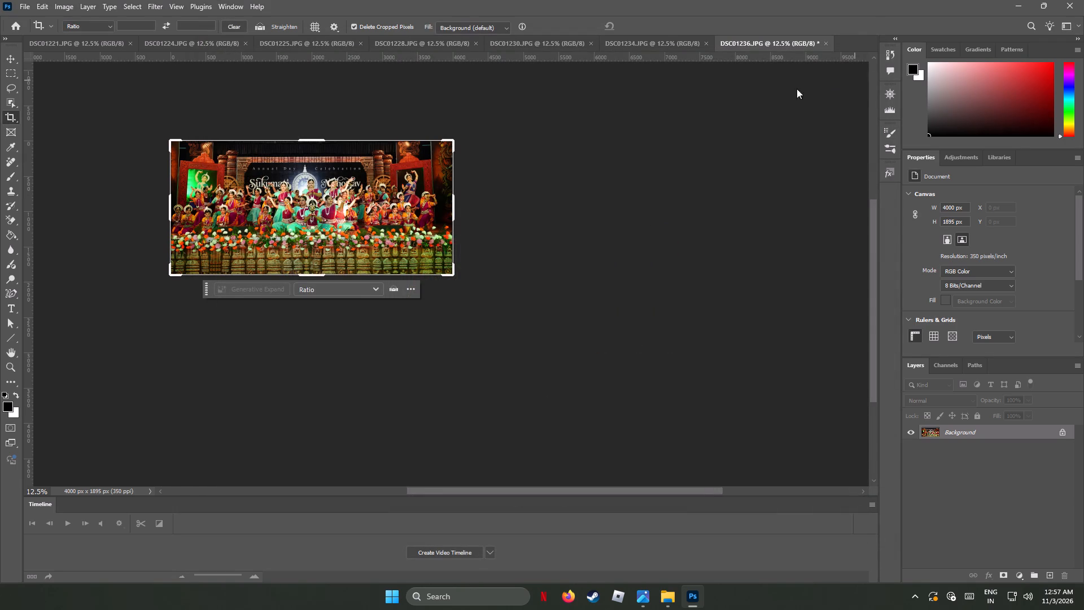
{"action": "left_click", "coordinate": [825, 41]}
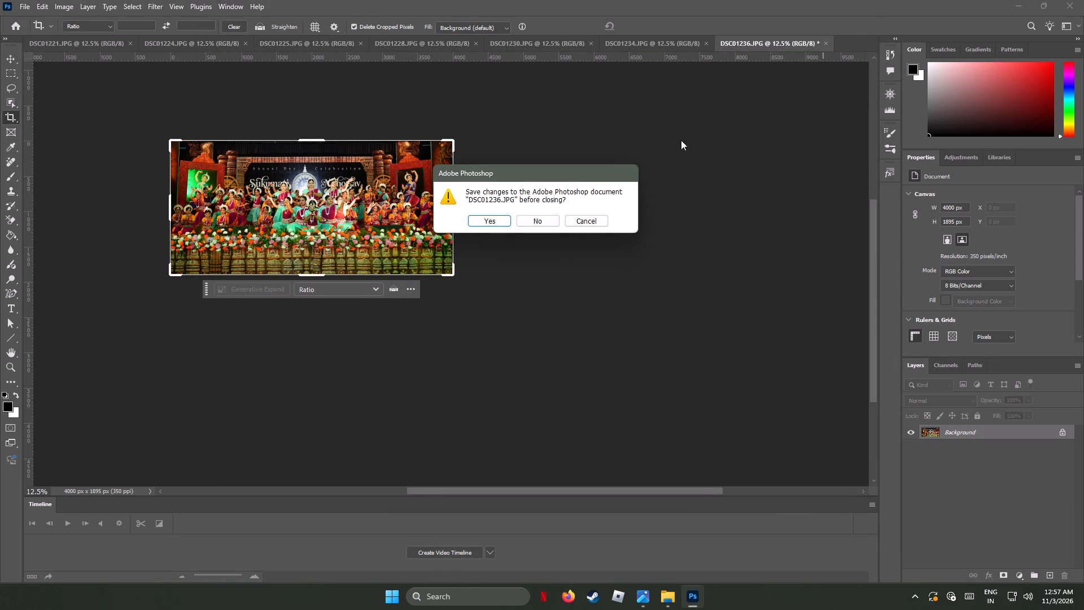
{"action": "left_click", "coordinate": [553, 217]}
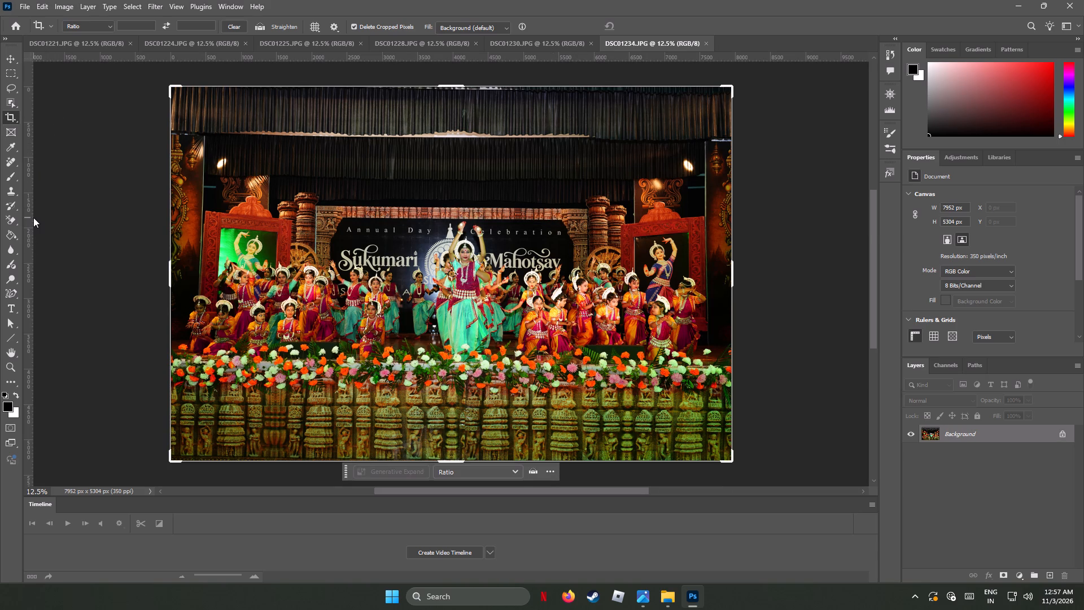
Straighten DSC01234.JPG by selecting the whole image and rotating it about -0.38 degrees.
{"action": "key", "text": "ctrl+a"}
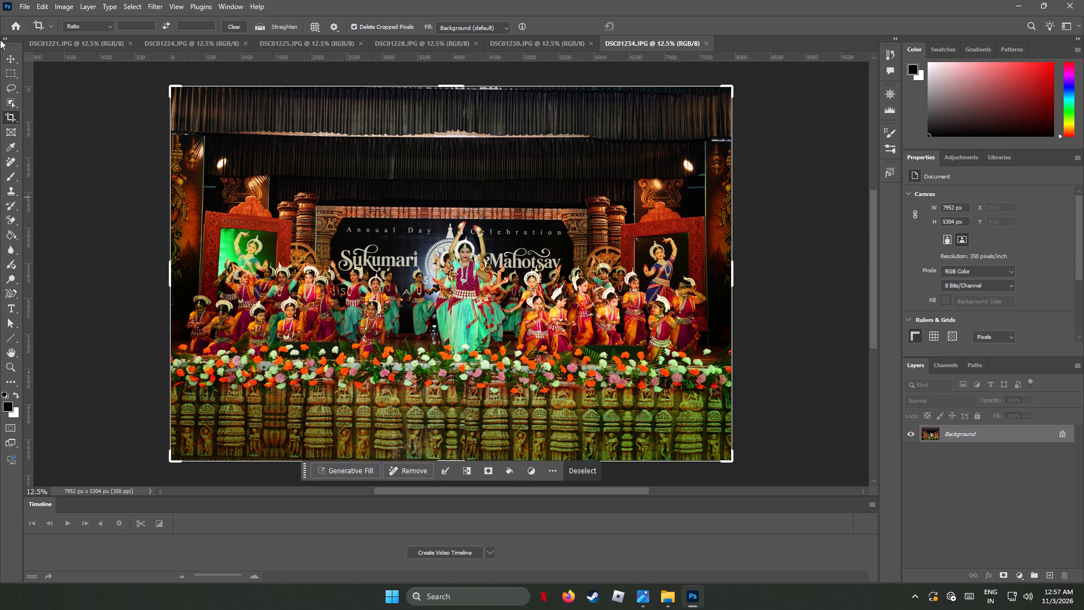
{"action": "left_click", "coordinate": [12, 59]}
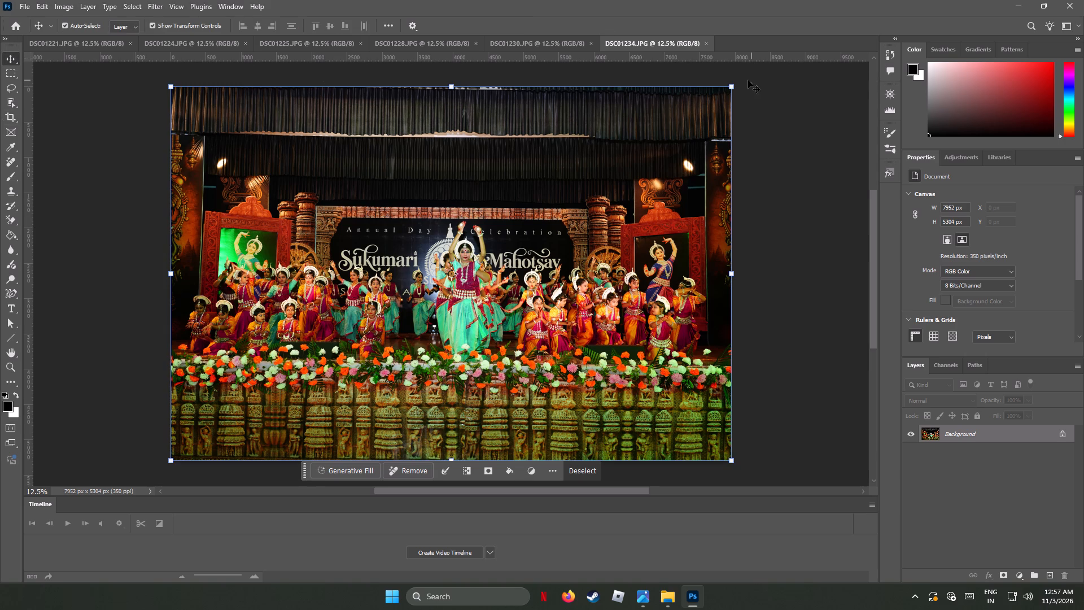
{"action": "left_click_drag", "start_coordinate": [739, 81], "coordinate": [738, 74]}
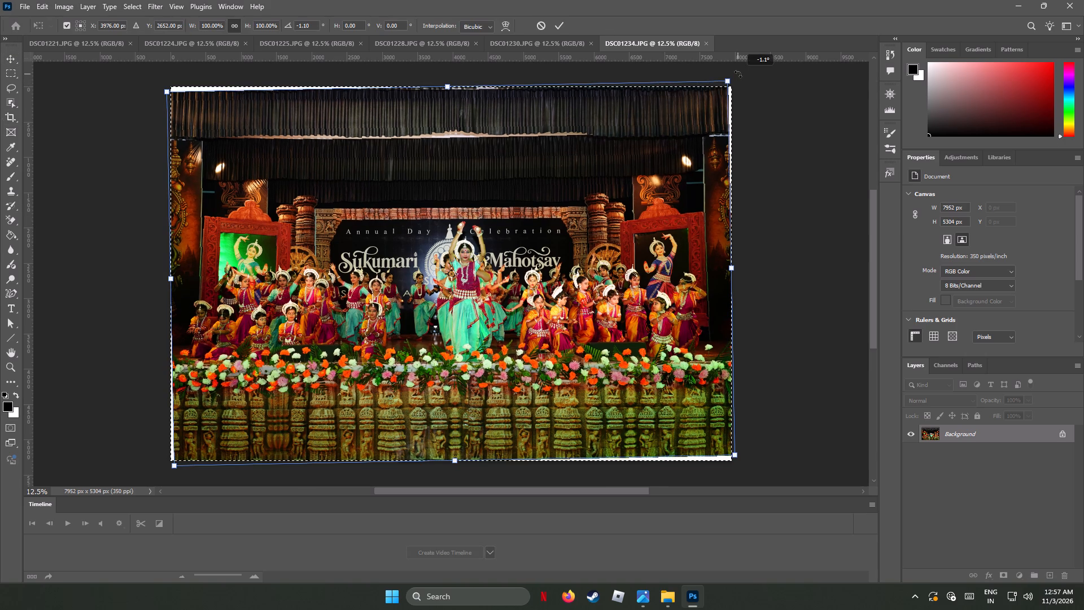
{"action": "left_click_drag", "start_coordinate": [738, 74], "coordinate": [738, 73]}
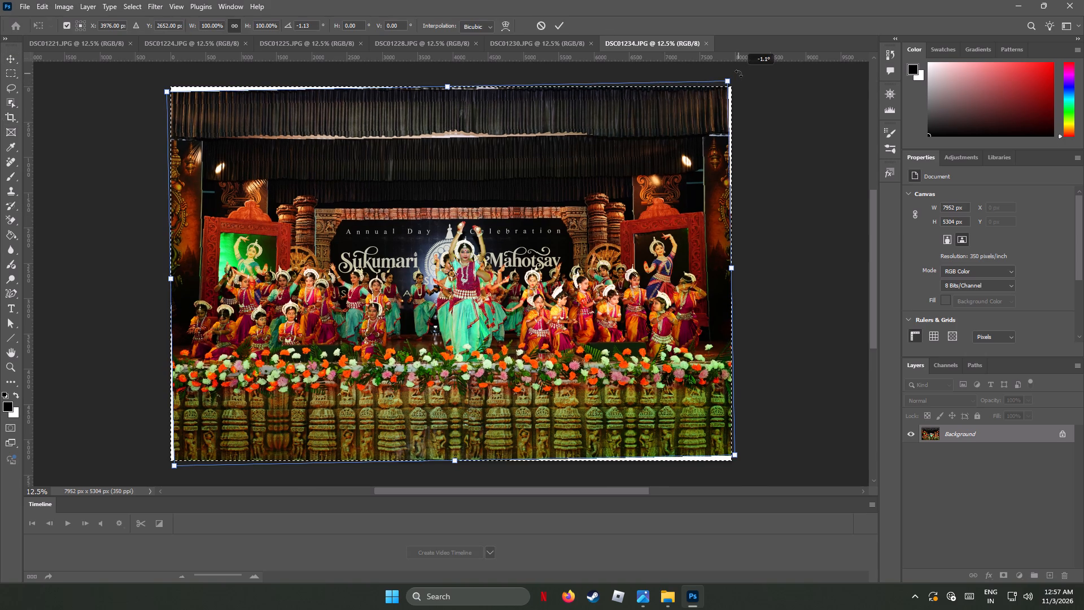
{"action": "left_click_drag", "start_coordinate": [738, 73], "coordinate": [742, 76]}
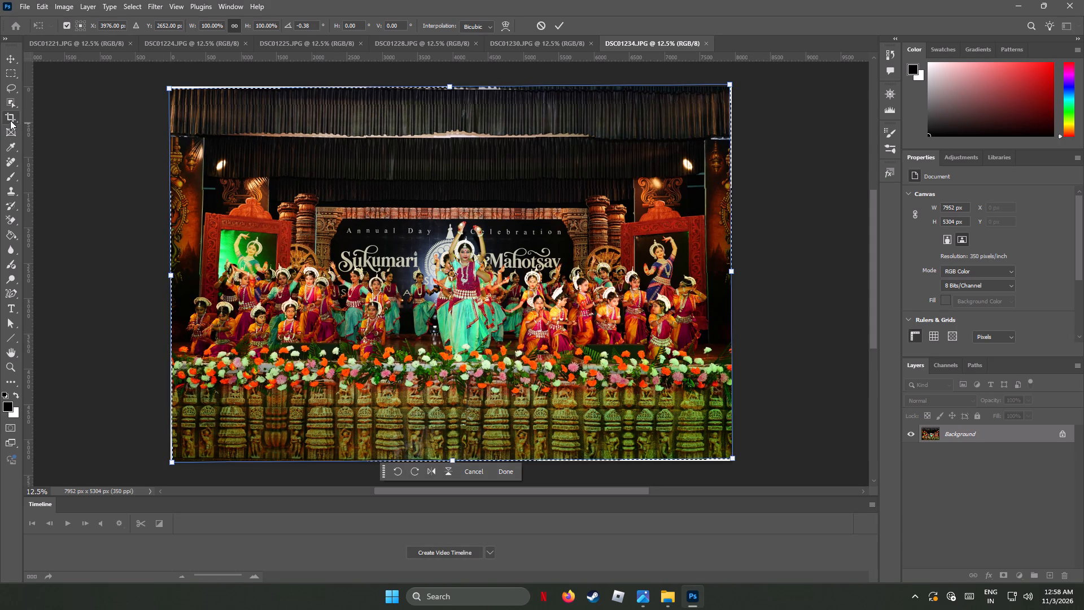
Crop DSC01234.JPG on all sides, removing the upper curtains and the rotated edges, leaving about 7620 x 3950 px.
{"action": "left_click", "coordinate": [10, 117]}
{"action": "left_click_drag", "start_coordinate": [449, 84], "coordinate": [449, 97]}
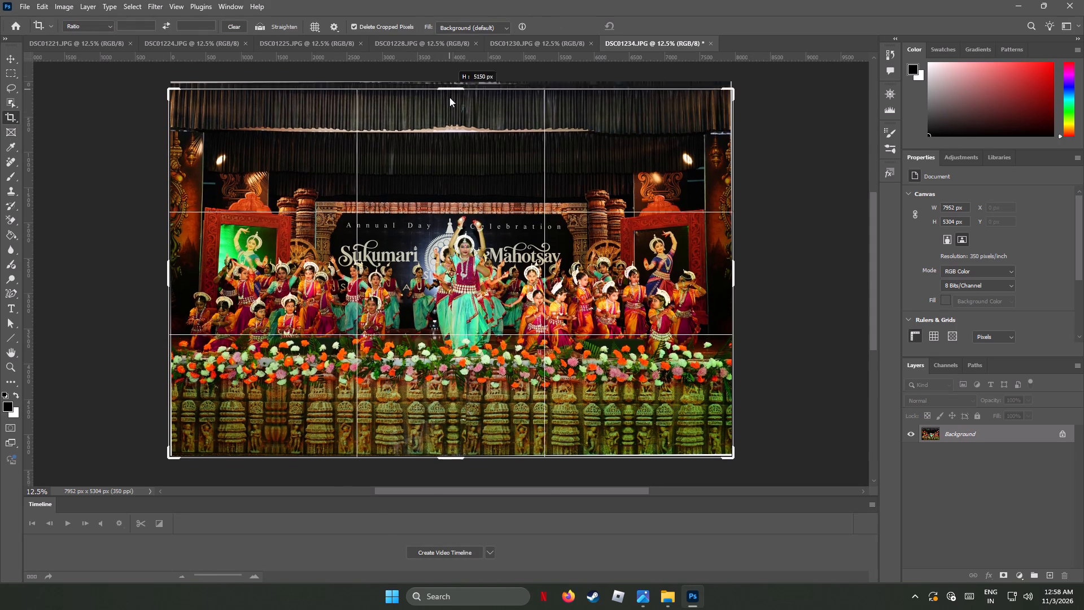
{"action": "left_click_drag", "start_coordinate": [449, 97], "coordinate": [454, 124]}
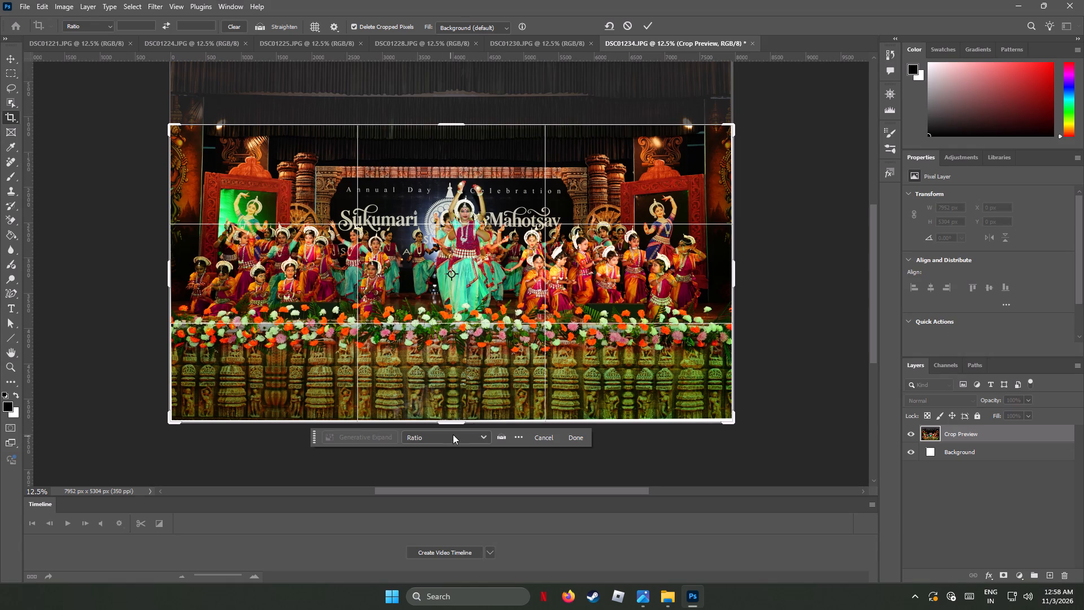
{"action": "left_click_drag", "start_coordinate": [452, 421], "coordinate": [453, 412]}
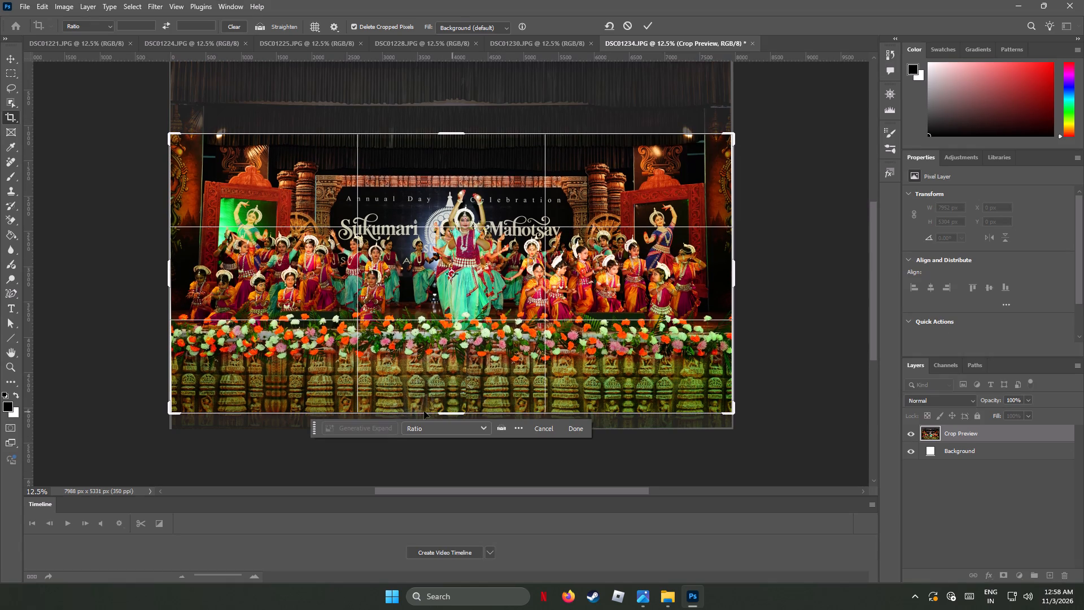
{"action": "left_click", "coordinate": [171, 274]}
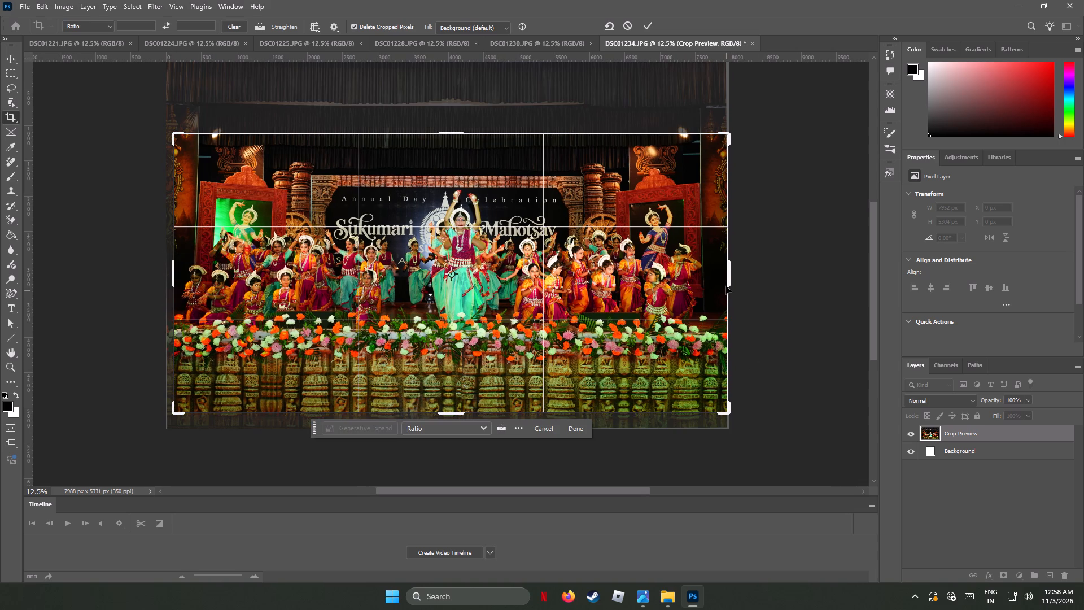
{"action": "left_click_drag", "start_coordinate": [729, 278], "coordinate": [720, 278]}
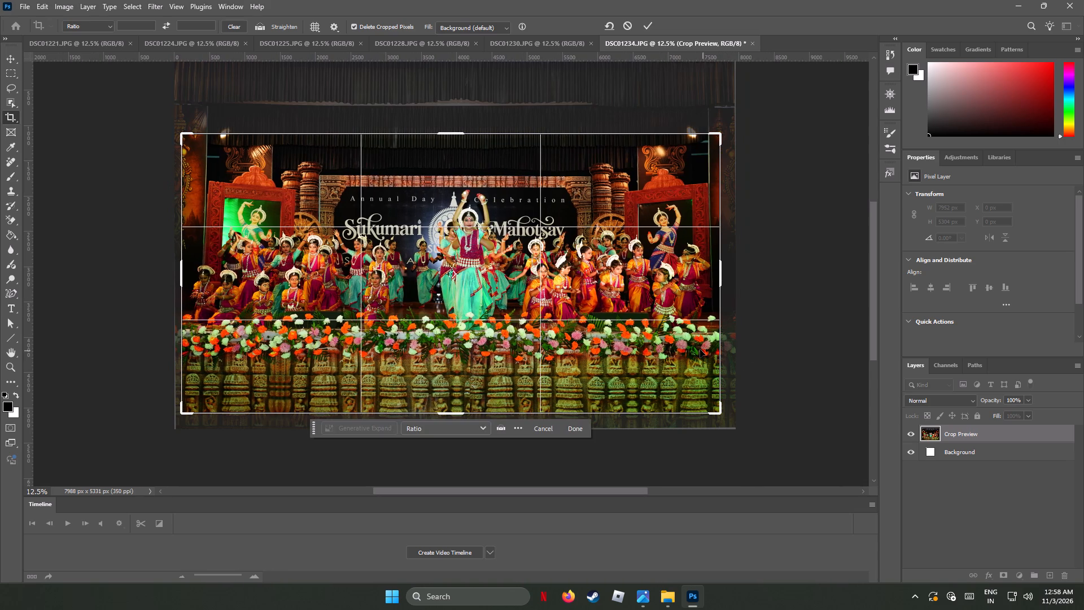
{"action": "key", "text": "Return"}
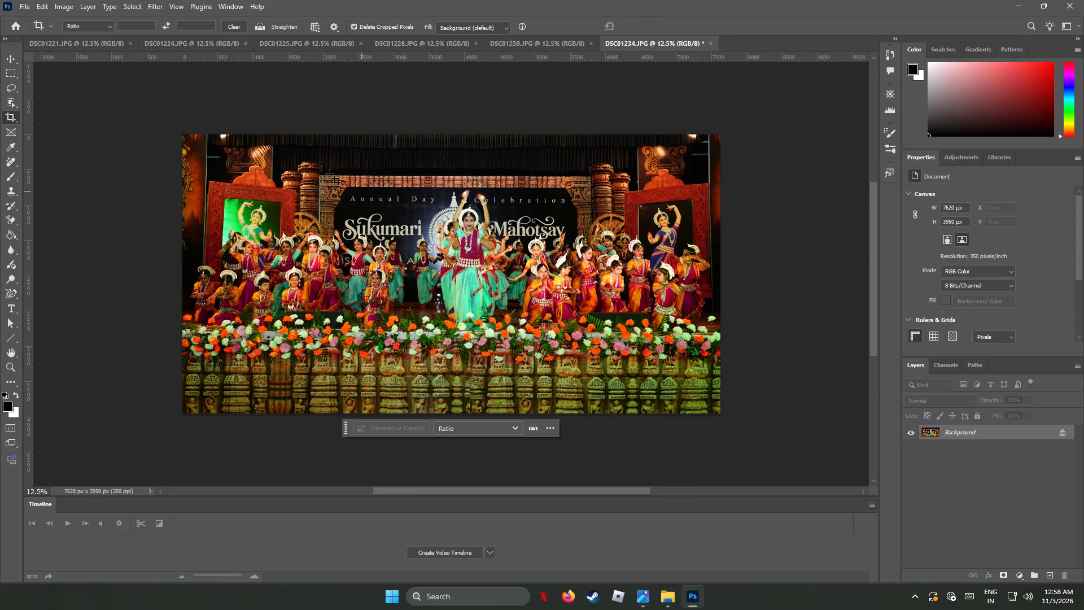
Resize DSC01234.JPG to 4000 px wide, keeping its proportions.
{"action": "left_click", "coordinate": [28, 6]}
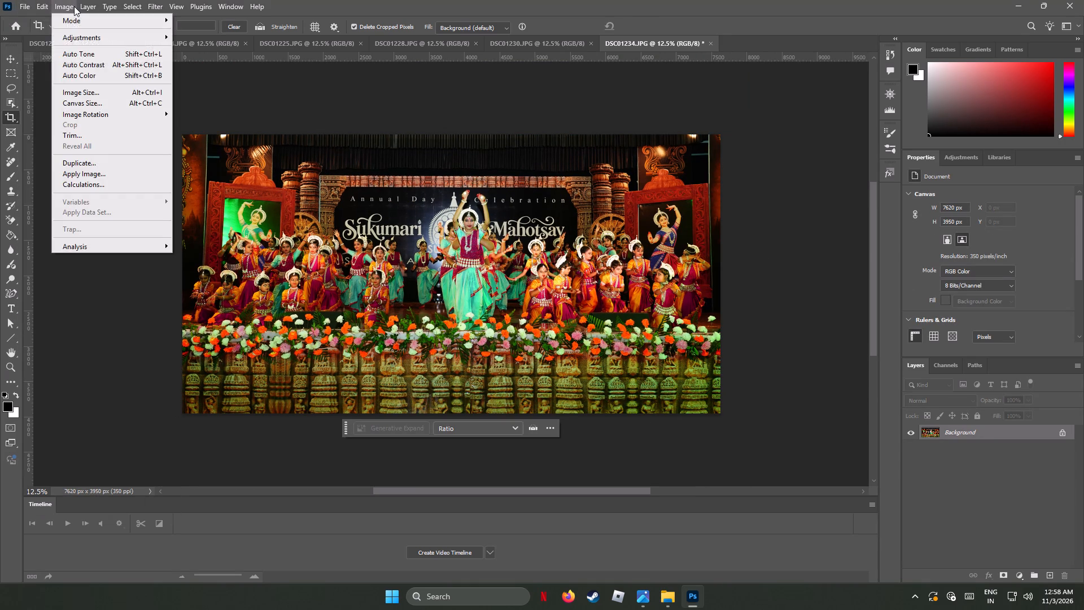
{"action": "left_click", "coordinate": [88, 93]}
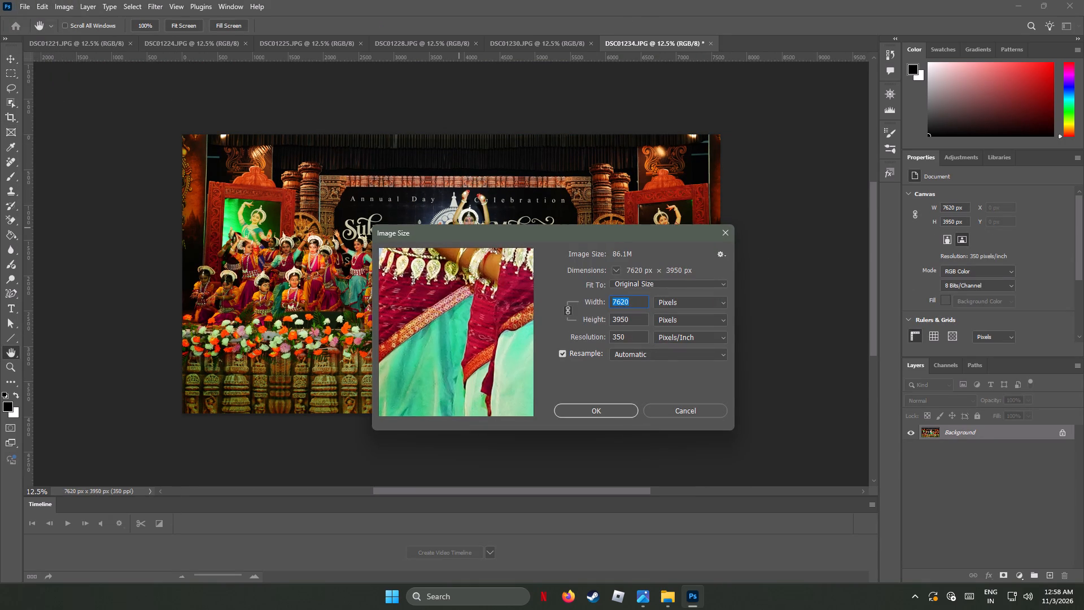
{"action": "type", "text": "4000"}
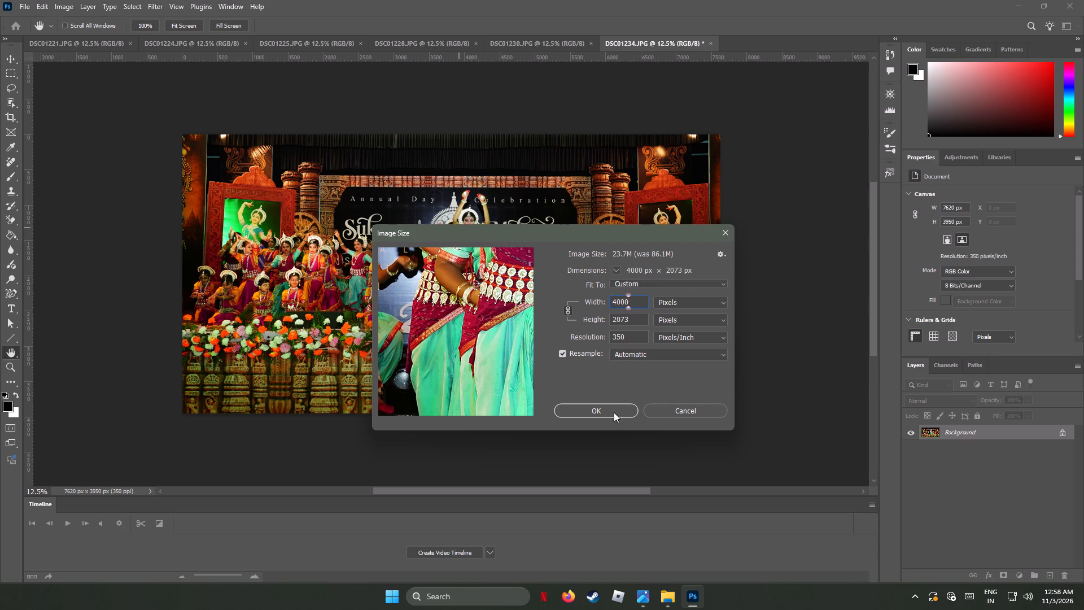
{"action": "left_click", "coordinate": [610, 409]}
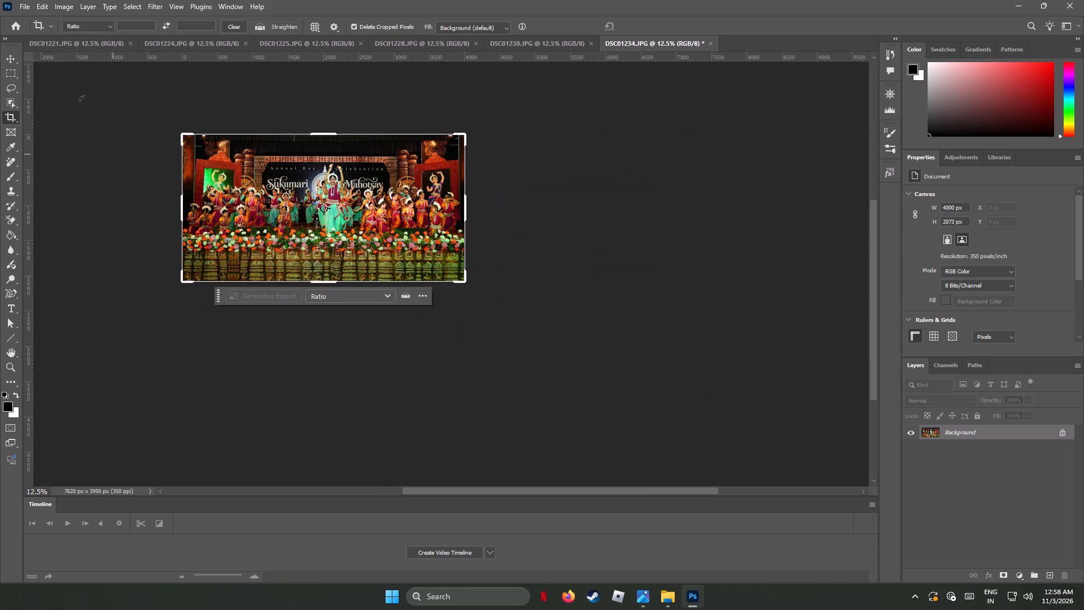
Export DSC01234.JPG as a quality 7 JPG to the AF_Img folder, and close the document without saving changes.
{"action": "left_click", "coordinate": [24, 4]}
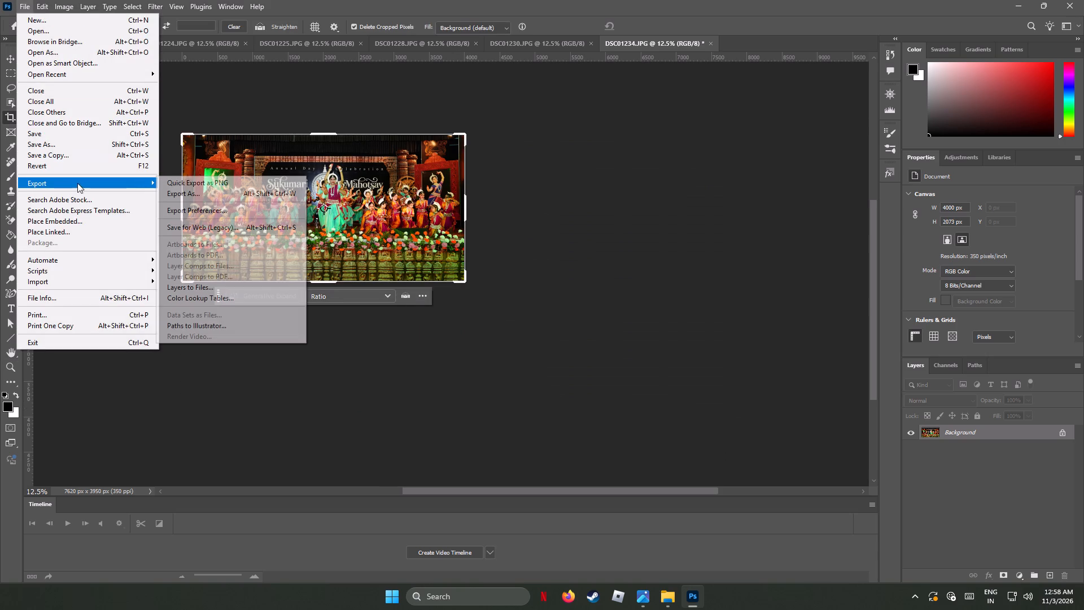
{"action": "left_click", "coordinate": [181, 193]}
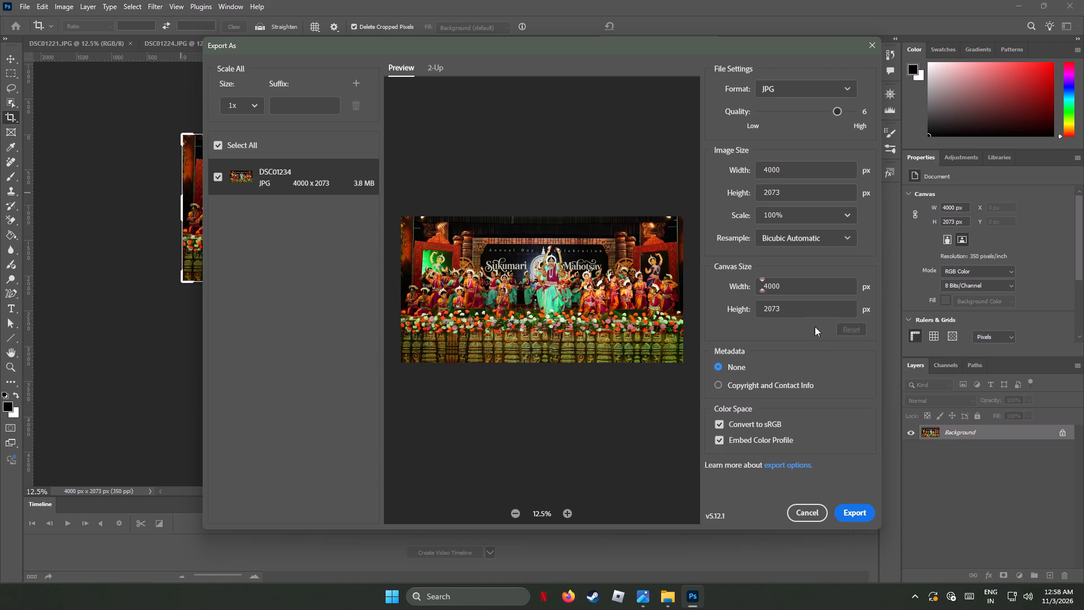
{"action": "left_click_drag", "start_coordinate": [838, 112], "coordinate": [893, 119]}
{"action": "left_click", "coordinate": [856, 511]}
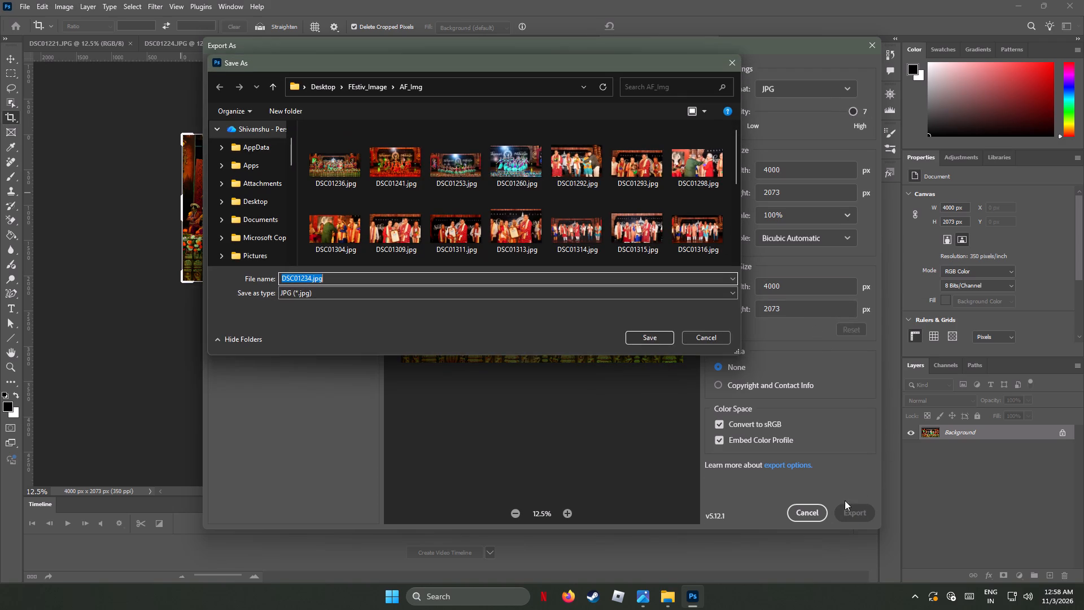
{"action": "left_click", "coordinate": [652, 336]}
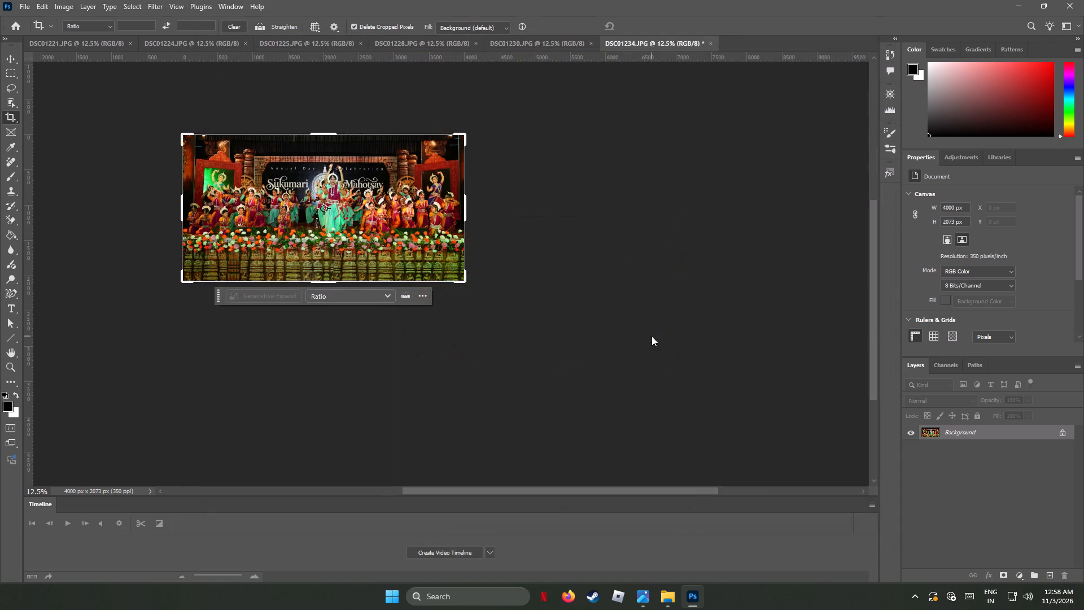
{"action": "left_click", "coordinate": [710, 43]}
{"action": "left_click", "coordinate": [538, 225]}
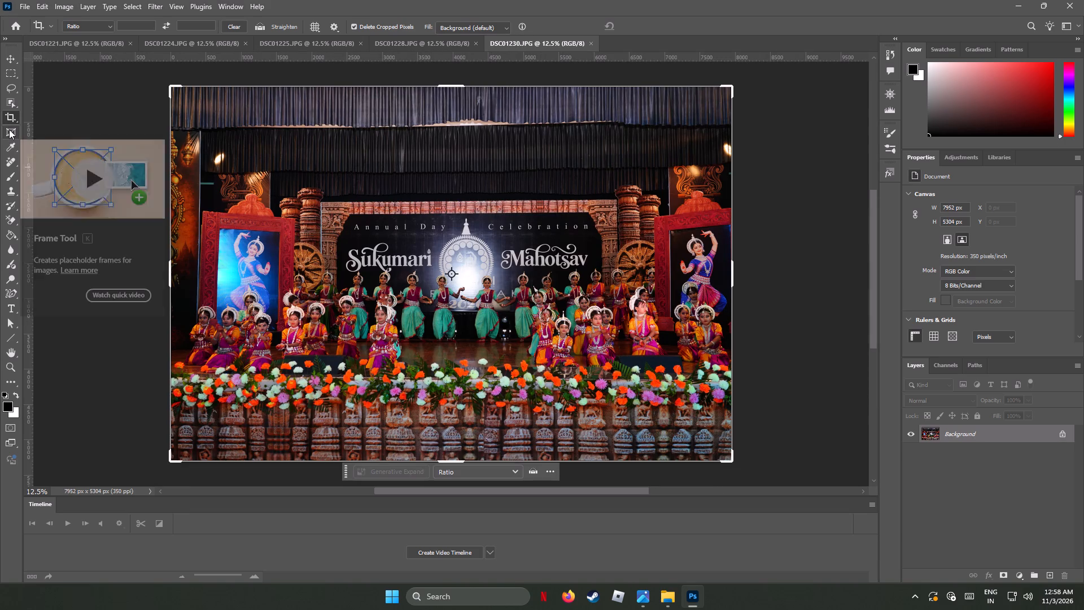
Crop the curtain area off the top of DSC01230.JPG, leaving about 7952 x 4088 px.
{"action": "left_click_drag", "start_coordinate": [448, 86], "coordinate": [457, 136]}
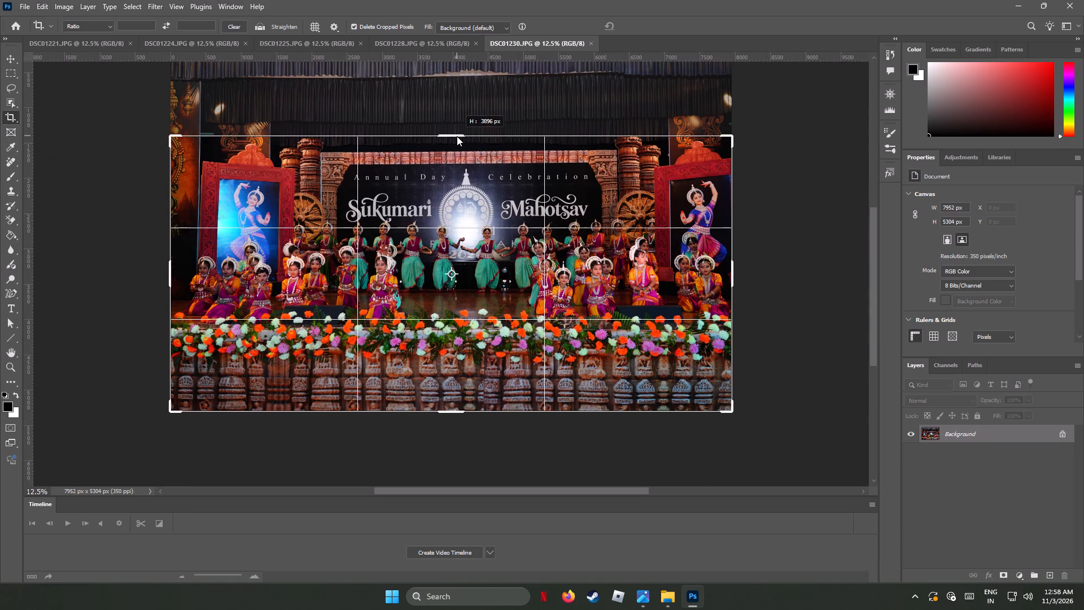
{"action": "left_click_drag", "start_coordinate": [457, 136], "coordinate": [459, 134]}
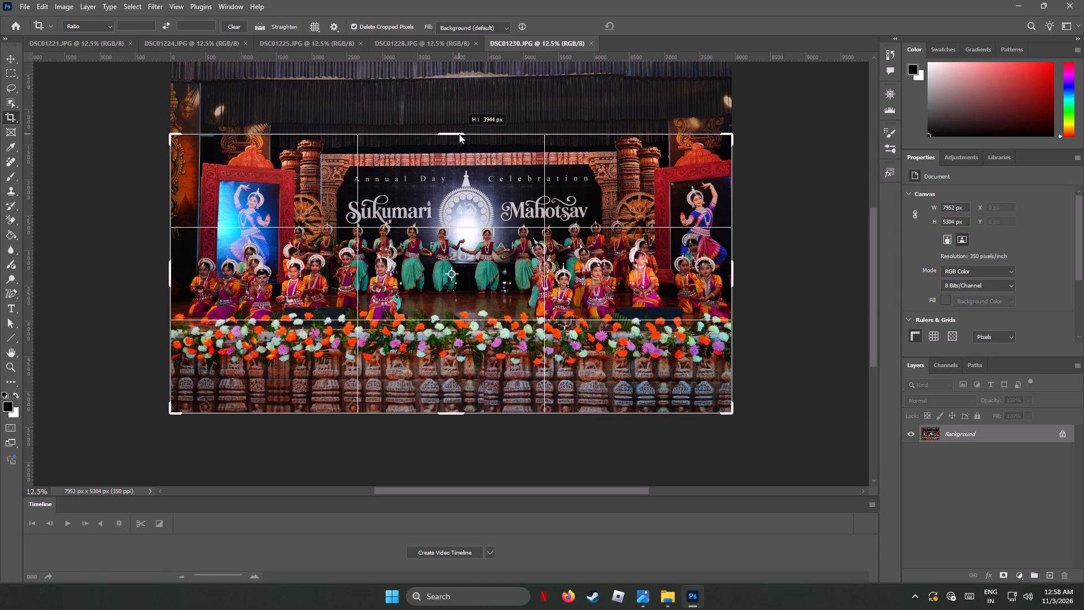
{"action": "left_click_drag", "start_coordinate": [459, 134], "coordinate": [460, 129]}
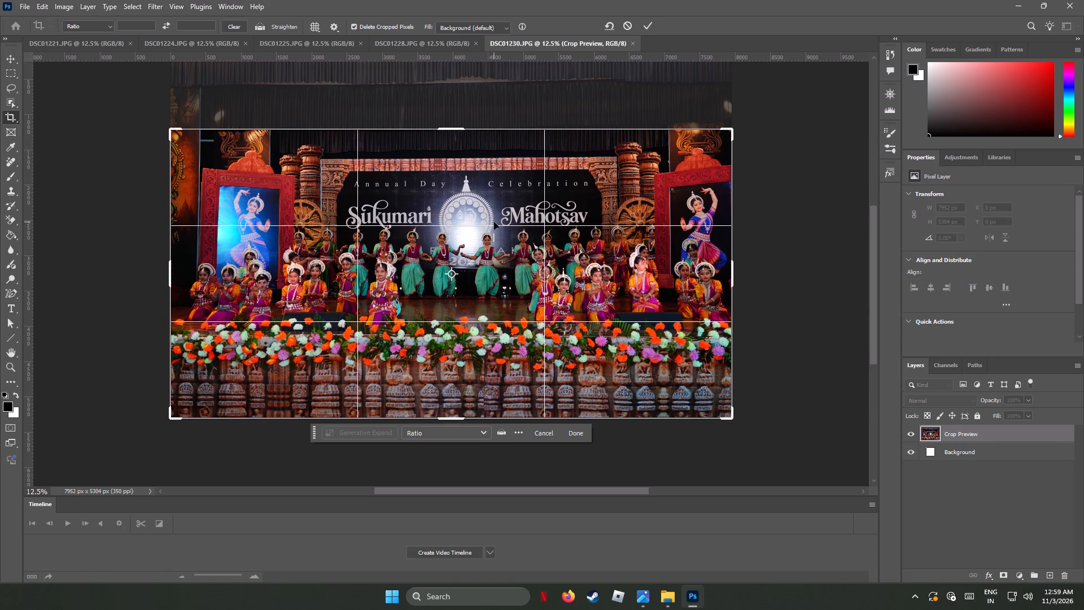
{"action": "key", "text": "Return"}
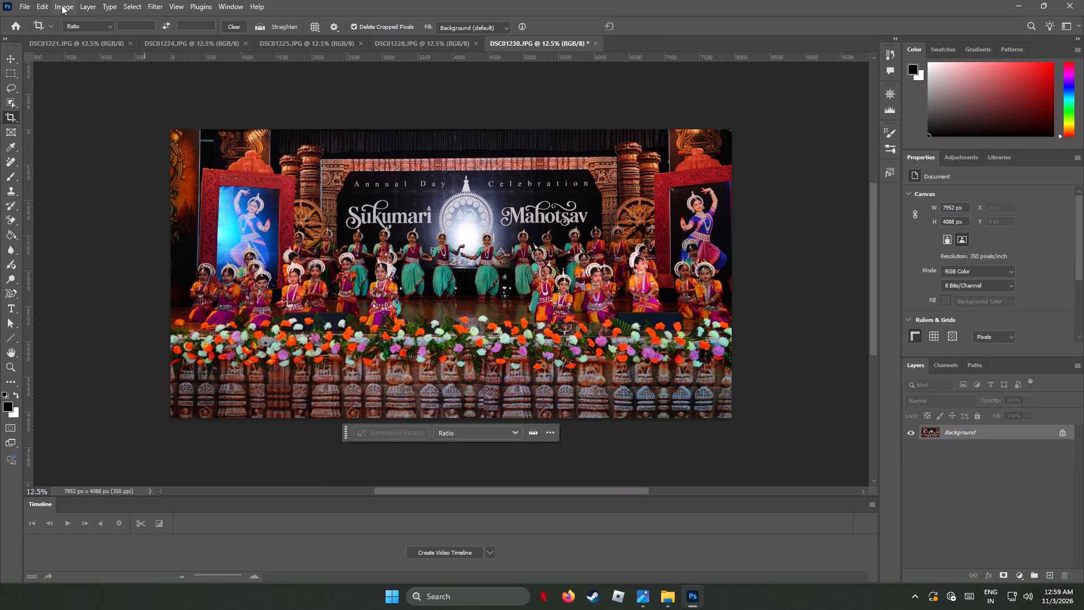
Resize DSC01230.JPG to 4000 px wide, keeping its proportions.
{"action": "left_click", "coordinate": [62, 5]}
{"action": "left_click", "coordinate": [94, 90]}
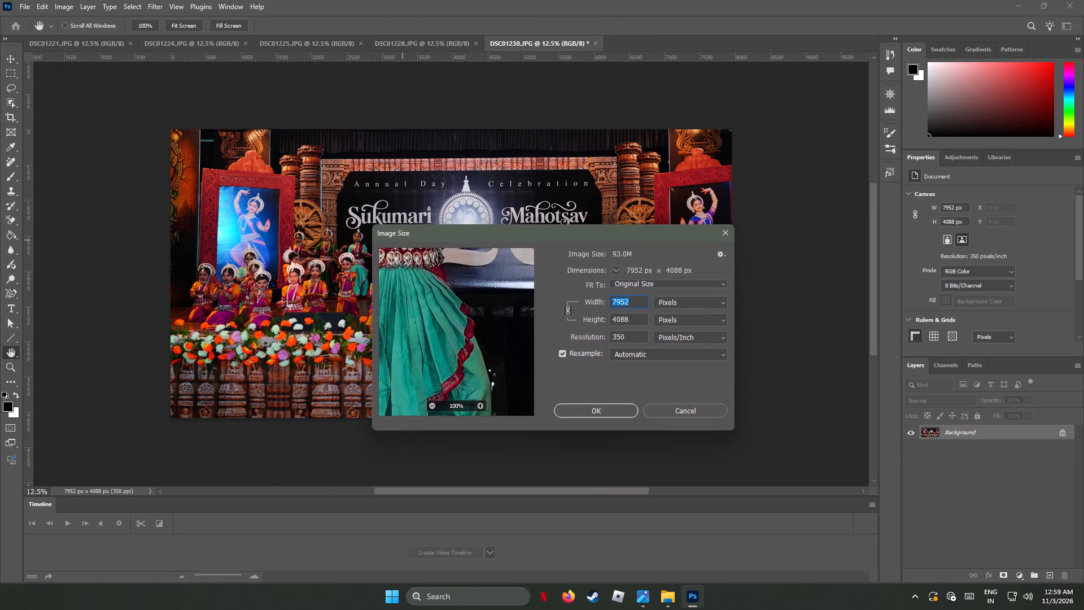
{"action": "type", "text": "4000"}
{"action": "left_click", "coordinate": [604, 408]}
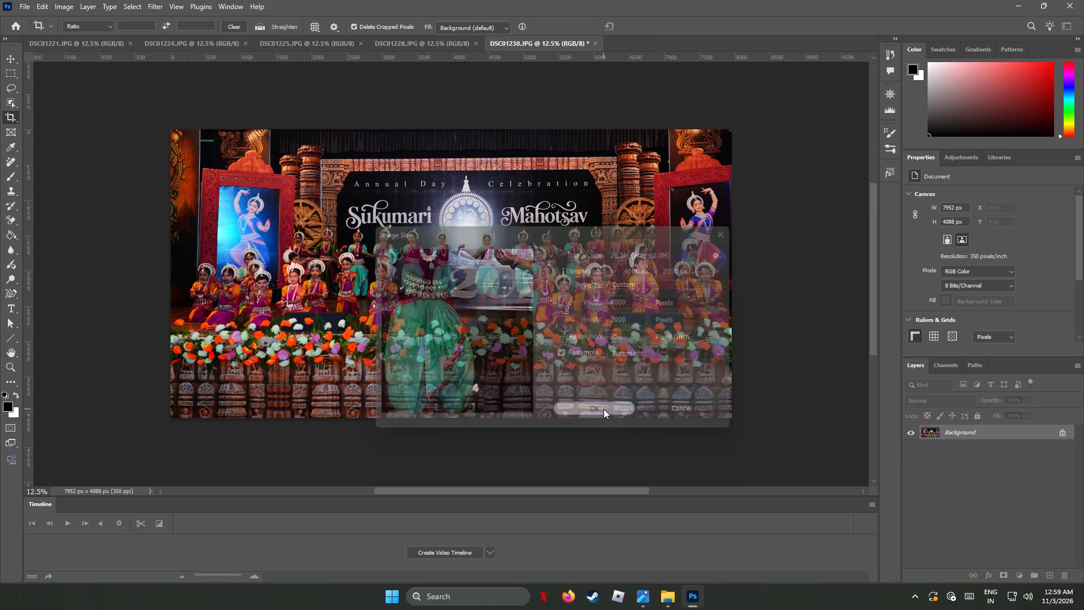
Export DSC01230.JPG as a quality 7 JPG, and close the document without saving changes.
{"action": "left_click", "coordinate": [41, 4]}
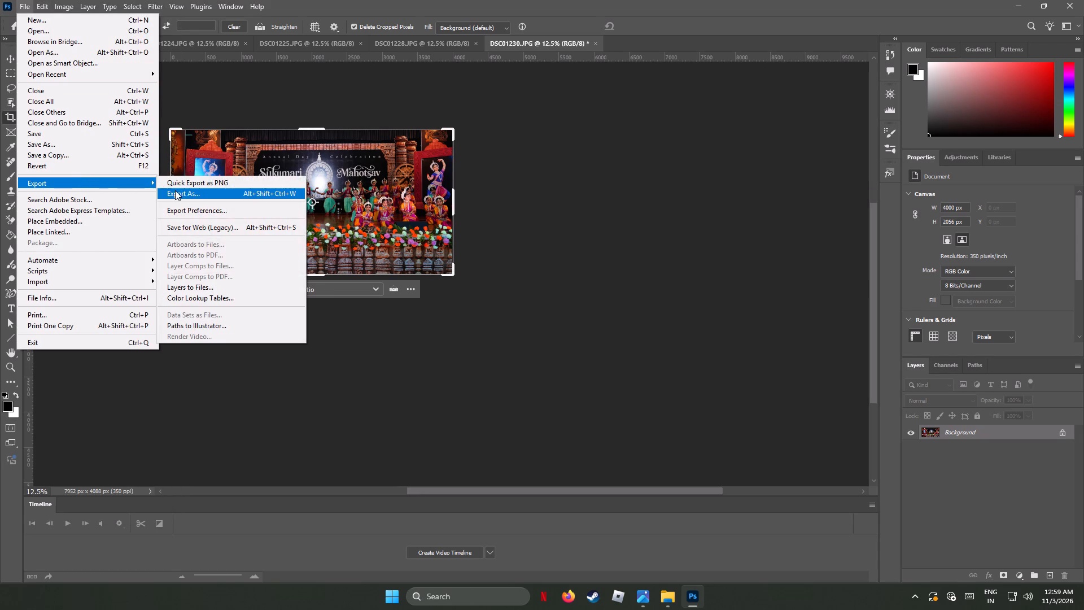
{"action": "left_click", "coordinate": [185, 194]}
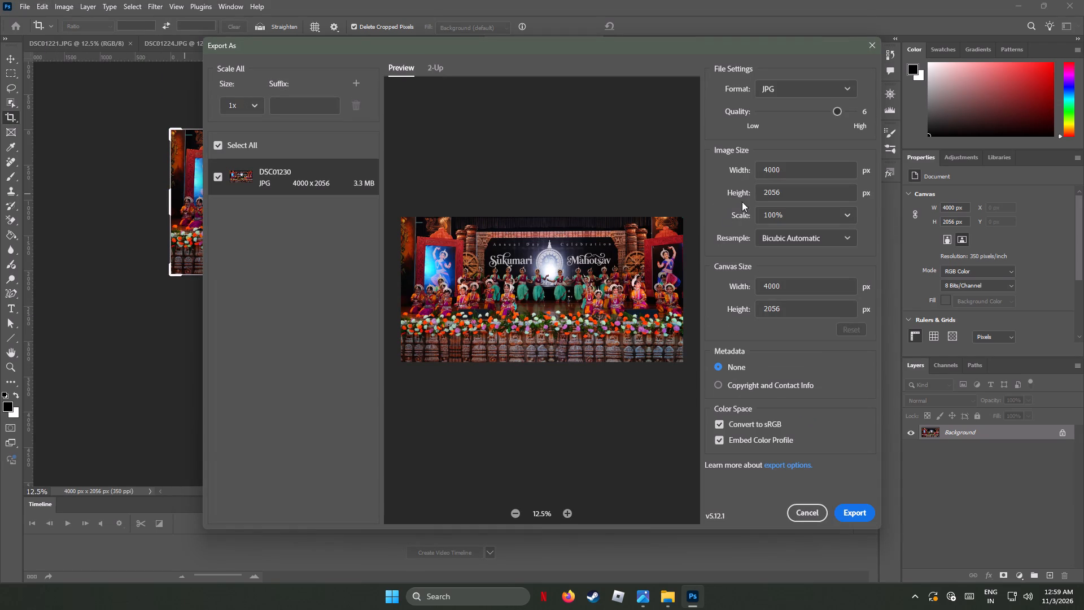
{"action": "left_click_drag", "start_coordinate": [837, 110], "coordinate": [880, 121]}
{"action": "left_click", "coordinate": [854, 513]}
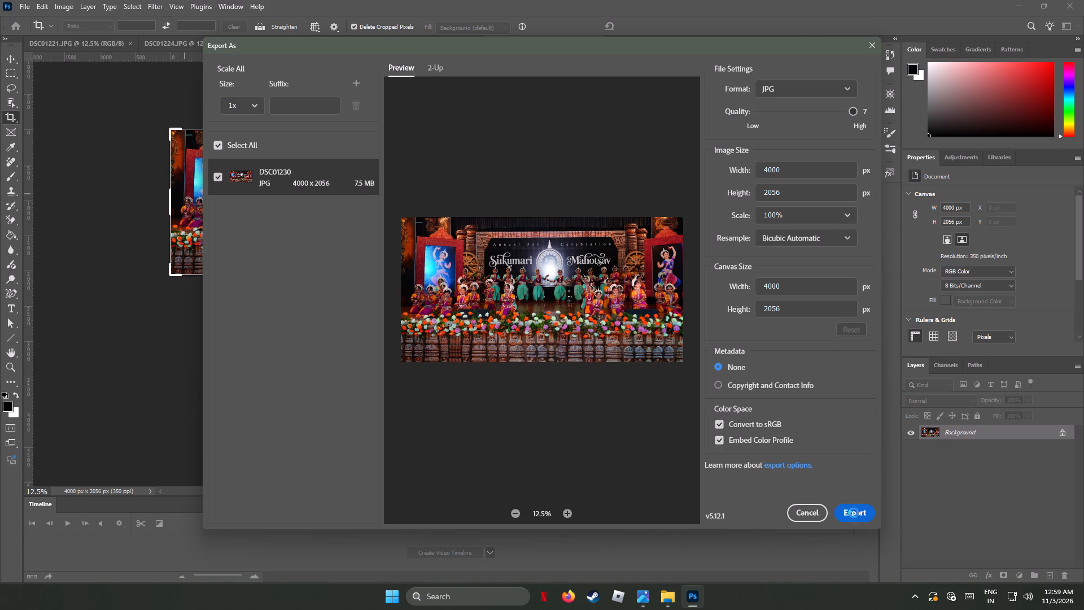
{"action": "left_click", "coordinate": [657, 336]}
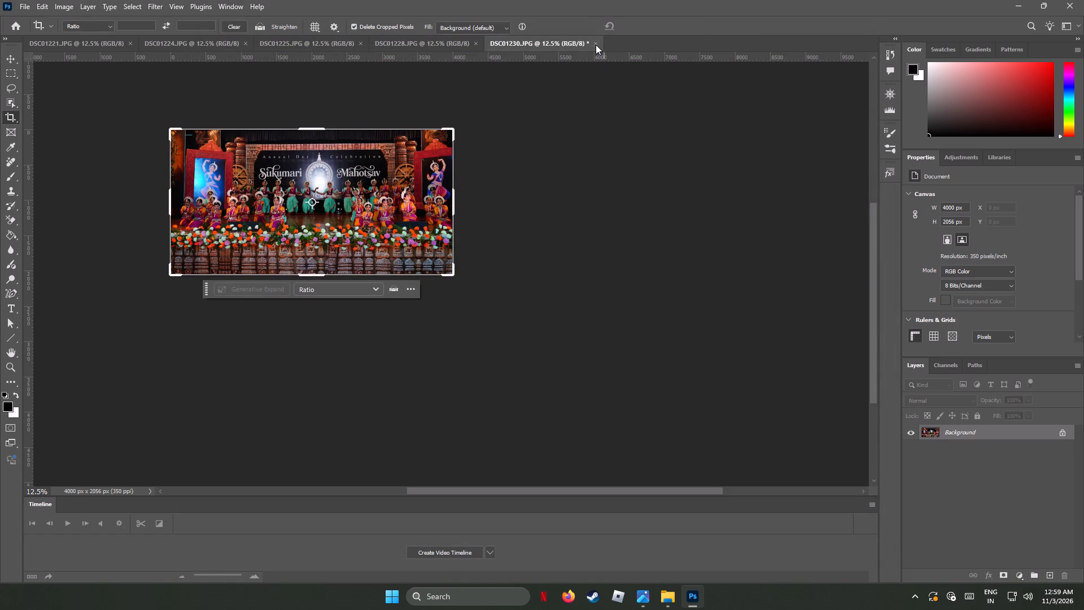
{"action": "left_click", "coordinate": [596, 45]}
{"action": "left_click", "coordinate": [541, 220]}
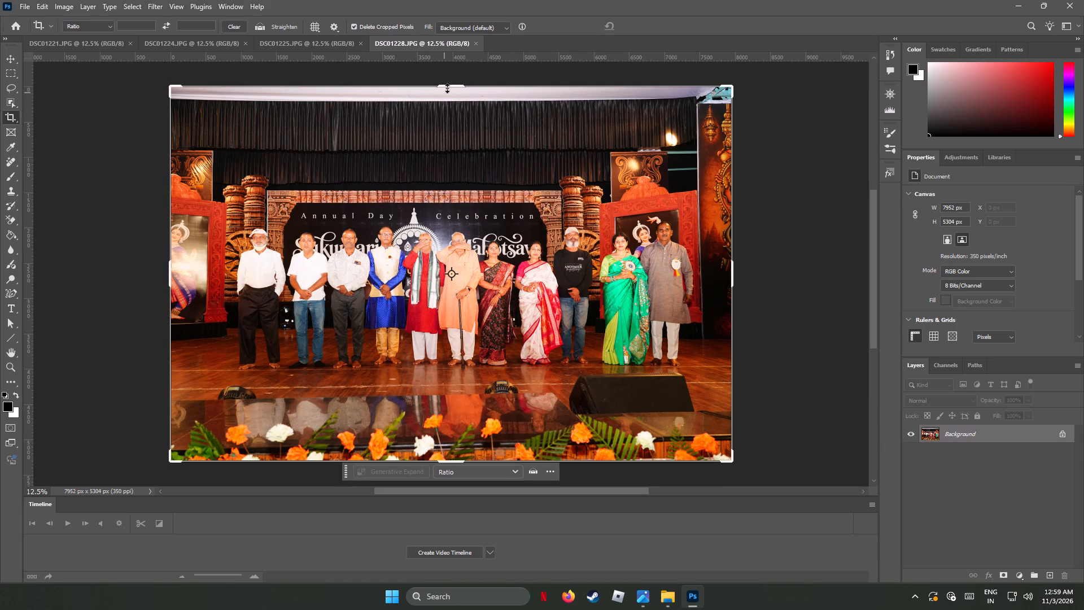
Crop the ceiling and upper curtains off the top of DSC01228.JPG, leaving about 7952 x 4152 px.
{"action": "left_click_drag", "start_coordinate": [448, 83], "coordinate": [449, 119]}
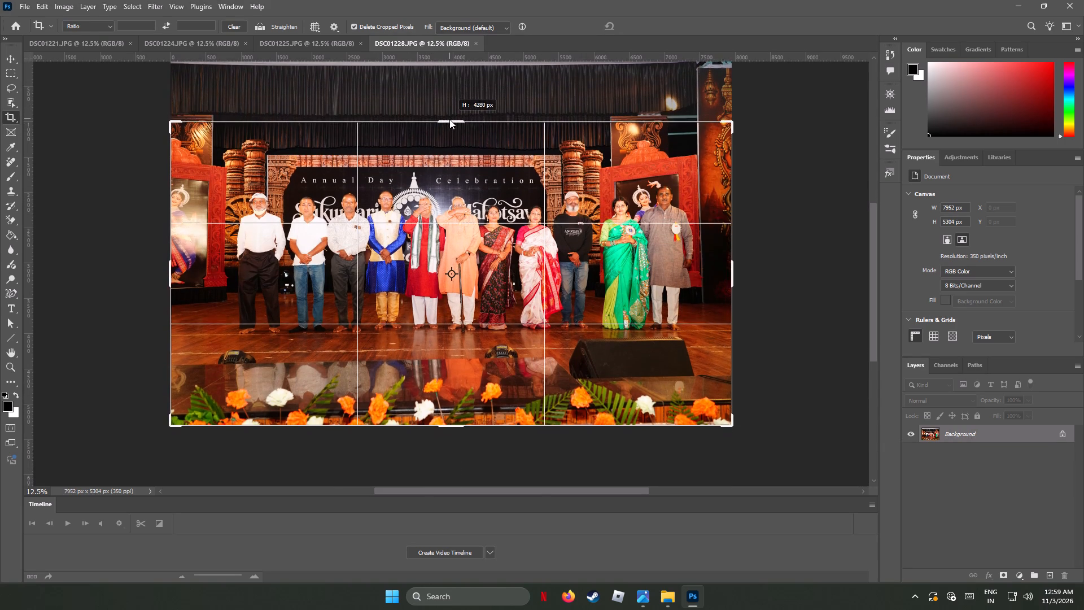
{"action": "left_click_drag", "start_coordinate": [449, 119], "coordinate": [449, 124]}
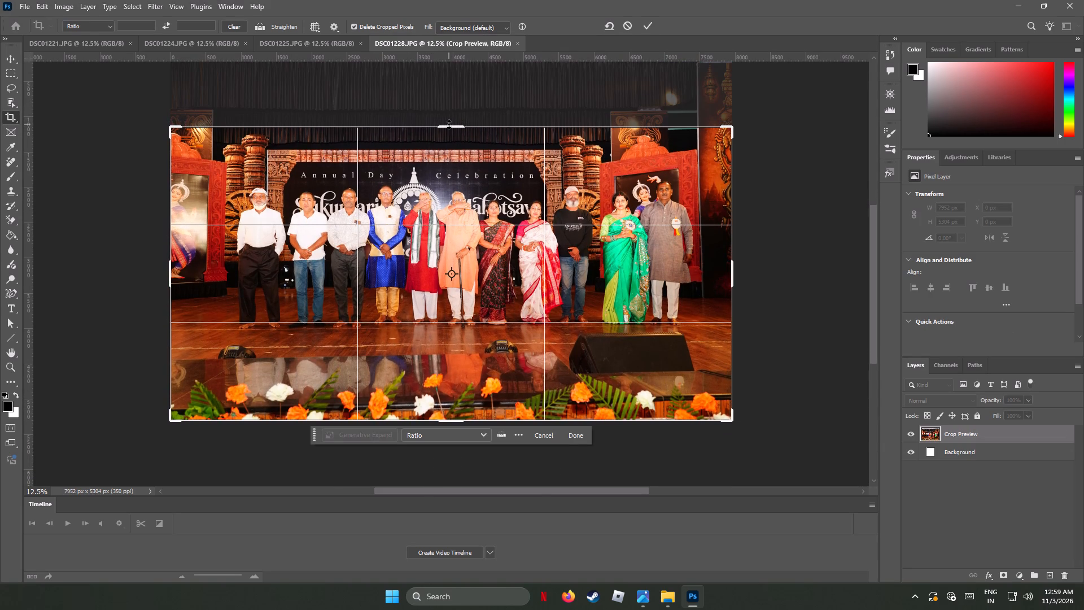
{"action": "key", "text": "Return"}
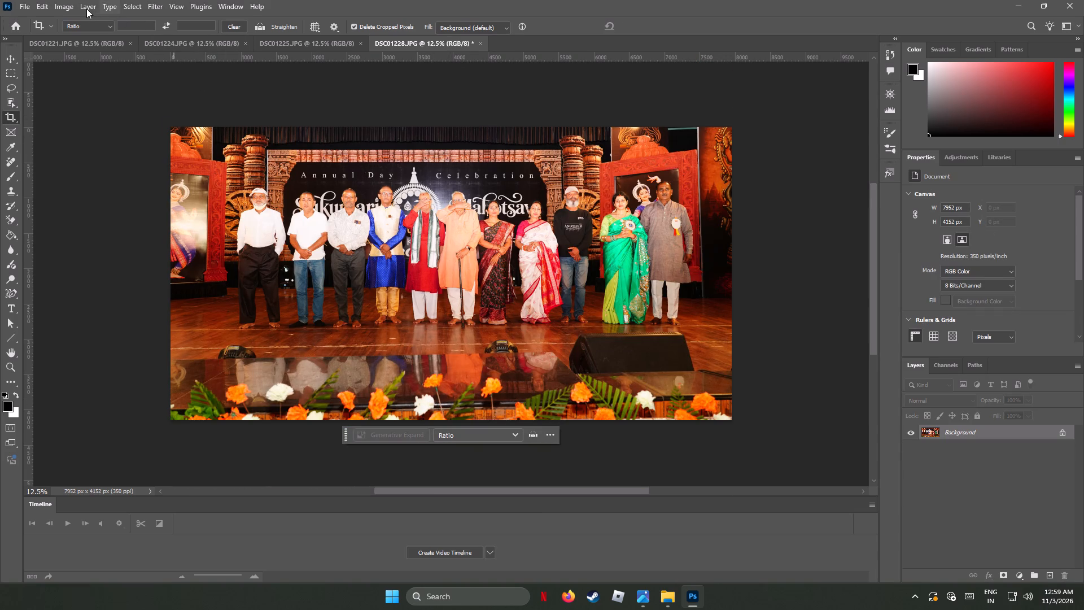
Darken the midtones of DSC01228.JPG with an Exposure adjustment, setting Gamma Correction to 0.74.
{"action": "left_click", "coordinate": [64, 7]}
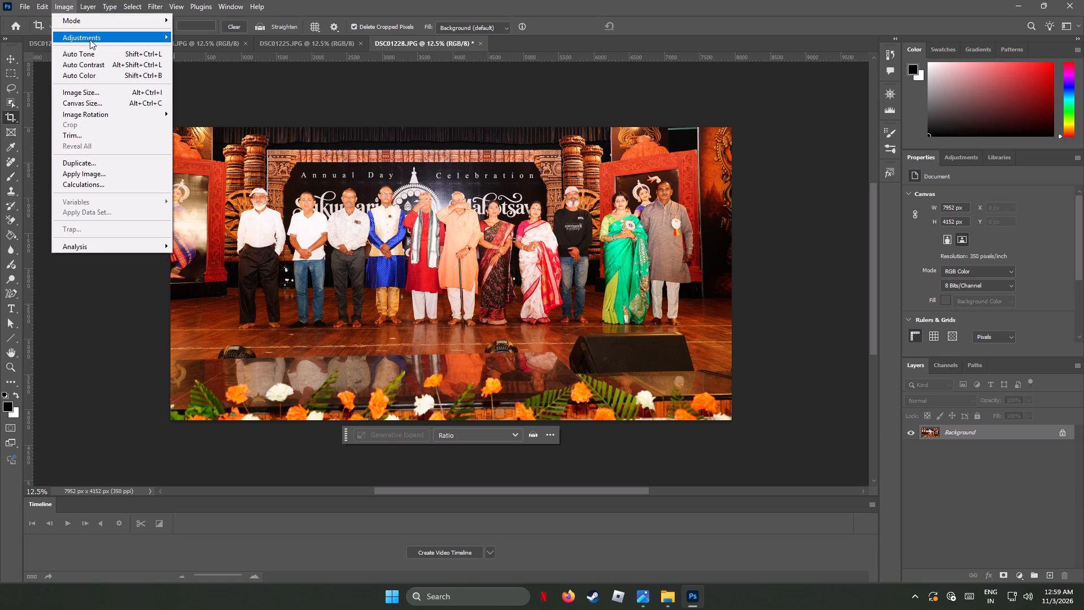
{"action": "left_click", "coordinate": [205, 68]}
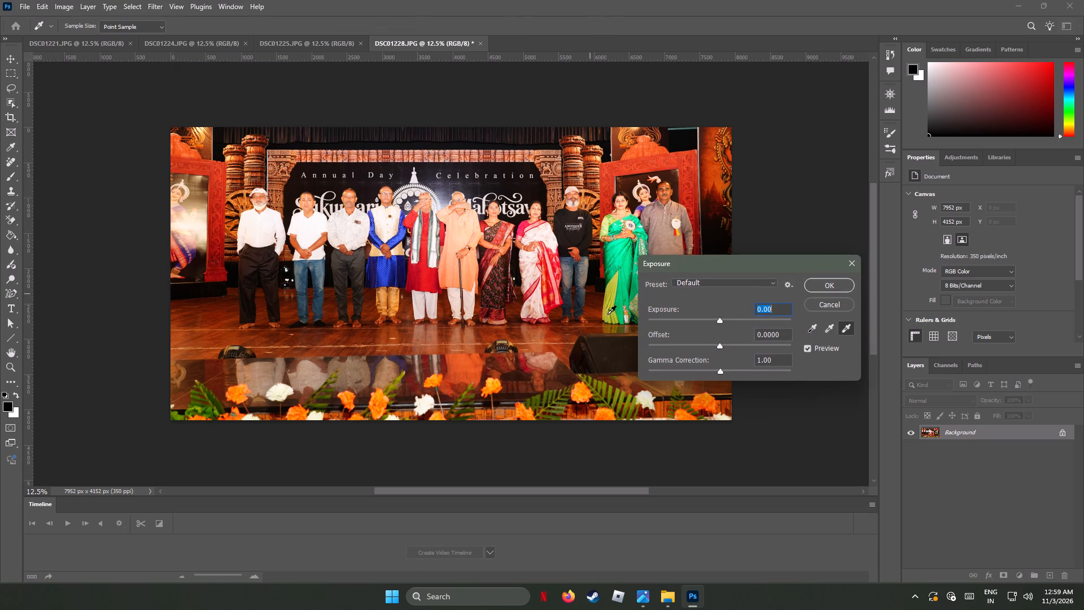
{"action": "left_click_drag", "start_coordinate": [720, 371], "coordinate": [744, 374]}
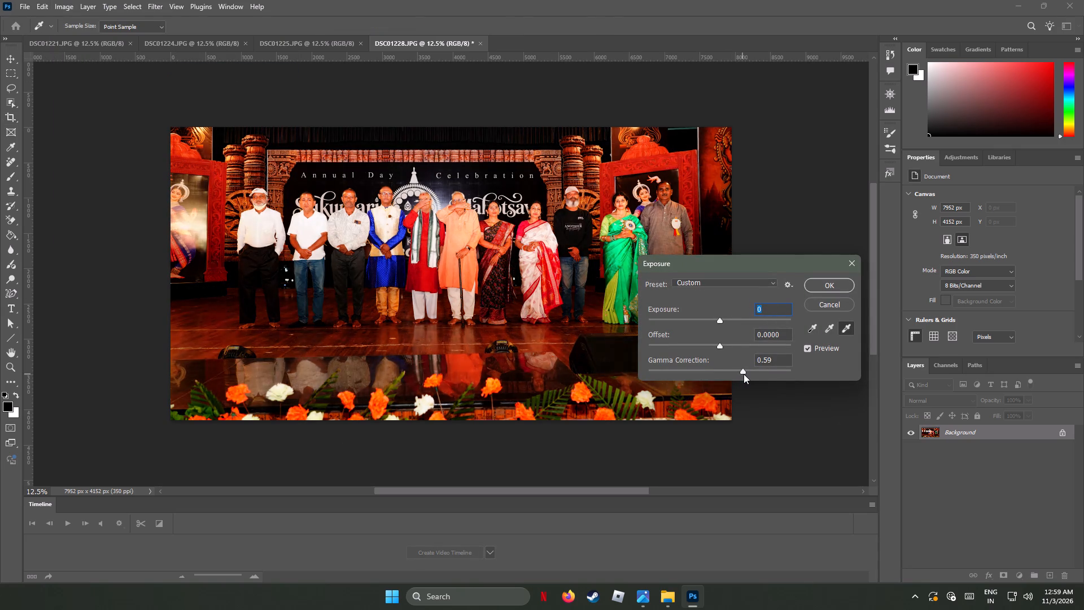
{"action": "left_click_drag", "start_coordinate": [744, 374], "coordinate": [760, 374]}
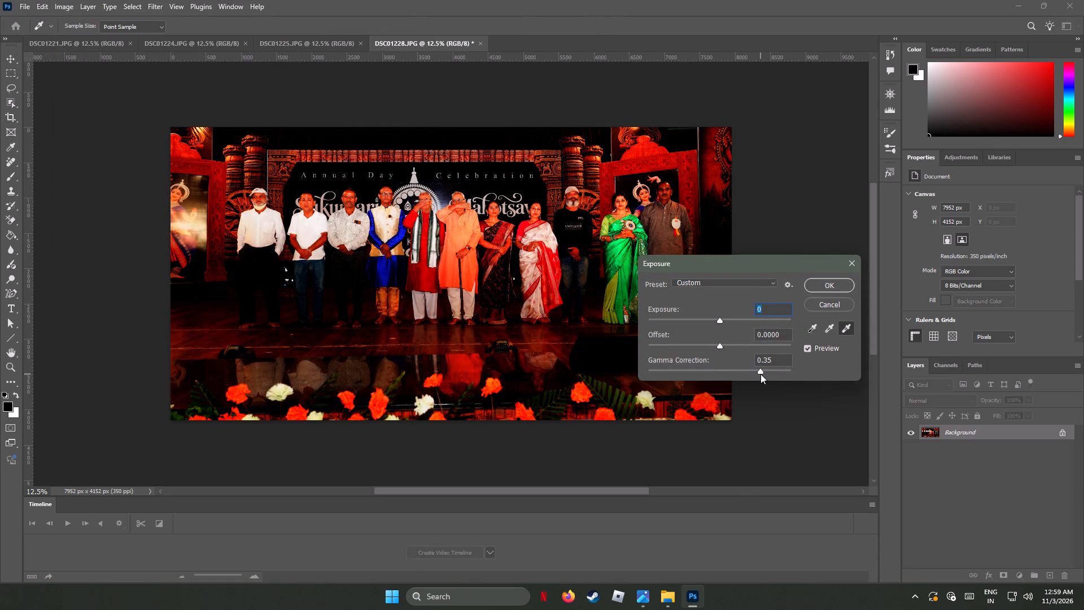
{"action": "left_click_drag", "start_coordinate": [760, 374], "coordinate": [750, 372]}
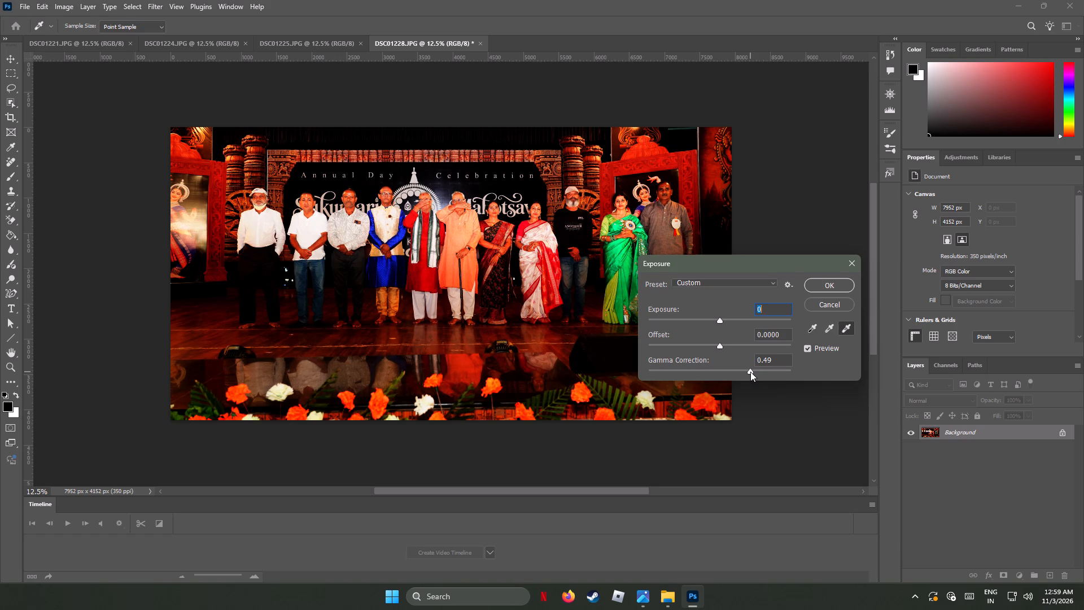
{"action": "left_click_drag", "start_coordinate": [750, 372], "coordinate": [748, 372]}
{"action": "left_click_drag", "start_coordinate": [748, 372], "coordinate": [736, 371]}
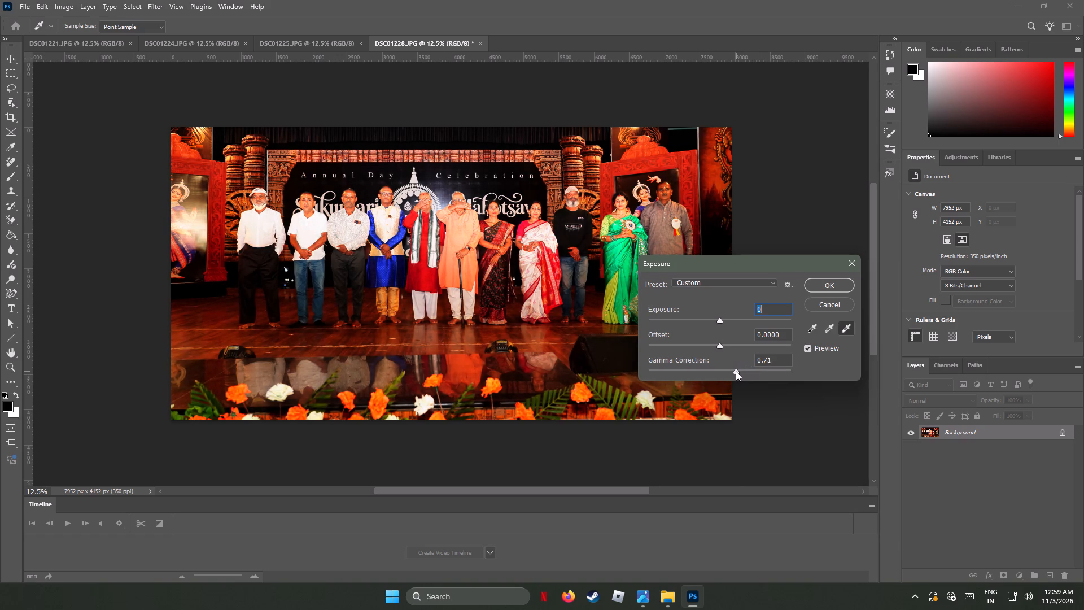
{"action": "left_click_drag", "start_coordinate": [736, 371], "coordinate": [734, 369]}
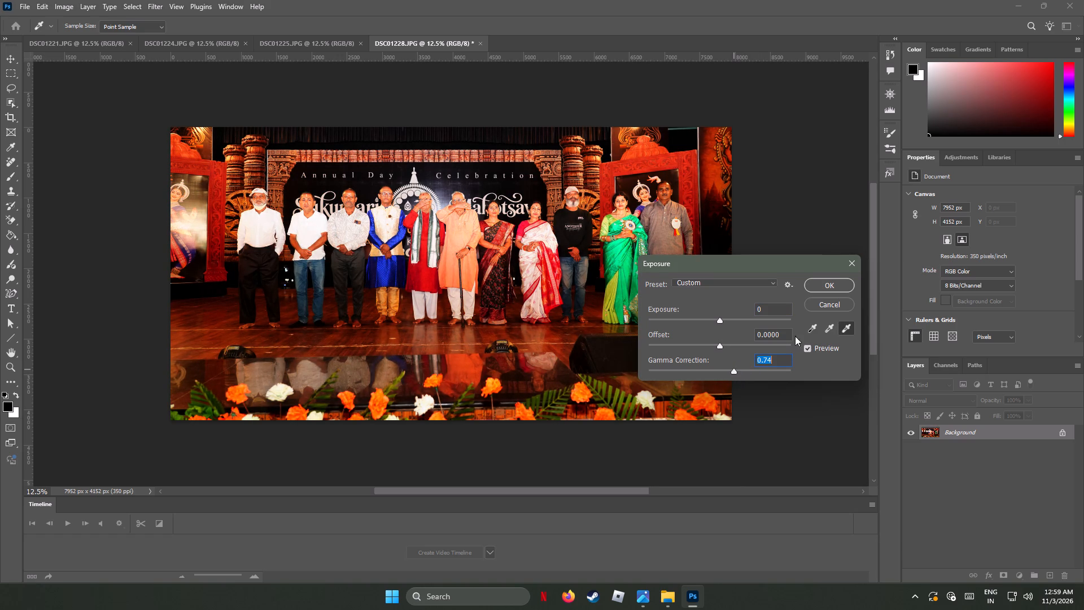
{"action": "left_click", "coordinate": [815, 286]}
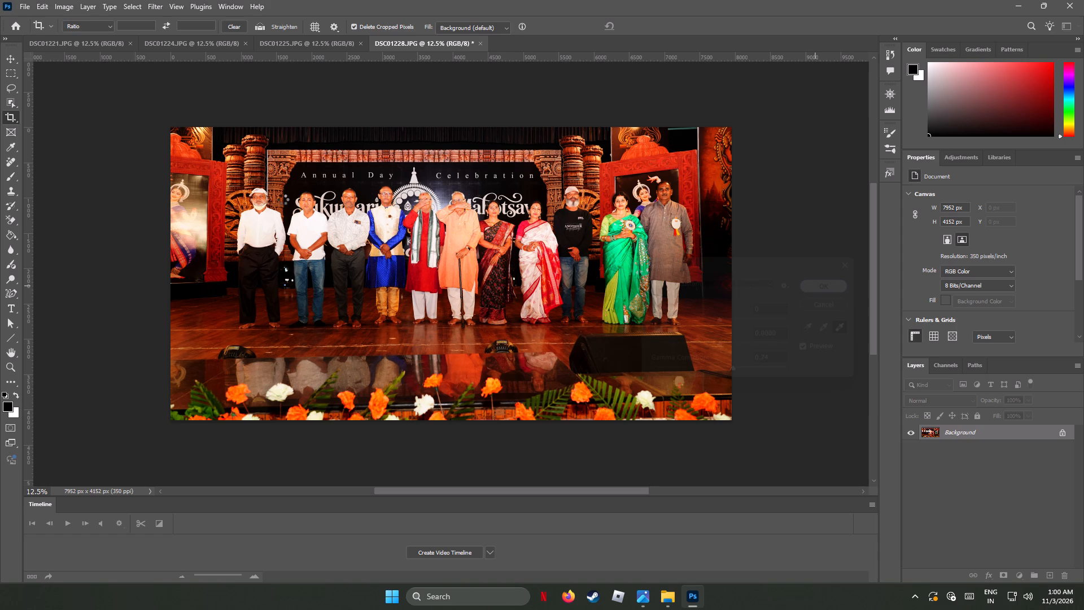
Resize DSC01228.JPG to 4000 px wide, keeping its proportions.
{"action": "left_click", "coordinate": [58, 3]}
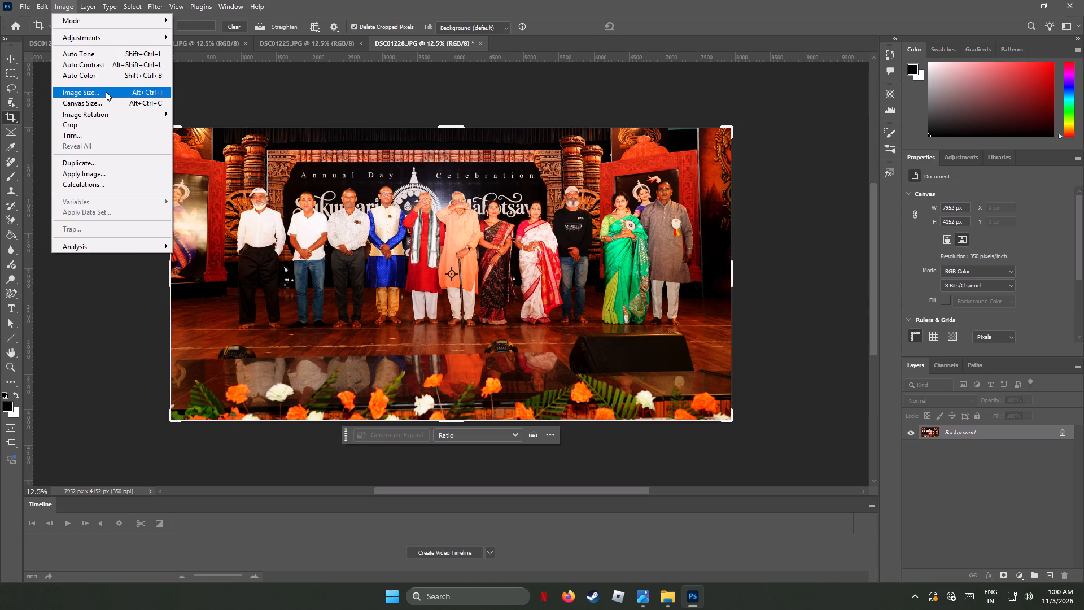
{"action": "left_click", "coordinate": [106, 91]}
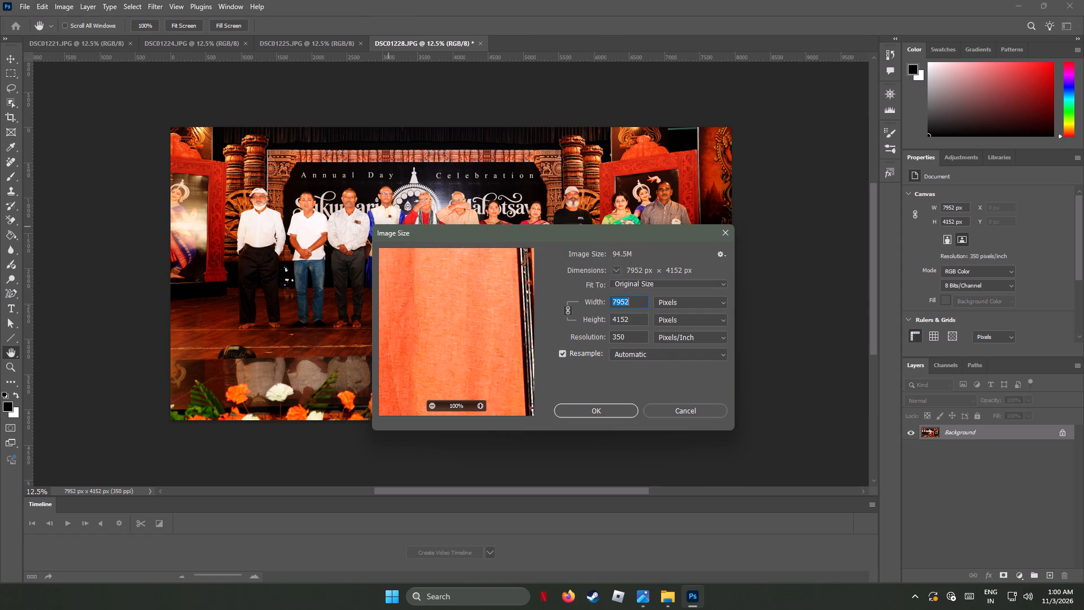
{"action": "type", "text": "4000"}
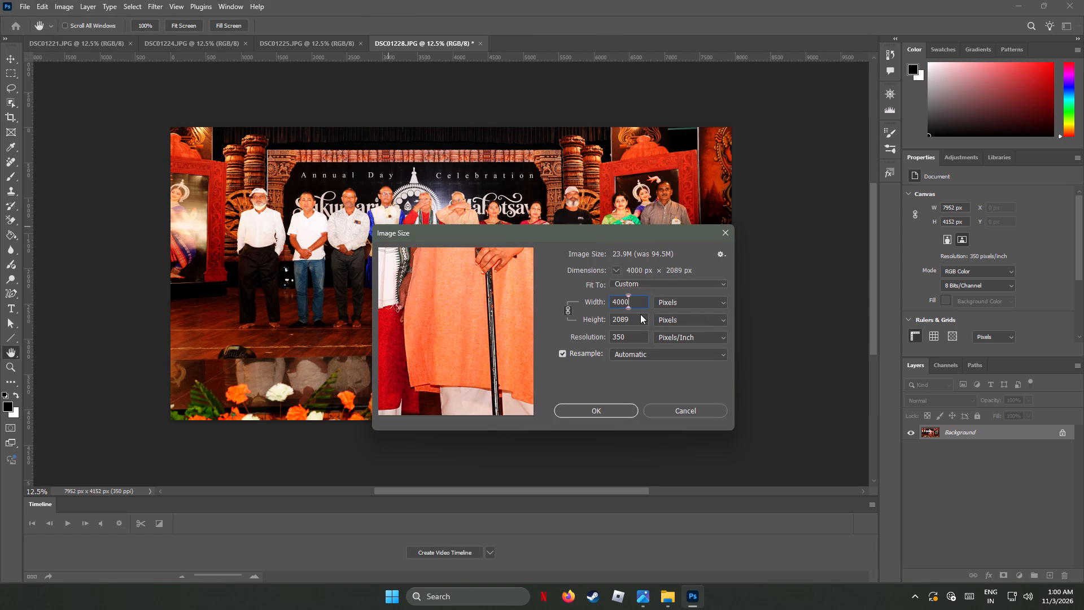
{"action": "left_click", "coordinate": [605, 409]}
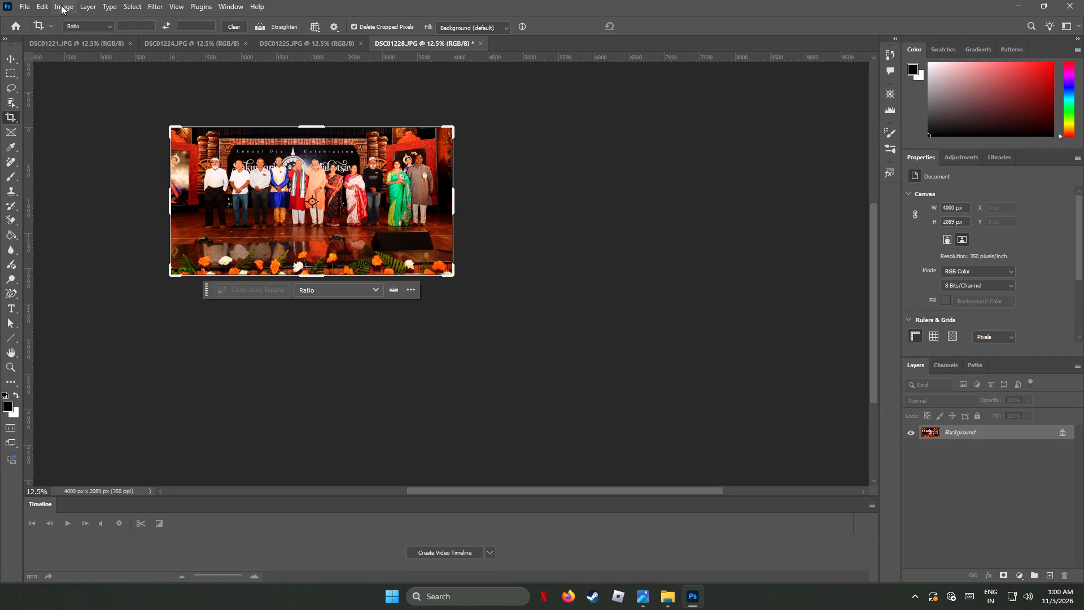
Export DSC01228.JPG as a quality 7 JPG to the AF_Img folder, and close the document without saving changes.
{"action": "left_click", "coordinate": [18, 5]}
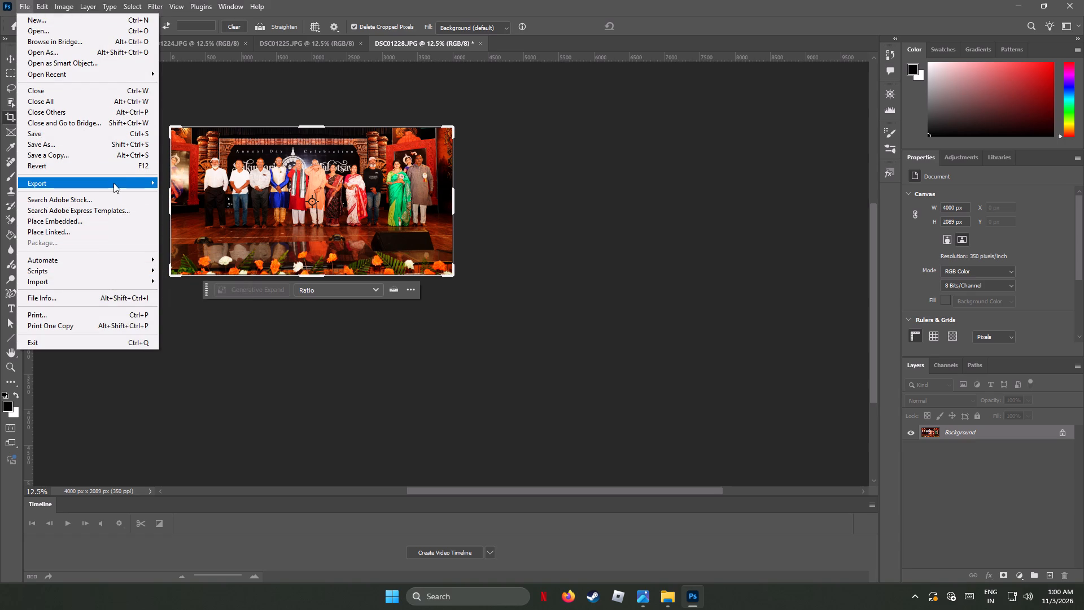
{"action": "left_click", "coordinate": [189, 193]}
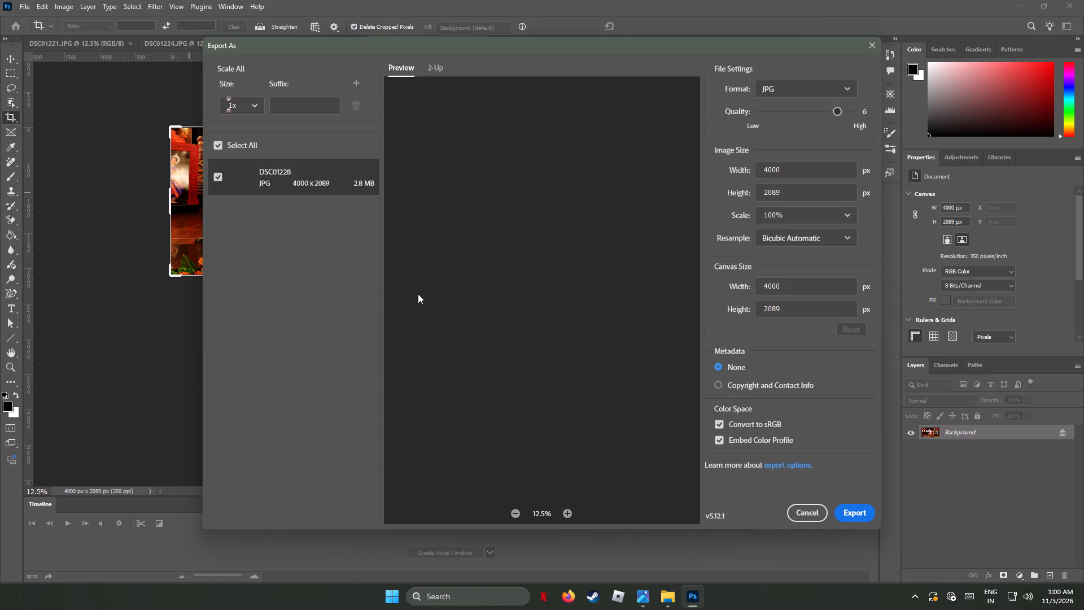
{"action": "left_click_drag", "start_coordinate": [837, 110], "coordinate": [901, 124]}
{"action": "left_click", "coordinate": [859, 512]}
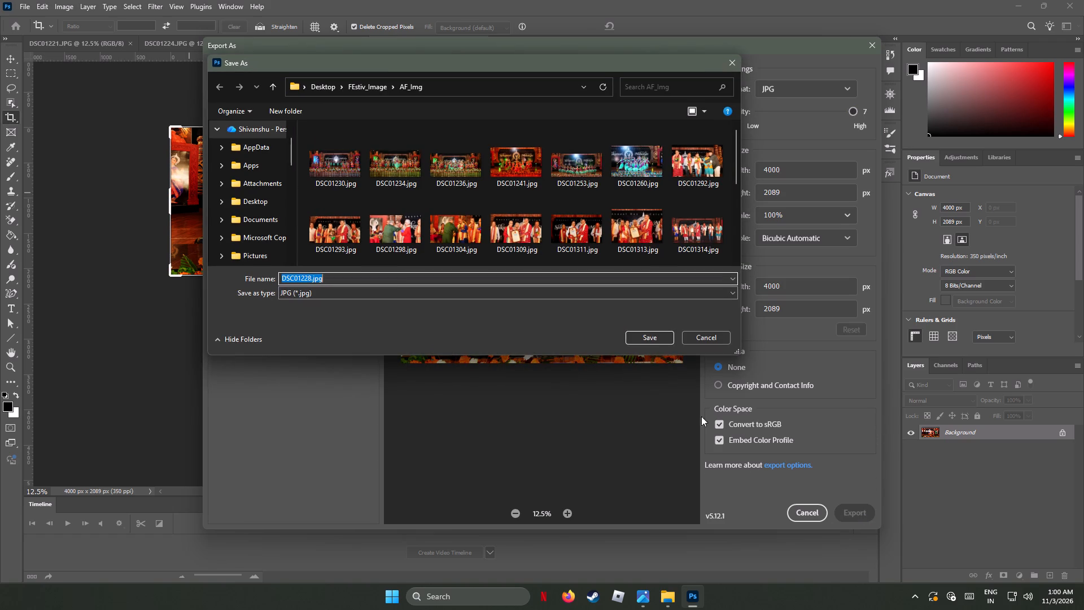
{"action": "left_click", "coordinate": [649, 334]}
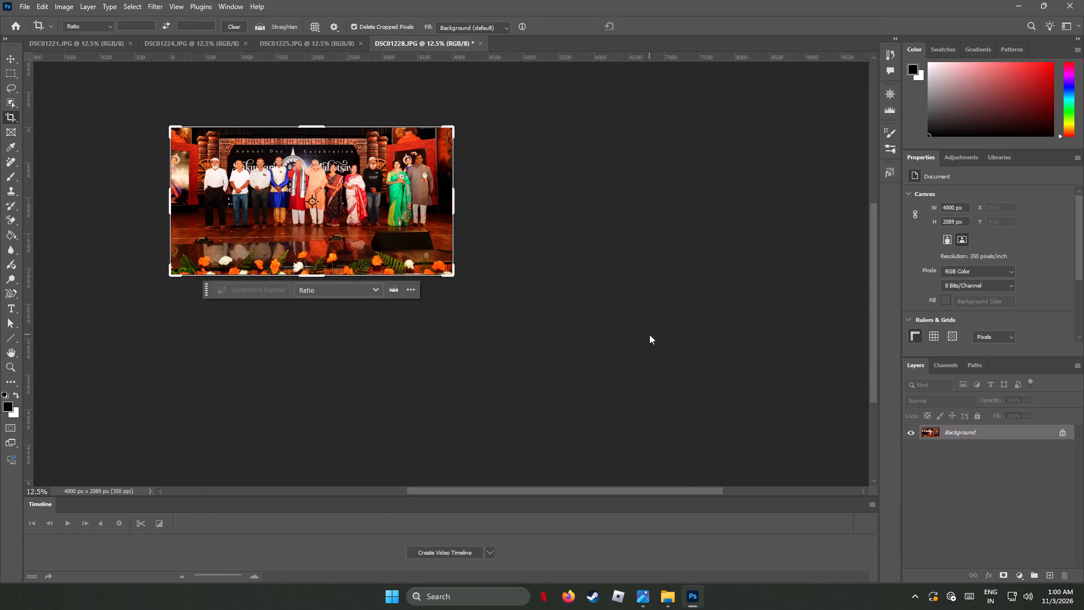
{"action": "left_click", "coordinate": [478, 43]}
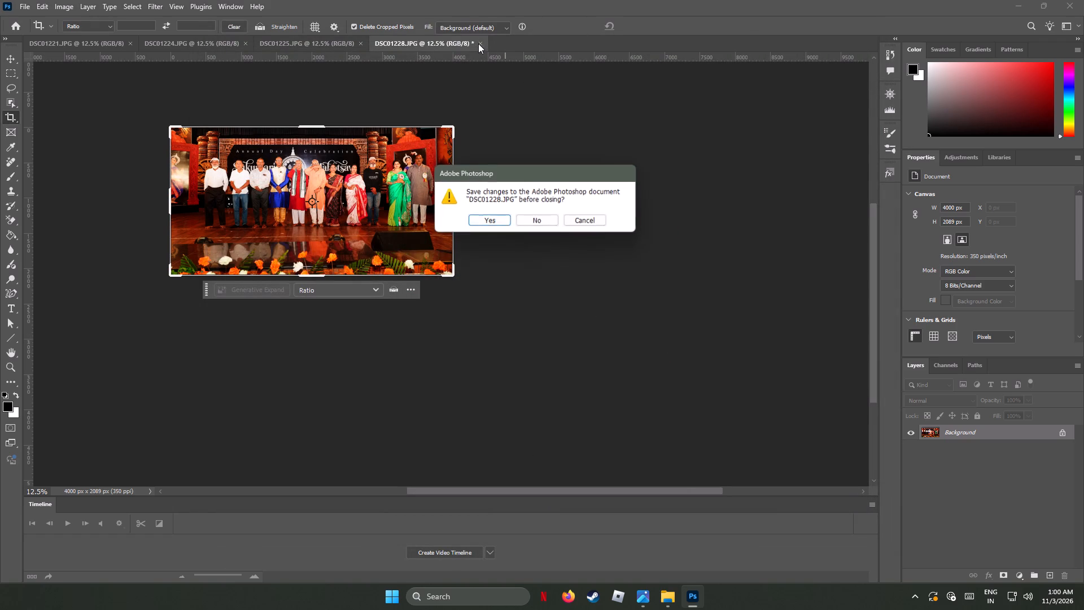
{"action": "left_click", "coordinate": [550, 219]}
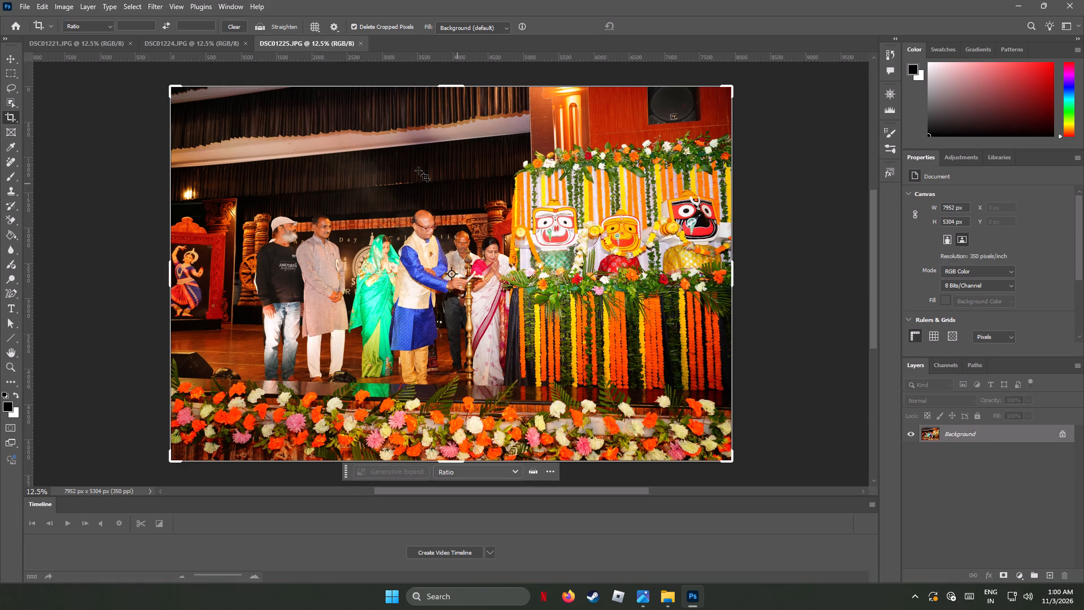
Crop the upper curtains and wall speaker off the top of DSC01225.JPG, leaving about 7952 x 4584 px.
{"action": "left_click_drag", "start_coordinate": [447, 87], "coordinate": [448, 102]}
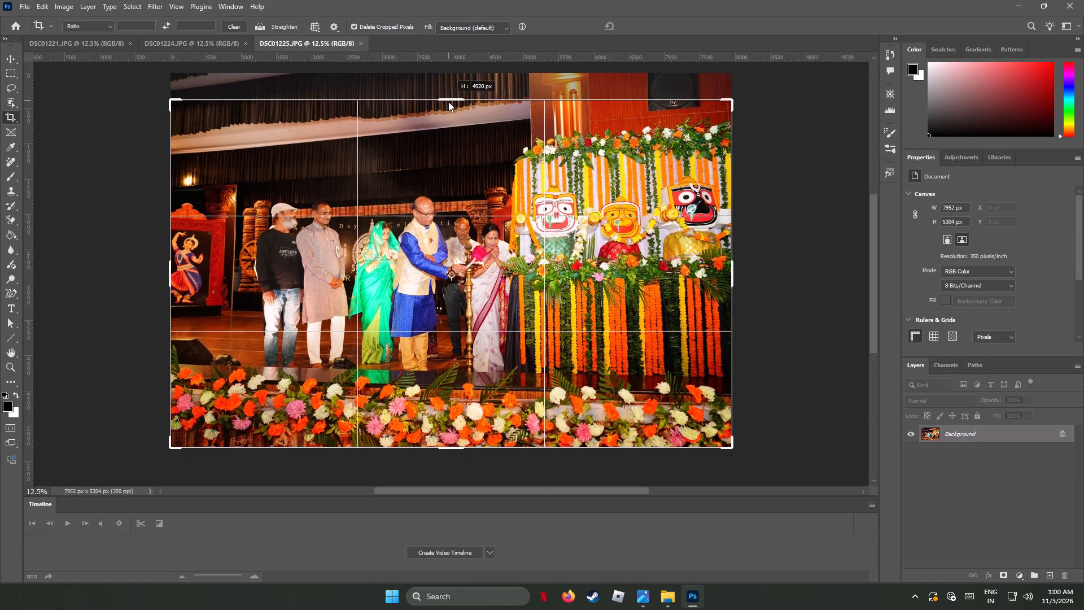
{"action": "left_click_drag", "start_coordinate": [448, 102], "coordinate": [447, 112]}
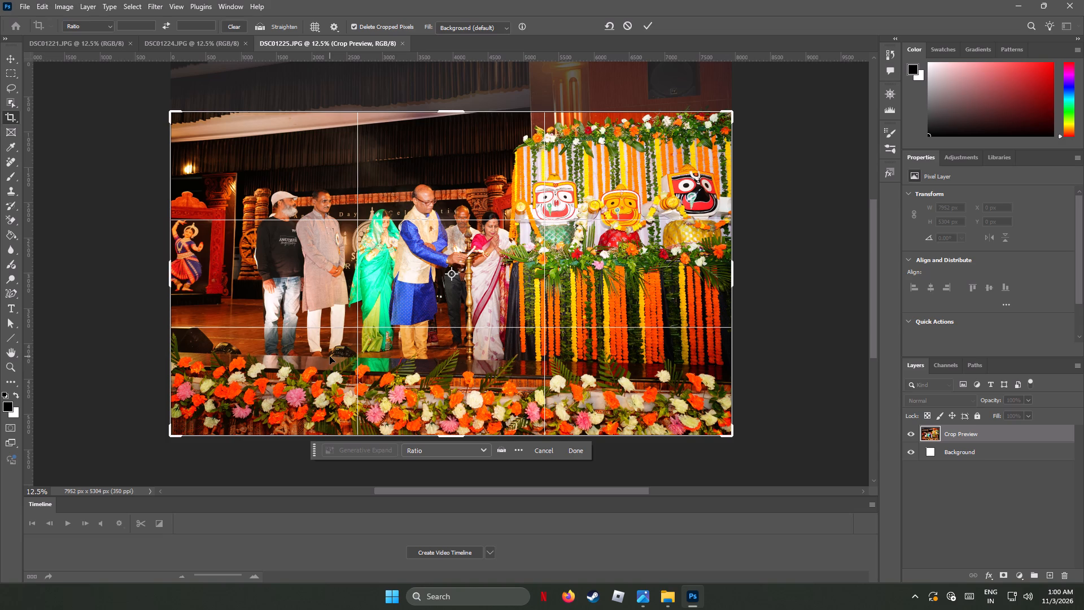
{"action": "key", "text": "Return"}
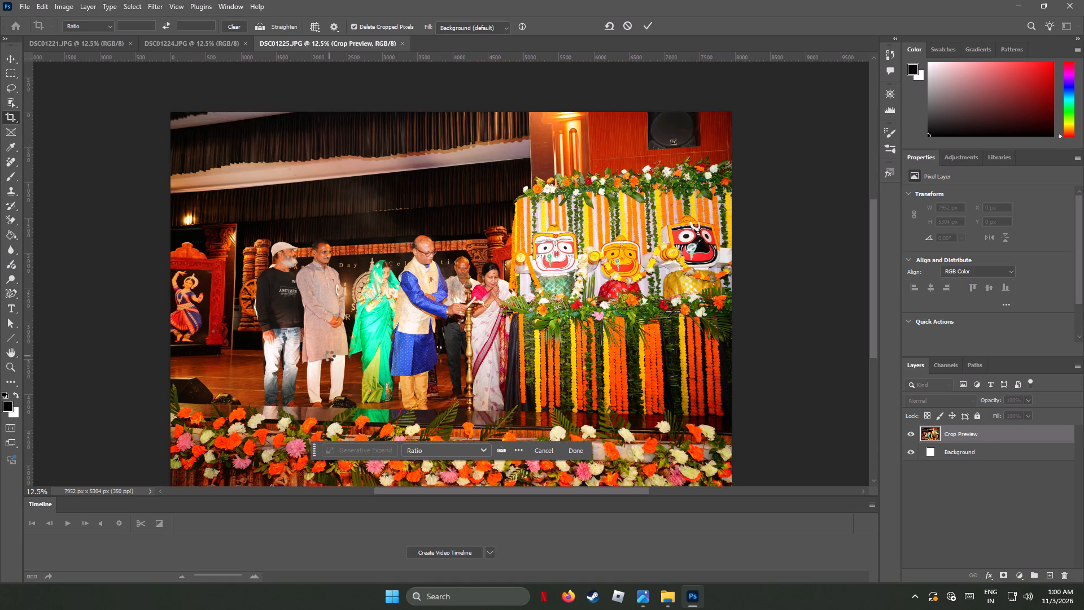
Resize DSC01225.JPG to 4000 px wide, keeping its proportions.
{"action": "left_click", "coordinate": [67, 5]}
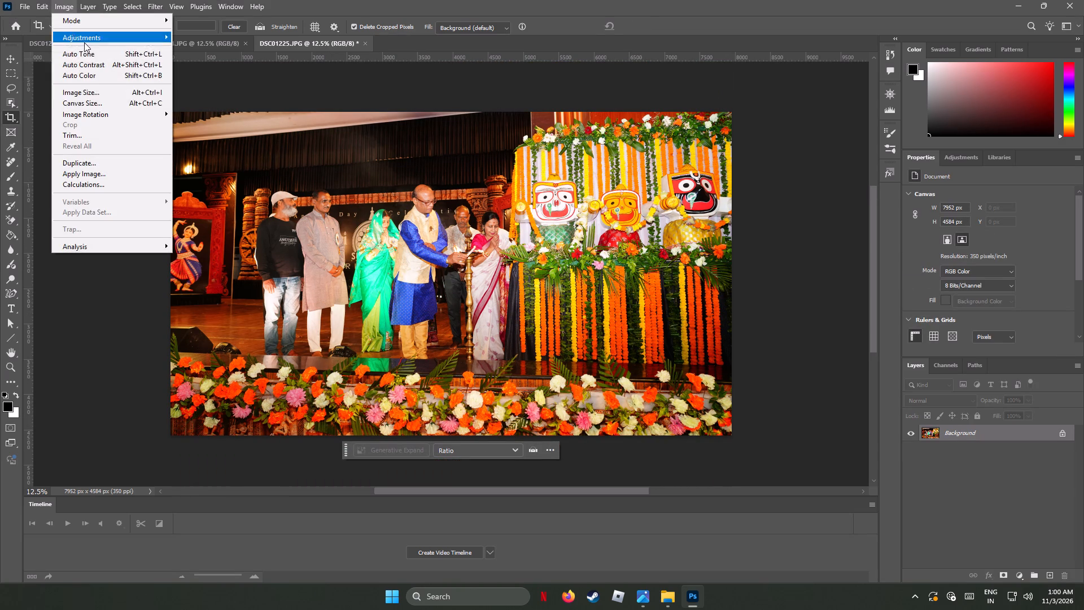
{"action": "left_click", "coordinate": [99, 90]}
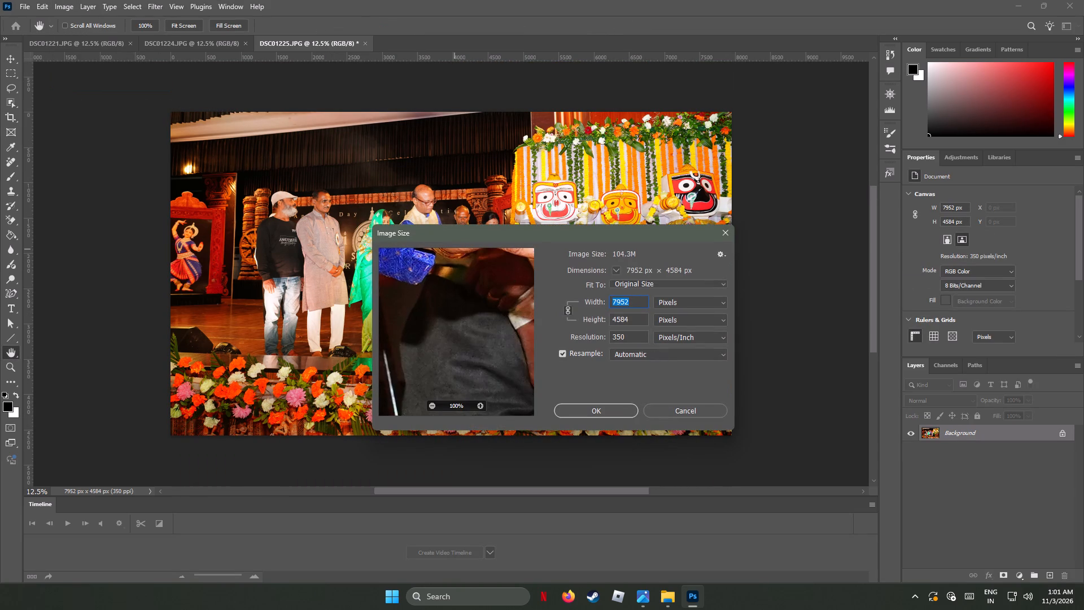
{"action": "type", "text": "4000"}
{"action": "left_click", "coordinate": [615, 410]}
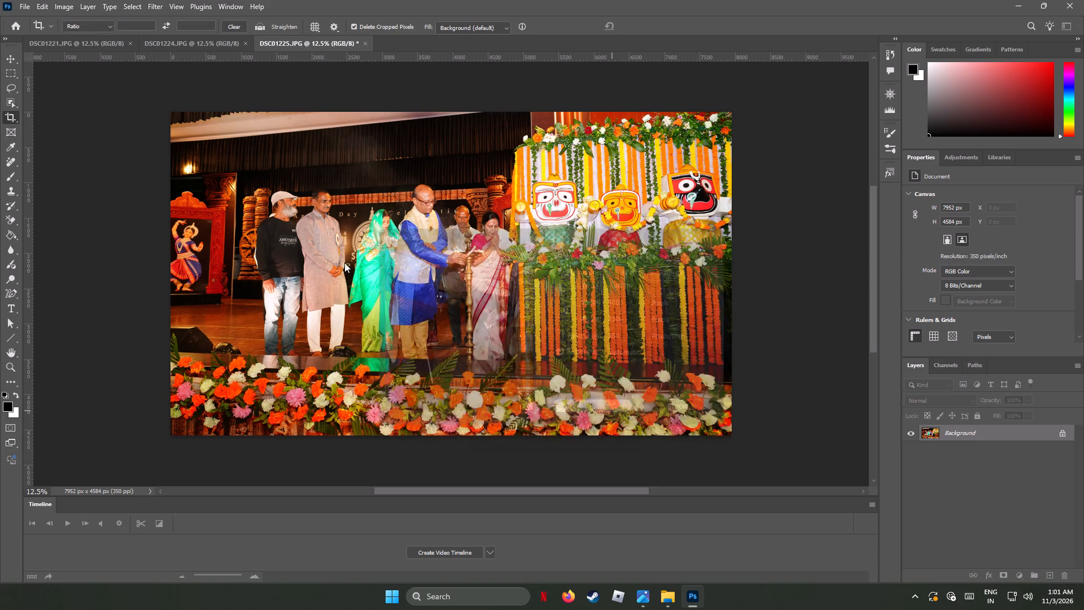
Export DSC01225.JPG as a quality 7 JPG, and close the document without saving changes.
{"action": "left_click", "coordinate": [25, 7]}
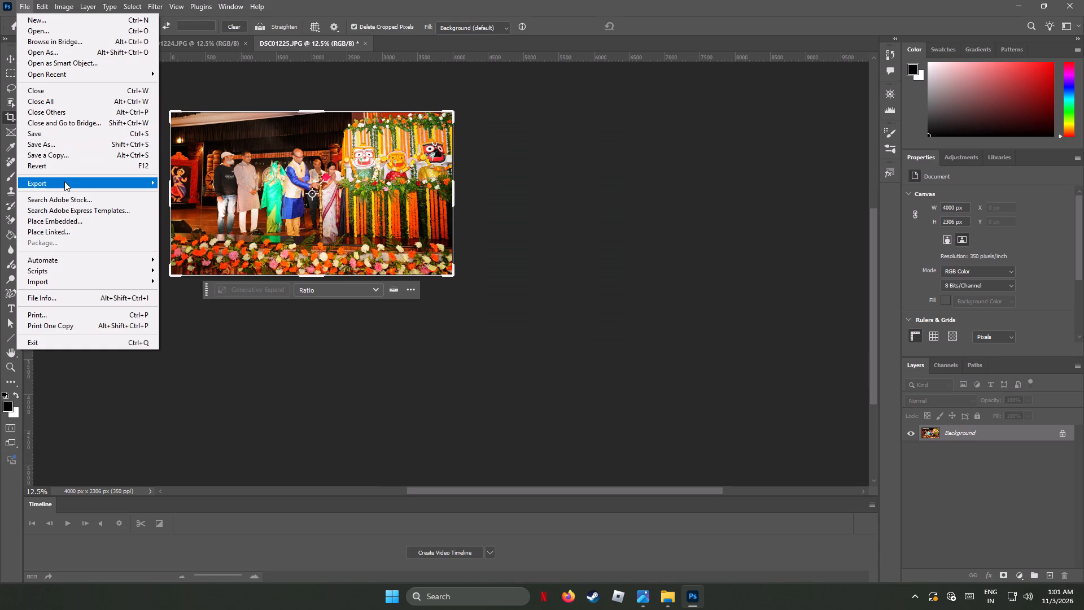
{"action": "left_click", "coordinate": [194, 192]}
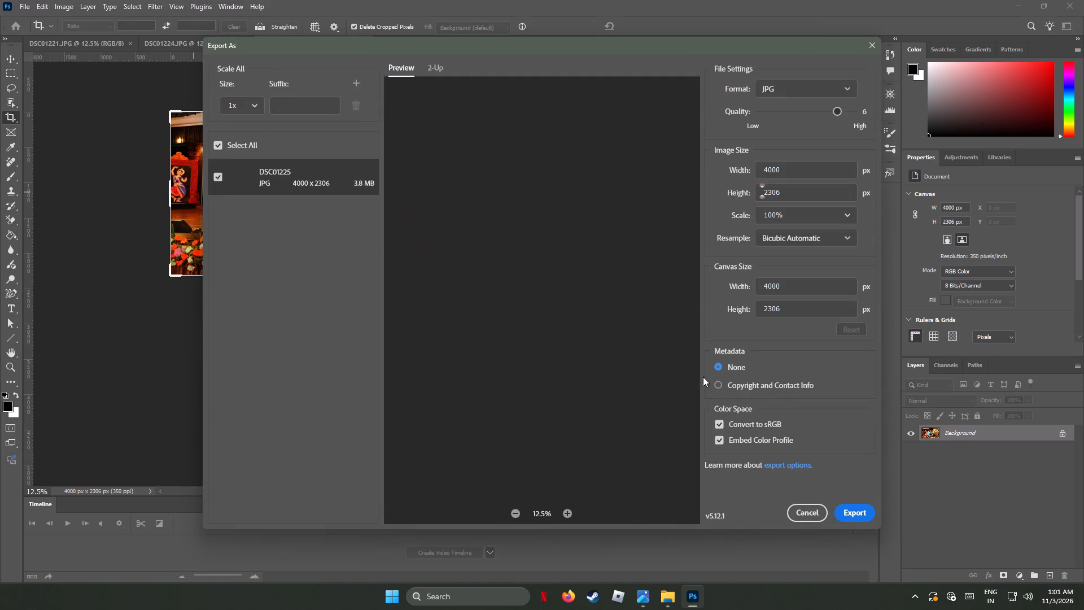
{"action": "left_click_drag", "start_coordinate": [837, 108], "coordinate": [908, 117]}
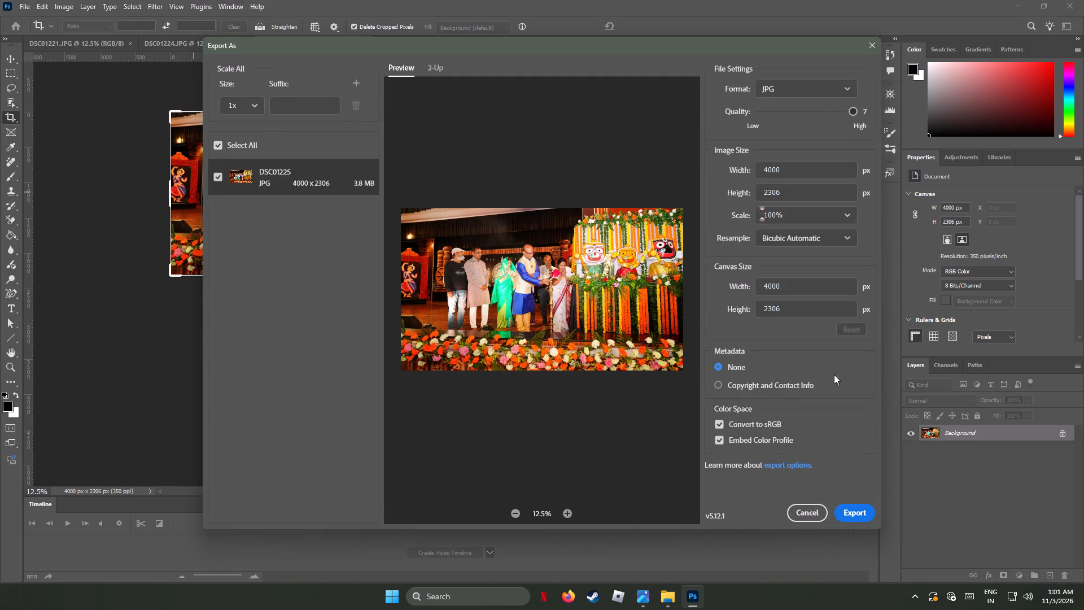
{"action": "left_click", "coordinate": [863, 513]}
{"action": "left_click", "coordinate": [651, 338]}
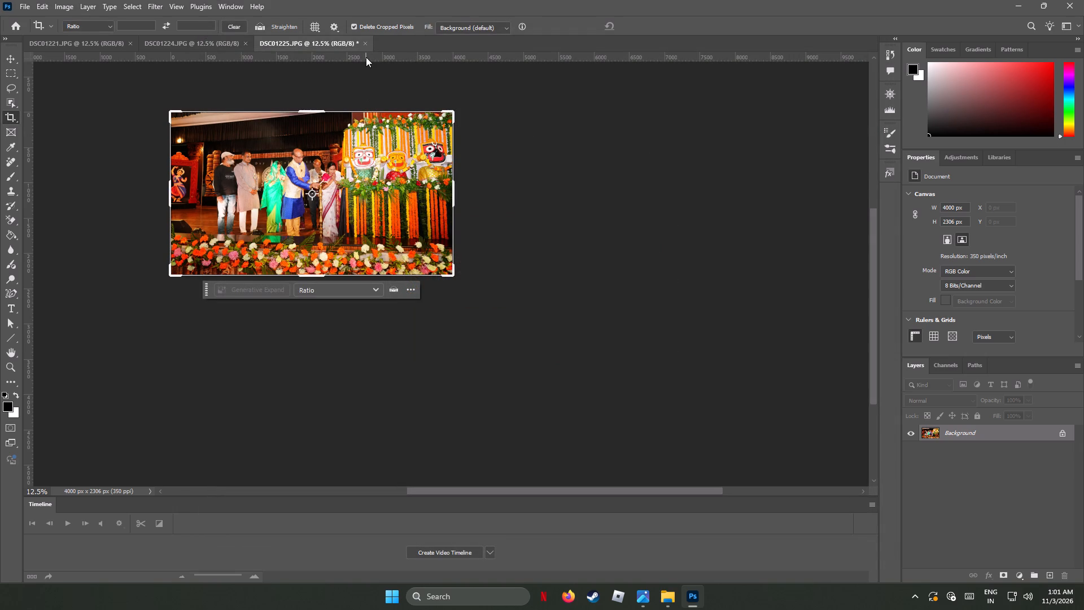
{"action": "left_click", "coordinate": [365, 43]}
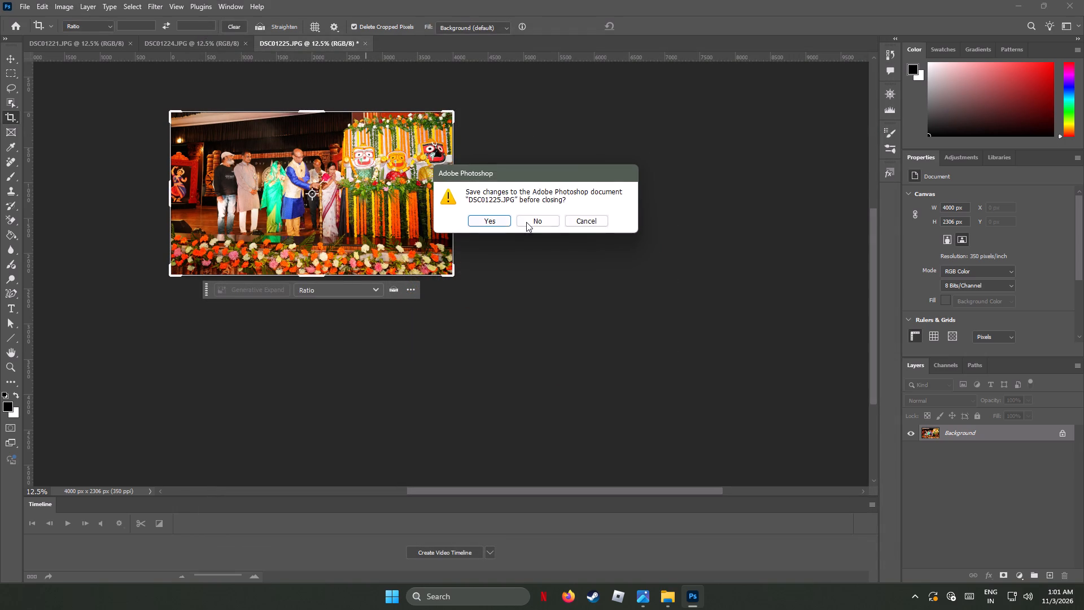
{"action": "left_click", "coordinate": [539, 220]}
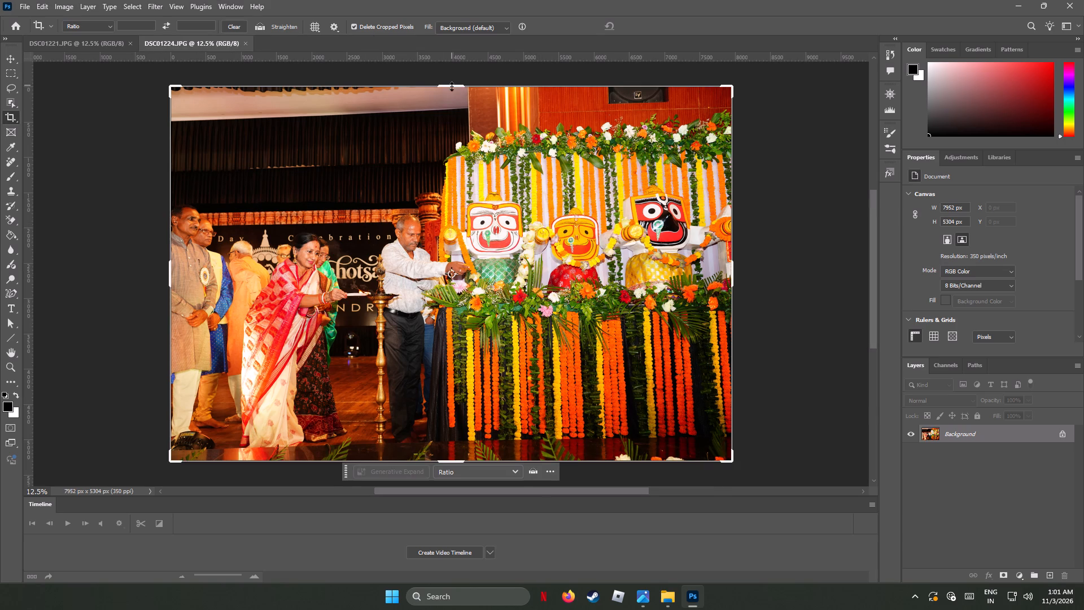
Crop the ceiling strip off the top and the stage floor off the bottom of DSC01224.JPG, leaving about 7952 x 4136 px.
{"action": "left_click_drag", "start_coordinate": [452, 86], "coordinate": [452, 103]}
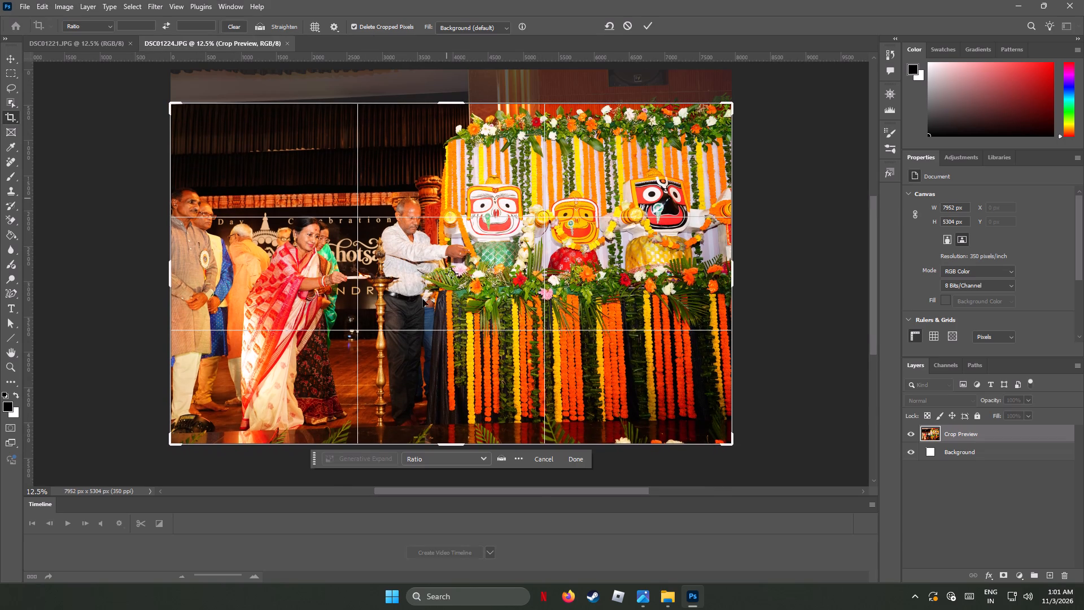
{"action": "left_click_drag", "start_coordinate": [454, 448], "coordinate": [466, 424]}
{"action": "key", "text": "Return"}
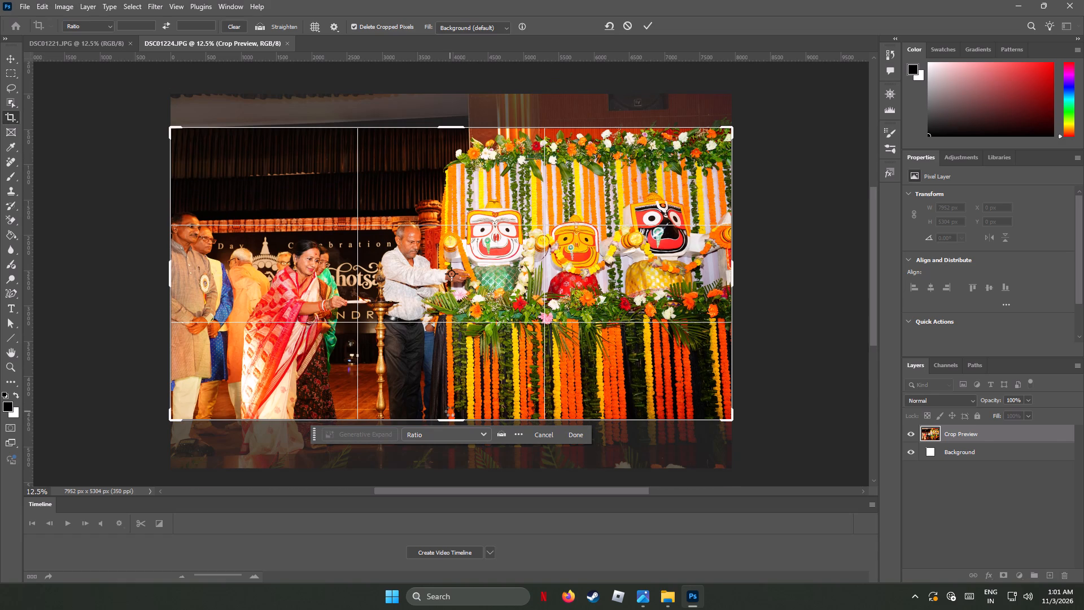
Resize DSC01224.JPG to 4000 px wide, keeping its proportions.
{"action": "left_click", "coordinate": [64, 2]}
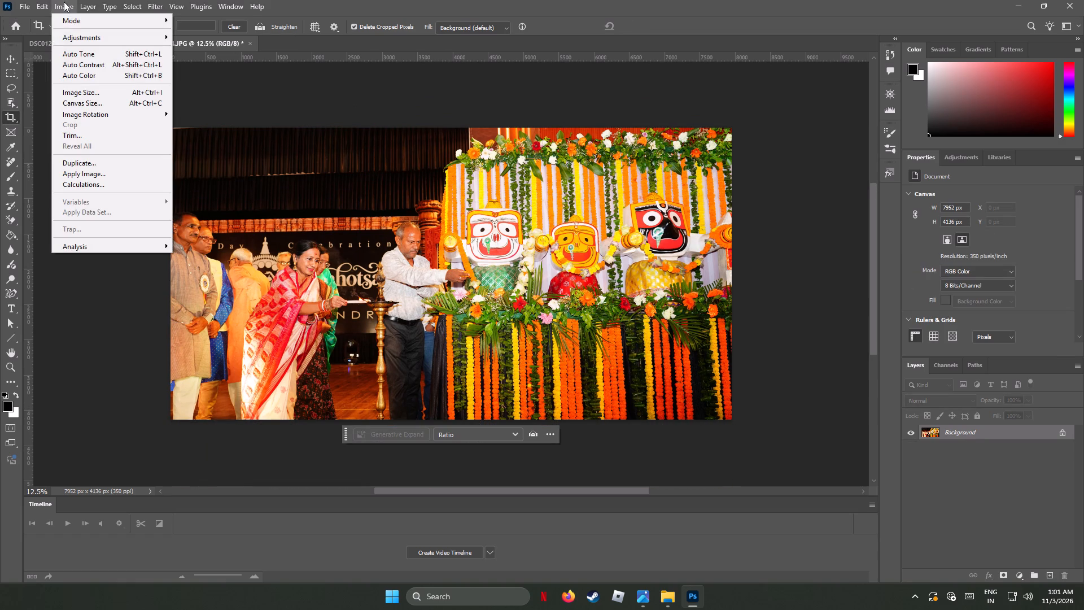
{"action": "left_click", "coordinate": [90, 93]}
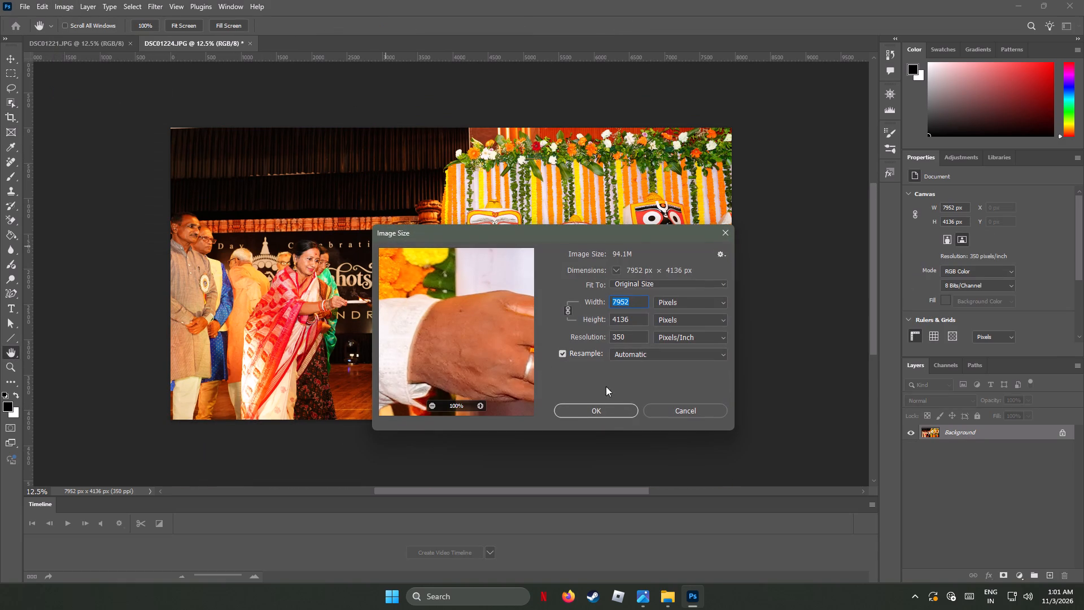
{"action": "type", "text": "4000"}
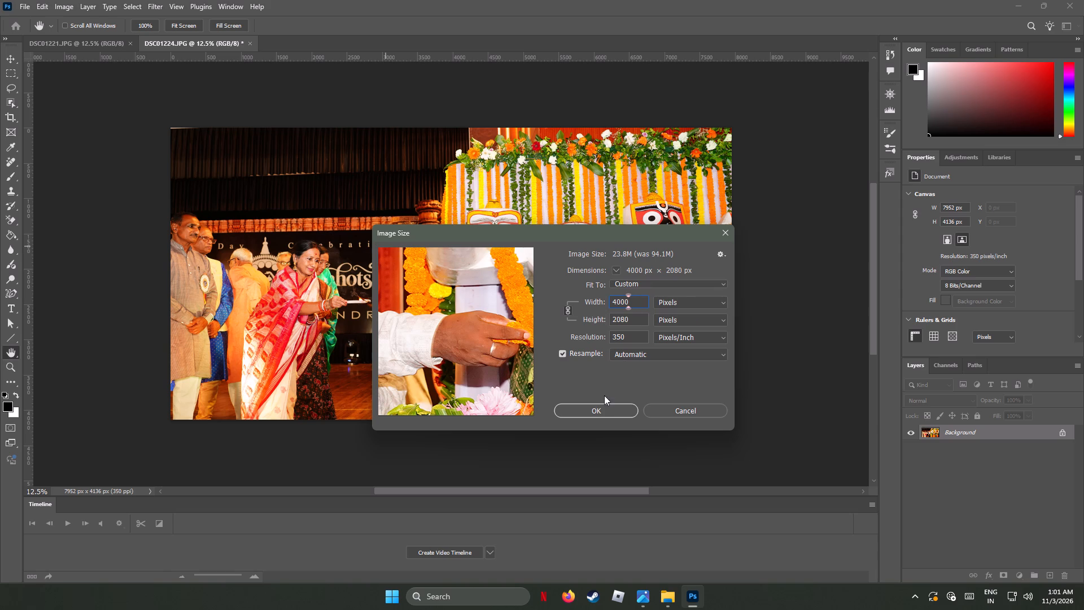
{"action": "left_click", "coordinate": [602, 411]}
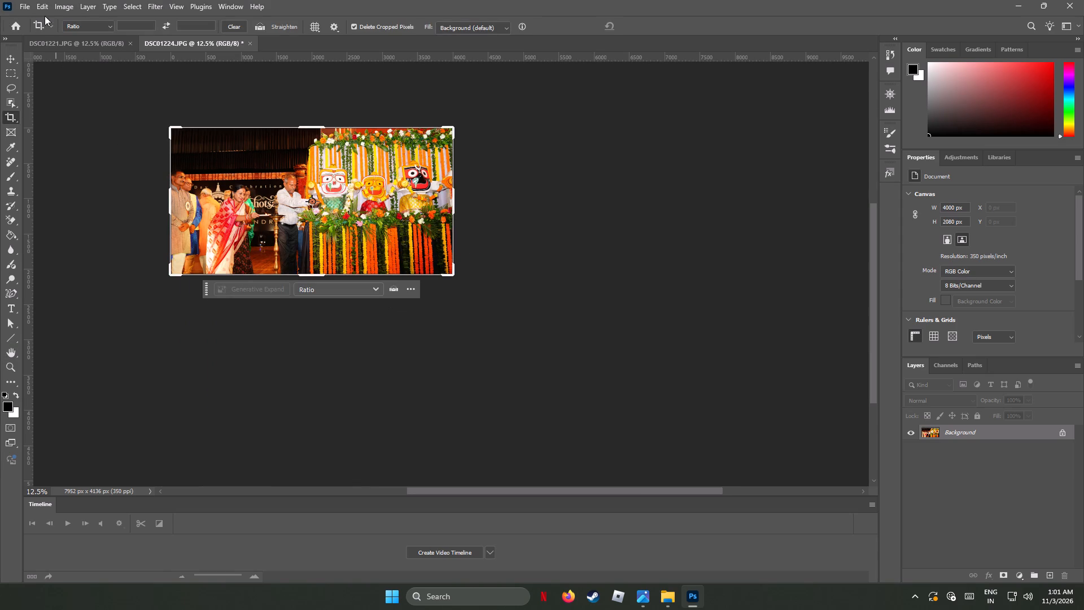
Export DSC01224.JPG as a quality 7 JPG to AF_Img, and close the document without saving changes.
{"action": "left_click", "coordinate": [27, 8]}
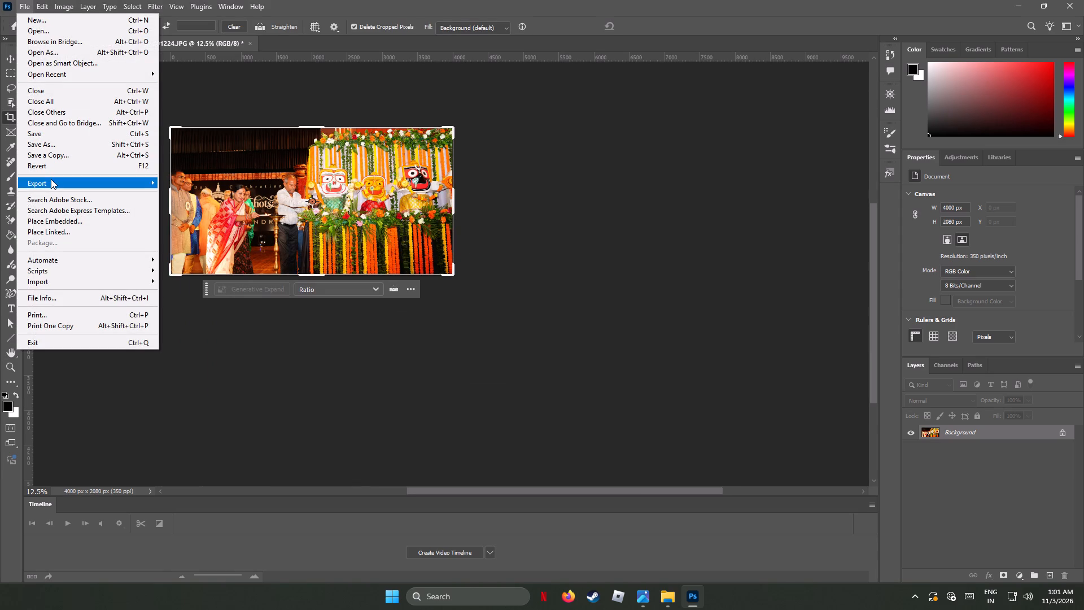
{"action": "left_click", "coordinate": [178, 191]}
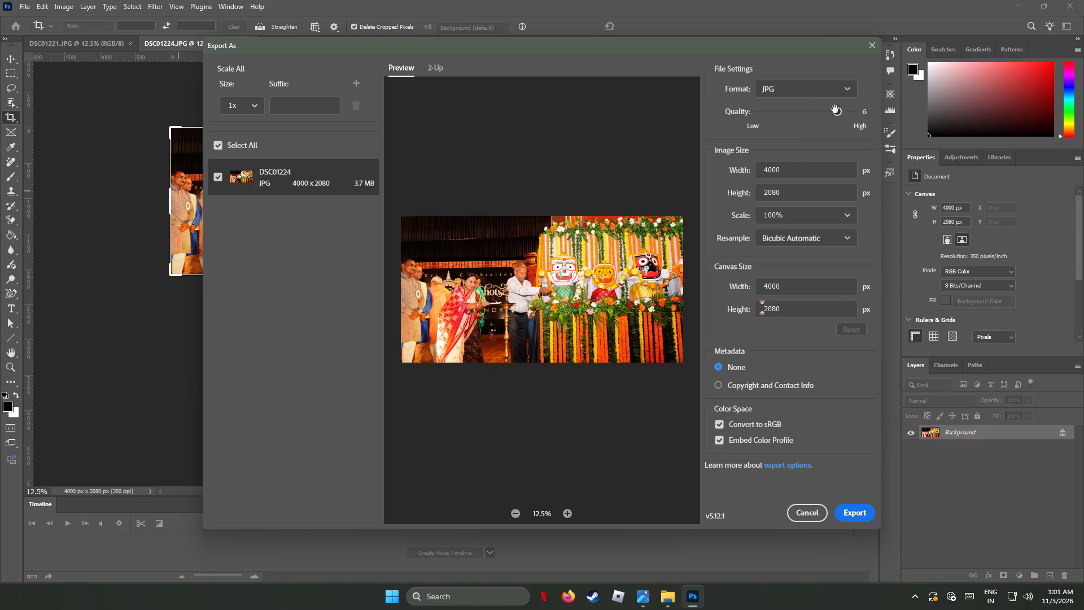
{"action": "left_click_drag", "start_coordinate": [835, 109], "coordinate": [881, 107]}
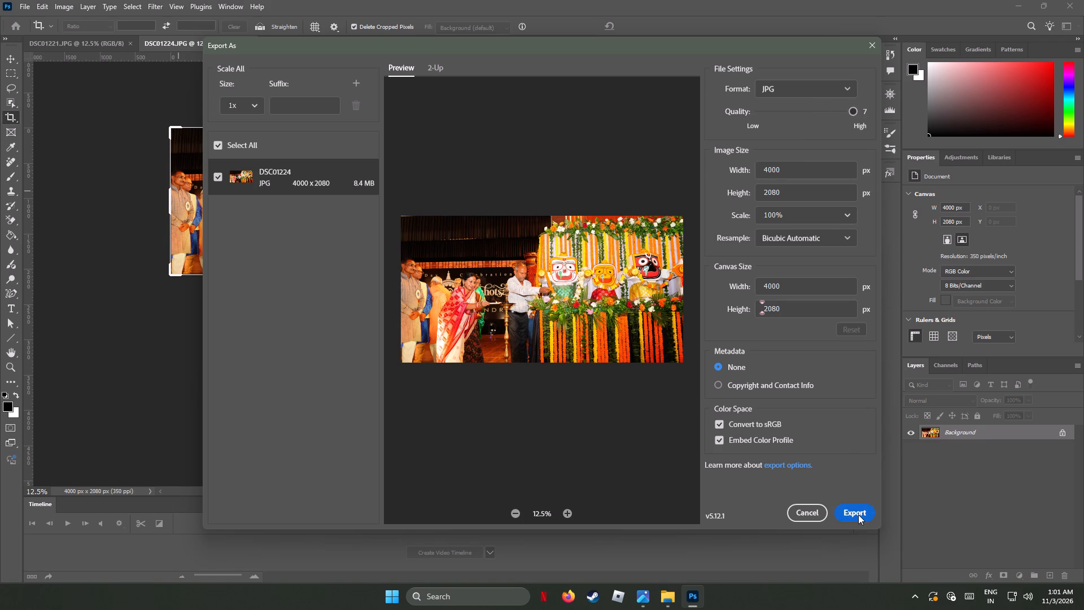
{"action": "left_click", "coordinate": [858, 515]}
{"action": "left_click", "coordinate": [652, 335]}
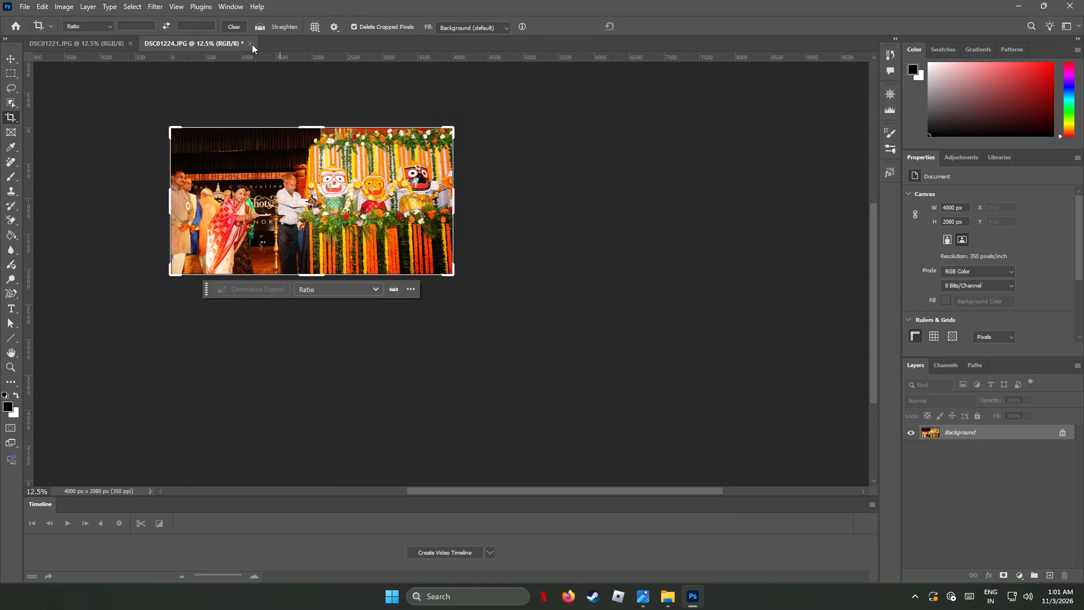
{"action": "left_click", "coordinate": [250, 43]}
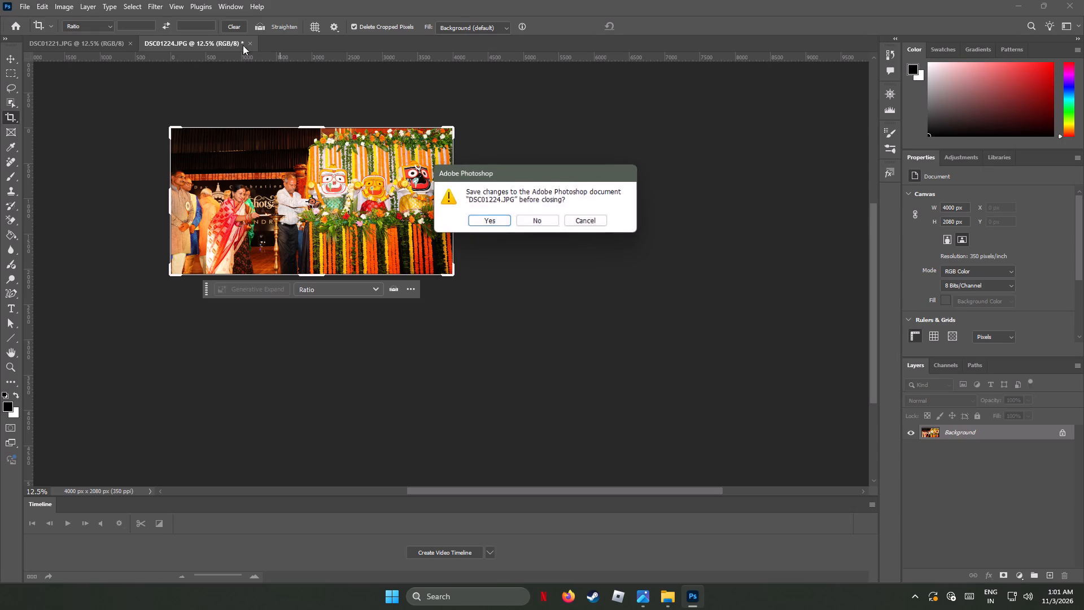
{"action": "left_click", "coordinate": [539, 219]}
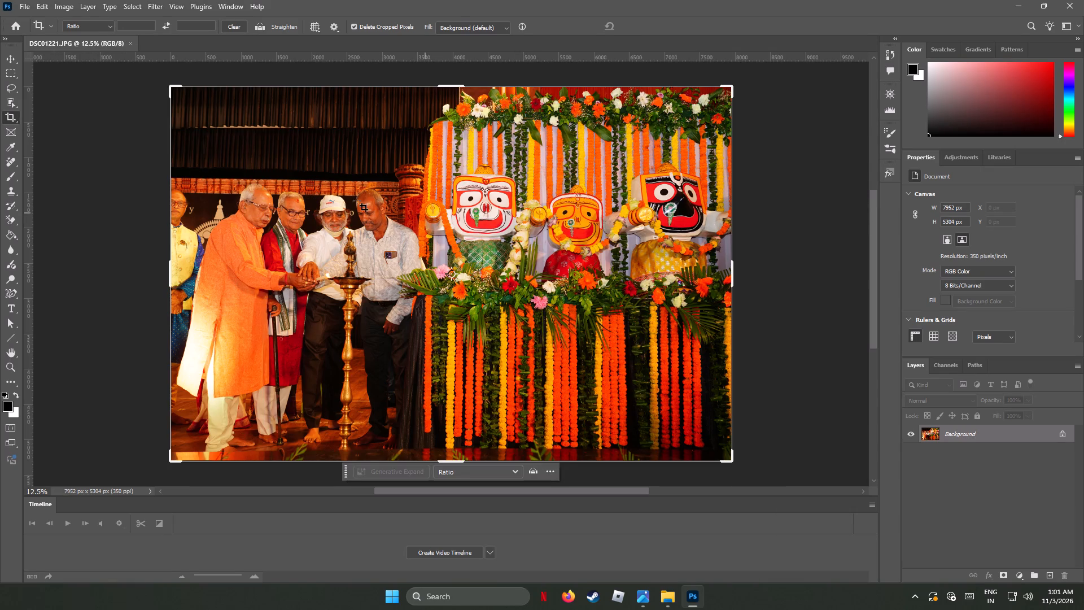
Crop the upper curtains and flower border off the top and the stage floor off the bottom of DSC01221.JPG, leaving about 7952 x 3912 px.
{"action": "left_click_drag", "start_coordinate": [450, 88], "coordinate": [450, 121]}
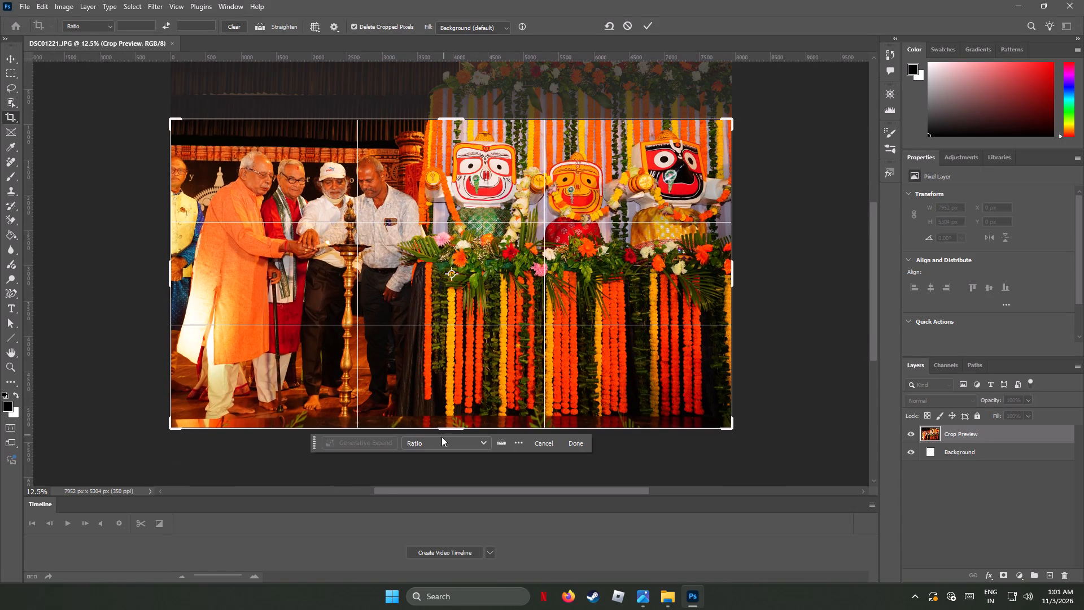
{"action": "left_click_drag", "start_coordinate": [447, 429], "coordinate": [456, 410]}
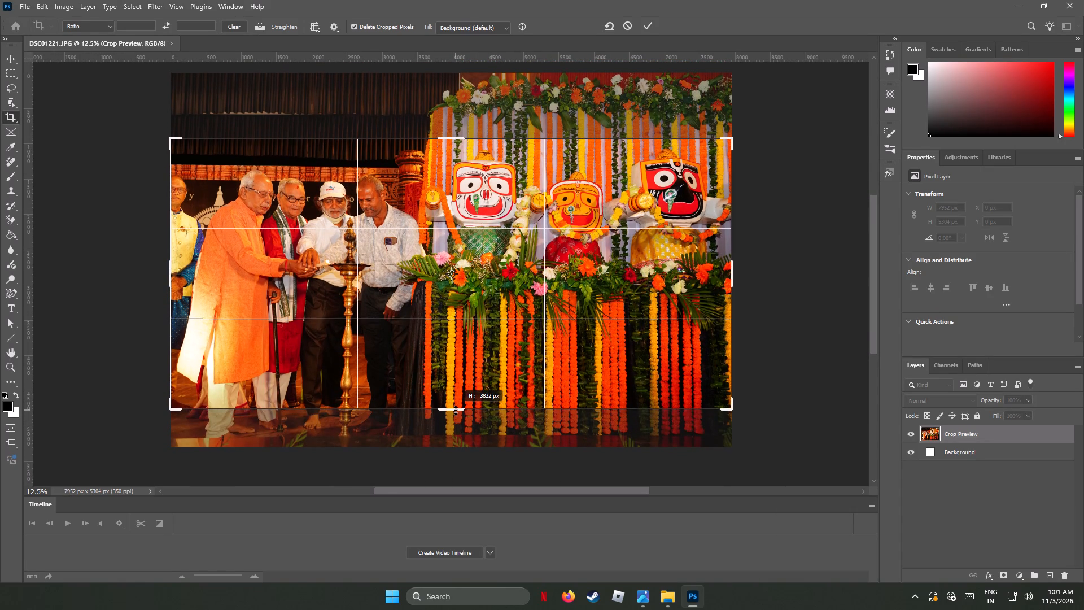
{"action": "left_click_drag", "start_coordinate": [456, 410], "coordinate": [457, 411]}
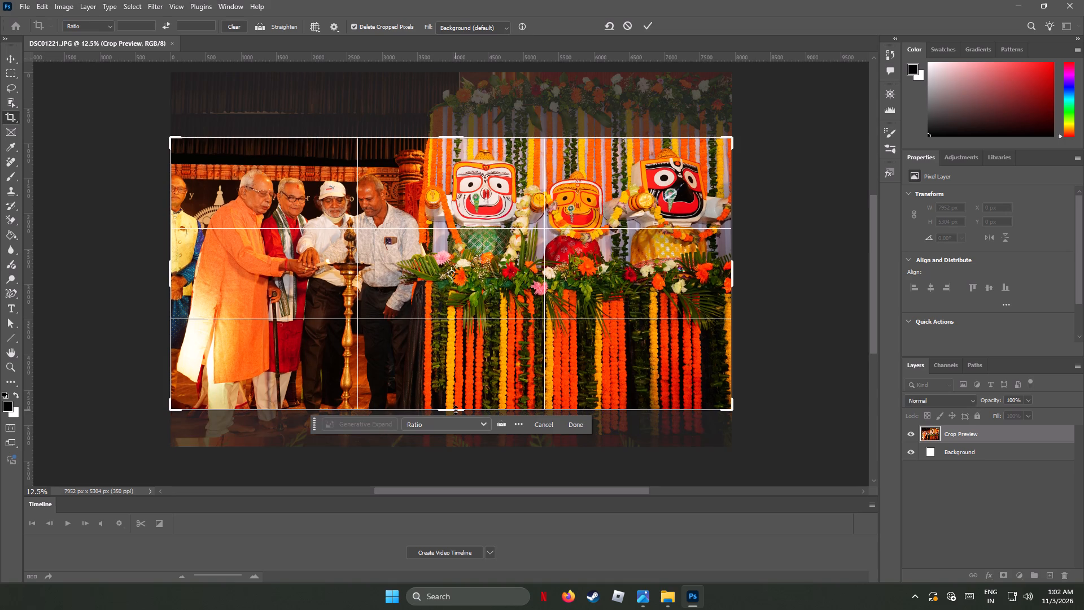
{"action": "left_click", "coordinate": [441, 136]}
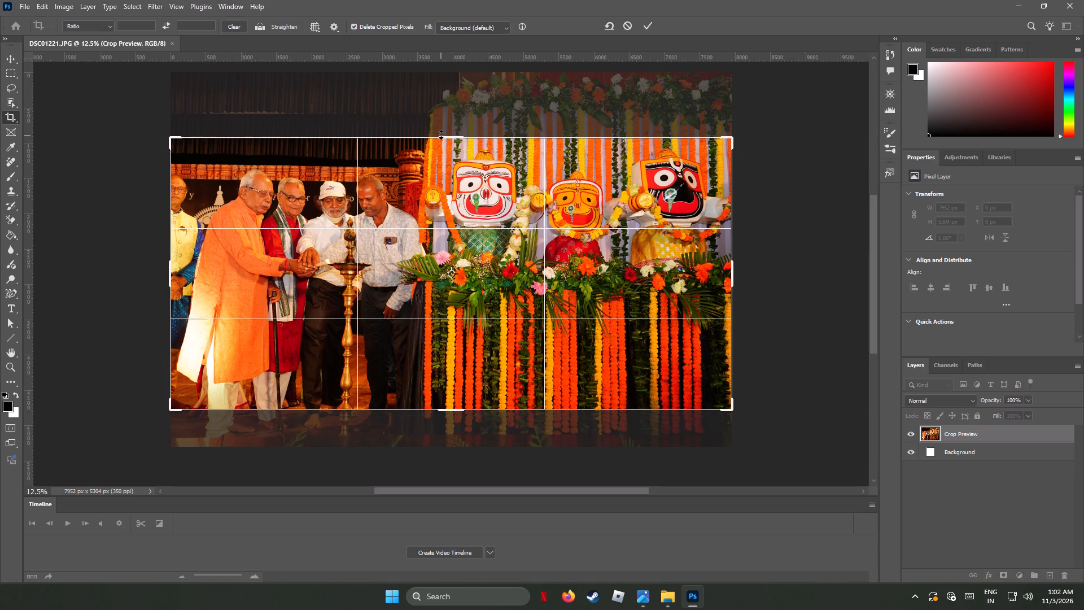
{"action": "key", "text": "Return"}
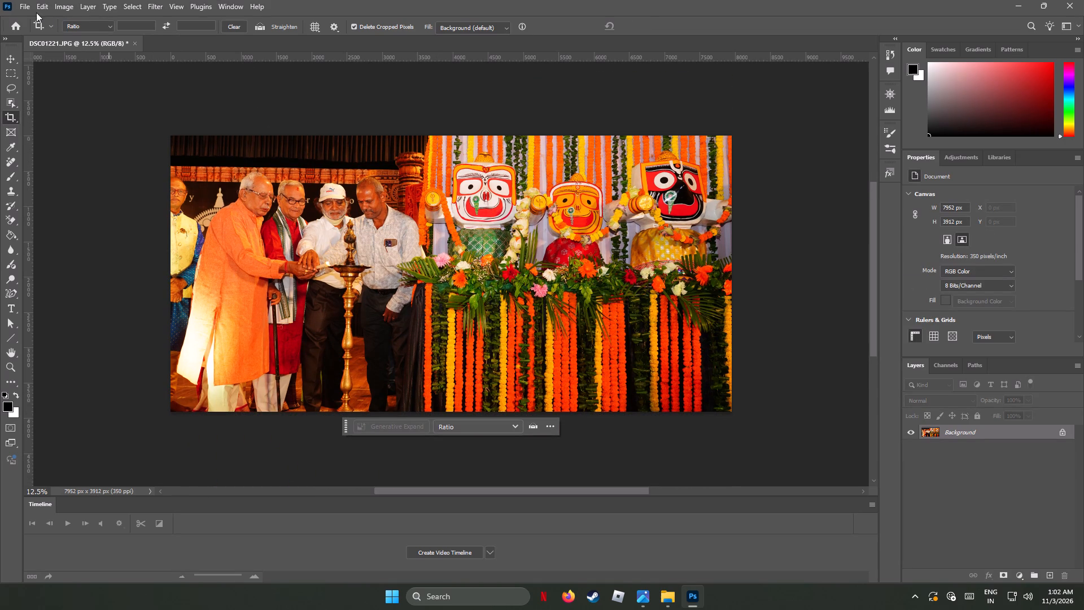
Resize DSC01221.JPG to 4000 px wide, keeping its proportions.
{"action": "left_click", "coordinate": [65, 8]}
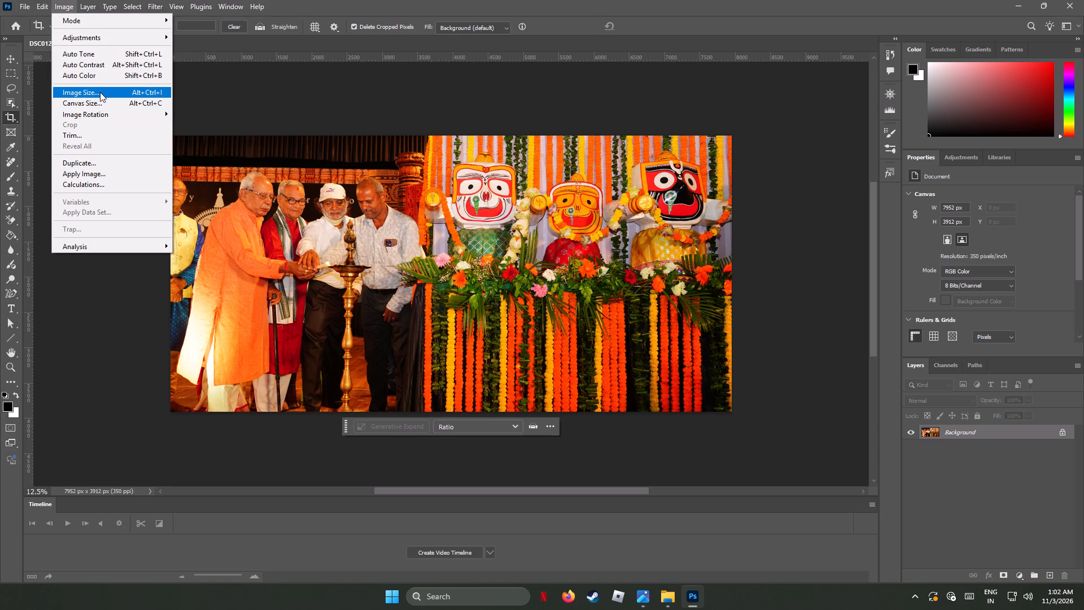
{"action": "left_click", "coordinate": [100, 92]}
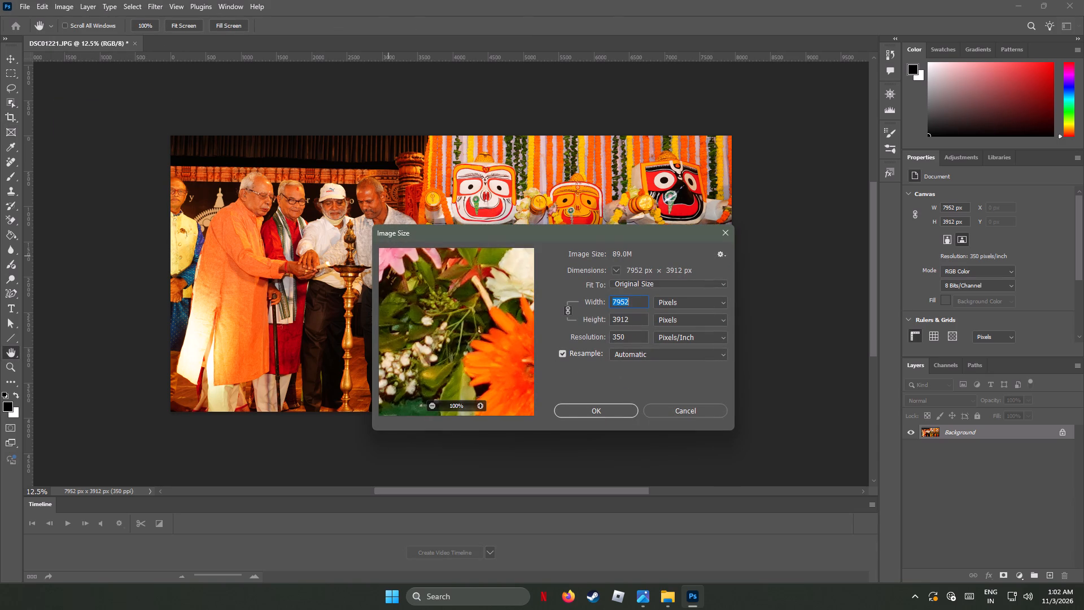
{"action": "type", "text": "4000"}
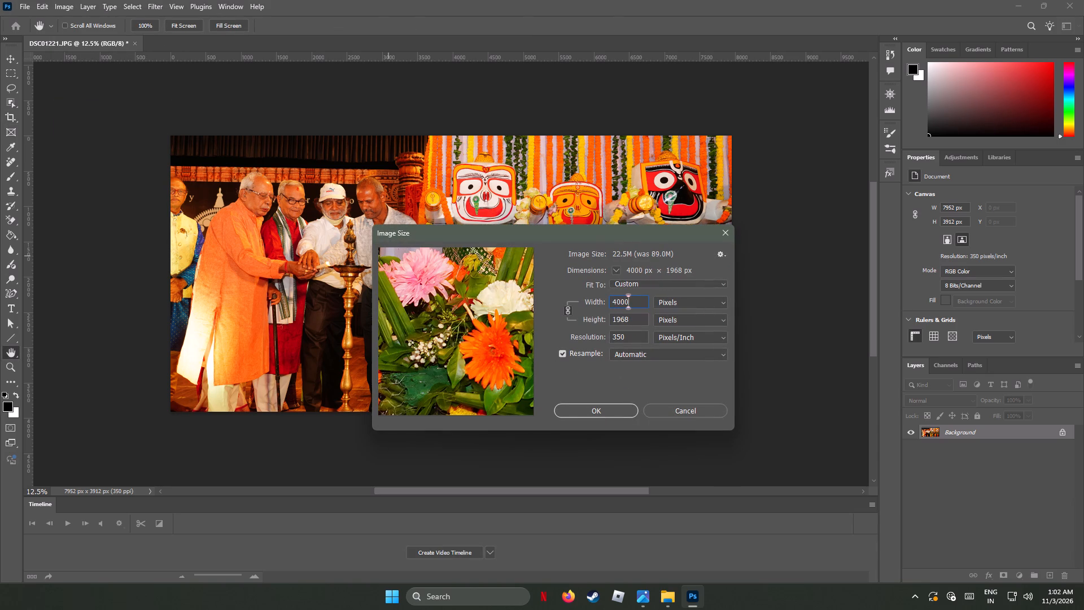
{"action": "left_click", "coordinate": [605, 412]}
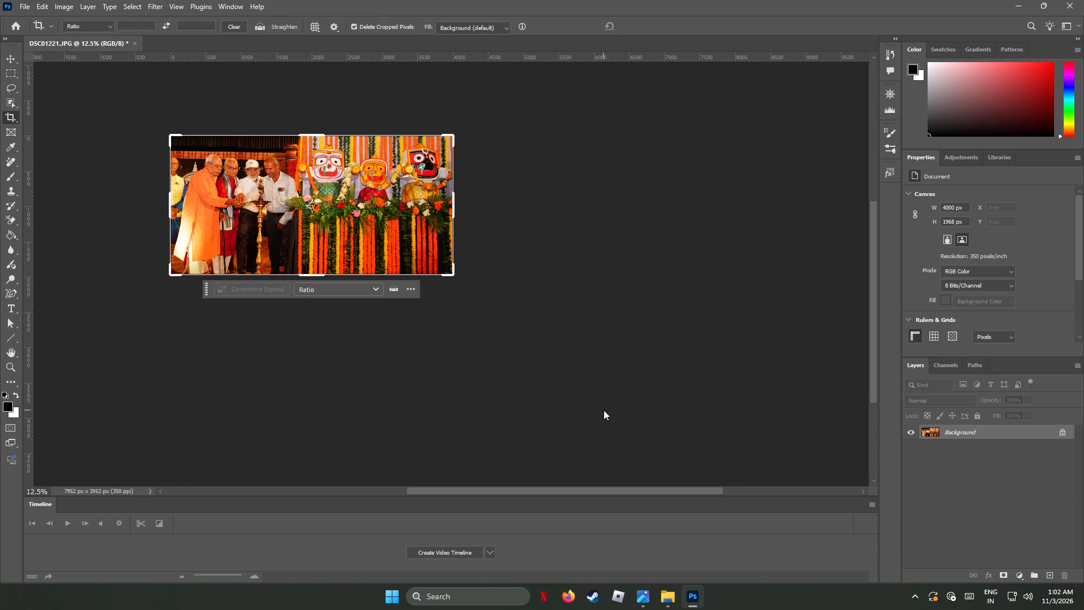
Export DSC01221.JPG as a quality 7 JPG to AF_Img, and close the document without saving changes.
{"action": "left_click", "coordinate": [21, 6]}
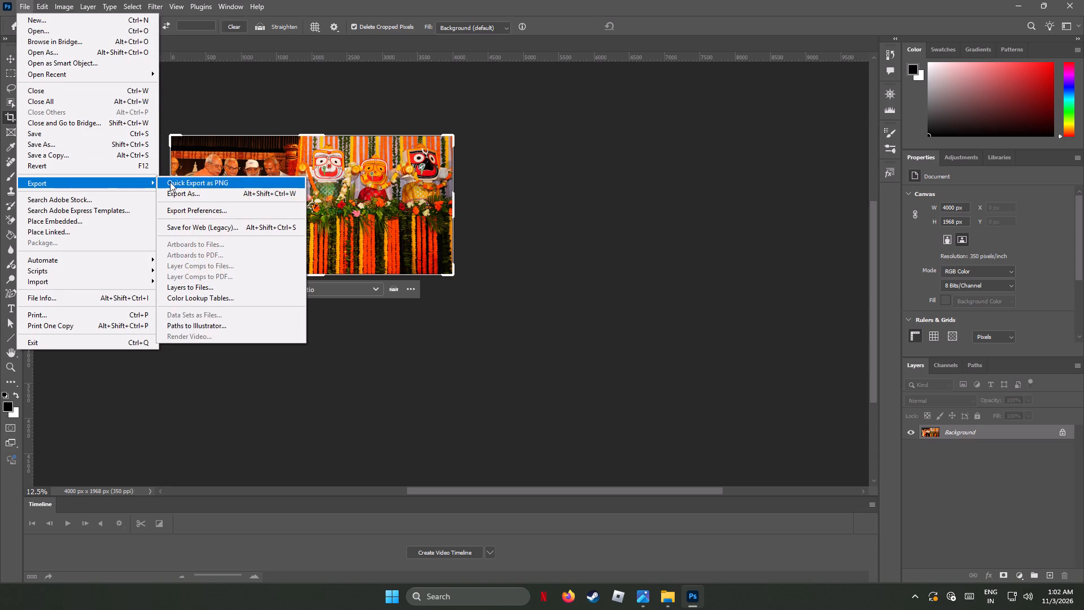
{"action": "left_click", "coordinate": [190, 190]}
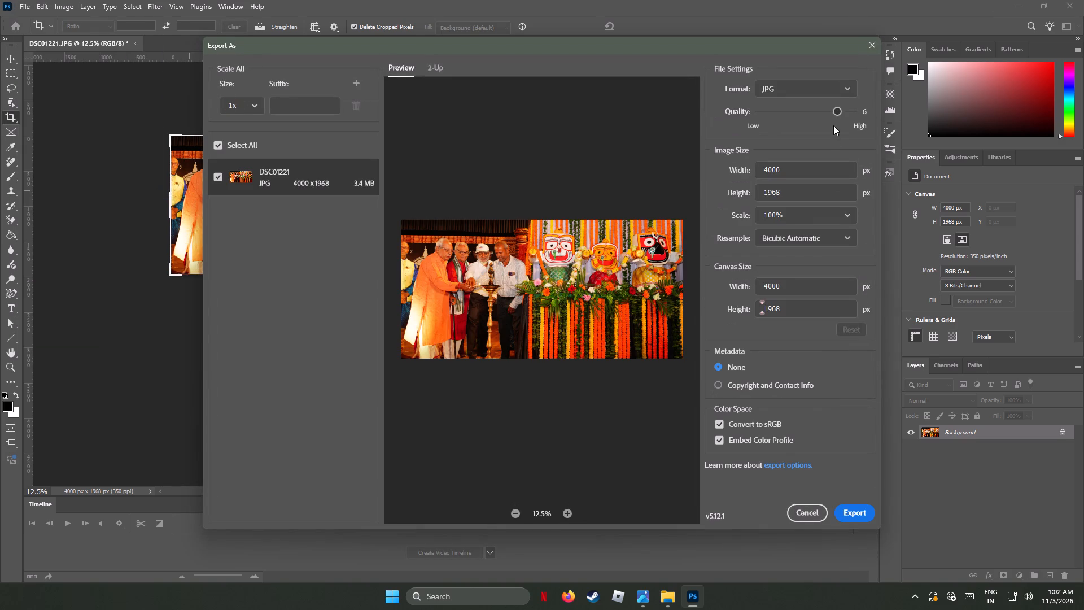
{"action": "left_click_drag", "start_coordinate": [837, 113], "coordinate": [910, 118]}
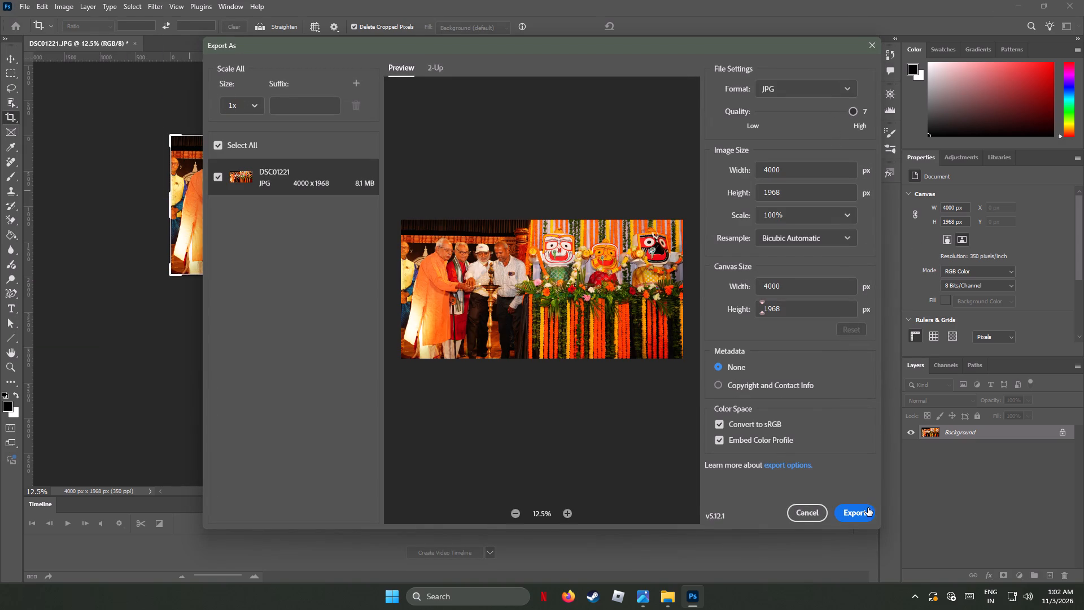
{"action": "left_click", "coordinate": [859, 512]}
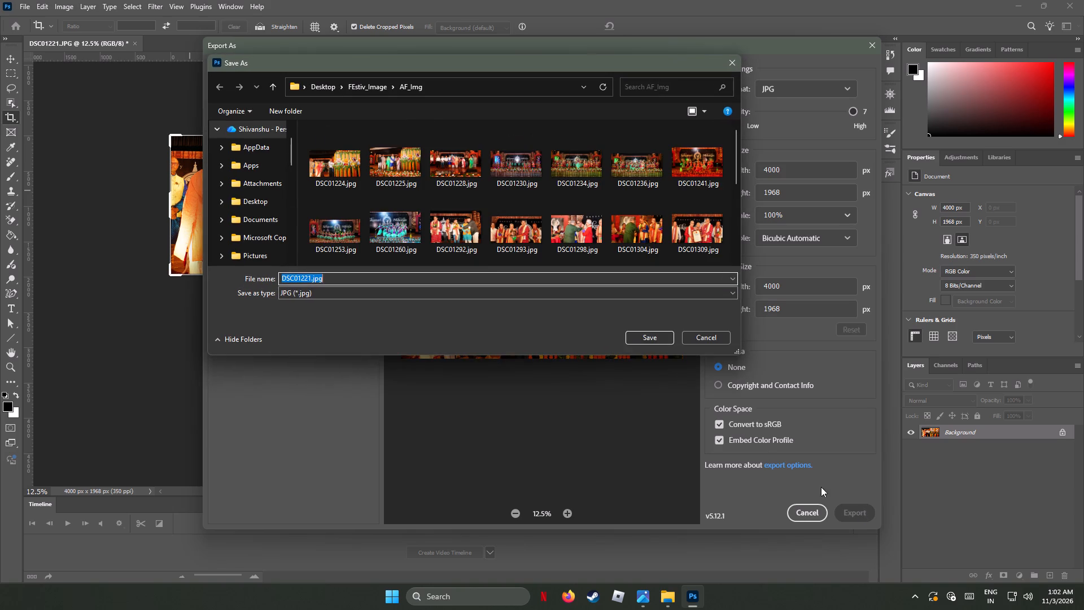
{"action": "left_click", "coordinate": [653, 337]}
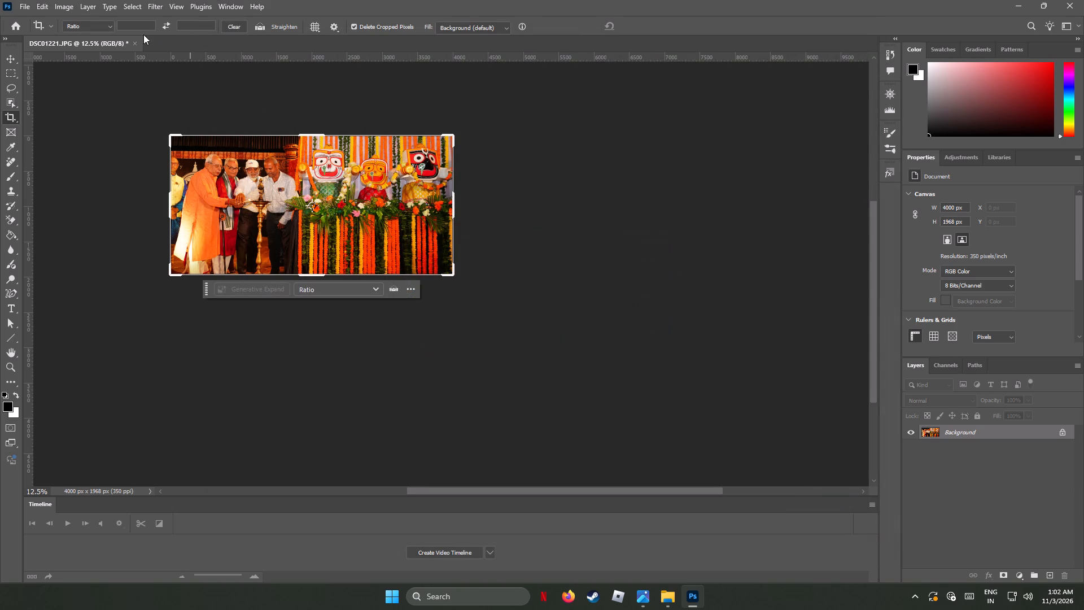
{"action": "left_click", "coordinate": [134, 43]}
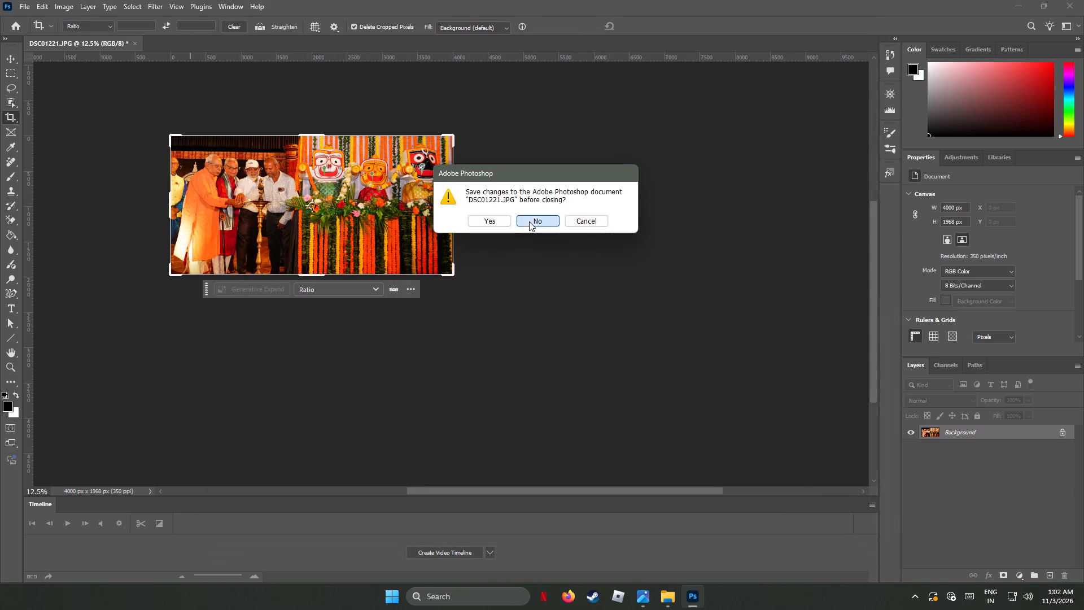
{"action": "left_click", "coordinate": [529, 221]}
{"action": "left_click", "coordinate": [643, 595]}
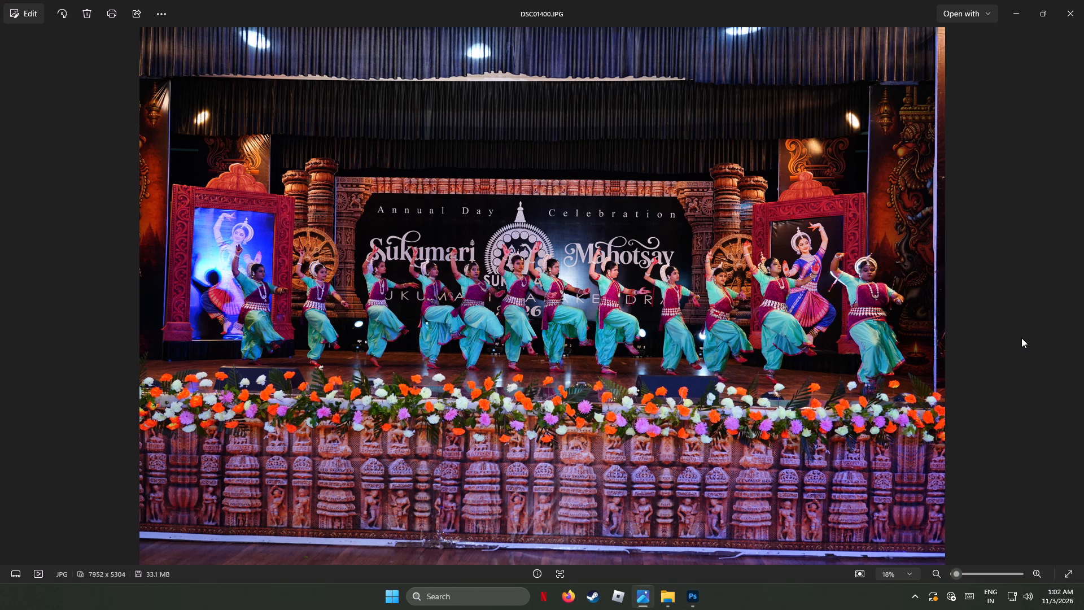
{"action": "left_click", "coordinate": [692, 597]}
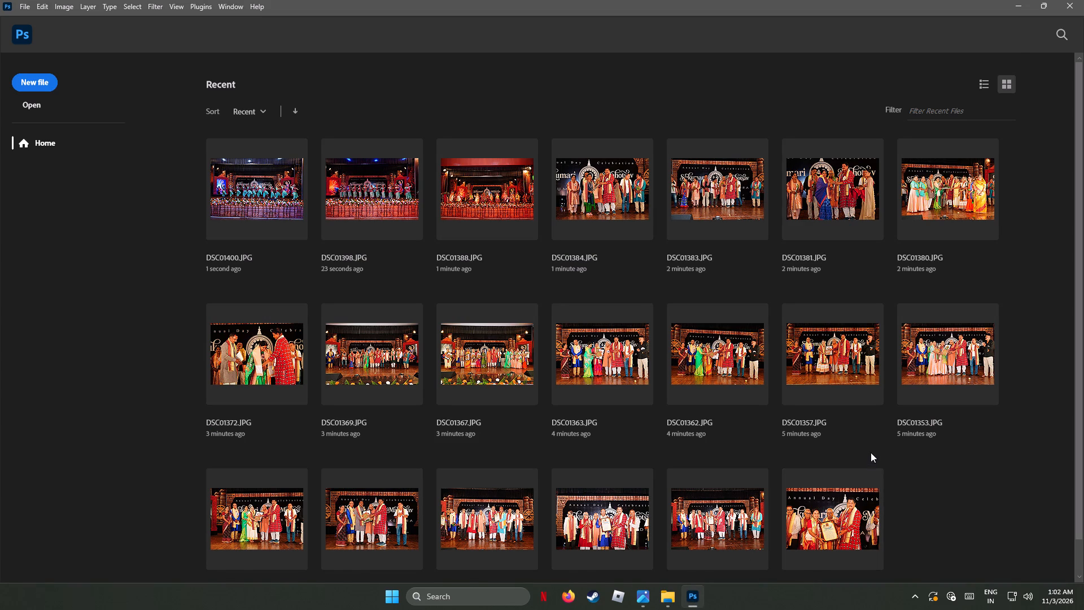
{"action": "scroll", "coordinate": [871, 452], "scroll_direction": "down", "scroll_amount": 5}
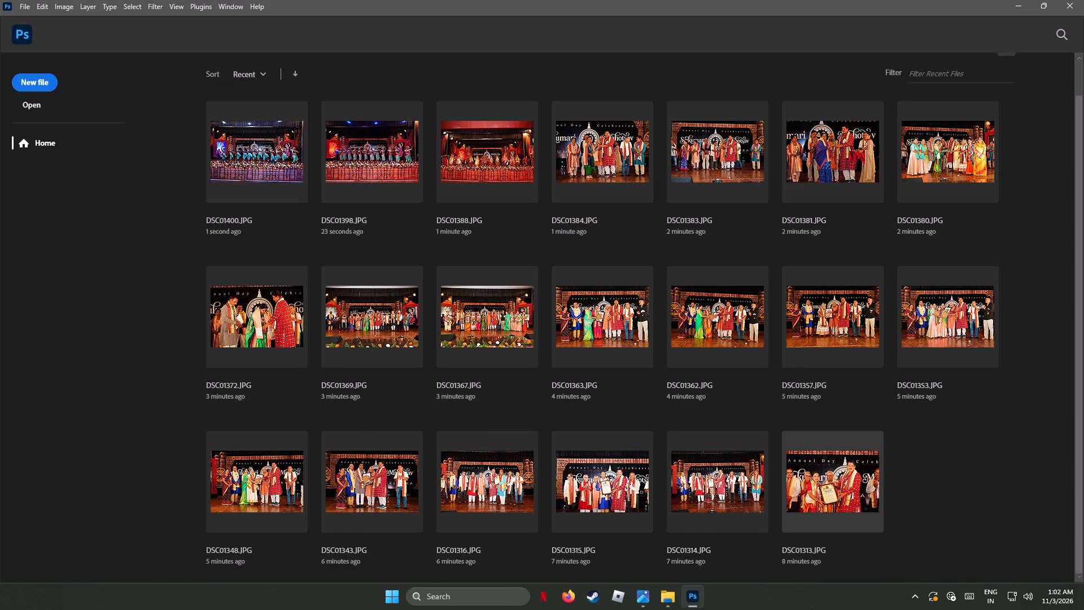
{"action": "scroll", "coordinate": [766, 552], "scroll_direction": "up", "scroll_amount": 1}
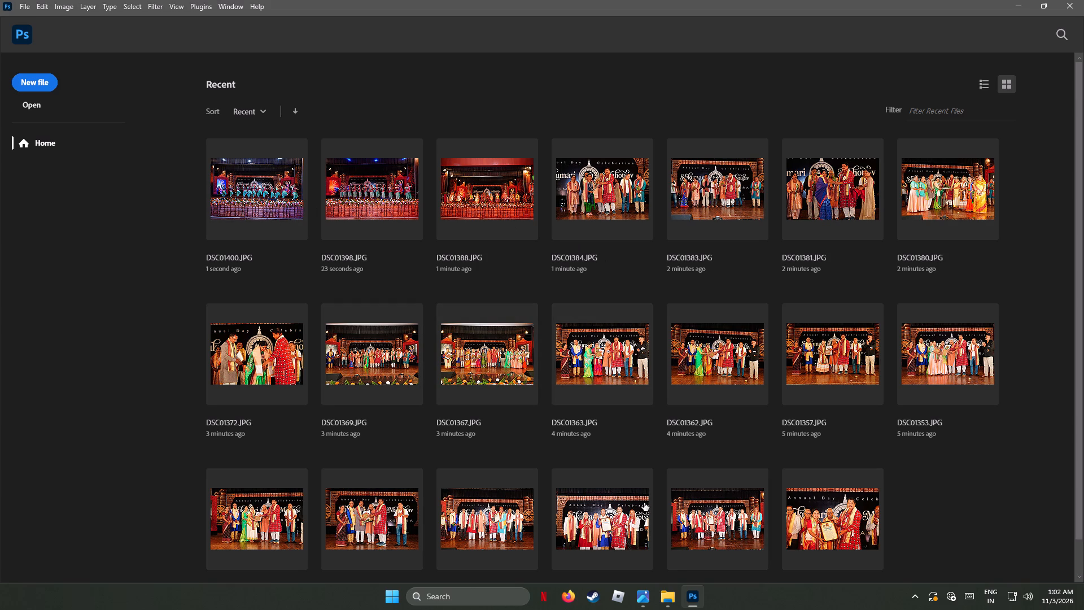
Switch to Photos and look through the stage photos following DSC01400.JPG for the next one to edit.
{"action": "left_click", "coordinate": [643, 594]}
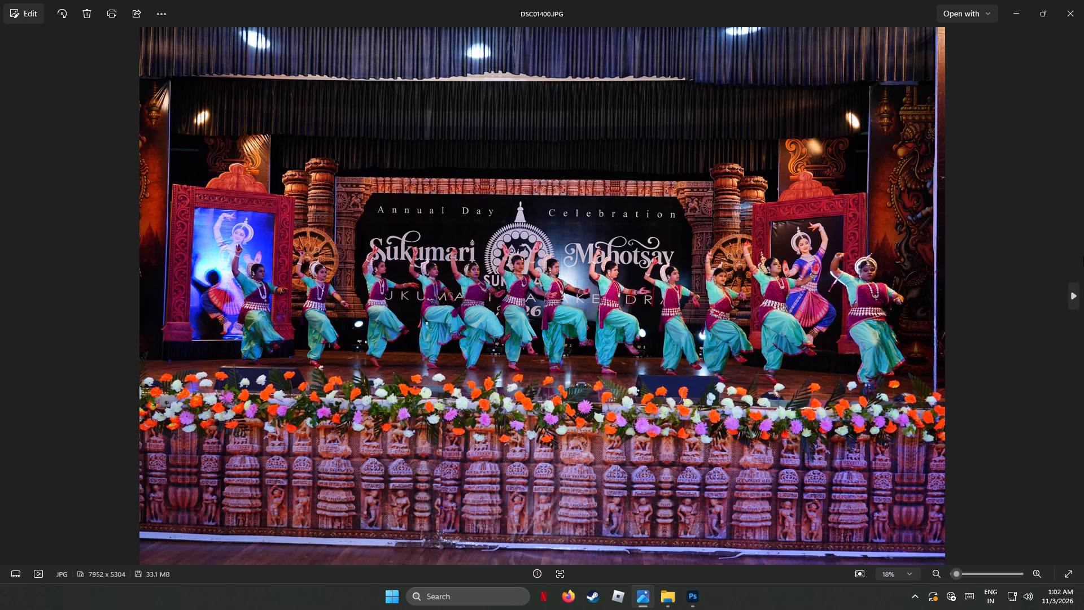
{"action": "left_click", "coordinate": [1078, 296]}
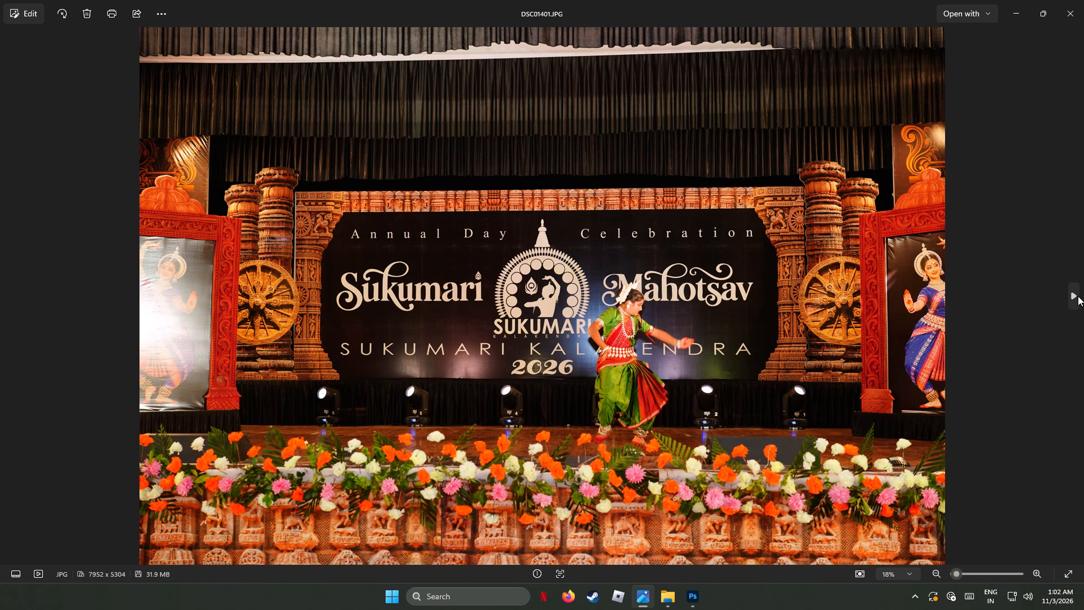
{"action": "left_click", "coordinate": [1078, 296]}
{"action": "left_click", "coordinate": [1078, 296]}
{"action": "left_click", "coordinate": [1078, 296]}
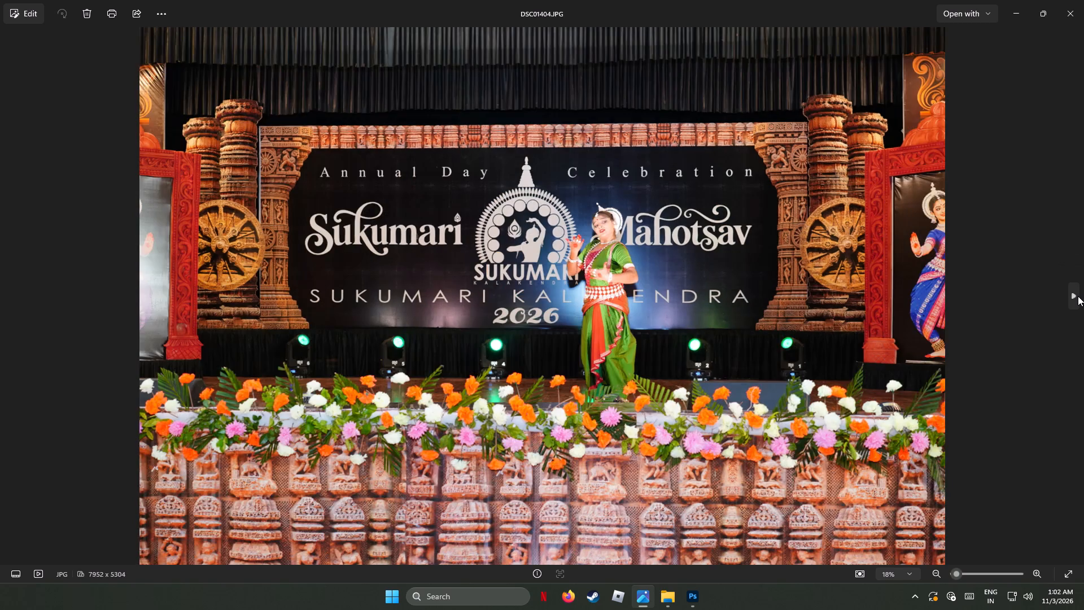
{"action": "left_click", "coordinate": [1078, 296]}
{"action": "left_click", "coordinate": [1078, 296]}
{"action": "left_click", "coordinate": [1078, 296]}
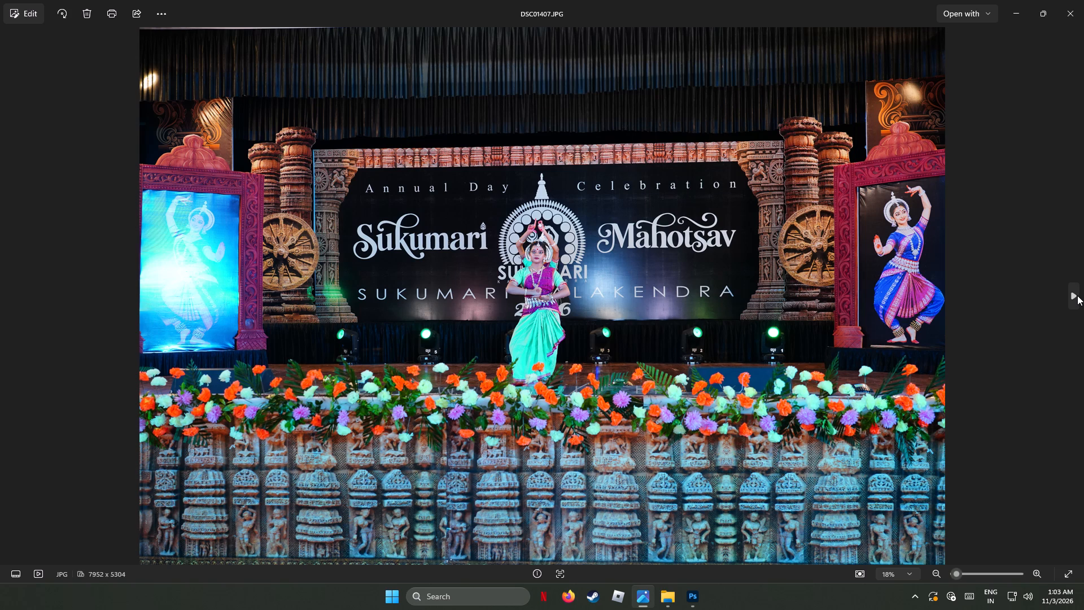
{"action": "left_click", "coordinate": [1072, 298]}
{"action": "left_click", "coordinate": [1072, 298]}
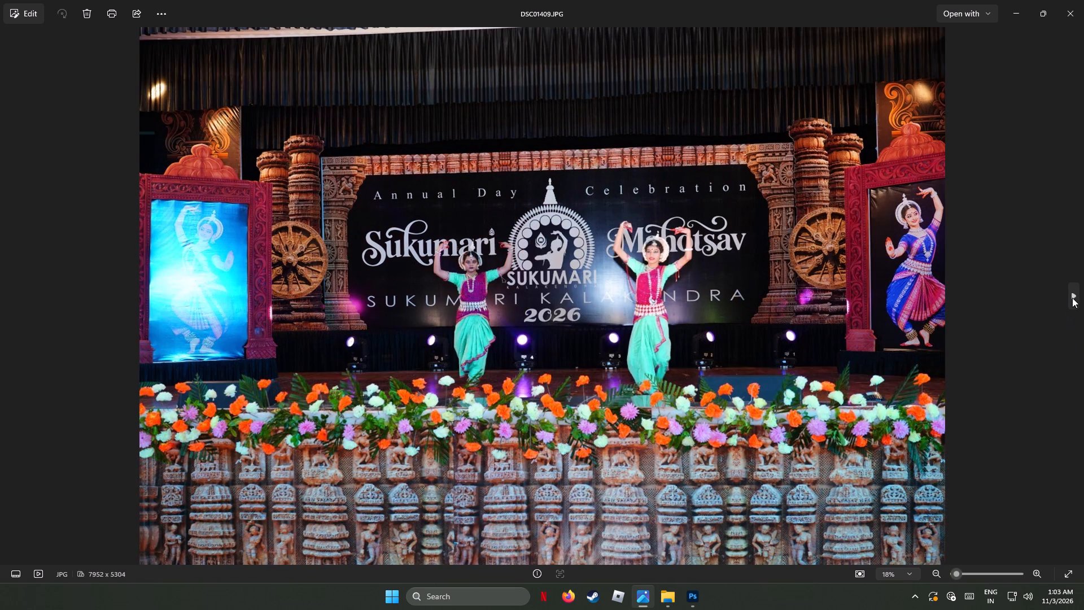
{"action": "left_click", "coordinate": [1072, 298]}
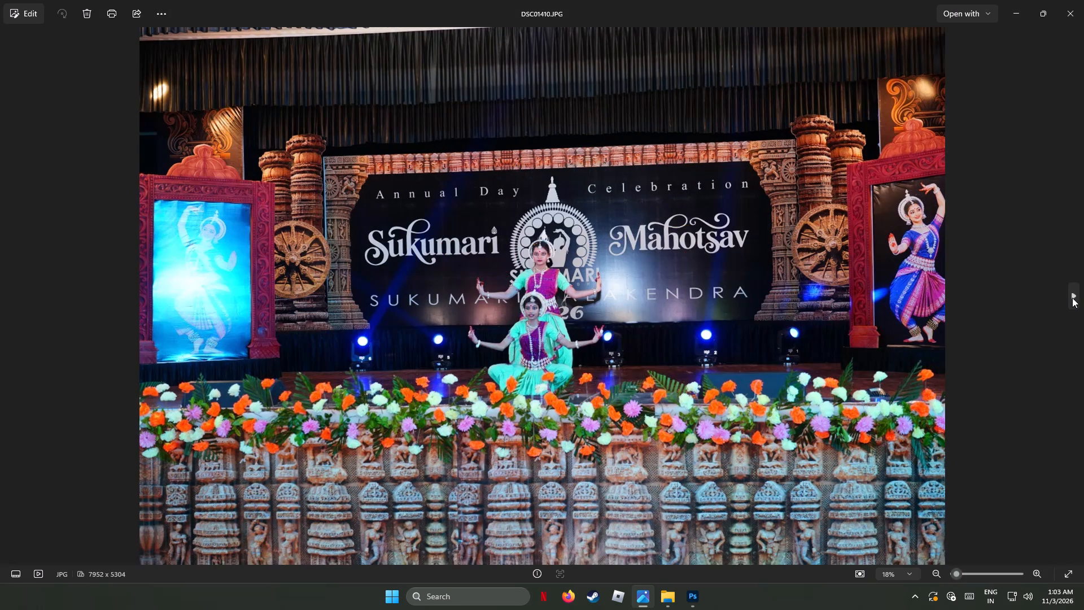
{"action": "left_click", "coordinate": [1072, 298]}
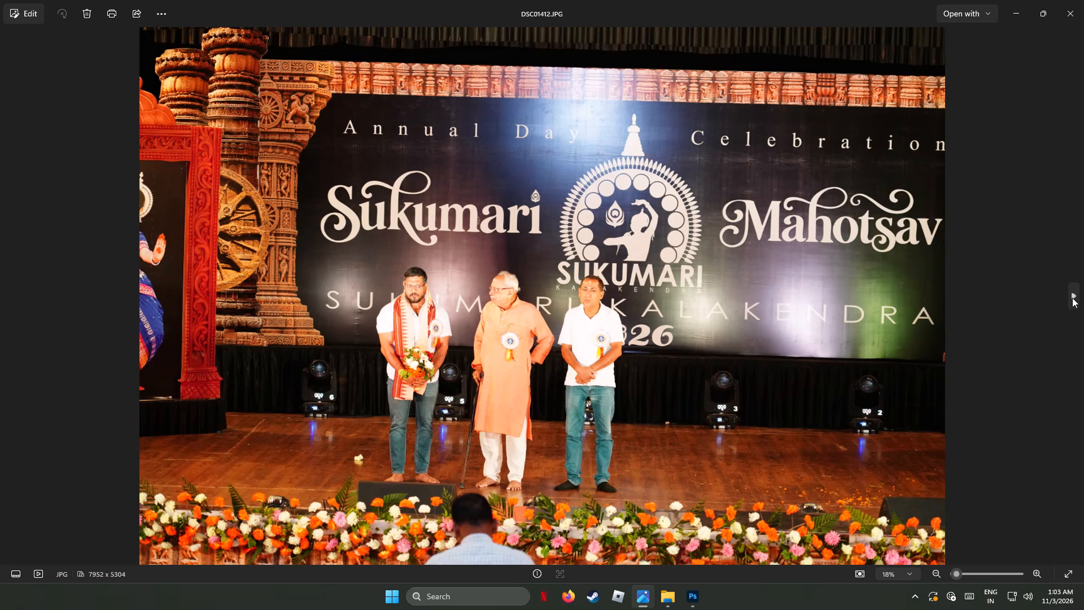
Go back to DSC01410.JPG, the two dancers posed one behind the other, and open it in Adobe Photoshop 2025.
{"action": "left_click", "coordinate": [8, 290]}
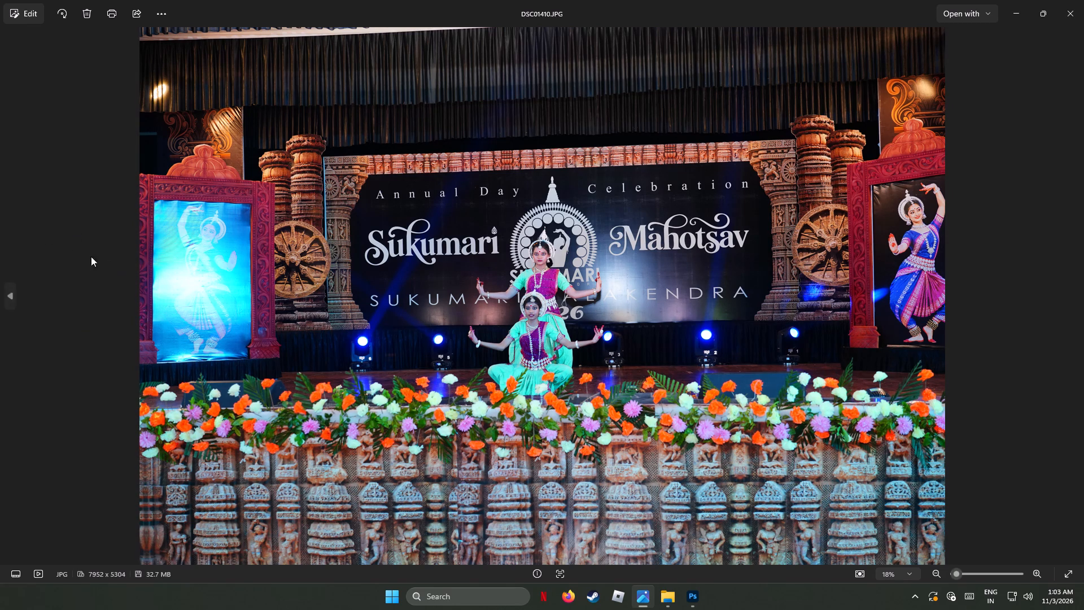
{"action": "right_click", "coordinate": [452, 269]}
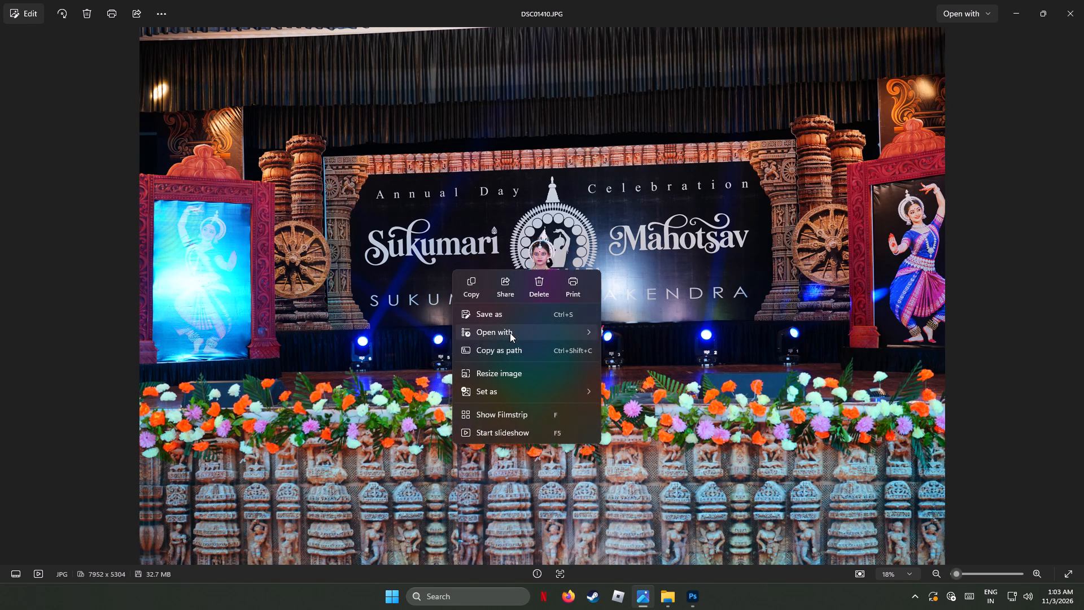
{"action": "left_click", "coordinate": [655, 393]}
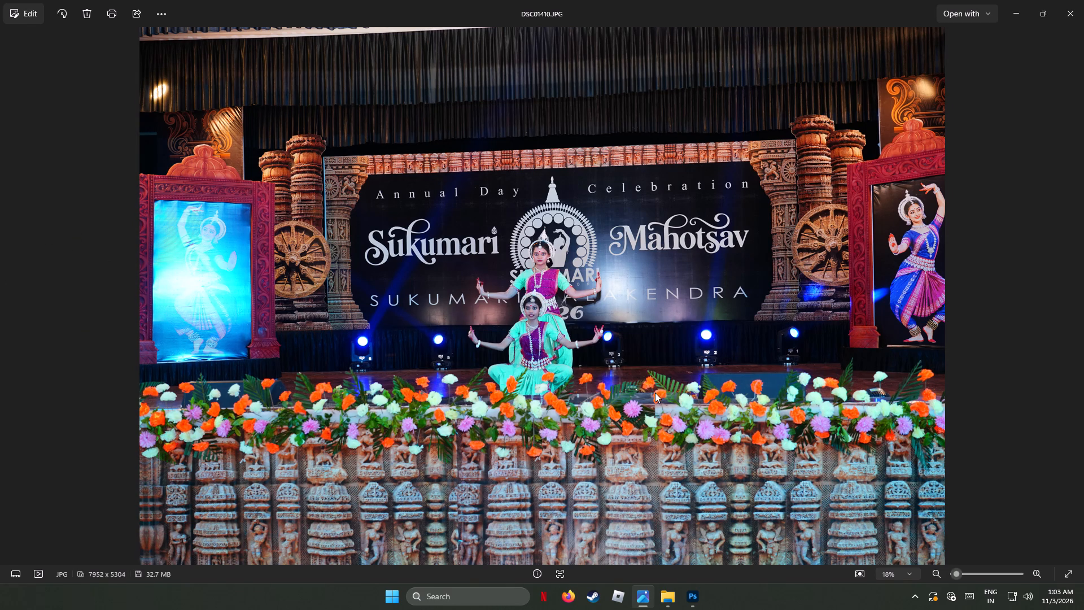
{"action": "left_click", "coordinate": [469, 258]}
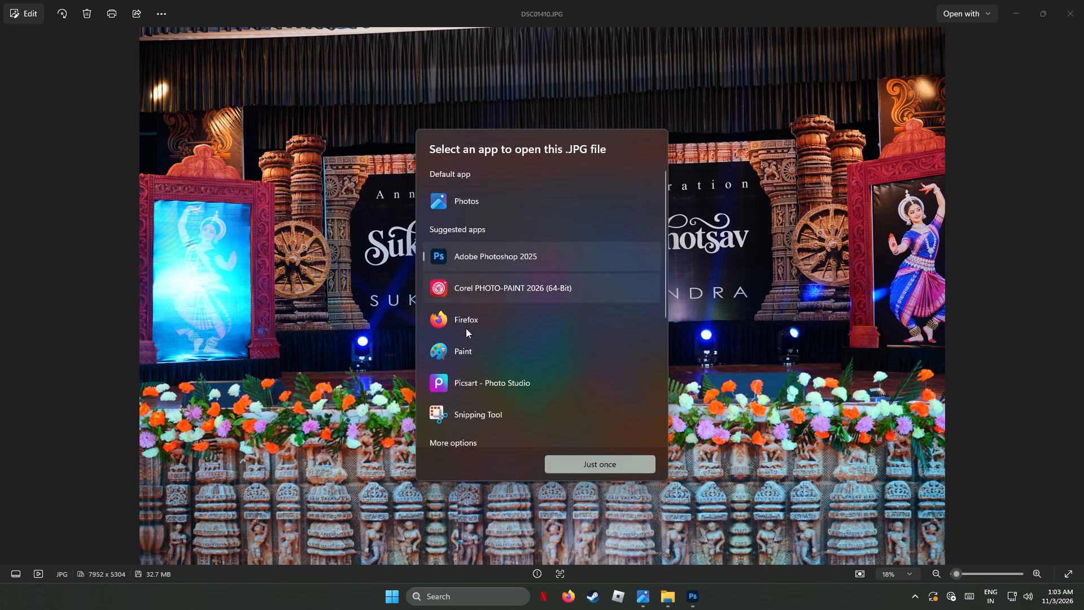
{"action": "left_click", "coordinate": [442, 460]}
{"action": "left_click", "coordinate": [574, 463]}
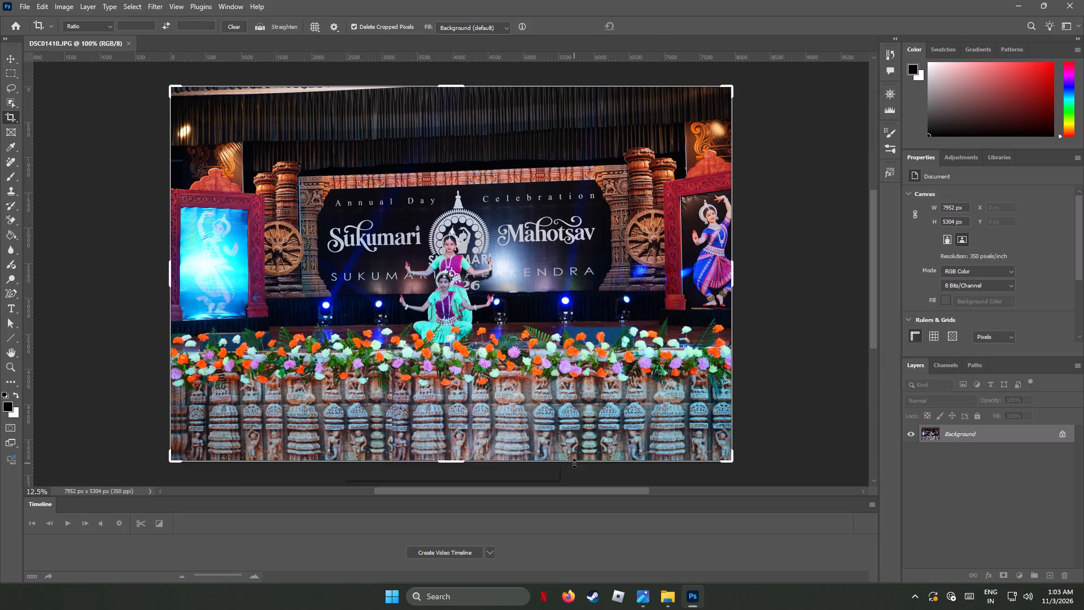
Straighten DSC01410.JPG by rotating the whole image about 2.1° clockwise.
{"action": "left_click", "coordinate": [13, 59]}
{"action": "key", "text": "ctrl+a"}
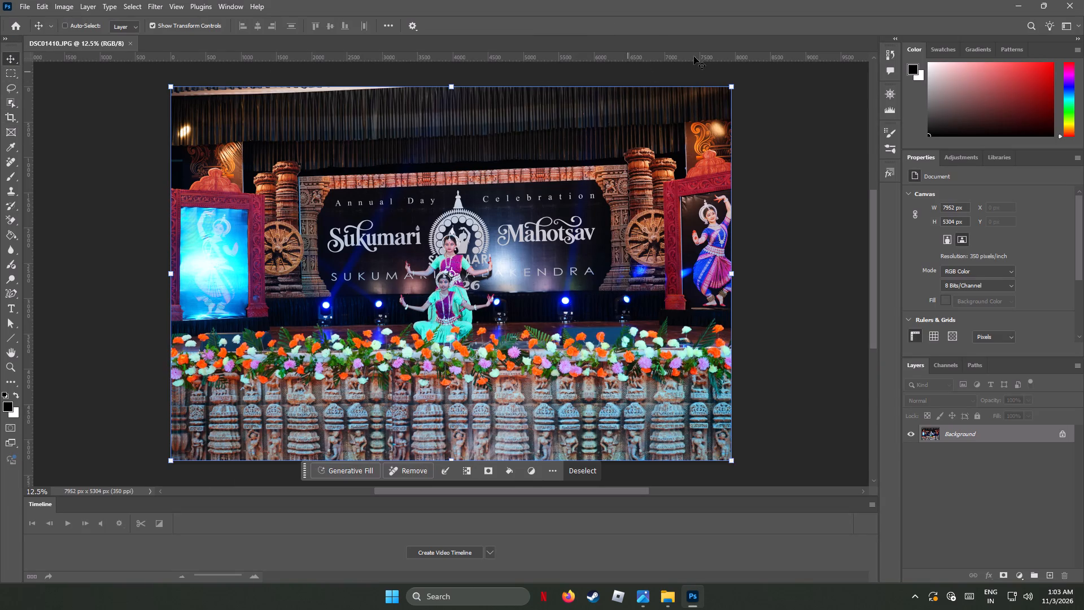
{"action": "left_click_drag", "start_coordinate": [741, 82], "coordinate": [747, 91]}
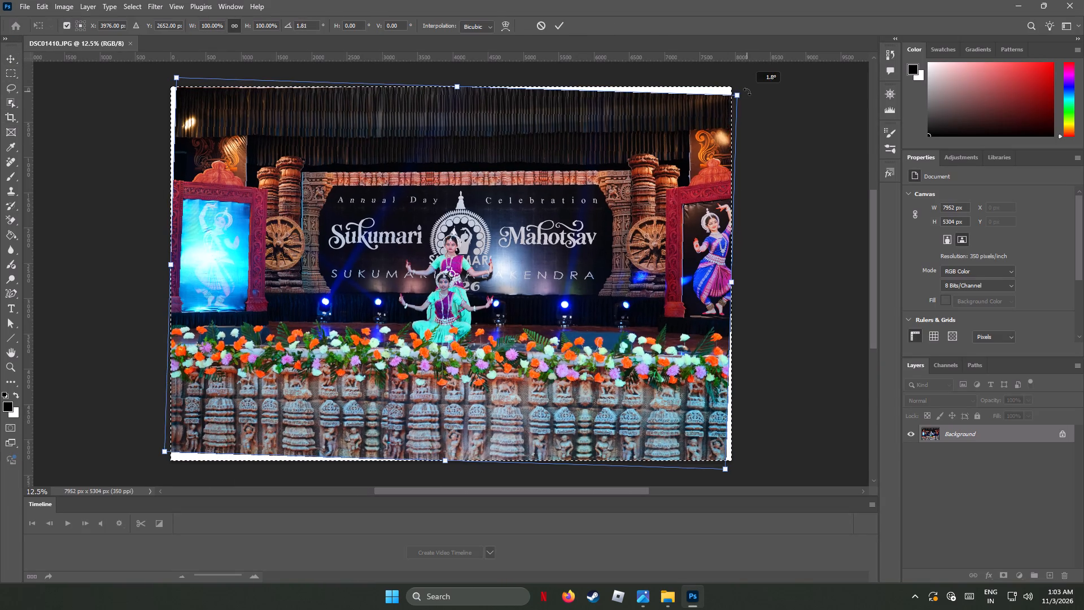
{"action": "left_click_drag", "start_coordinate": [747, 91], "coordinate": [747, 92]}
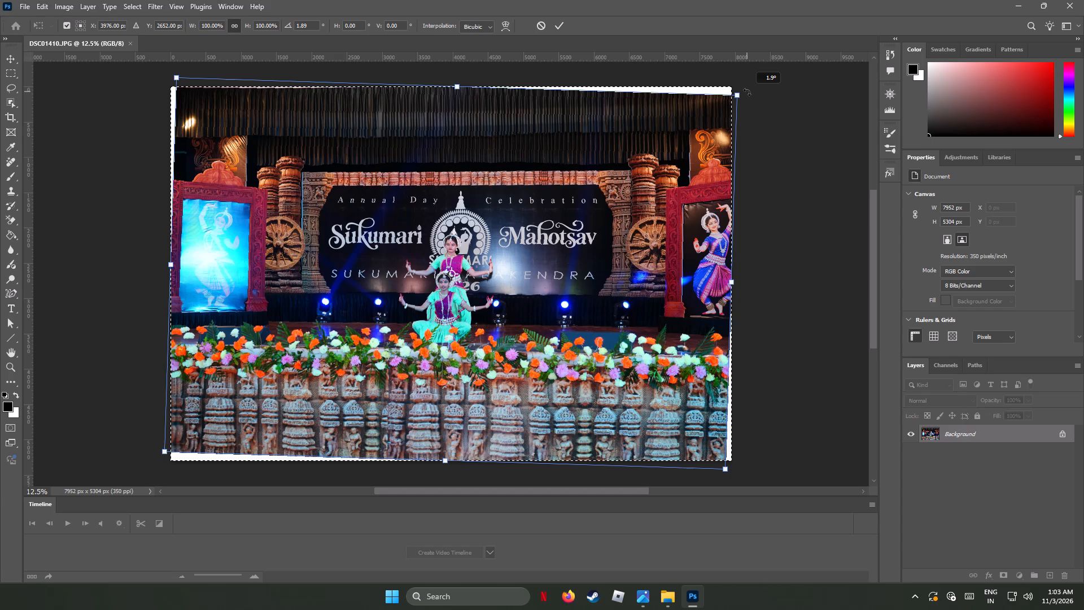
{"action": "left_click_drag", "start_coordinate": [747, 92], "coordinate": [750, 96]}
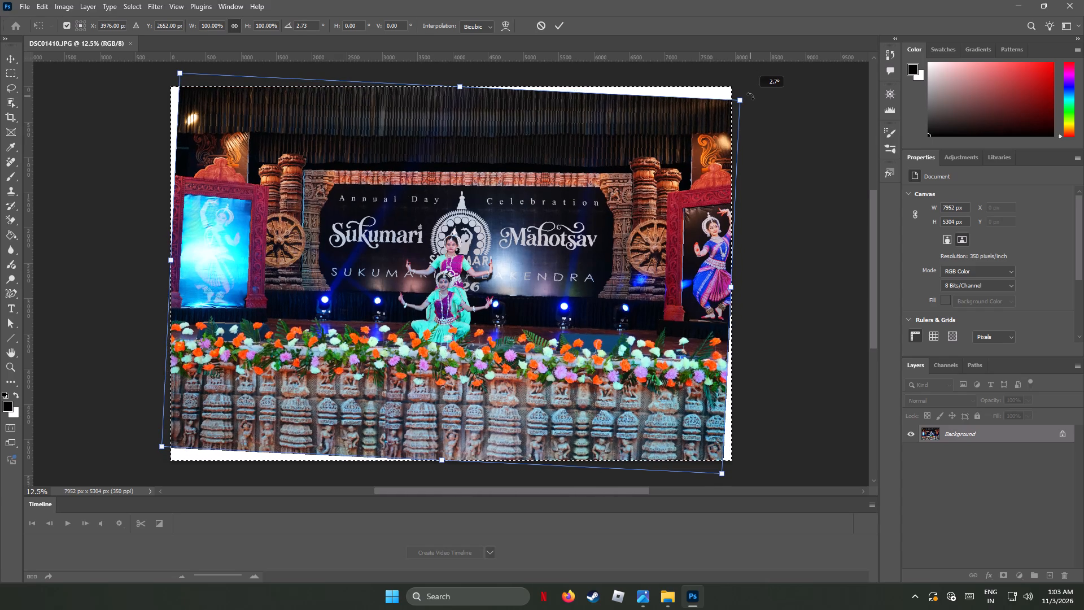
{"action": "left_click_drag", "start_coordinate": [750, 96], "coordinate": [749, 92]}
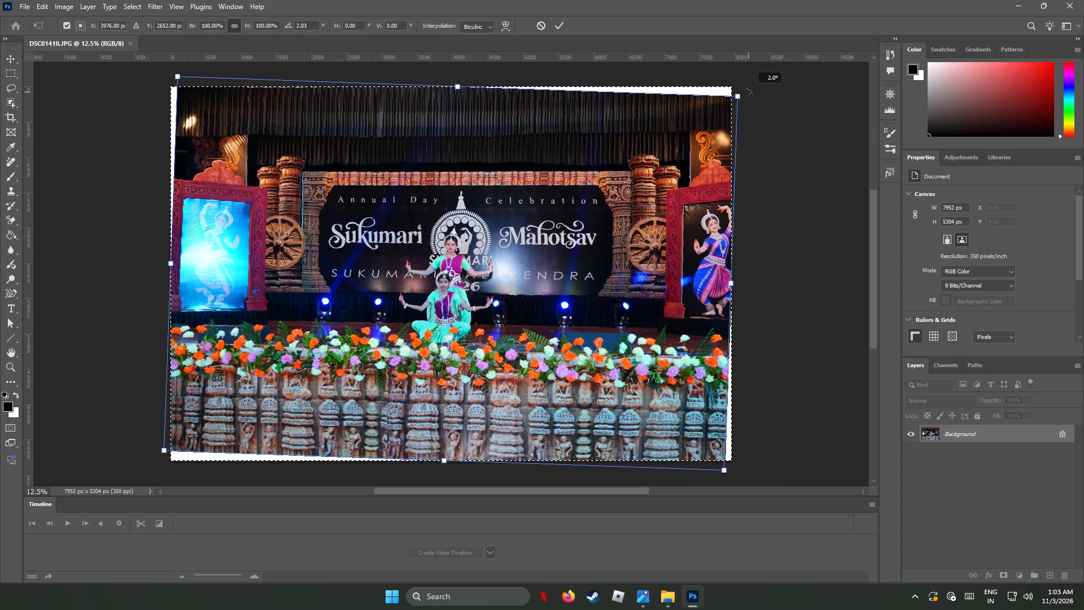
{"action": "left_click_drag", "start_coordinate": [749, 92], "coordinate": [749, 92]}
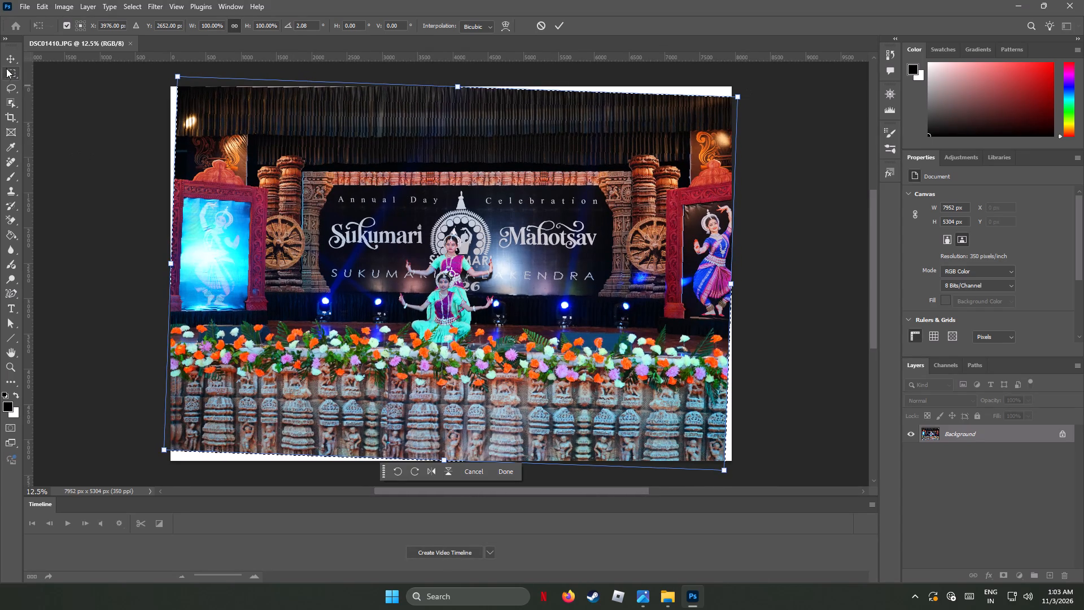
{"action": "left_click", "coordinate": [10, 59]}
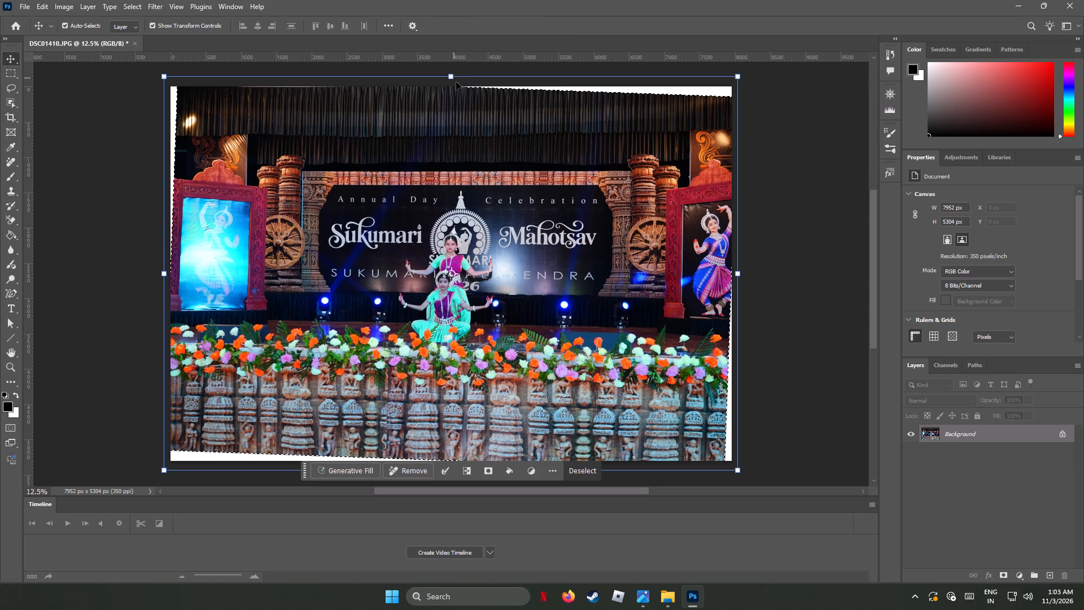
Crop the upper curtains, the lower stage front and the white edges off DSC01410.JPG, leaving about 7756 x 4180 px.
{"action": "left_click", "coordinate": [11, 116]}
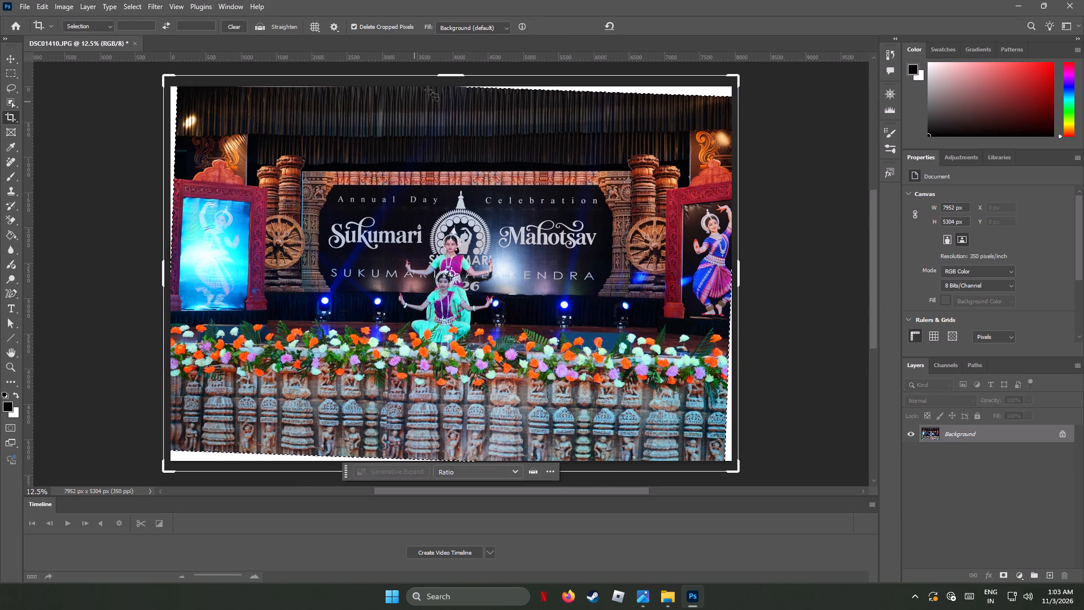
{"action": "left_click_drag", "start_coordinate": [447, 76], "coordinate": [456, 120]}
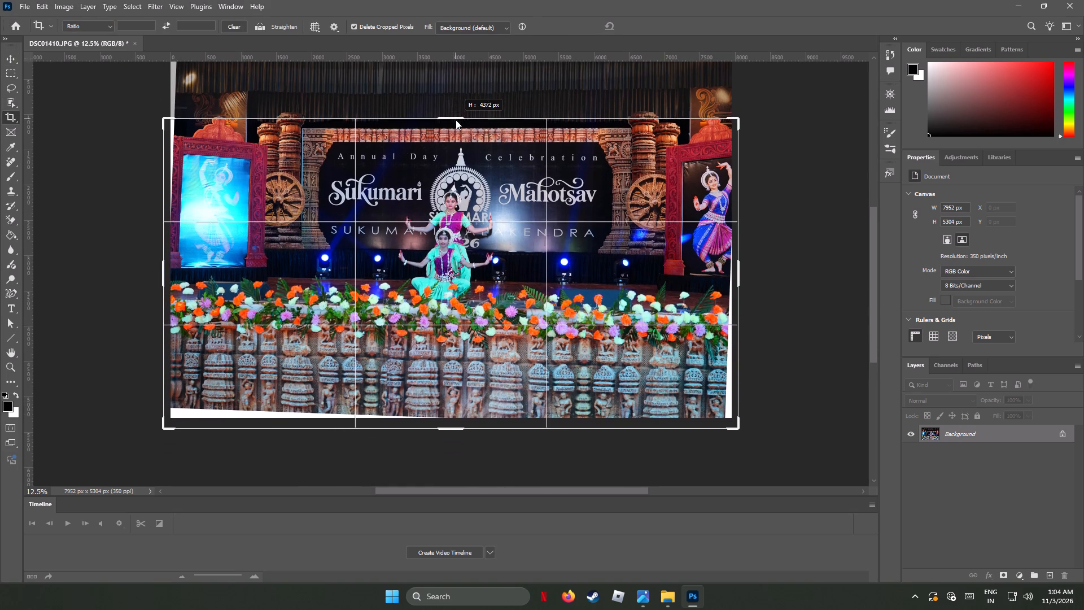
{"action": "left_click_drag", "start_coordinate": [456, 120], "coordinate": [458, 106]}
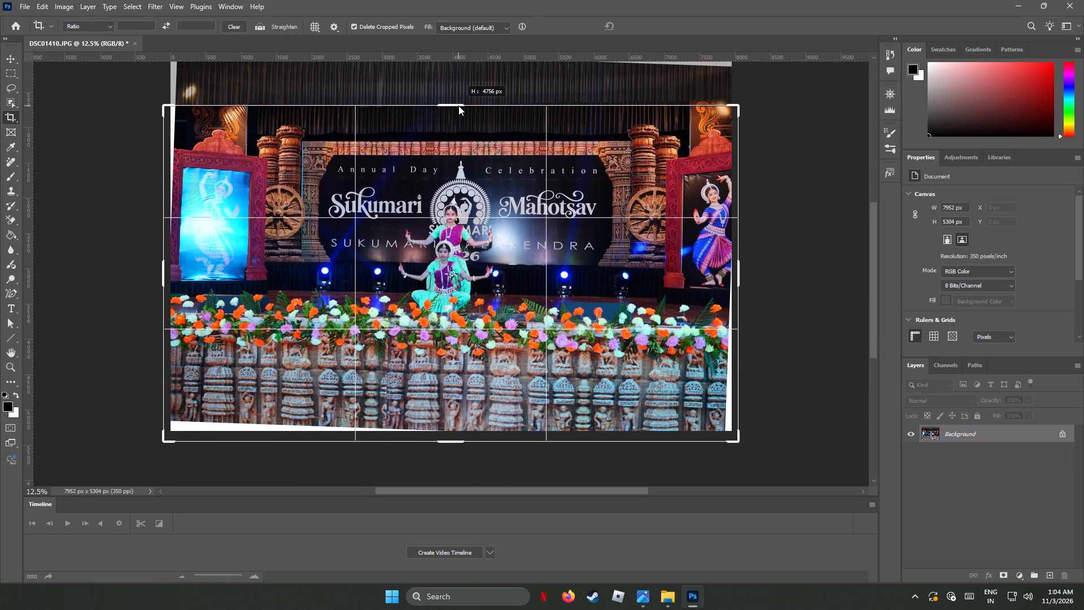
{"action": "left_click_drag", "start_coordinate": [458, 106], "coordinate": [459, 104]}
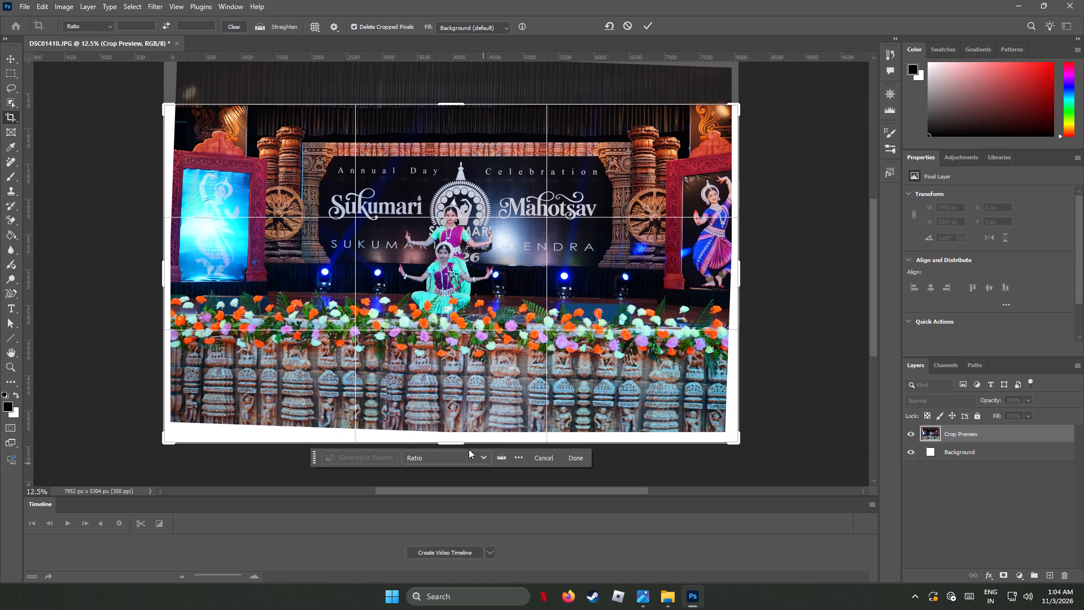
{"action": "left_click_drag", "start_coordinate": [461, 445], "coordinate": [466, 426]}
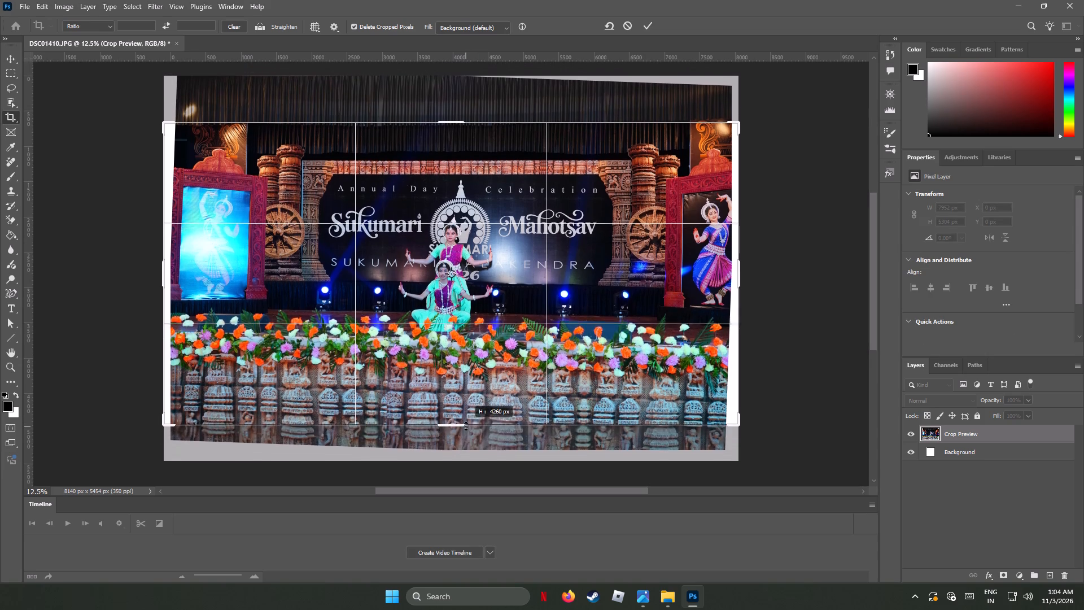
{"action": "left_click_drag", "start_coordinate": [466, 426], "coordinate": [467, 423]}
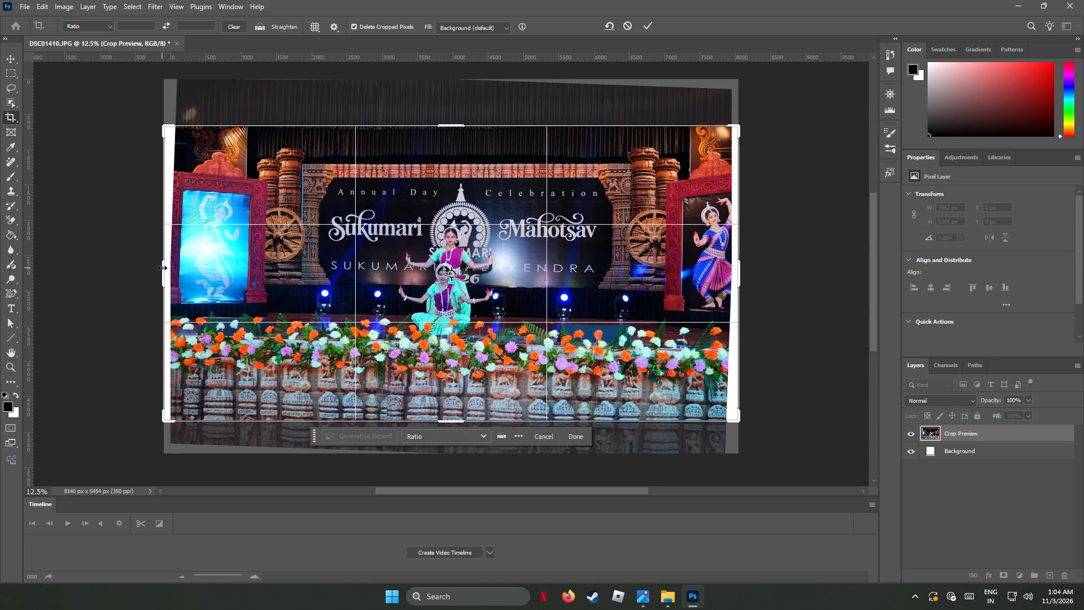
{"action": "left_click_drag", "start_coordinate": [162, 268], "coordinate": [169, 269]}
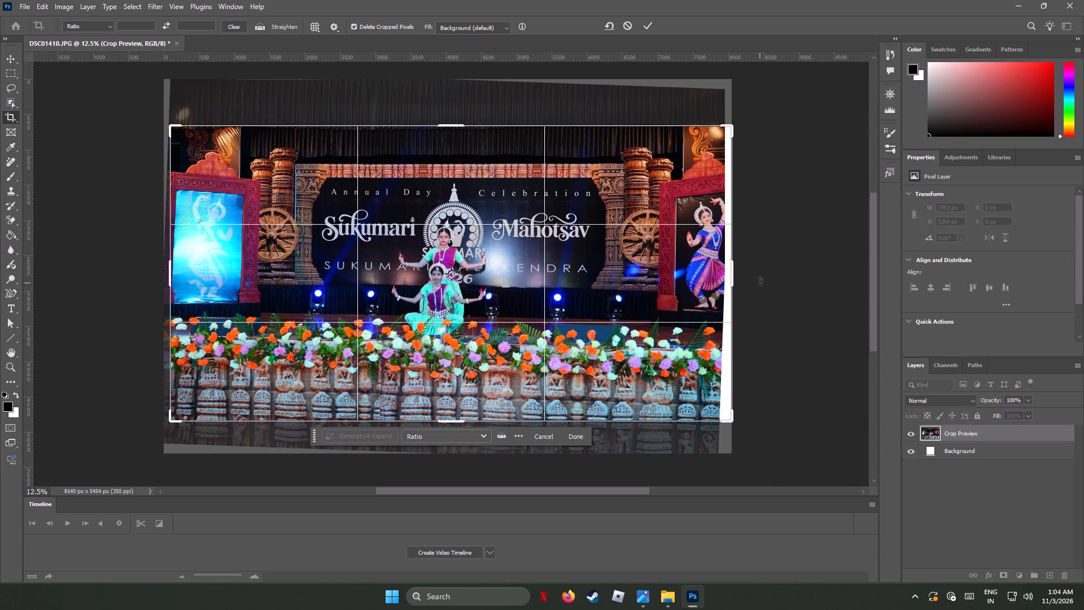
{"action": "left_click_drag", "start_coordinate": [733, 272], "coordinate": [727, 272]}
{"action": "key", "text": "Return"}
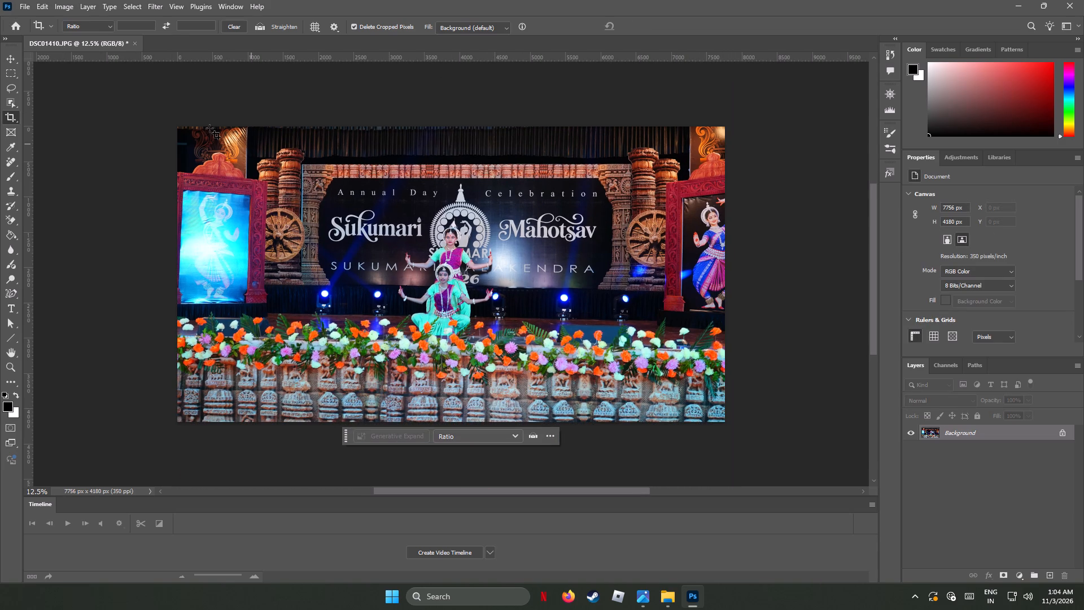
Resize DSC01410.JPG to 4000 px wide, keeping its proportions.
{"action": "left_click", "coordinate": [67, 2]}
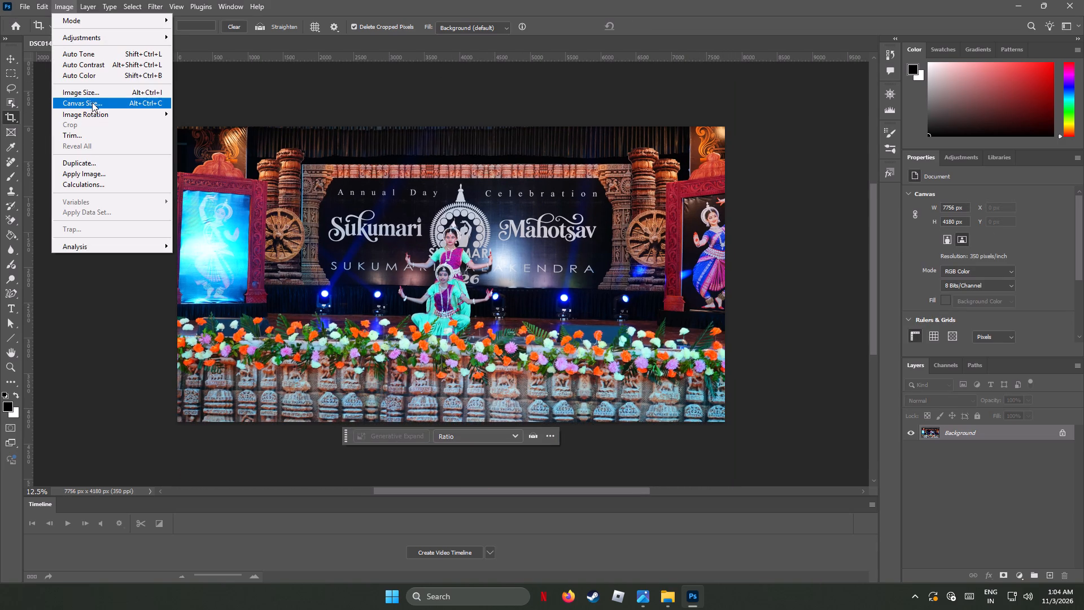
{"action": "left_click", "coordinate": [97, 93]}
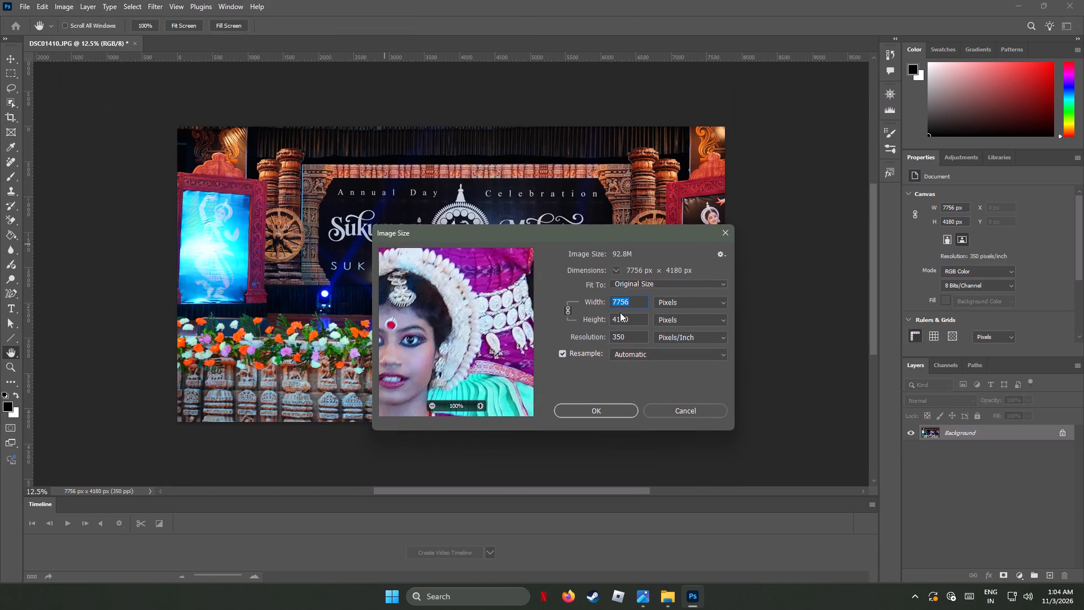
{"action": "type", "text": "4000"}
{"action": "left_click", "coordinate": [596, 410]}
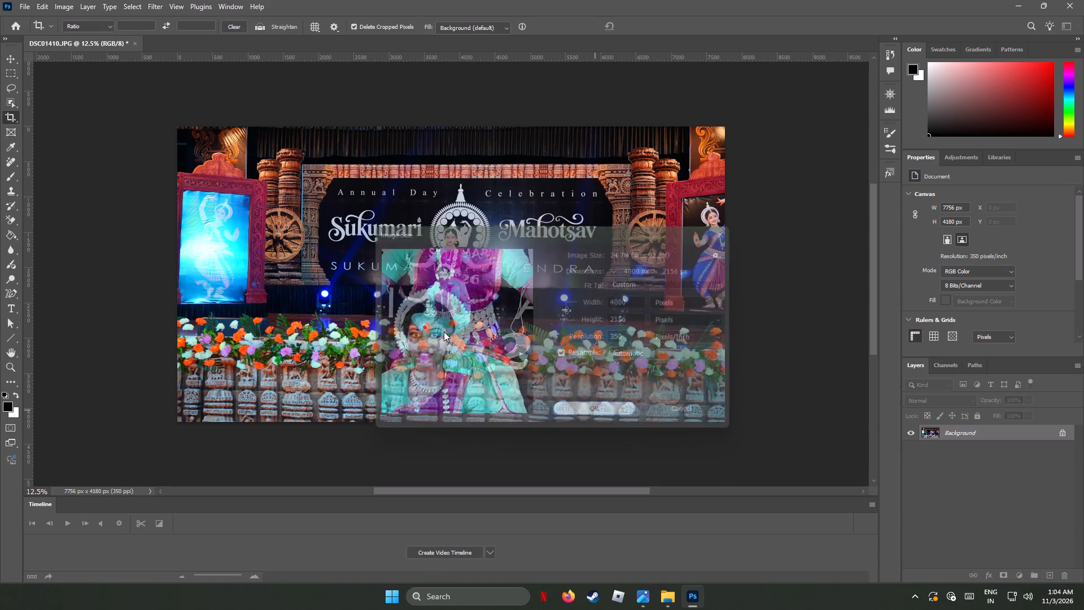
Export DSC01410.JPG as a quality 7 JPG to AF_Img.
{"action": "left_click", "coordinate": [24, 5]}
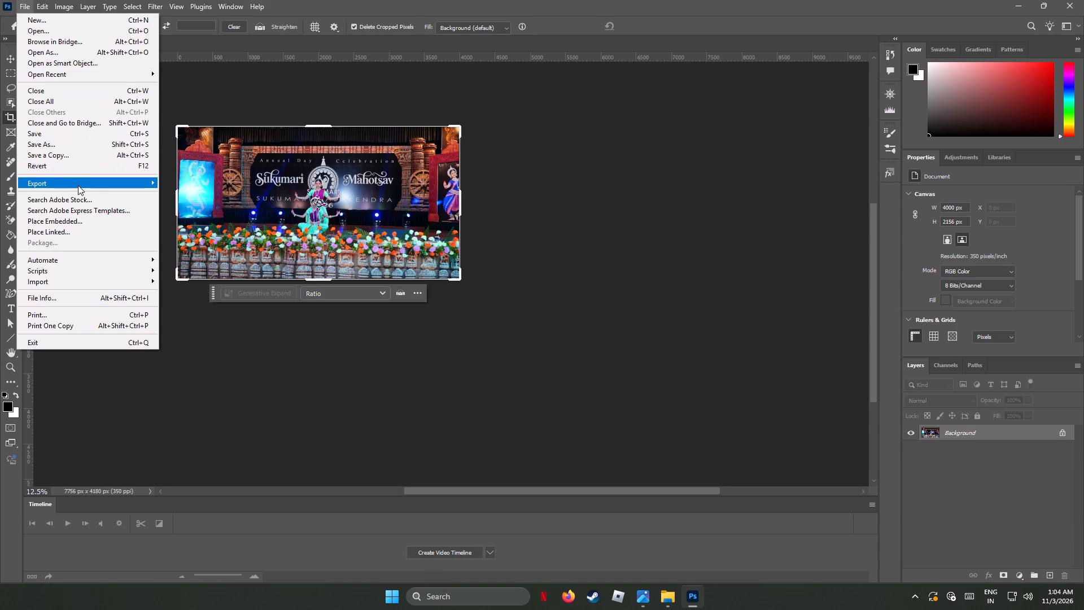
{"action": "left_click", "coordinate": [178, 192]}
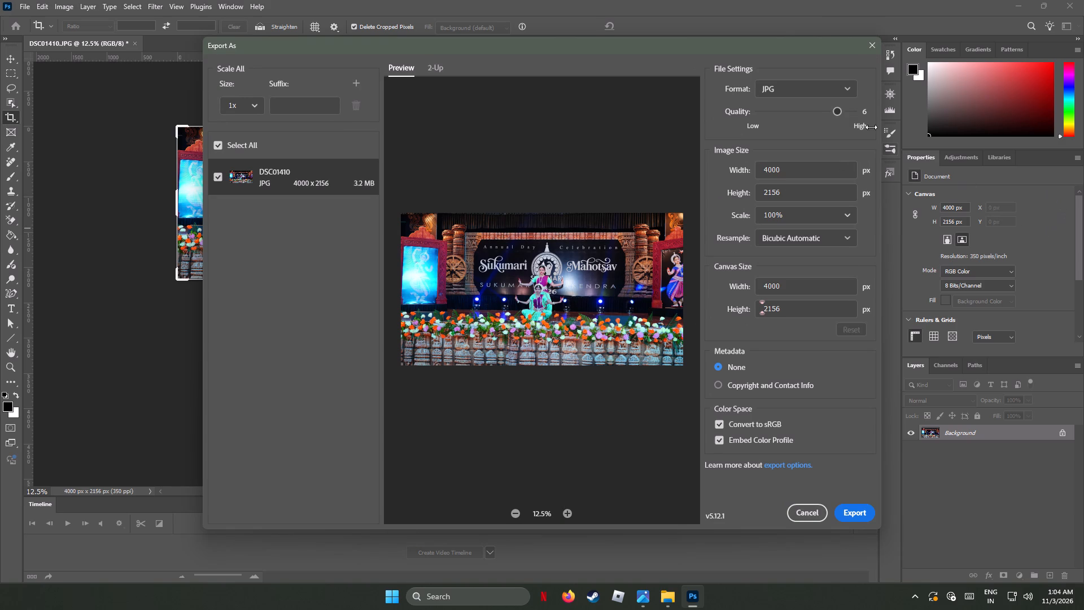
{"action": "left_click_drag", "start_coordinate": [834, 114], "coordinate": [929, 120]}
{"action": "left_click", "coordinate": [860, 512]}
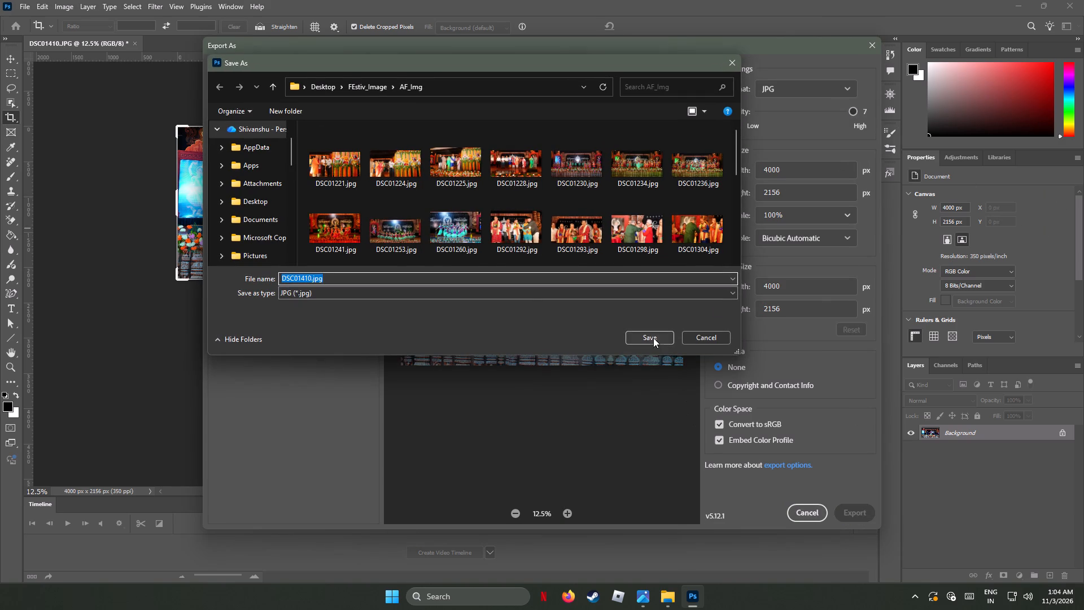
{"action": "left_click", "coordinate": [653, 338]}
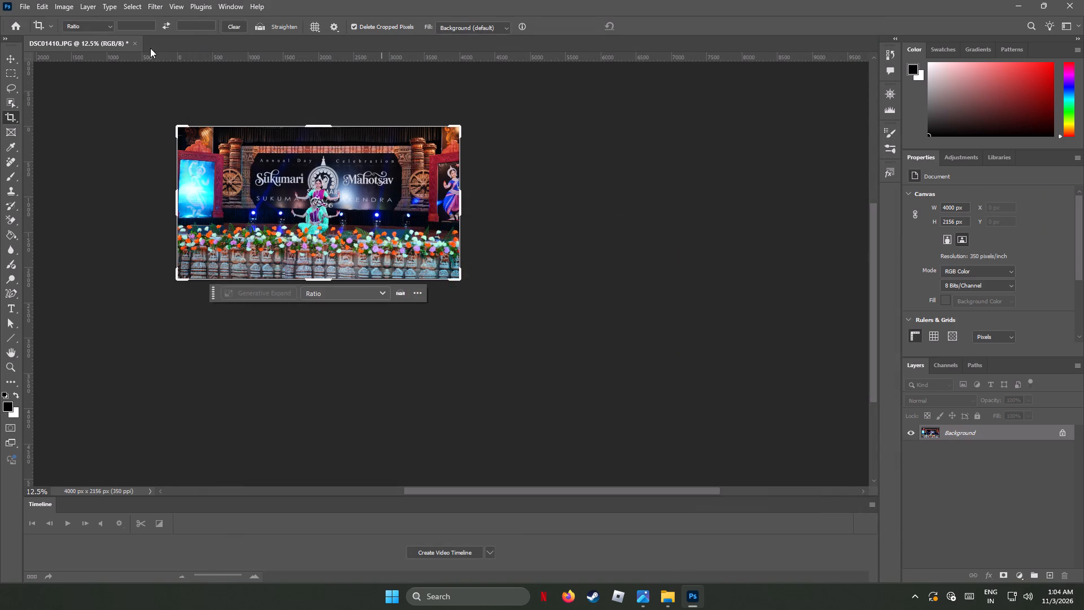
Close DSC01410.JPG without saving the changes to the original.
{"action": "left_click", "coordinate": [133, 41]}
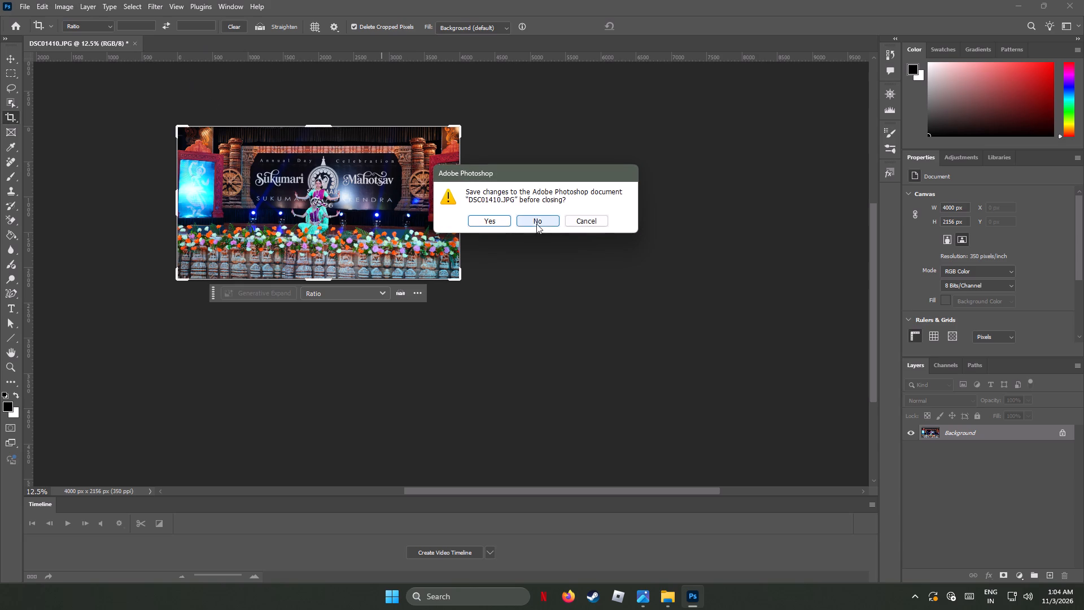
{"action": "left_click", "coordinate": [536, 221]}
Compare the photos from DSC01412.JPG to DSC01415.JPG in Photos, and open DSC01414.JPG in Photoshop.
{"action": "left_click", "coordinate": [639, 595]}
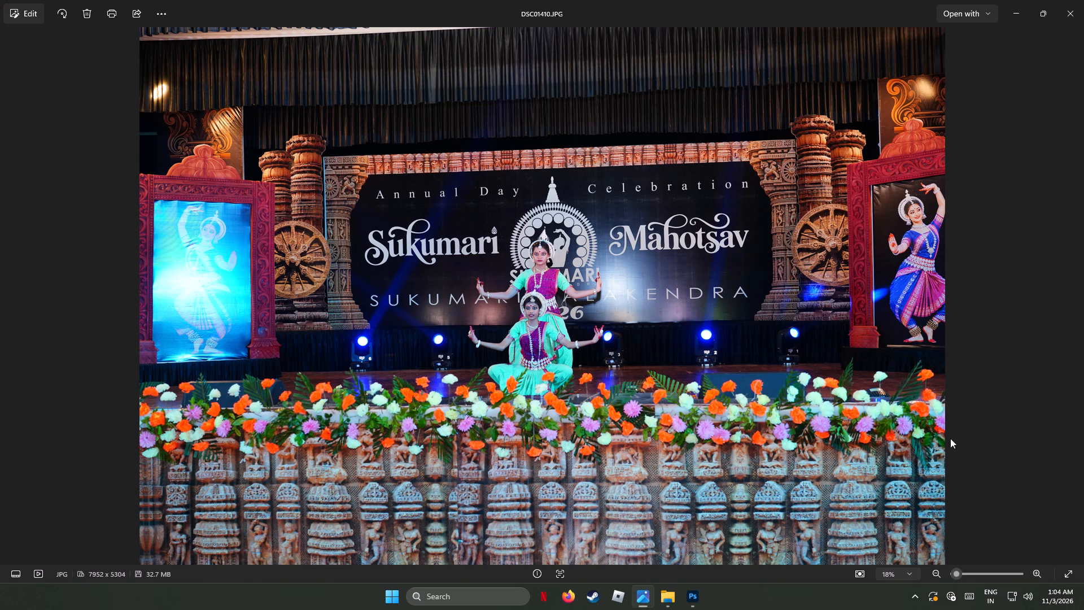
{"action": "left_click", "coordinate": [1074, 294]}
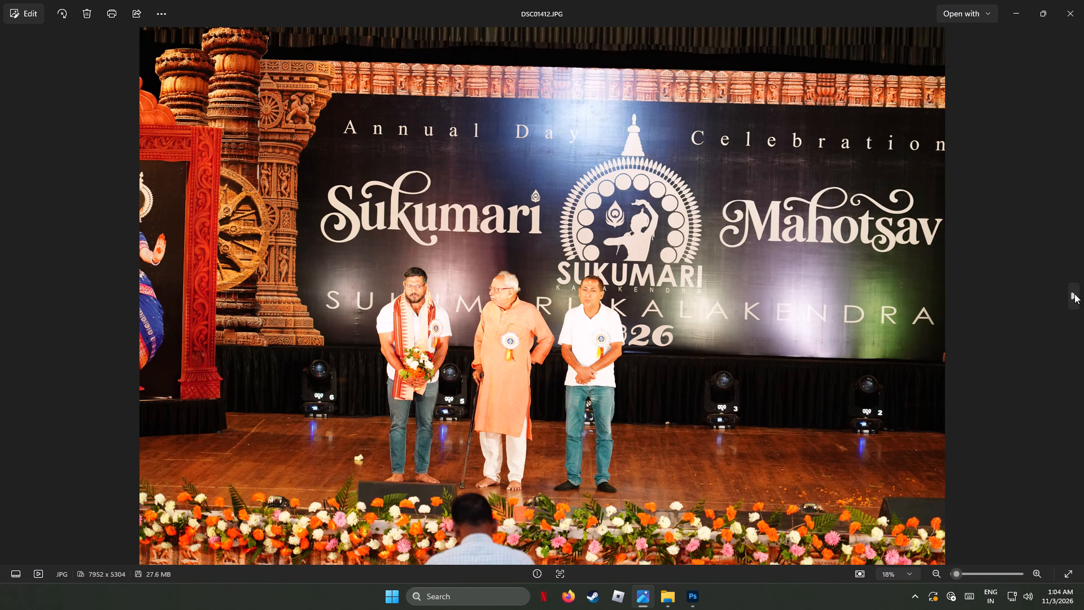
{"action": "left_click", "coordinate": [1074, 294]}
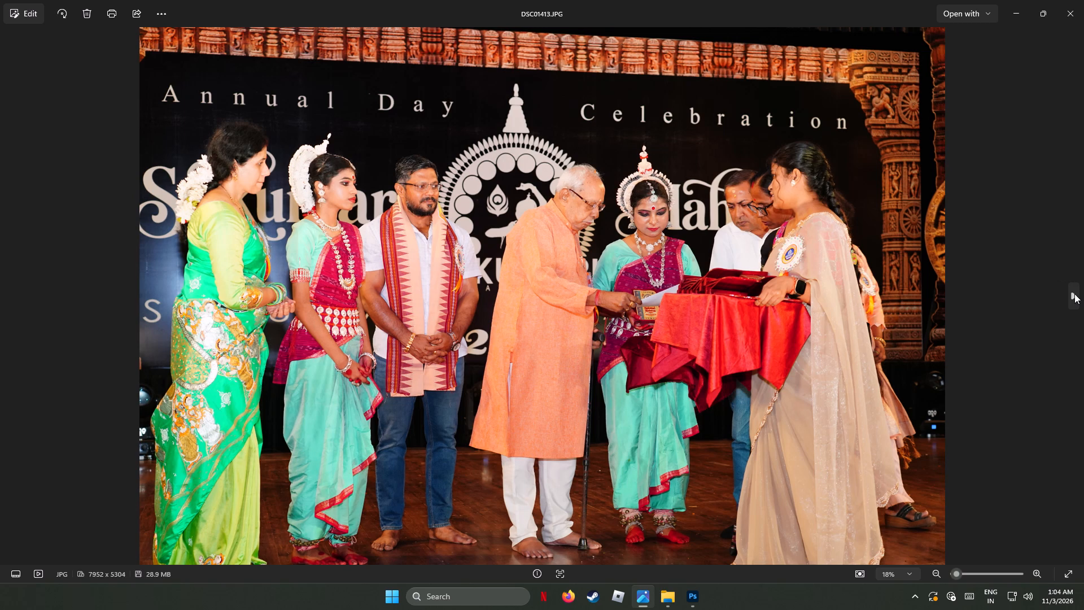
{"action": "left_click", "coordinate": [1074, 294]}
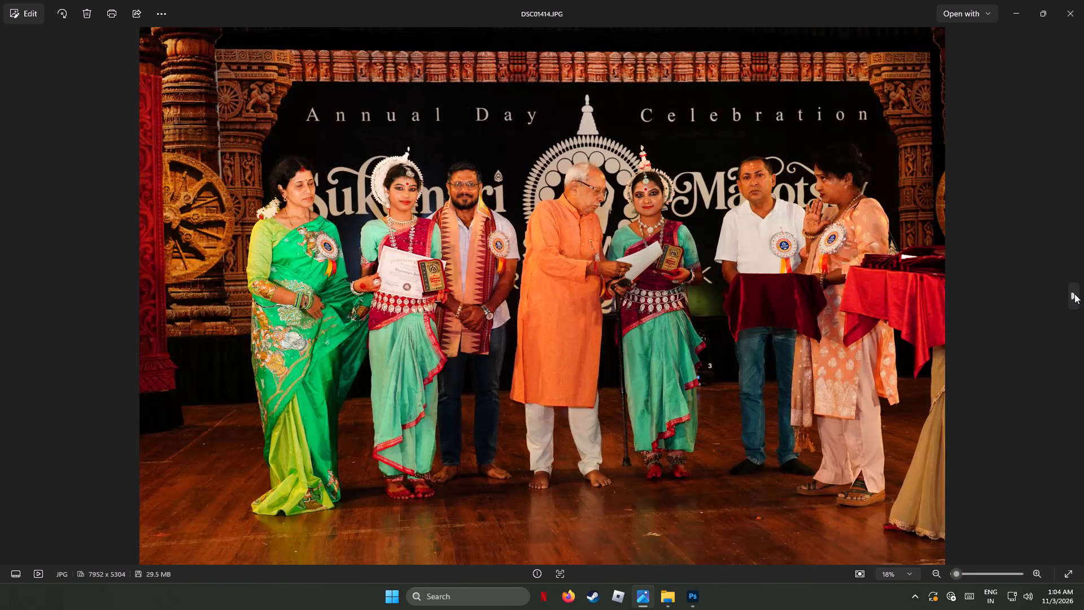
{"action": "left_click", "coordinate": [1074, 294]}
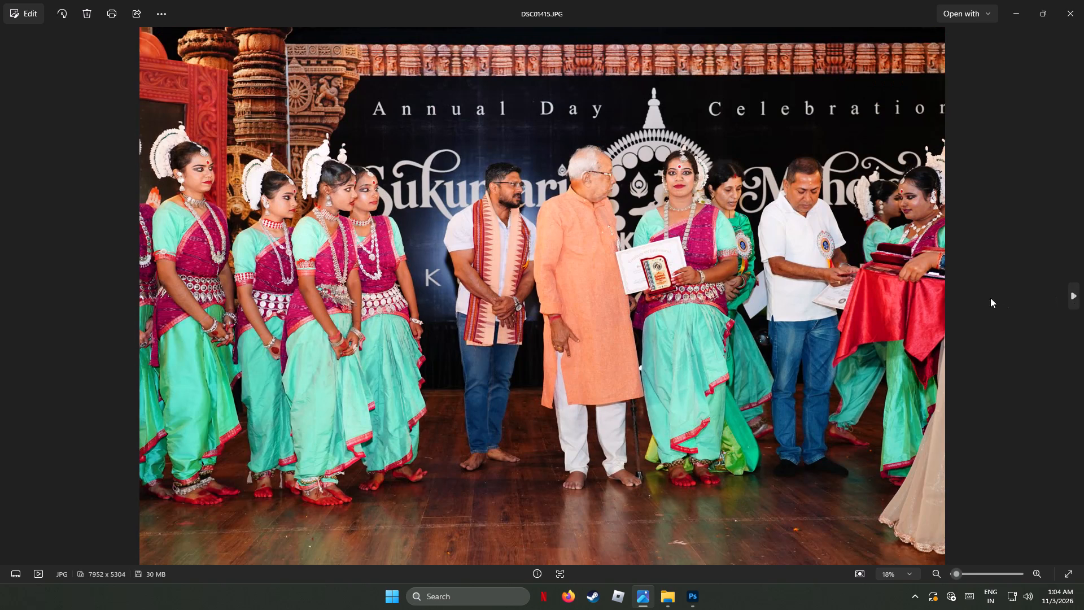
{"action": "left_click", "coordinate": [12, 299]}
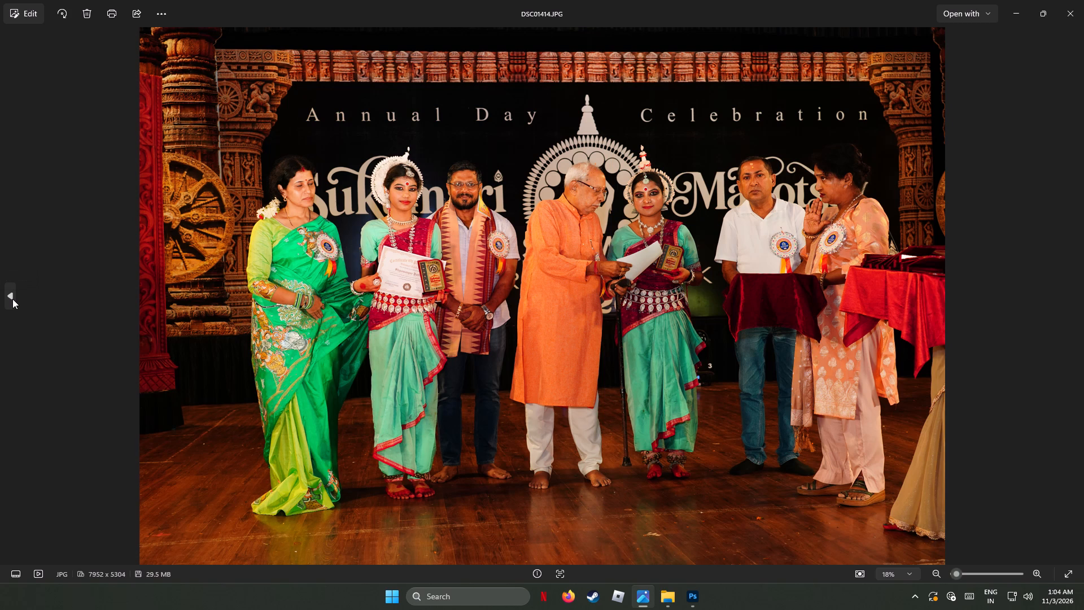
{"action": "left_click", "coordinate": [12, 299]}
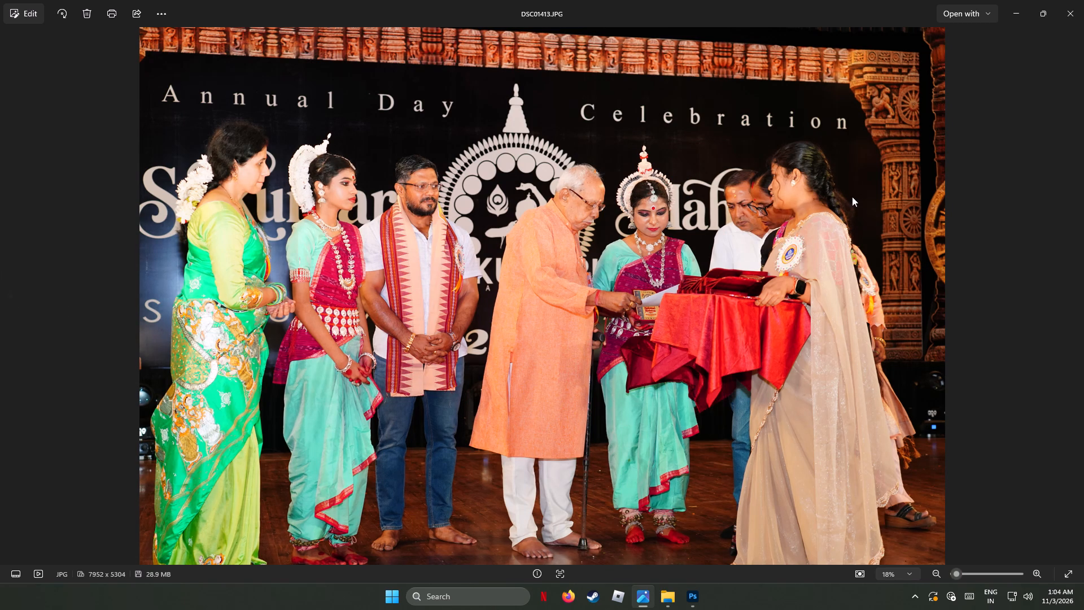
{"action": "left_click", "coordinate": [1073, 298]}
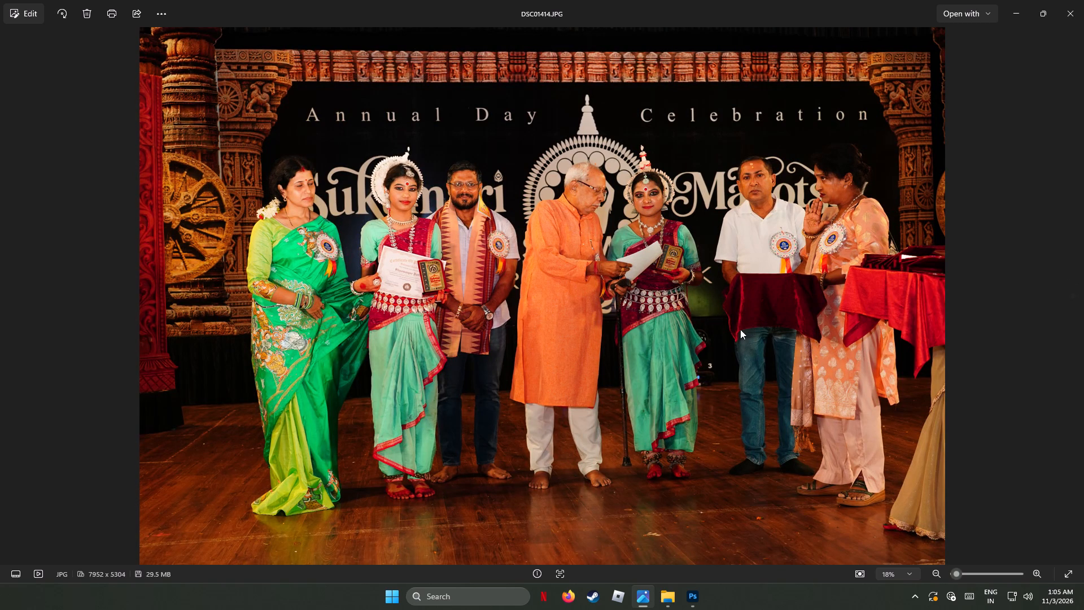
{"action": "right_click", "coordinate": [537, 278]}
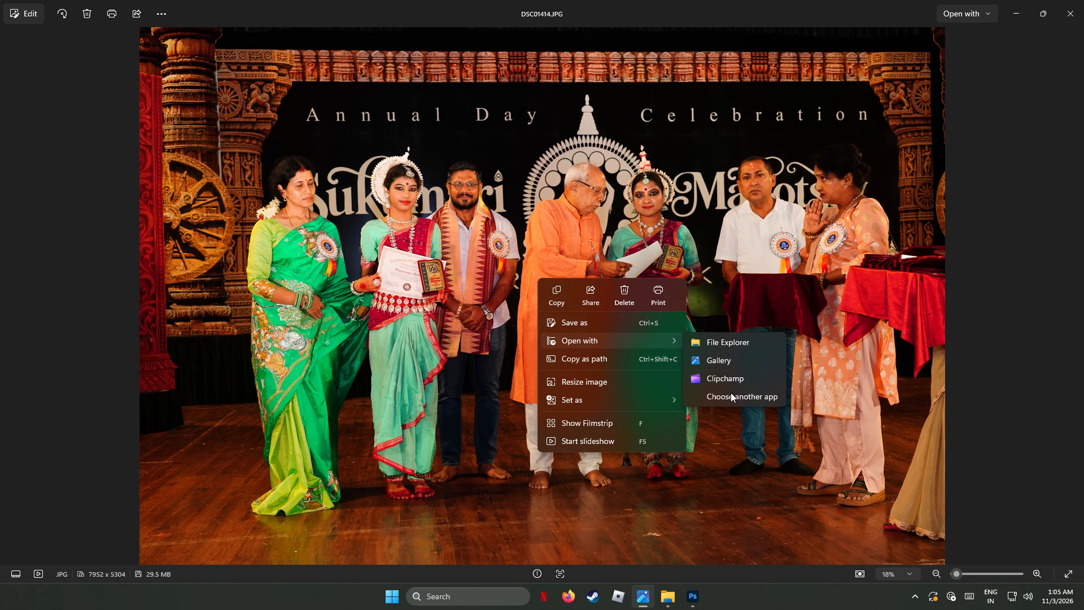
{"action": "left_click", "coordinate": [731, 393]}
{"action": "left_click", "coordinate": [486, 251]}
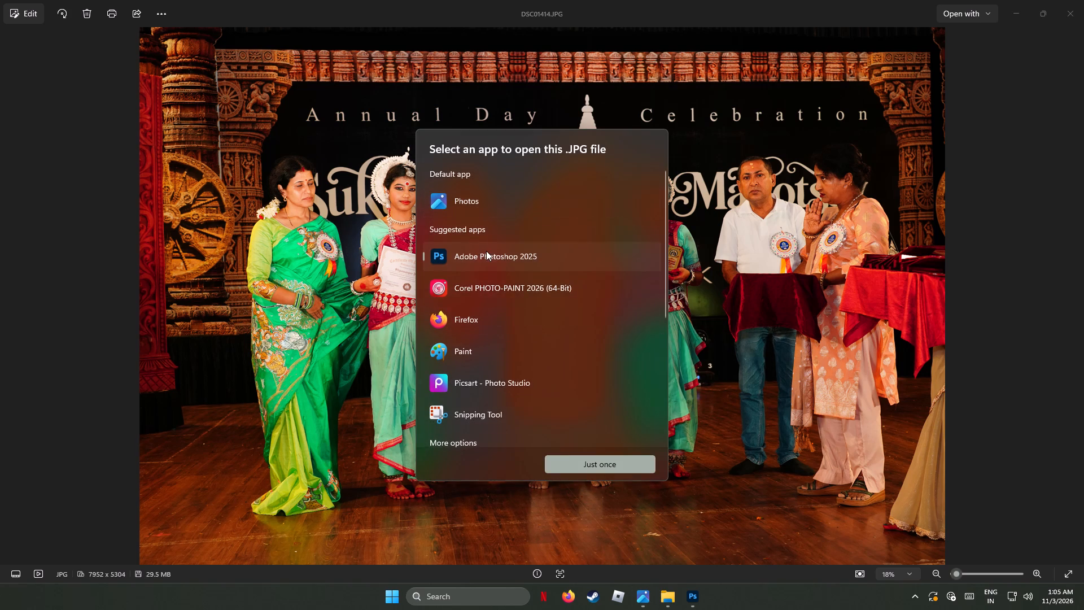
{"action": "left_click", "coordinate": [617, 461]}
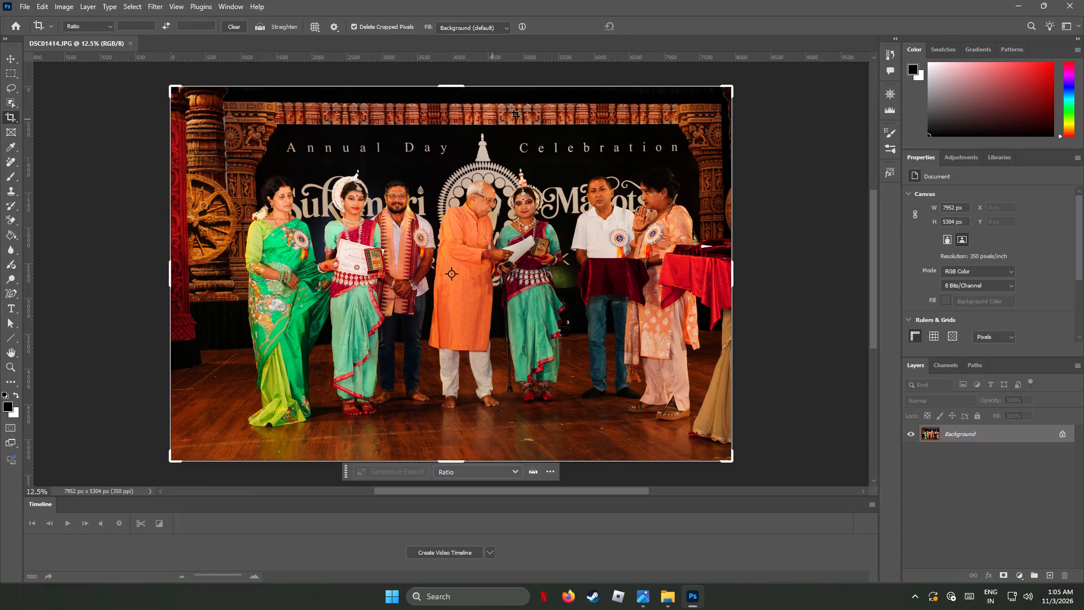
Crop the dark strip above the carved border and some stage floor off DSC01414.JPG, leaving 7952 x 4680 px.
{"action": "left_click_drag", "start_coordinate": [455, 89], "coordinate": [457, 98]}
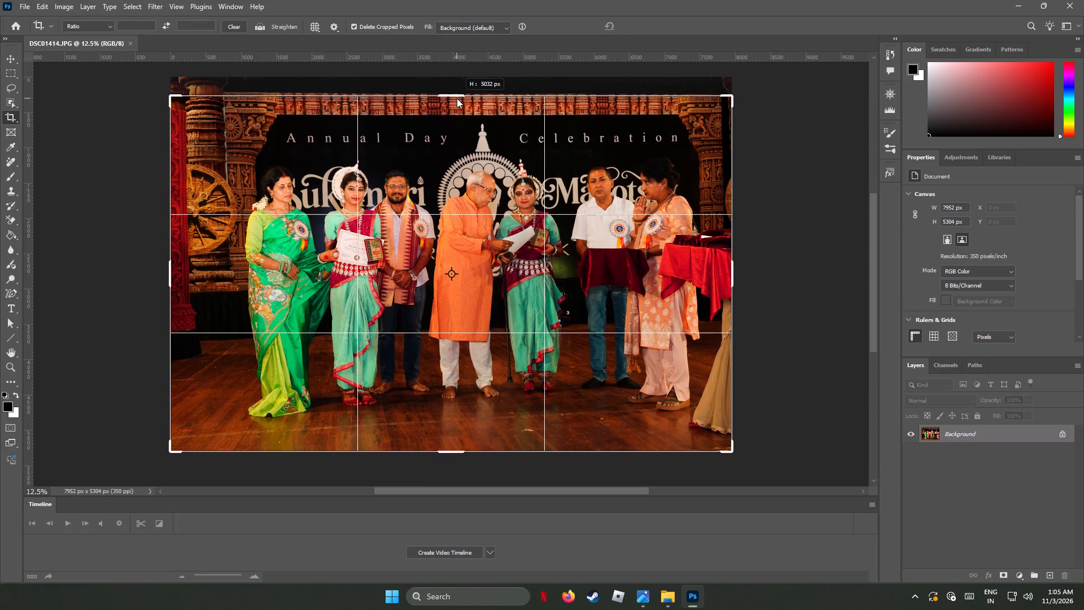
{"action": "left_click_drag", "start_coordinate": [457, 98], "coordinate": [457, 99]}
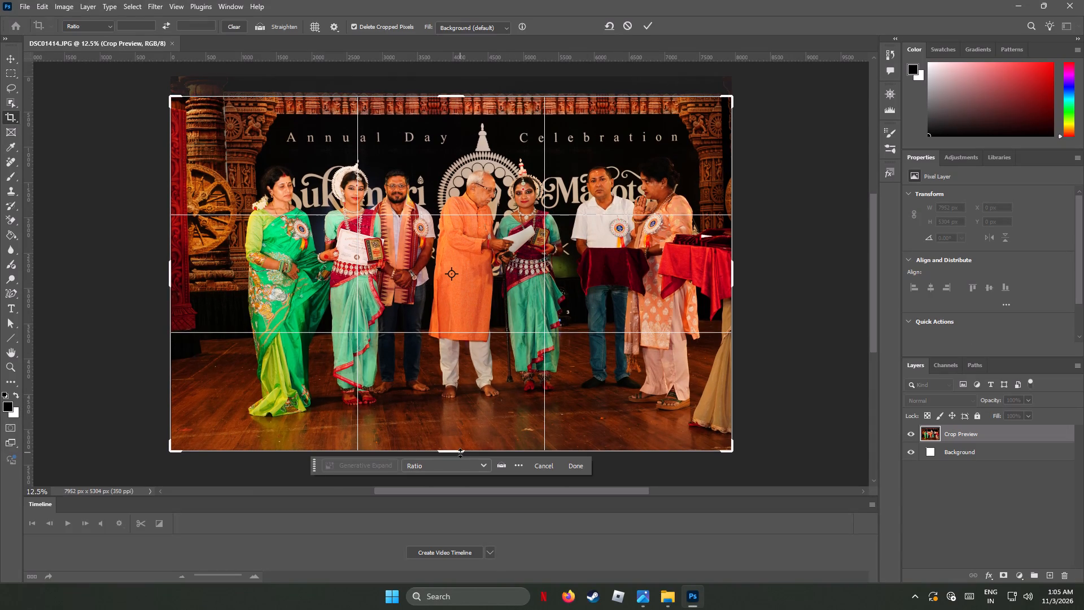
{"action": "left_click_drag", "start_coordinate": [460, 453], "coordinate": [463, 441]}
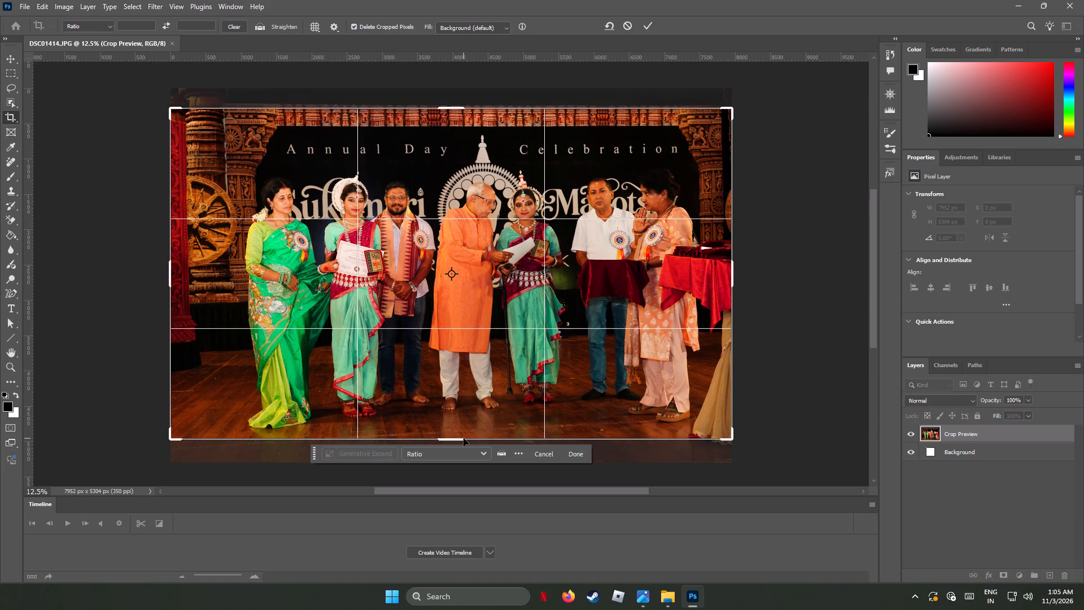
{"action": "key", "text": "Return"}
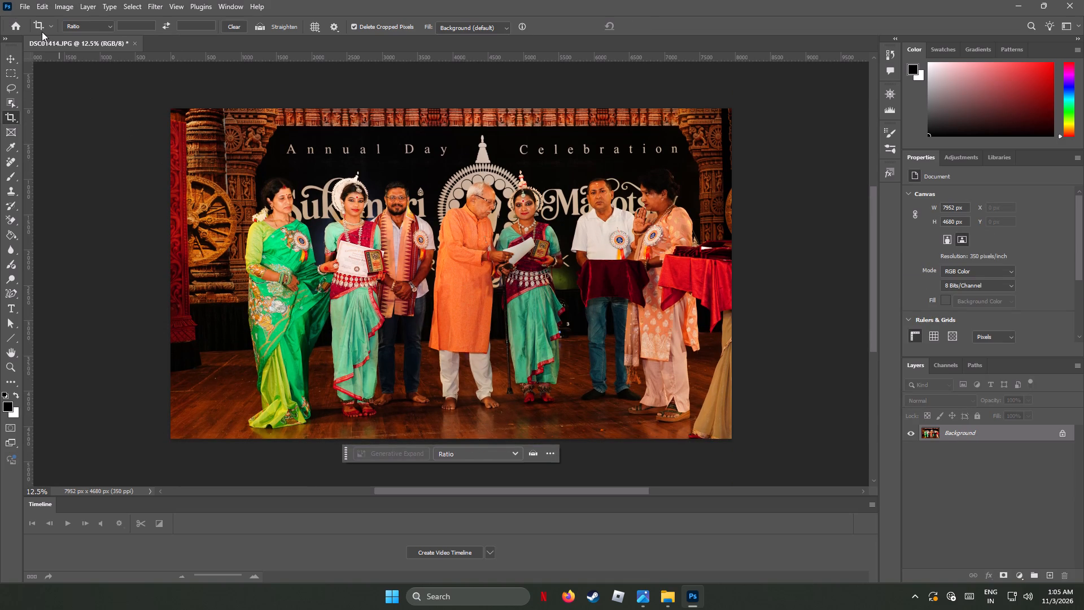
Export DSC01414.JPG as a quality 6 JPG at 7952 x 4680 px.
{"action": "left_click", "coordinate": [19, 8]}
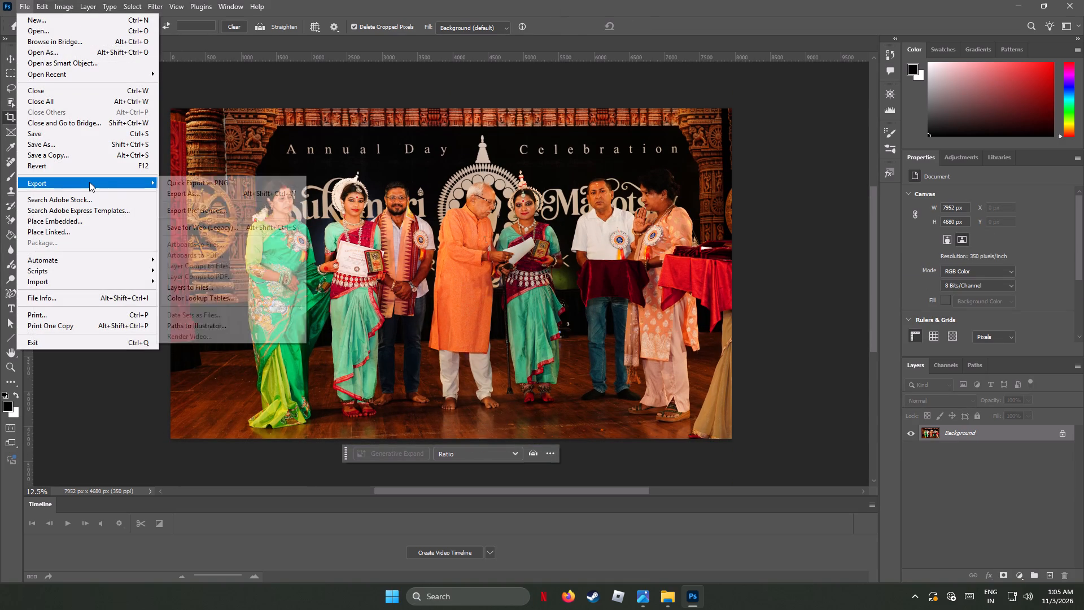
{"action": "left_click", "coordinate": [176, 191]}
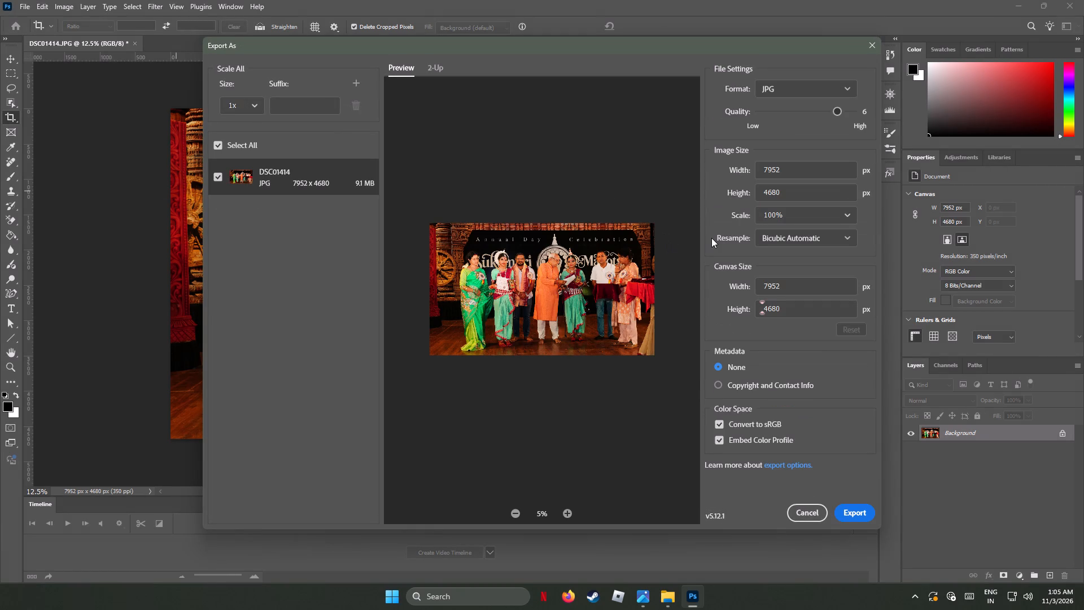
{"action": "left_click", "coordinate": [858, 512]}
{"action": "left_click", "coordinate": [658, 335]}
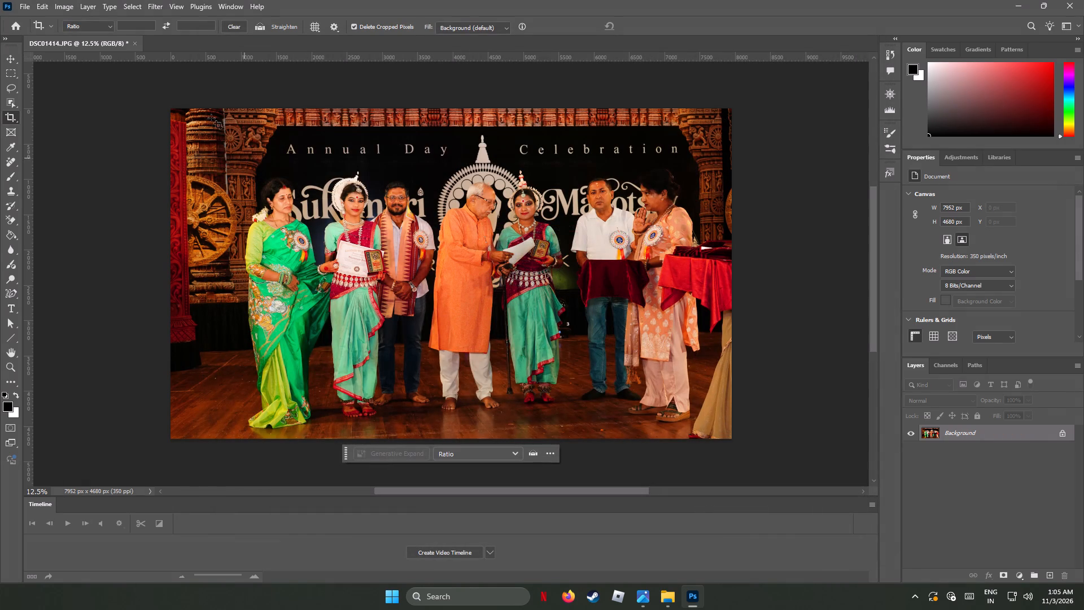
Close DSC01414.JPG without saving the changes to the original.
{"action": "left_click", "coordinate": [132, 41]}
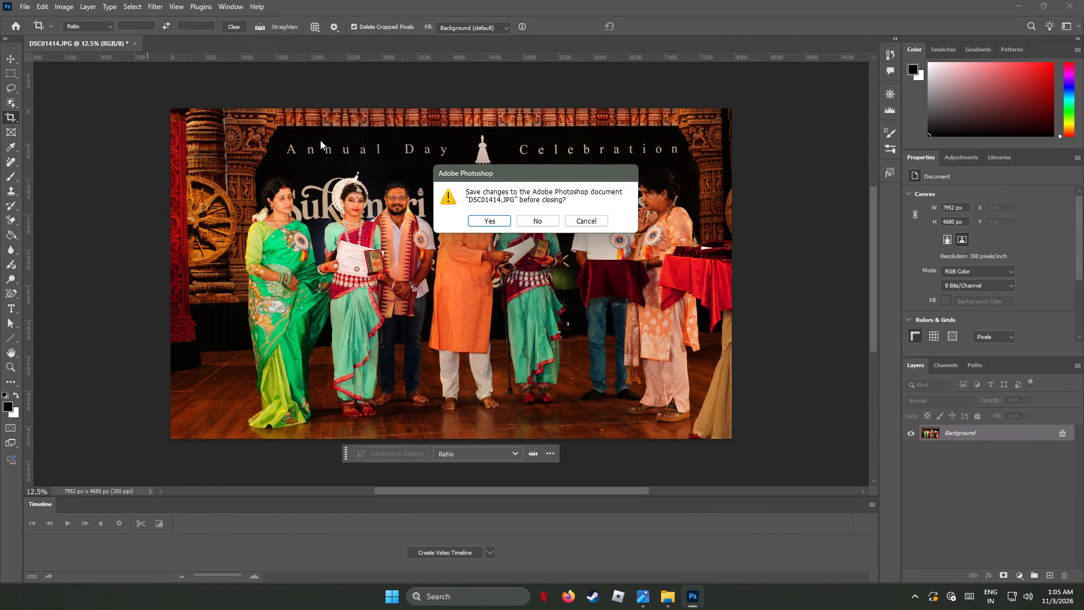
{"action": "left_click", "coordinate": [534, 221]}
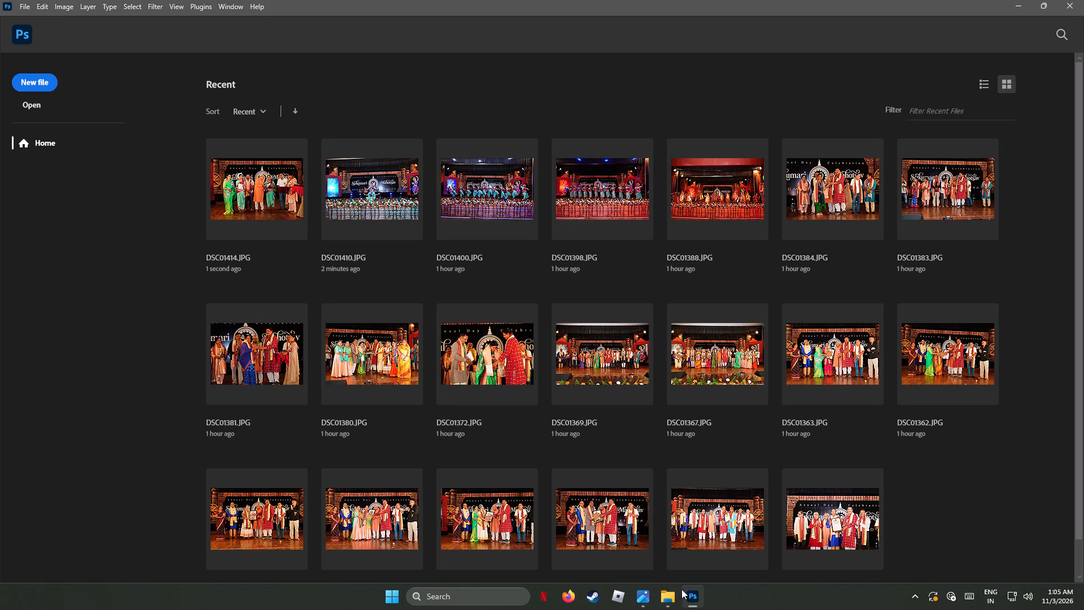
Examine DSC01415.JPG and DSC01416.JPG in Photos as candidates for editing.
{"action": "left_click", "coordinate": [640, 596]}
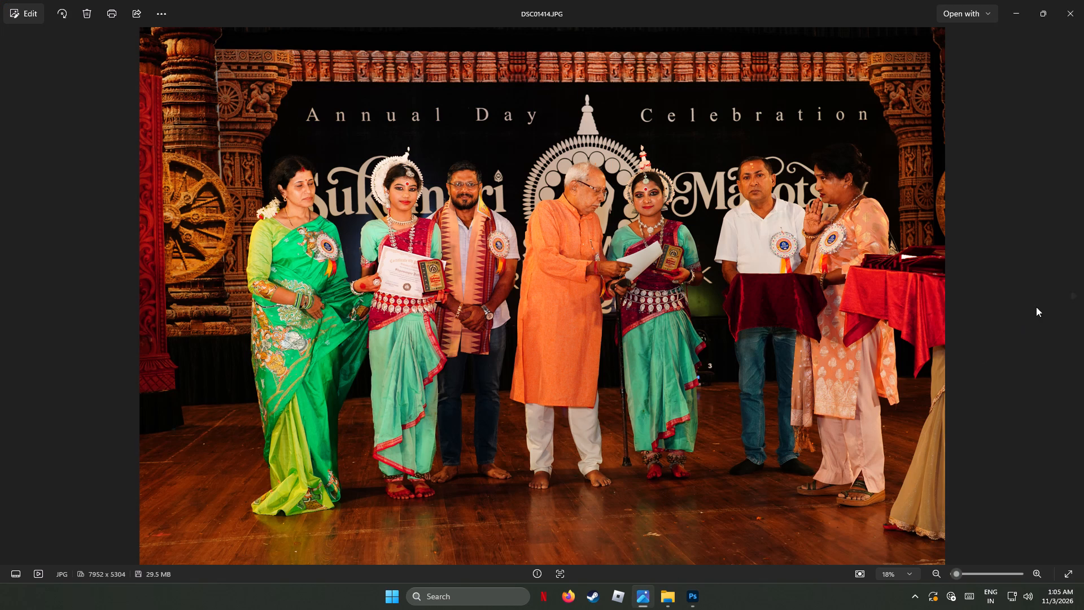
{"action": "left_click", "coordinate": [1074, 297]}
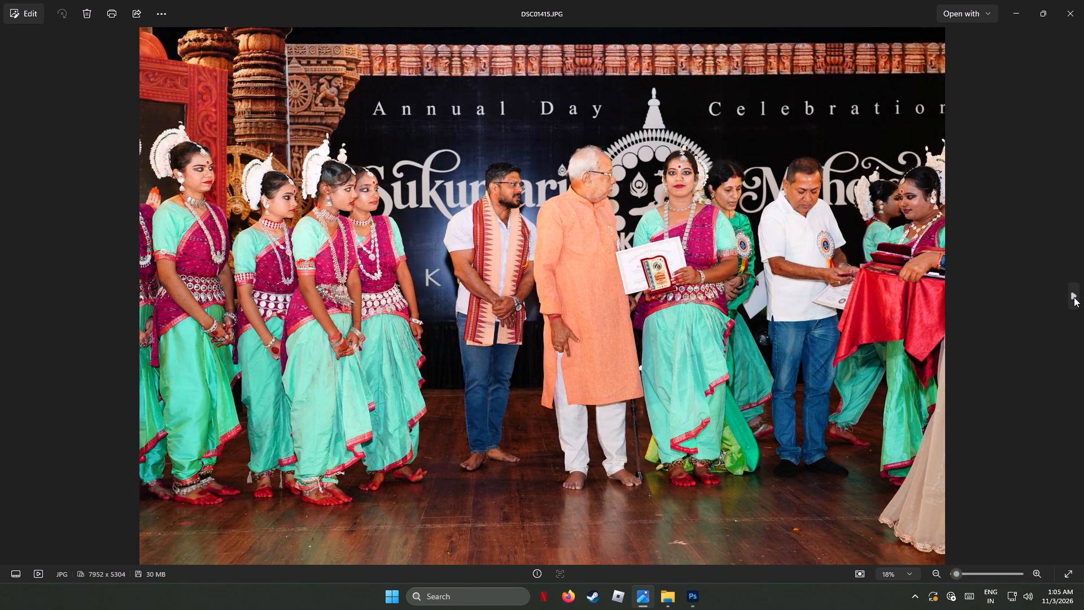
{"action": "left_click", "coordinate": [1074, 297]}
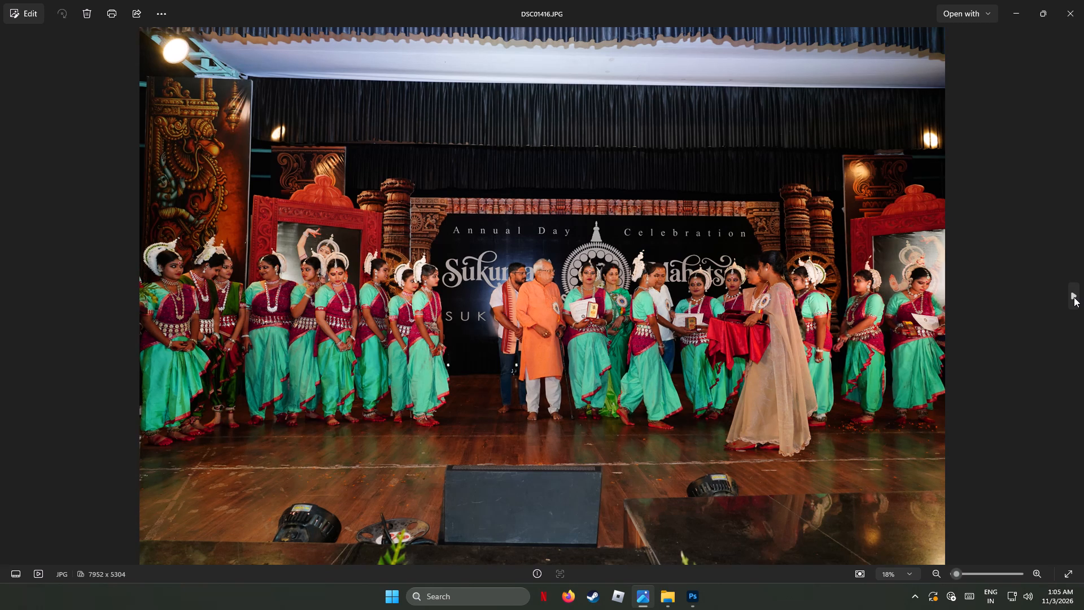
{"action": "left_click", "coordinate": [10, 297]}
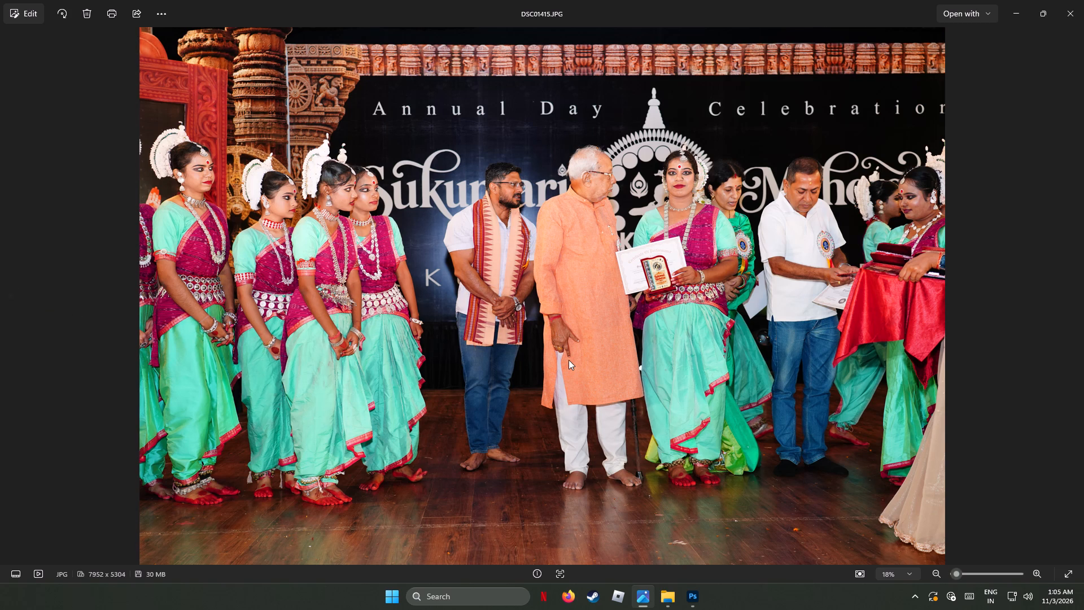
Close Photos, Photoshop, the photo folder and any remaining windows to clear the desktop.
{"action": "left_click", "coordinate": [1070, 16]}
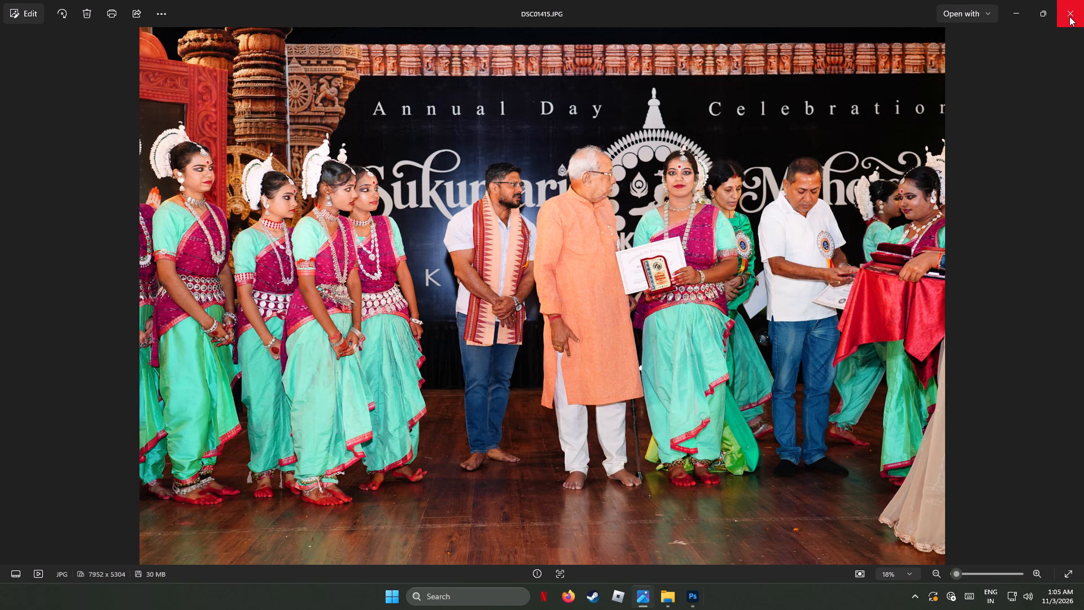
{"action": "left_click", "coordinate": [1066, 7]}
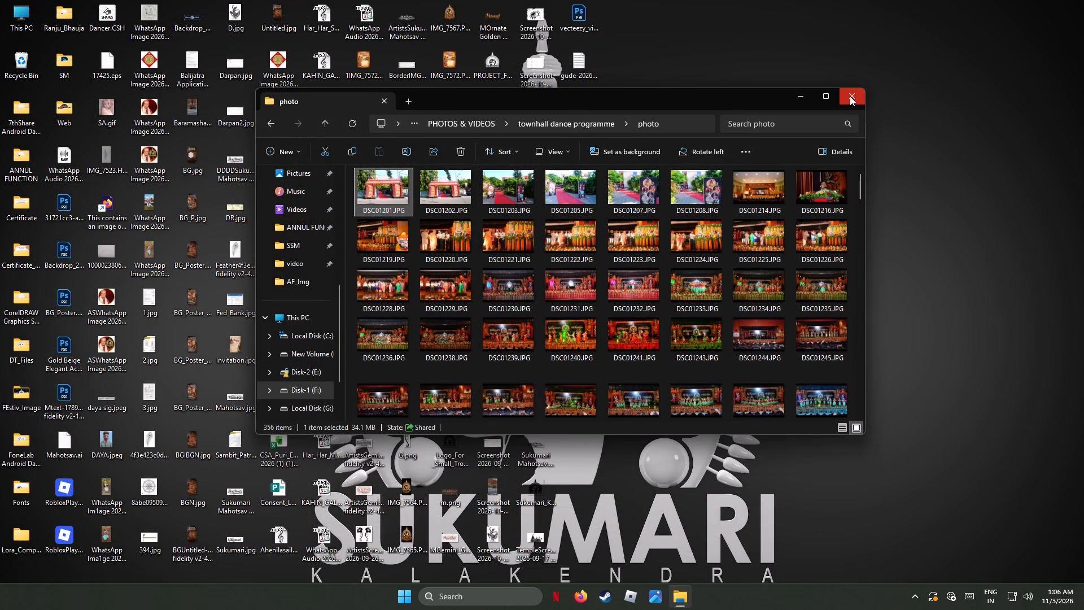
{"action": "left_click", "coordinate": [850, 96]}
{"action": "left_click", "coordinate": [667, 596]}
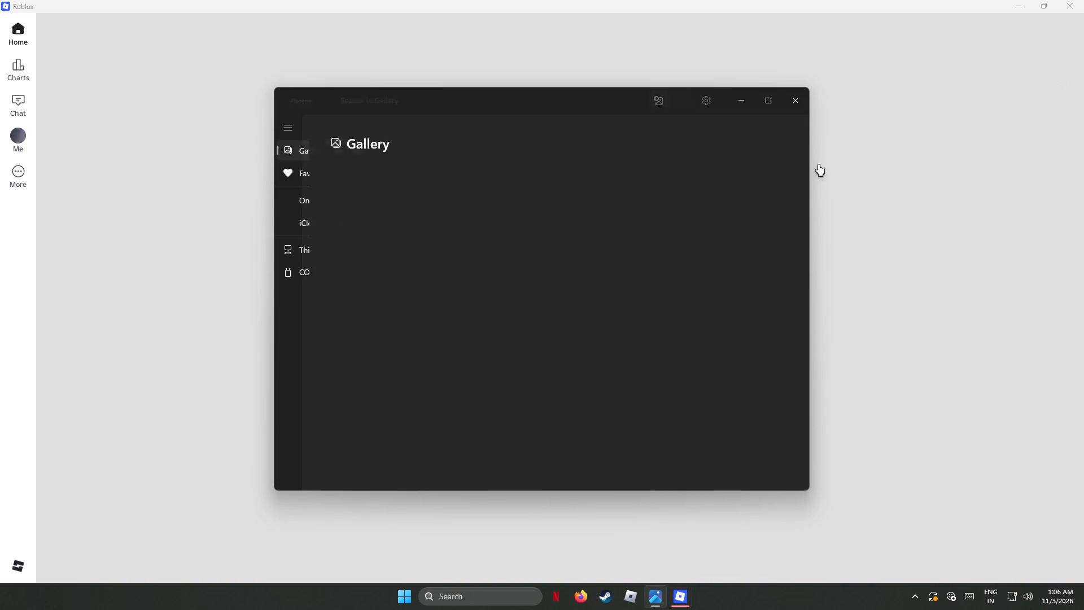
{"action": "left_click", "coordinate": [798, 101]}
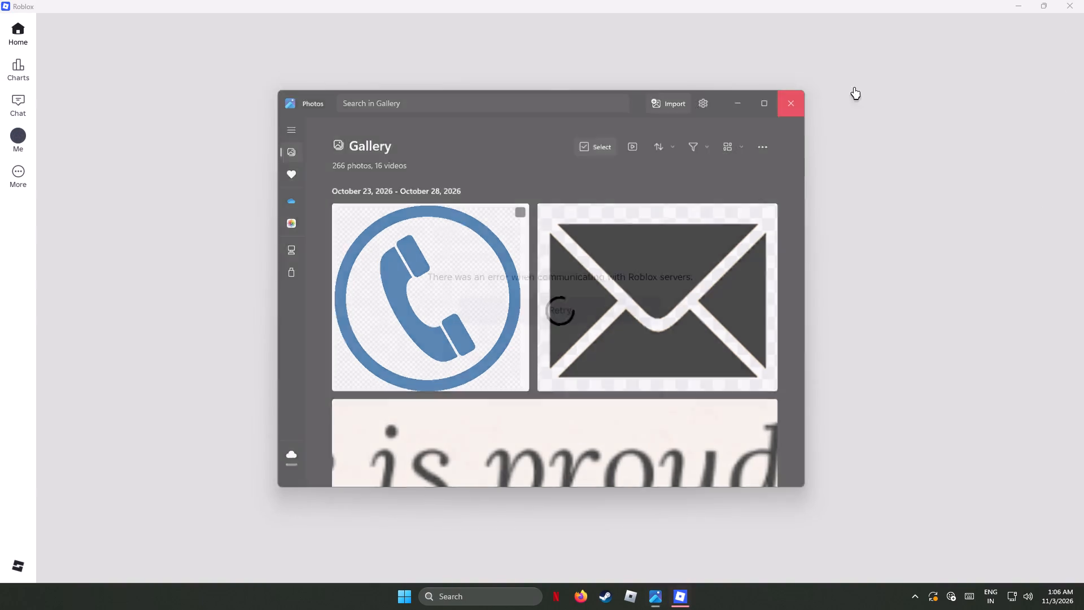
{"action": "left_click", "coordinate": [1076, 0]}
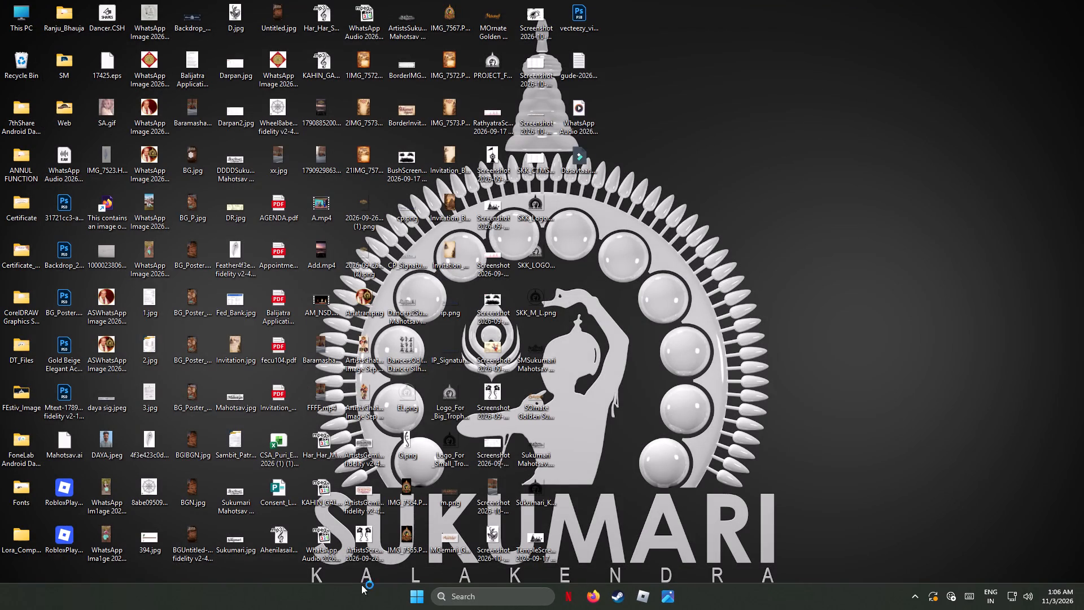
Shut down the computer without installing the pending update.
{"action": "left_click", "coordinate": [419, 591]}
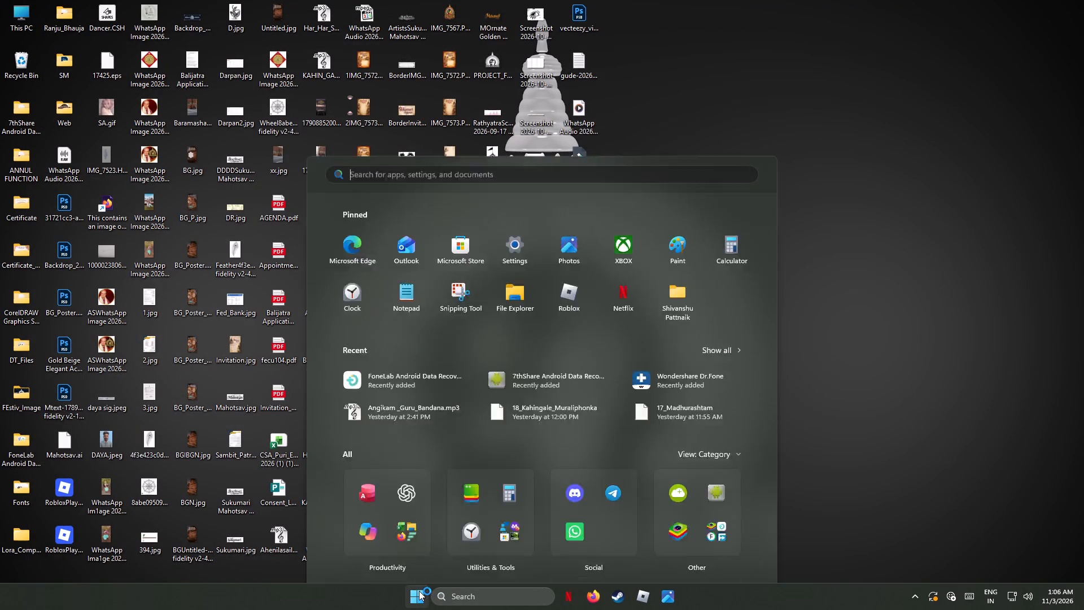
{"action": "left_click", "coordinate": [736, 555]}
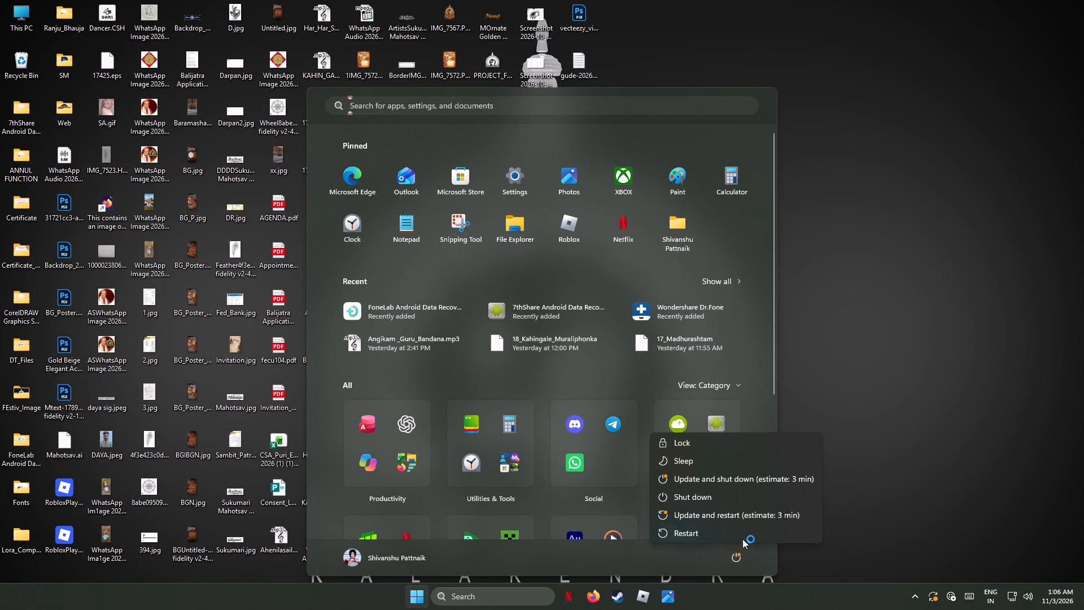
{"action": "left_click", "coordinate": [710, 497]}
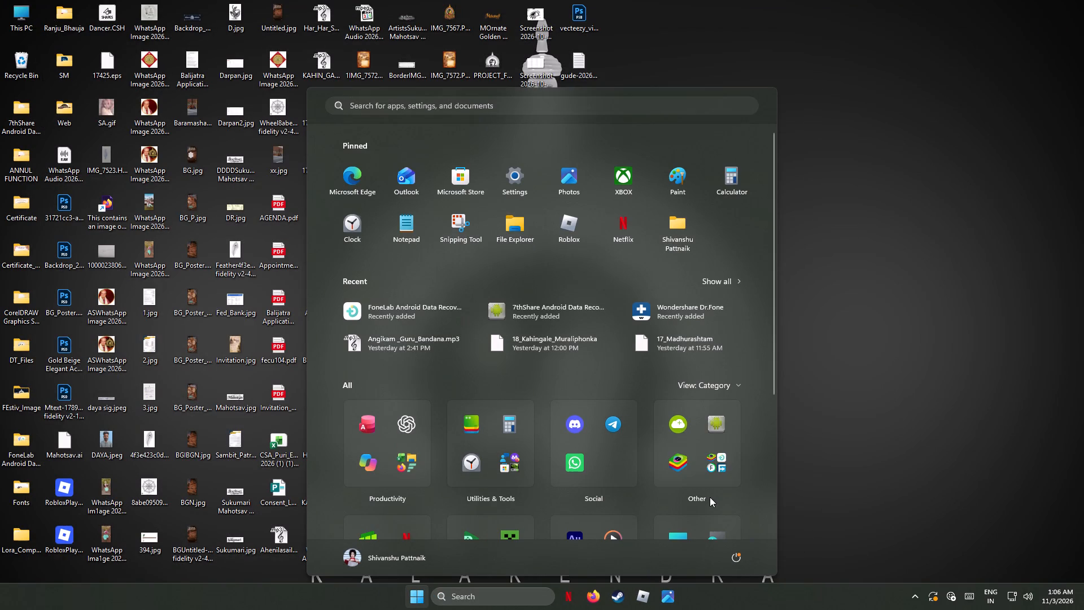